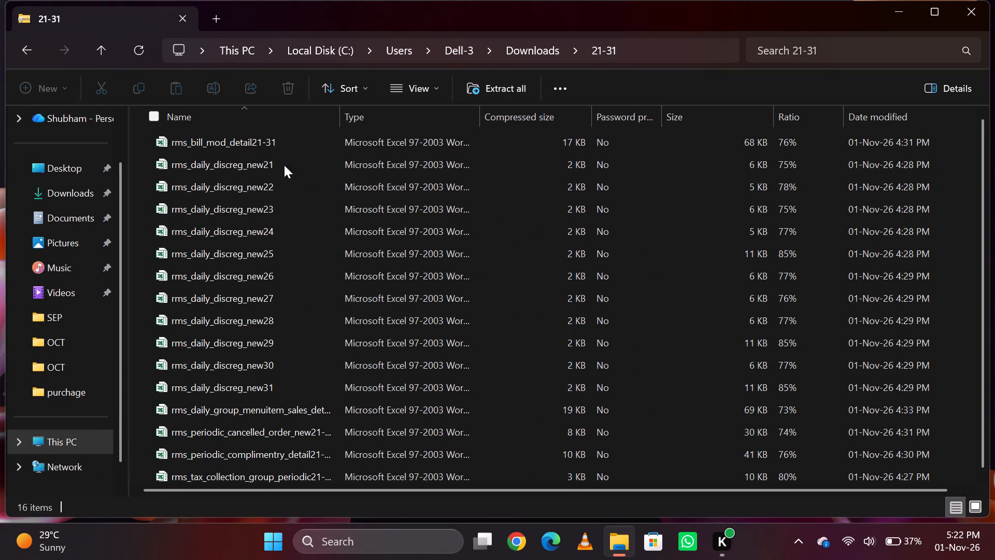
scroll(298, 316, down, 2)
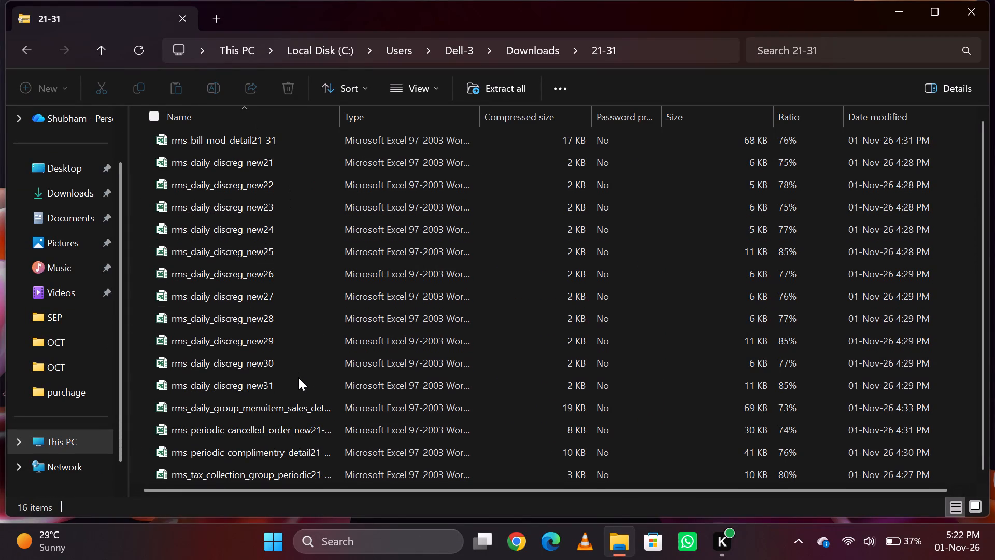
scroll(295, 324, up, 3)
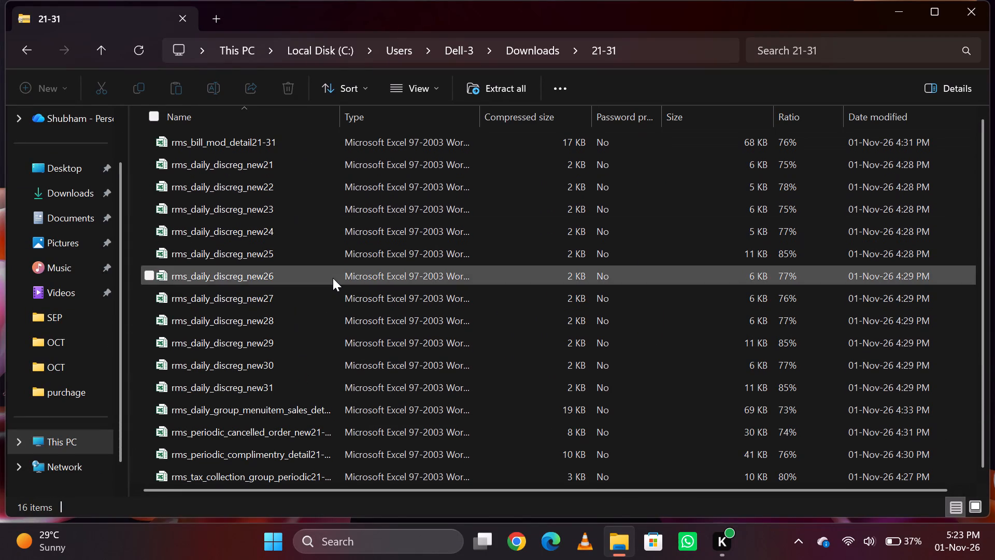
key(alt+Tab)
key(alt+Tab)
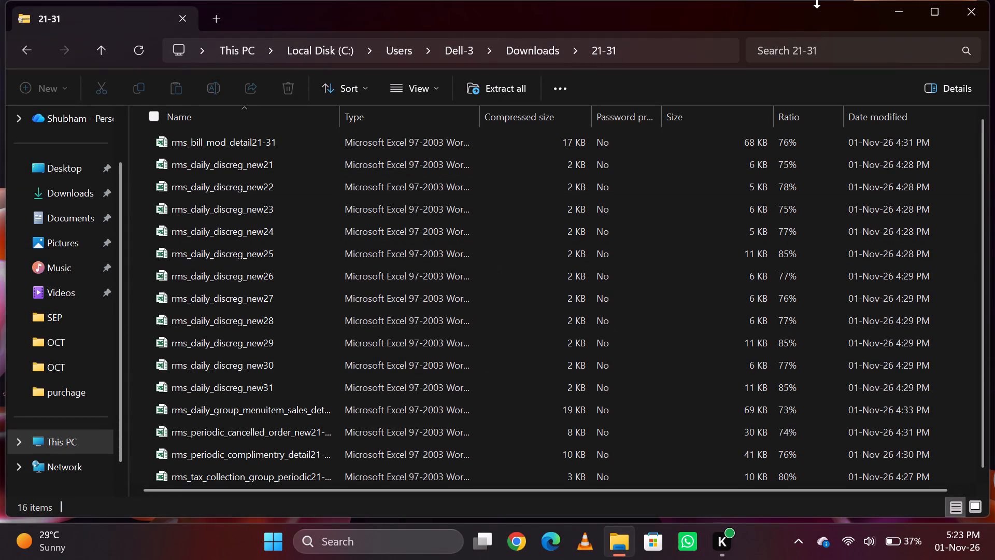
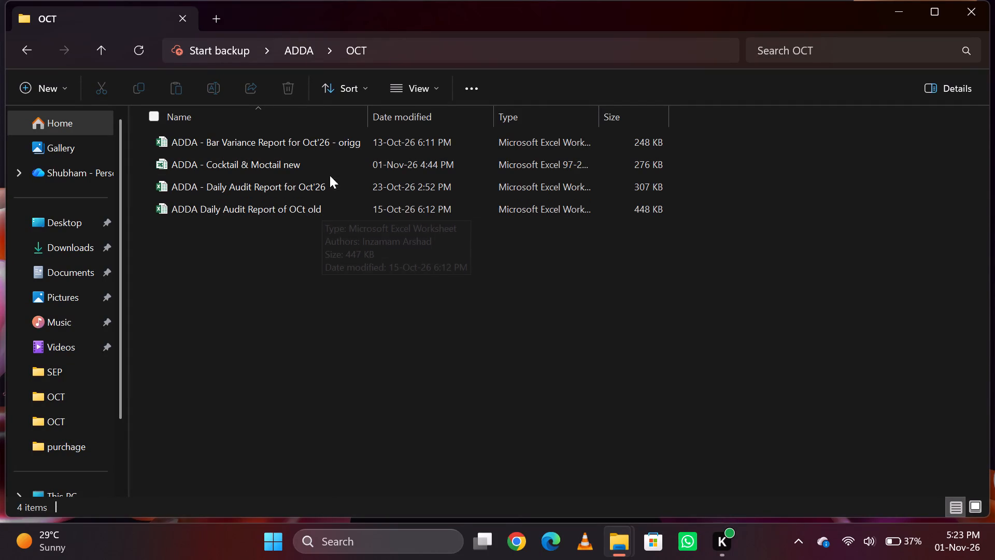
Delete the ADDA Daily Audit Report of OCt old workbook from the ADDA OCT folder.
click(334, 205)
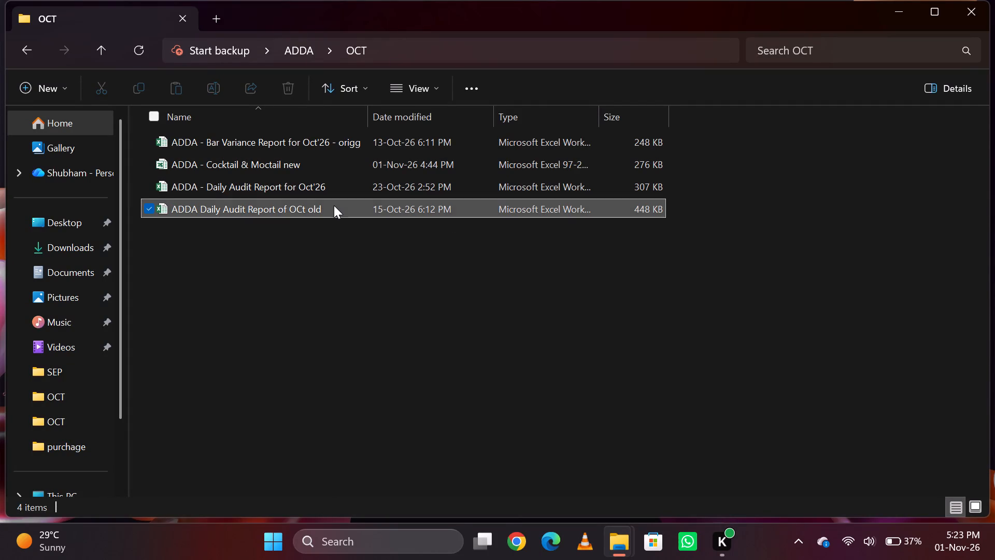
key(Delete)
Open the ADDA - Daily Audit Report for Oct'26 workbook and select the 21-Oct Food Net Alcarte cell on the F&B Sale sheet.
double_click(331, 186)
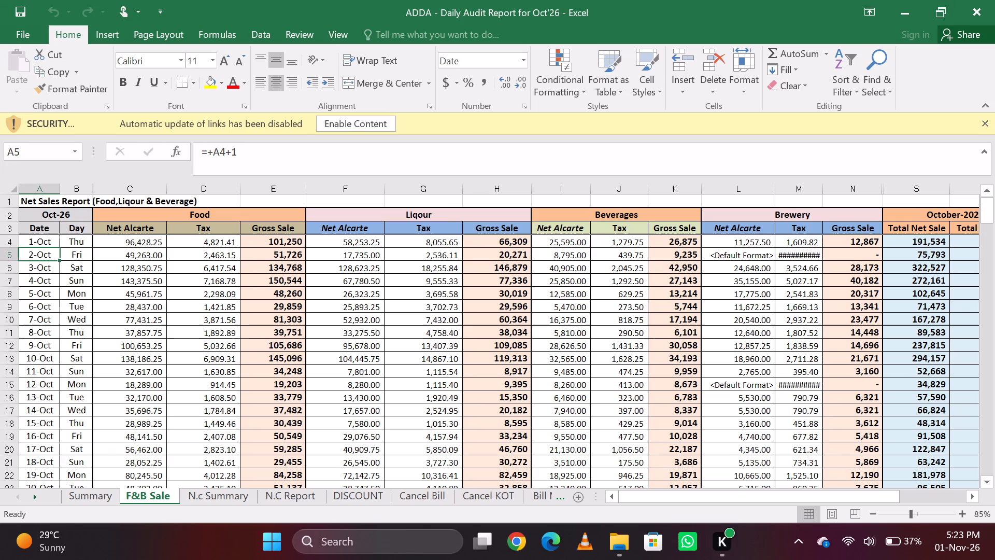
click(363, 366)
scroll(363, 366, down, 2)
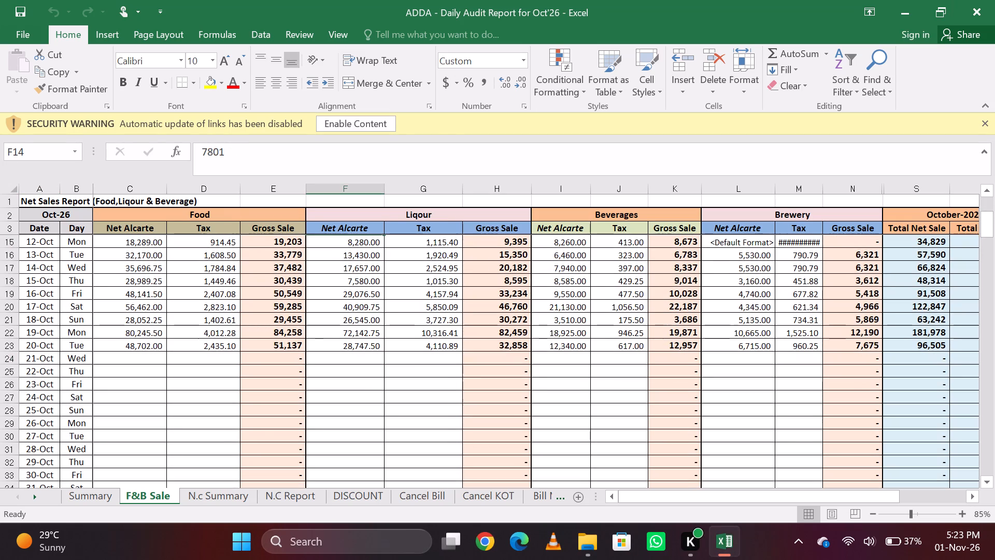
click(143, 365)
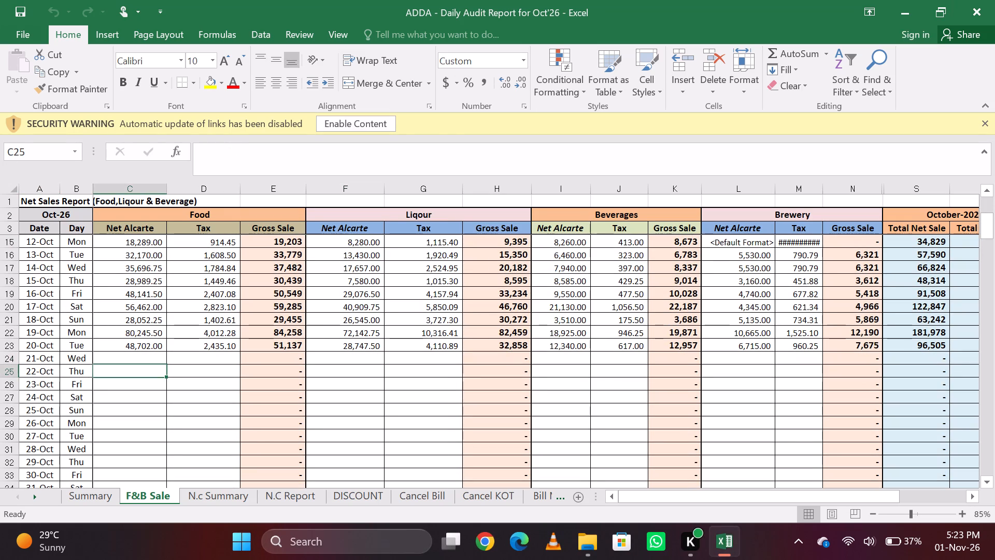
click(140, 359)
Switch to the 21-31 archive in File Explorer and look through its list of report files.
key(alt+Tab)
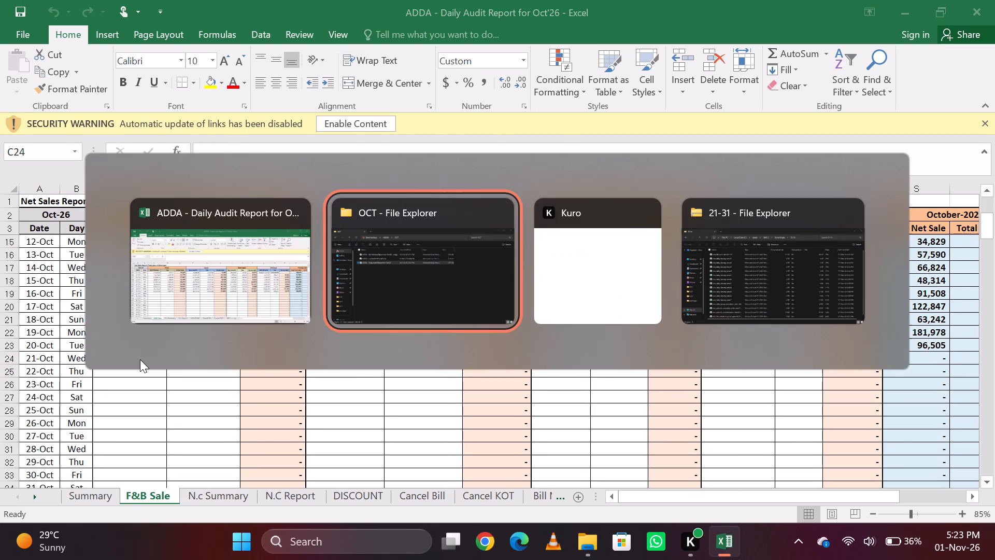
key(alt+Tab)
key(alt+Tab)
key(Down)
key(Down)
key(Down)
key(Down)
key(Down)
key(Down)
key(Down)
key(Down)
key(Down)
key(Down)
key(Down)
key(Down)
key(Down)
key(Down)
key(Down)
key(Down)
key(Down)
key(Down)
key(Down)
key(Down)
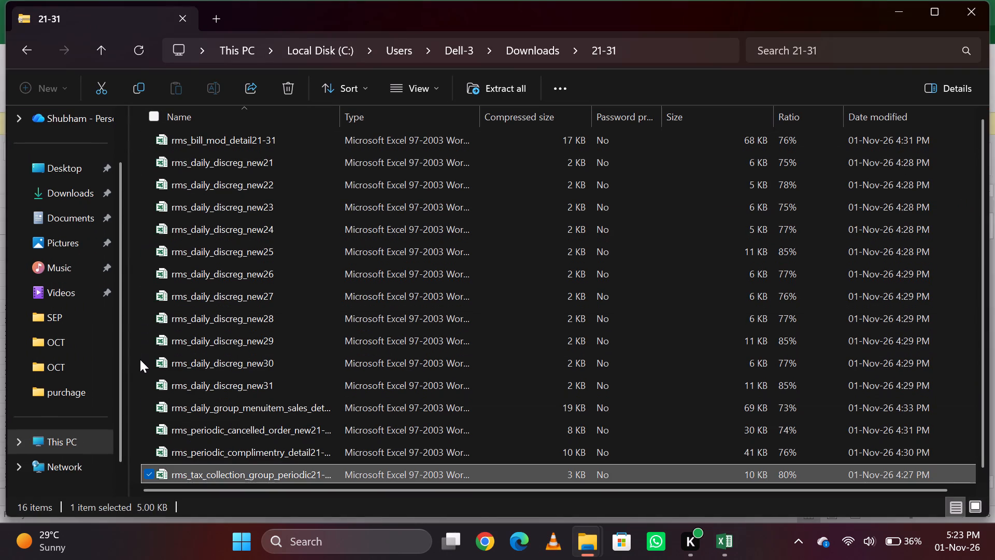
key(Up)
key(Down)
Go back to the Downloads folder and copy the 21-31 zip archive.
click(37, 57)
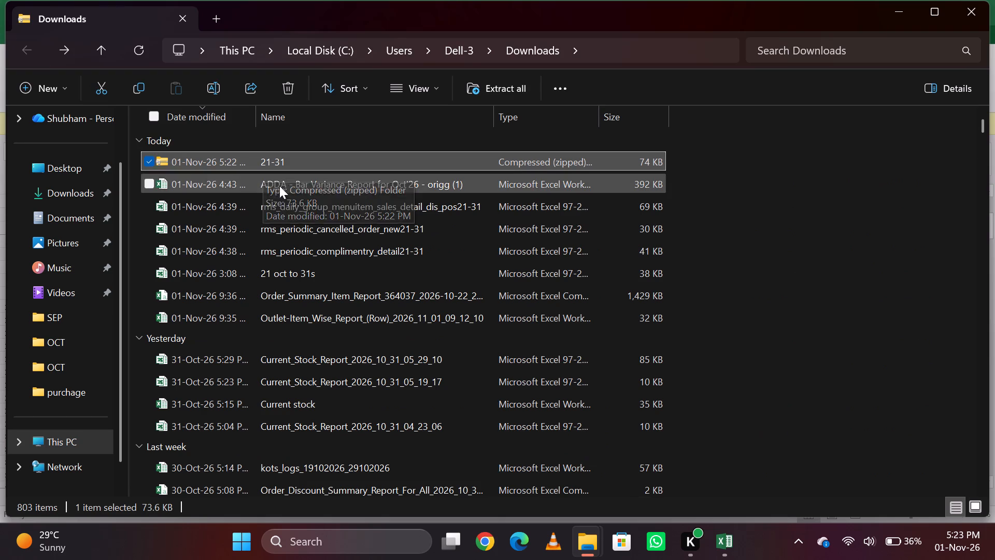
right_click(289, 157)
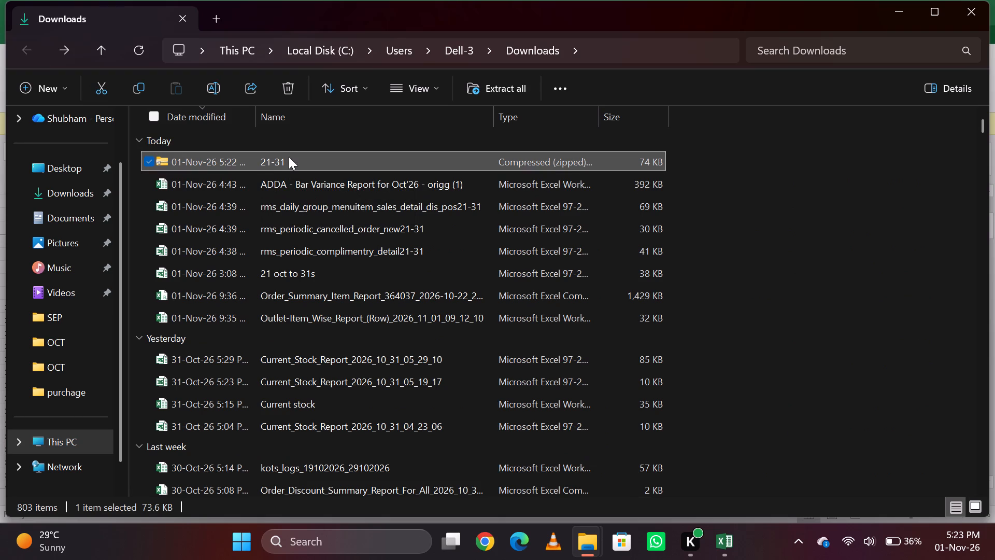
click(366, 74)
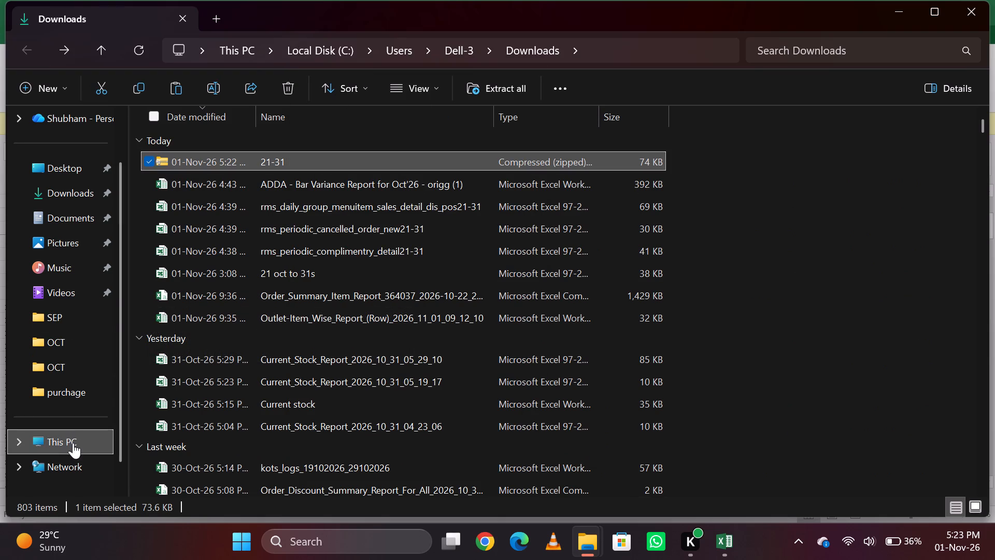
Delete the ADD OPENING folder from the SHUBHAM folder in Documents.
click(64, 207)
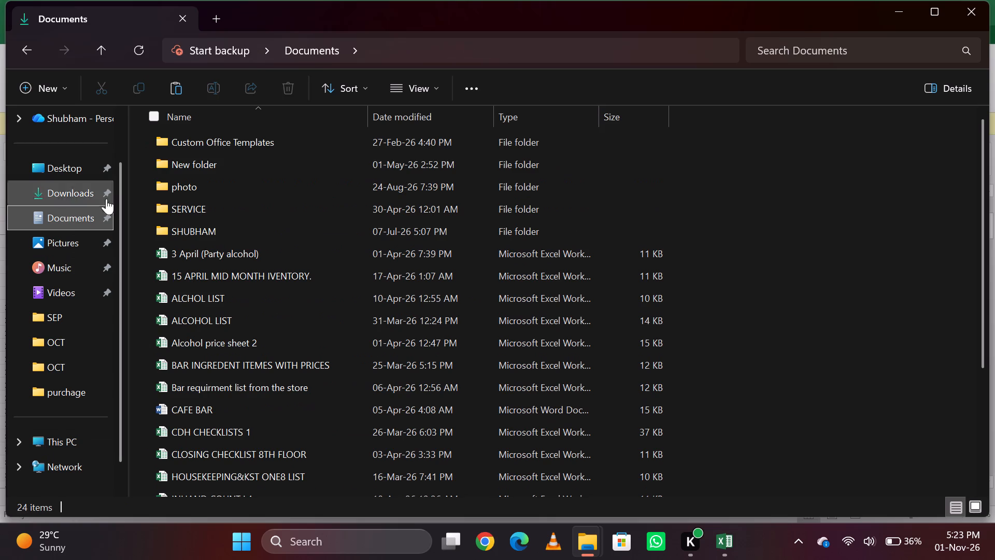
click(248, 229)
double_click(246, 226)
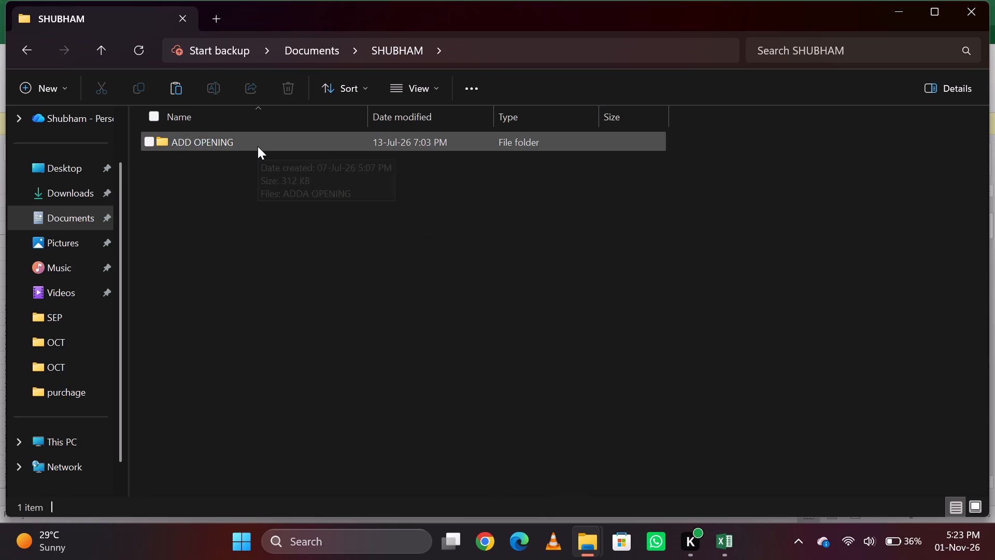
click(258, 146)
key(Delete)
Paste the 21-31 archive into the SHUBHAM folder and extract all its files there.
key(ctrl+v)
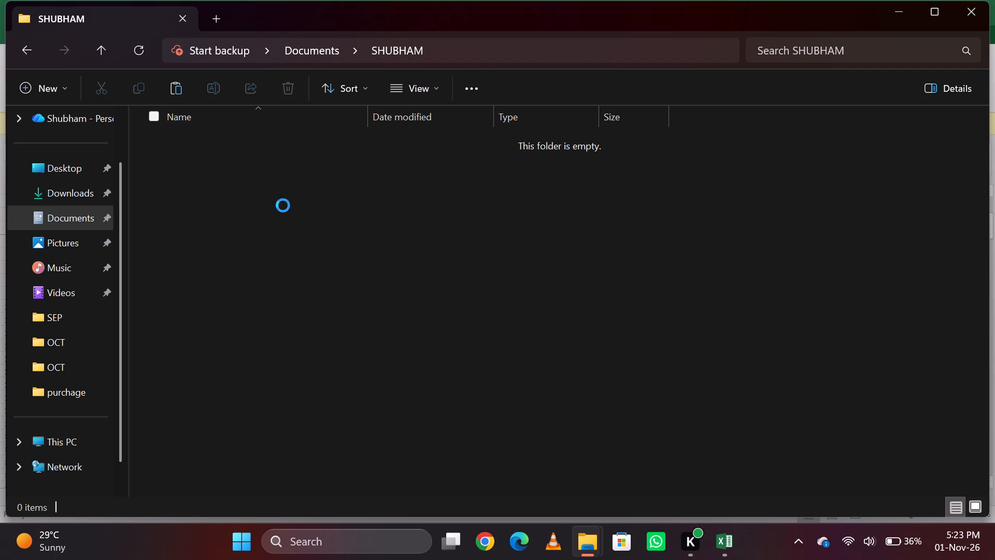
right_click(231, 136)
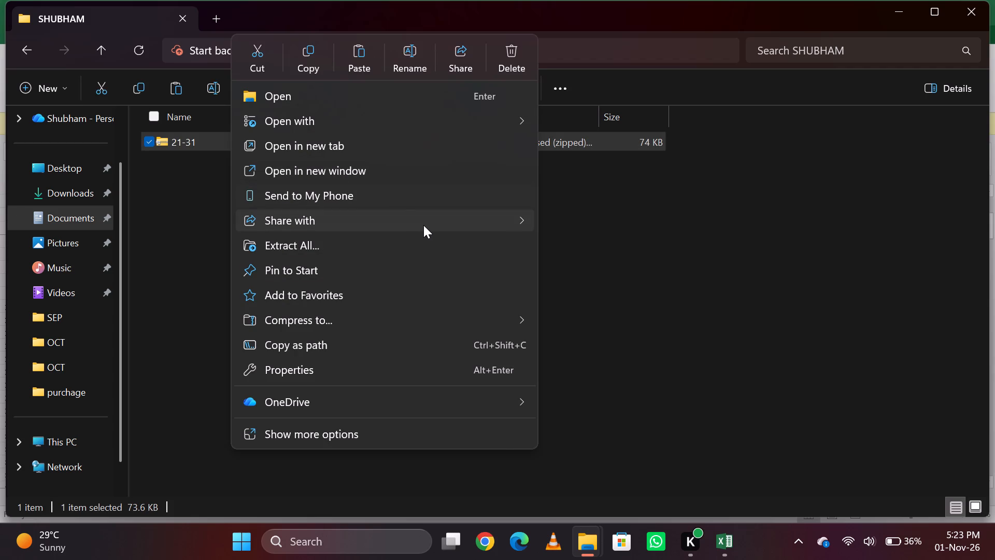
click(377, 246)
click(623, 426)
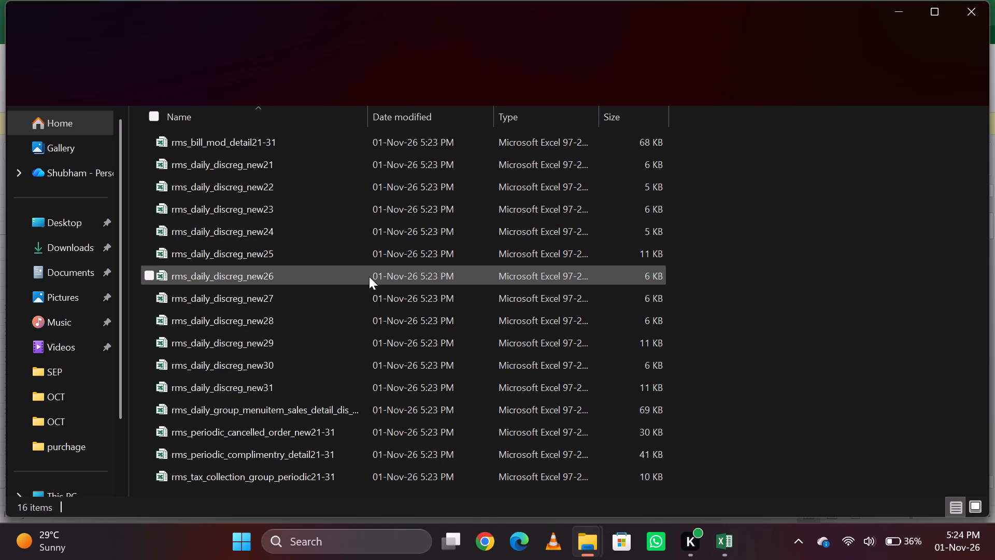
Open the extracted rms_tax_collection_group_periodic21-31 report and enable editing.
double_click(312, 476)
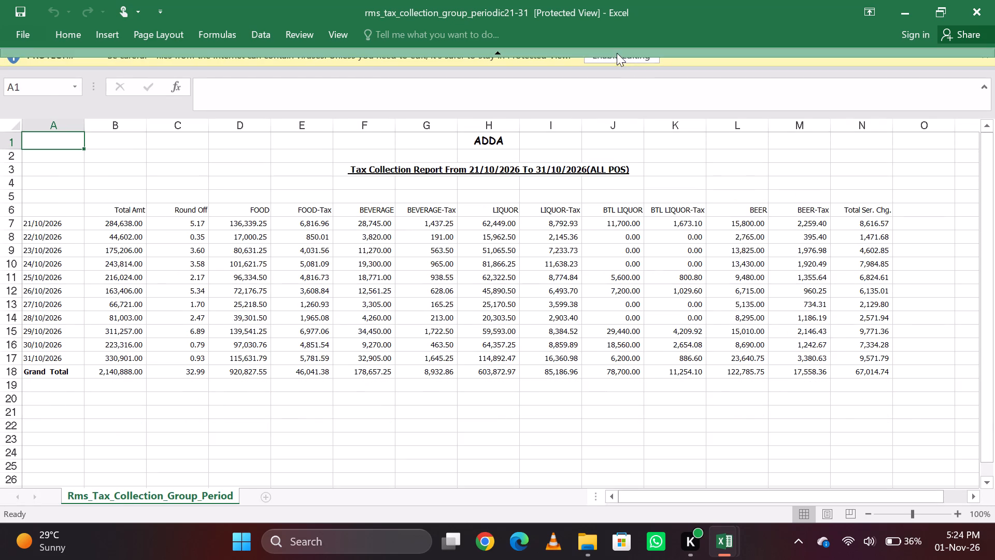
click(613, 57)
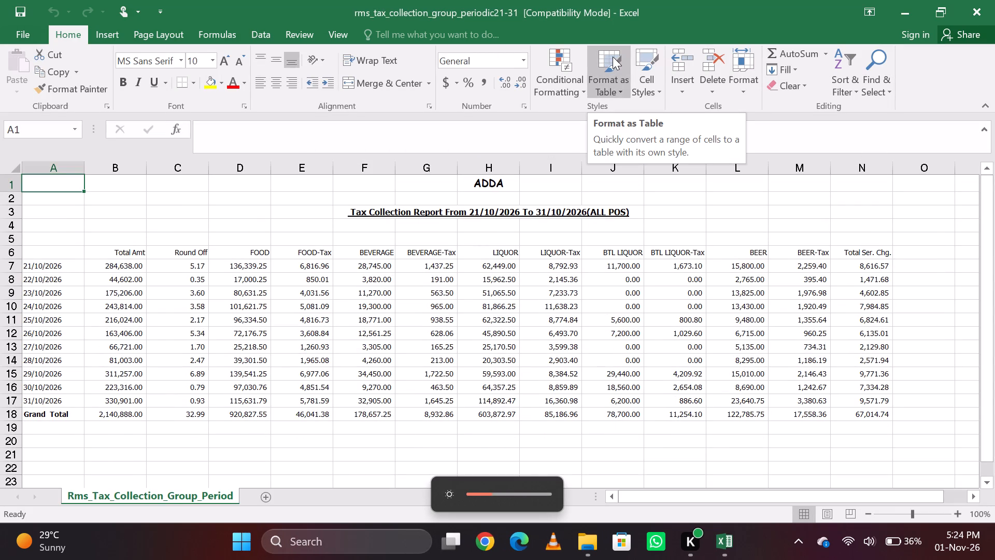
Copy the FOOD and FOOD-Tax figures for 21 to 31 October into the audit report's Food columns from C24, as values only.
key(Down)
key(Up)
key(Down)
key(Up)
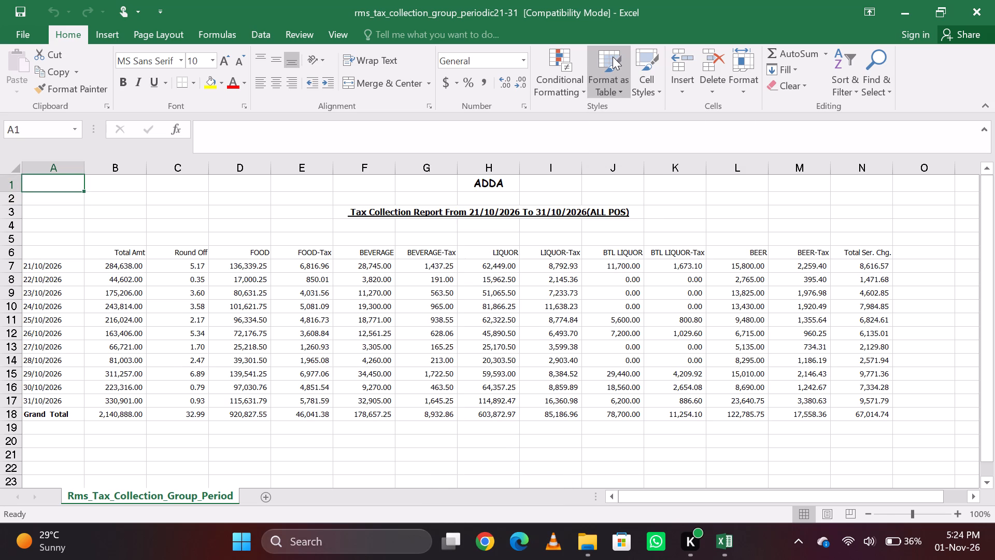
key(Down)
key(Up)
key(Down)
key(Down)
key(Down)
key(Down)
key(Down)
key(Down)
key(Right)
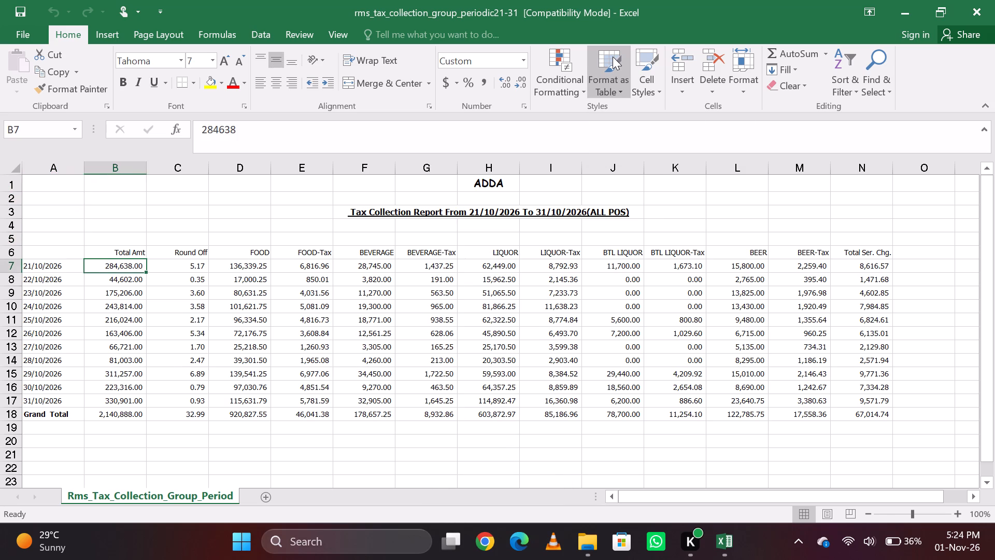
key(Right)
key(Right)
key(shift+Right)
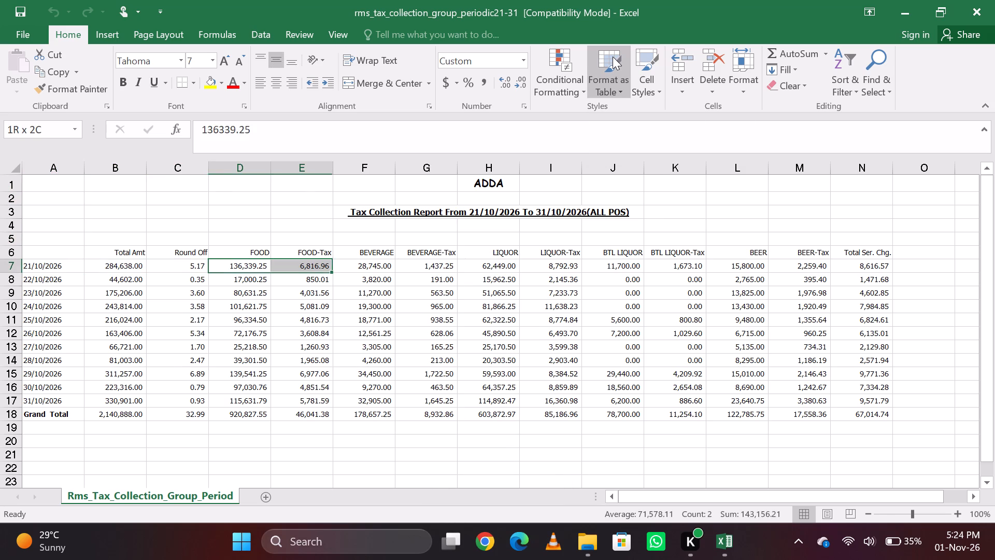
key(shift+Down)
key(shift+Down)
key(shift+Down)
key(shift+Down)
key(shift+Down)
key(shift+Down)
key(shift+Down)
key(shift+Down)
key(shift+Down)
key(shift+Down)
key(ctrl+c)
key(alt+Tab)
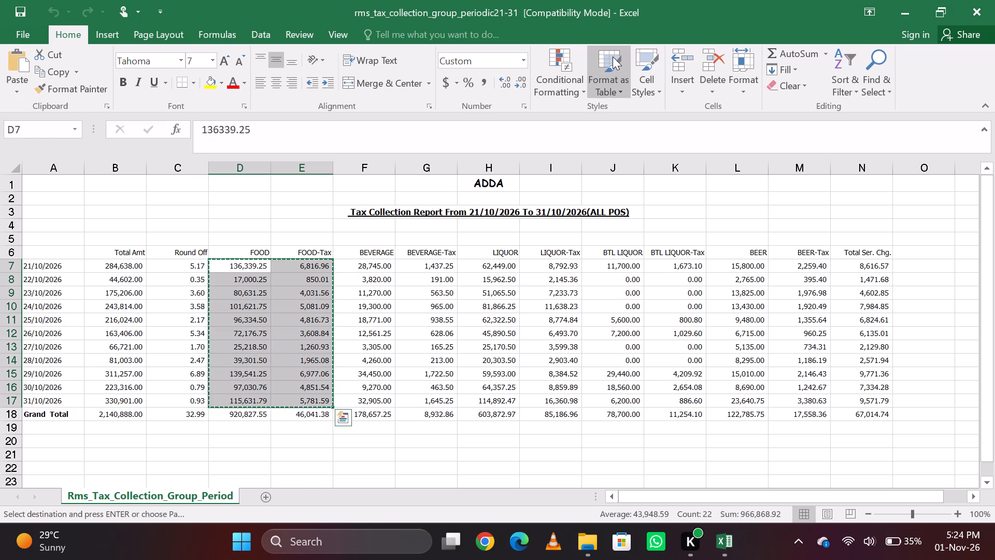
key(Right)
key(Left)
text(esv)
key(Return)
Review the pasted Food figures and the total rows below them on the F&B Sale sheet.
key(Down)
key(Down)
key(Down)
key(Down)
key(Down)
key(Down)
key(Down)
key(Down)
key(Down)
key(Down)
key(Down)
key(Down)
key(Down)
key(Down)
key(Down)
key(Down)
key(Down)
key(Down)
key(Down)
key(Down)
key(Up)
key(Up)
key(Up)
key(Up)
key(Up)
key(Up)
key(Up)
key(Up)
key(Up)
key(Up)
key(Up)
key(Up)
key(Up)
key(Up)
key(Up)
key(Up)
key(Up)
key(Up)
key(Up)
key(Up)
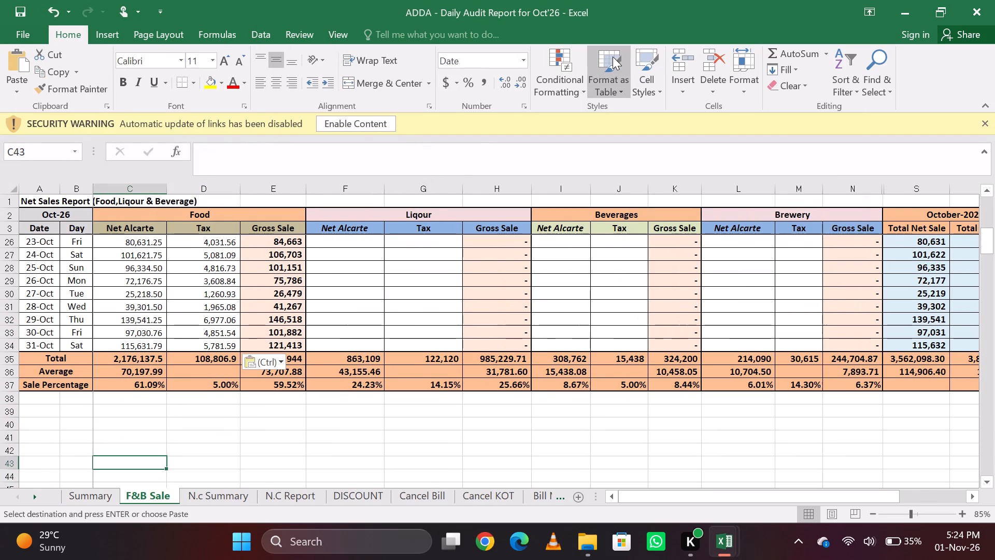
Copy the BEVERAGE and BEVERAGE-Tax figures for 21 to 31 October into the audit report's Beverages columns from I24, as values only.
key(Right)
key(Right)
key(Right)
key(Down)
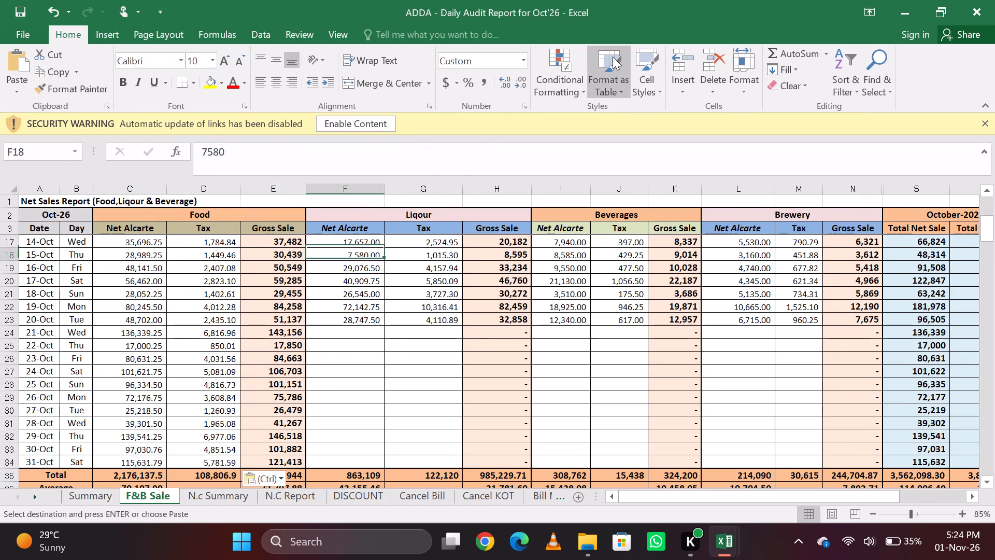
key(Down)
key(Down)
key(Down)
key(Down)
key(Down)
key(Down)
key(alt+Tab)
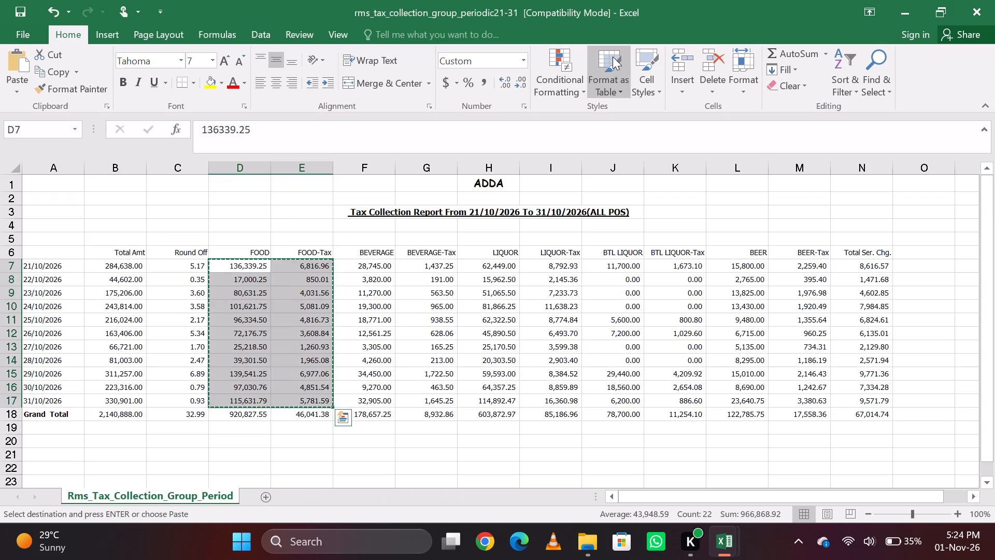
key(Right)
key(Right)
key(Right)
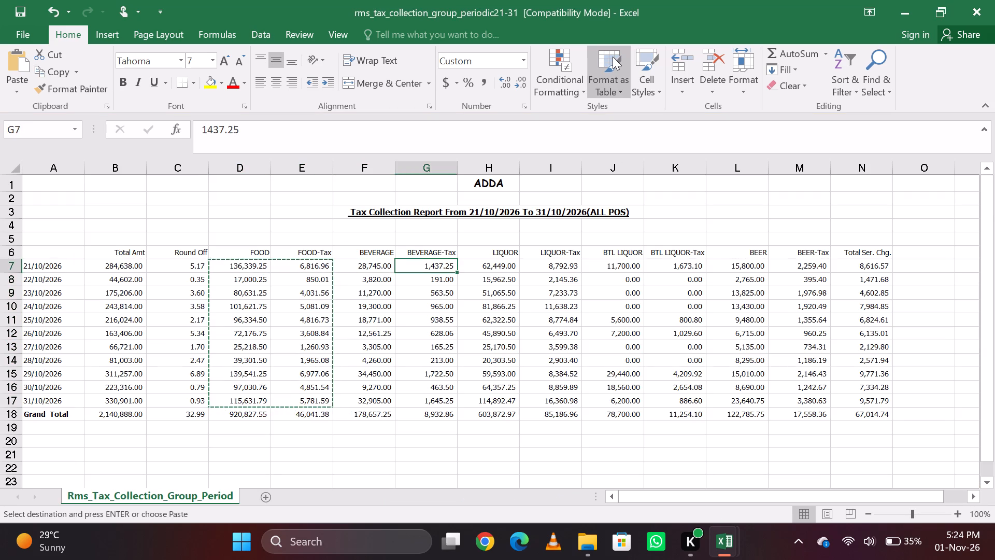
key(Left)
key(shift+Right)
key(shift+Down)
key(shift+Down)
key(shift+Down)
key(shift+Down)
key(shift+Down)
key(shift+Down)
key(shift+Down)
key(shift+Down)
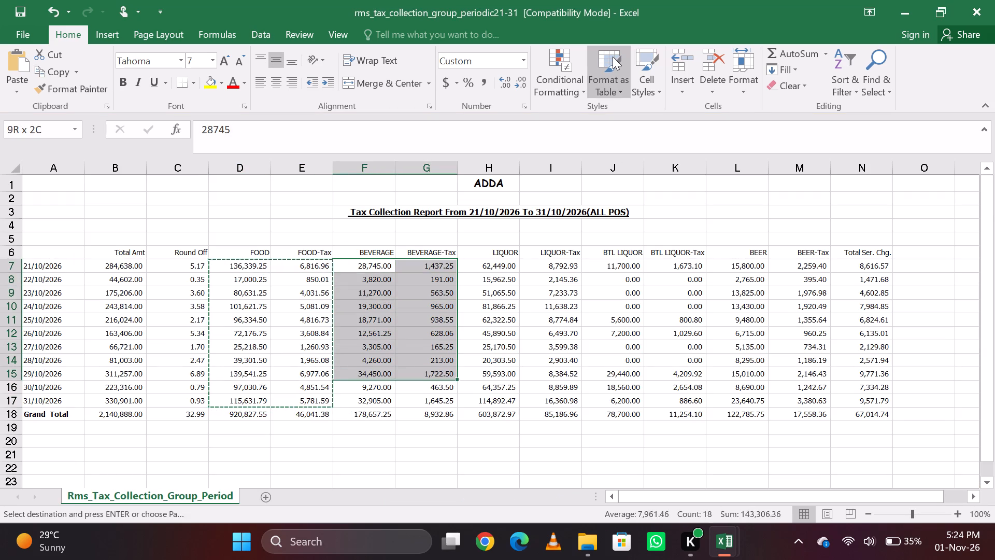
key(shift+Down)
key(shift+Down)
key(ctrl+c)
key(alt+Tab)
key(Right)
key(Right)
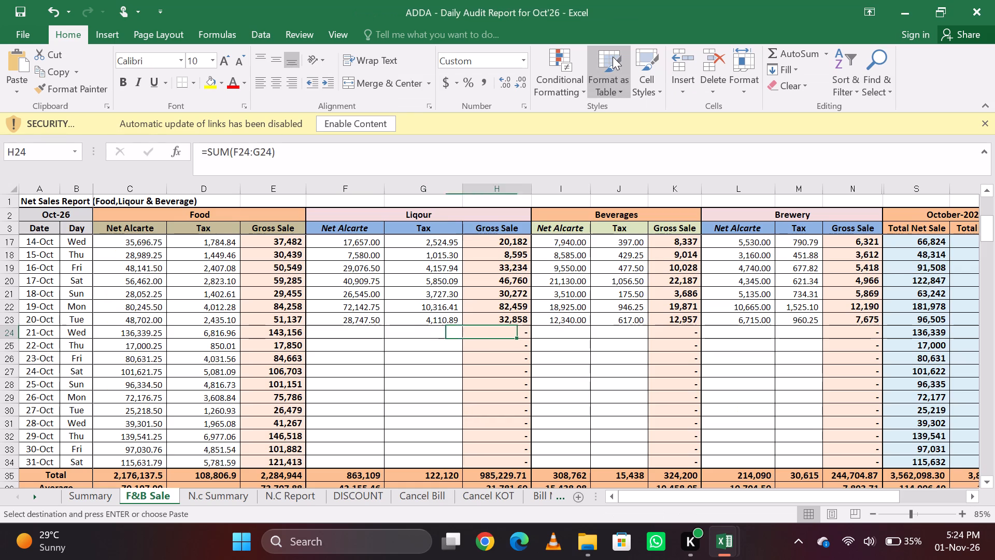
key(Right)
text(esv)
key(Return)
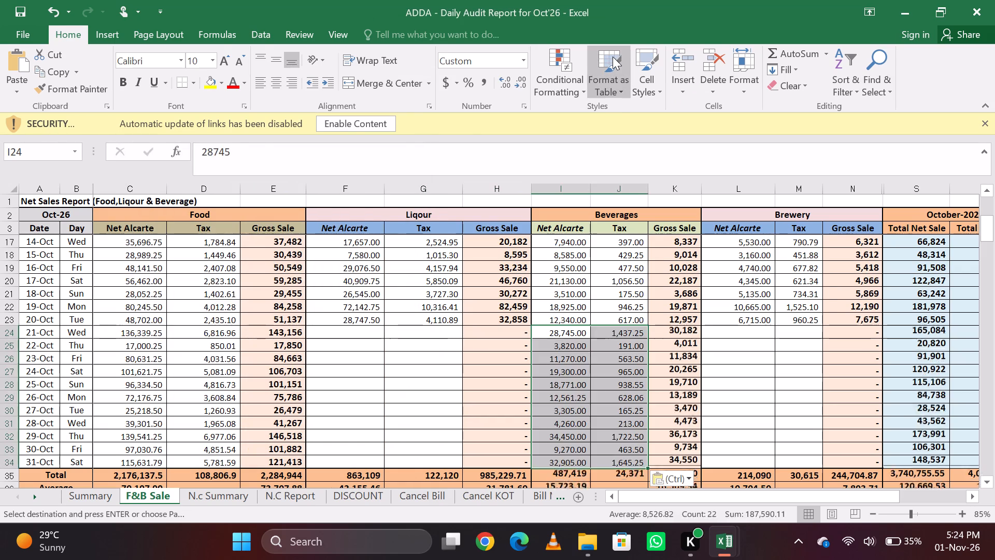
Copy the BEER and BEER-Tax figures for 21 to 31 October into the audit report's Brewery columns from L24, as values only.
key(Right)
key(Right)
key(alt+Tab)
key(Right)
key(Right)
key(Right)
key(Right)
key(Right)
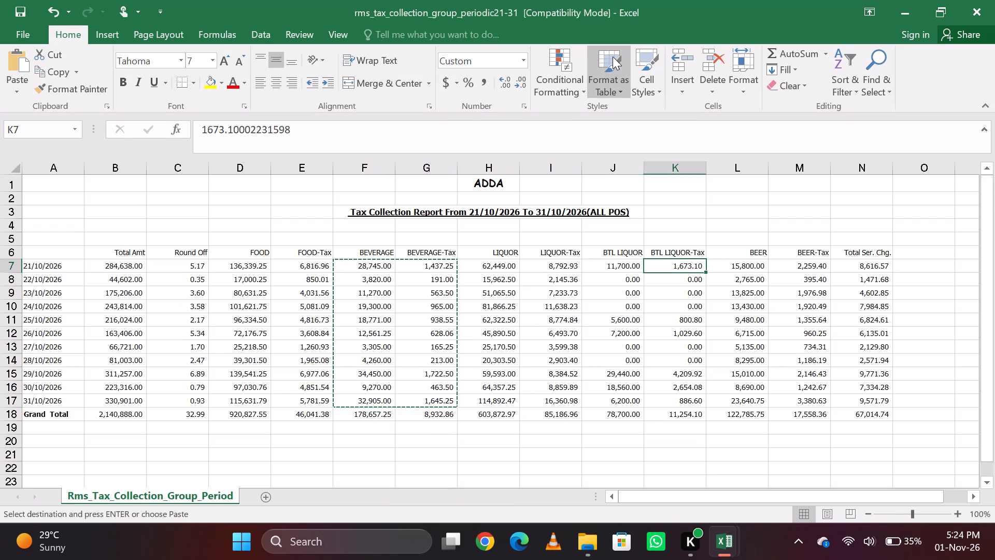
key(Left)
key(Left)
key(alt+Tab)
key(alt+Tab)
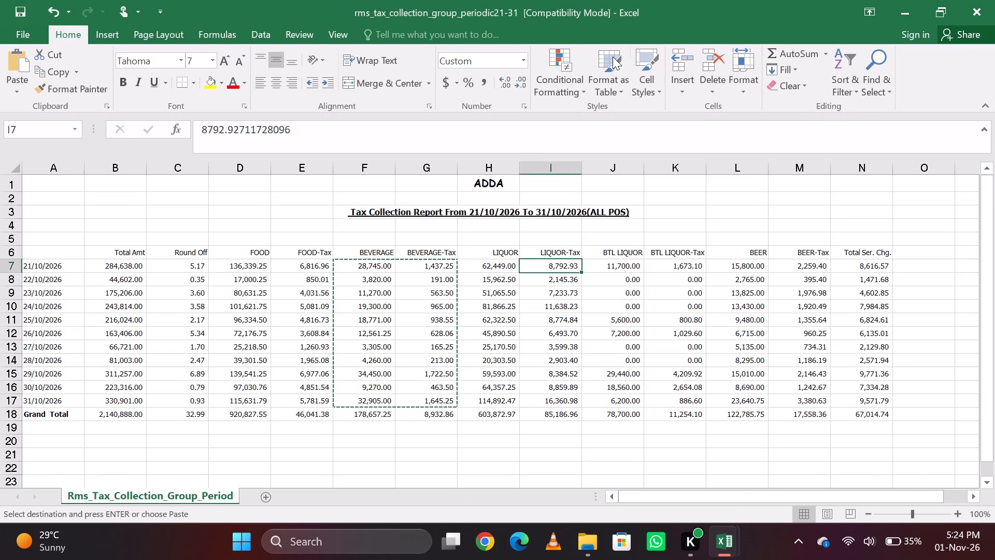
key(Right)
key(Right)
key(Right)
key(Right)
key(Left)
key(shift+Right)
key(shift+Right)
key(shift+Left)
key(shift+Down)
key(shift+Down)
key(shift+Down)
key(shift+Down)
key(shift+Down)
key(shift+Down)
key(shift+Down)
key(shift+Down)
key(shift+Down)
key(shift+Down)
key(shift+Down)
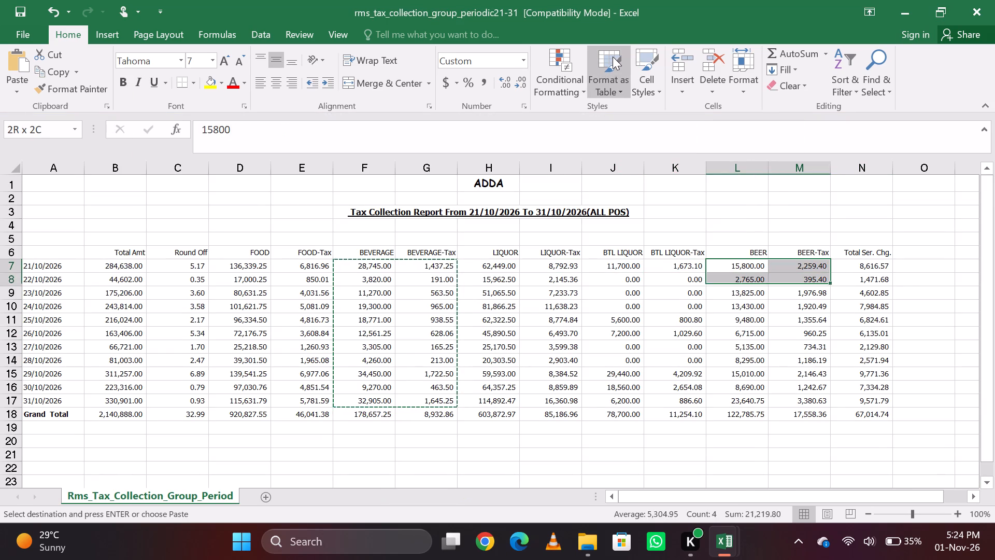
key(shift+Down)
key(shift+Up)
key(shift+Up)
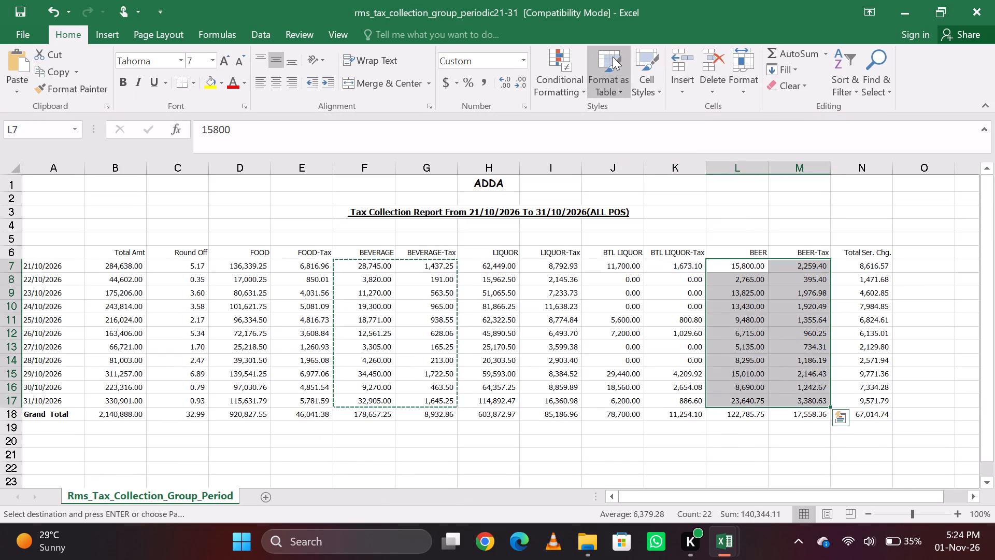
key(ctrl+c)
key(alt+Tab)
key(Right)
key(Right)
key(Left)
text(esv)
key(Return)
Copy the LIQUOR and LIQUOR-Tax figures for 21 to 31 October into the audit report's Liqour columns from F24, as values only.
key(Left)
key(Left)
key(Left)
key(Left)
key(Left)
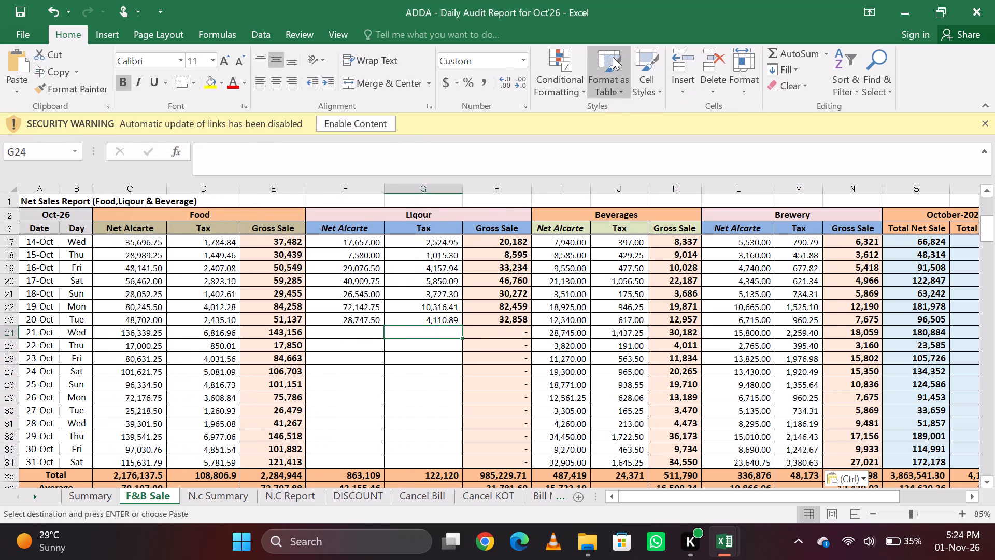
key(Left)
key(alt+Tab)
key(Left)
key(Left)
key(Left)
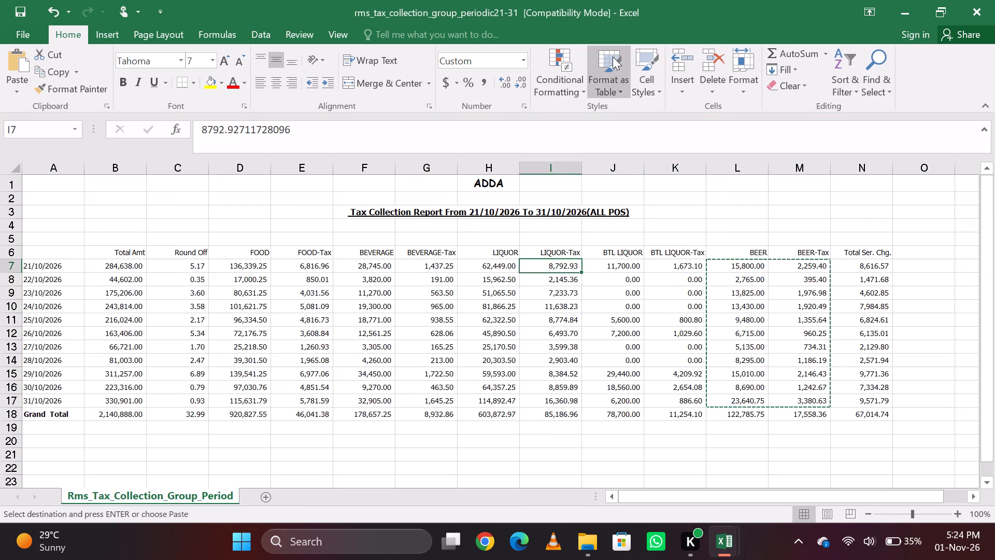
key(Left)
key(shift+Right)
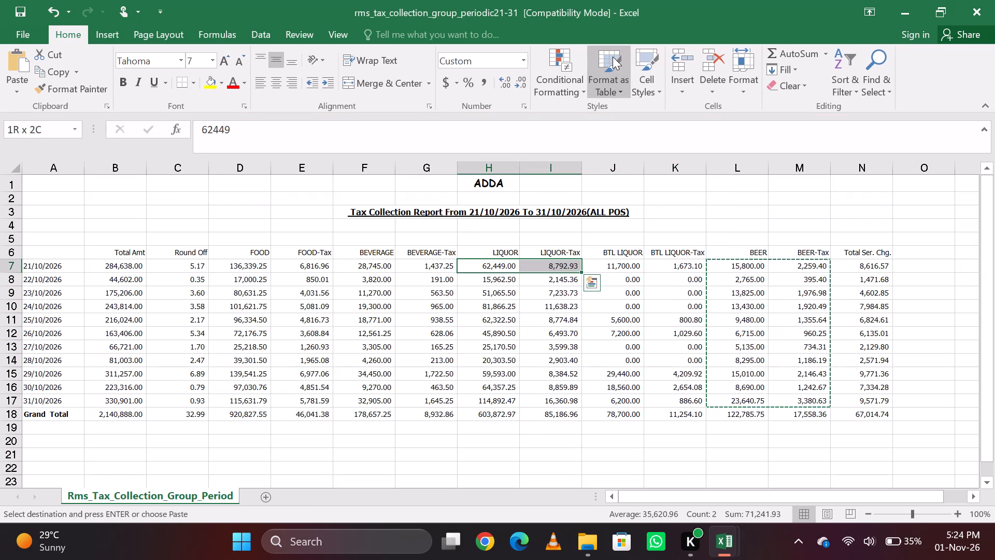
key(shift+Down)
key(shift+Down)
key(shift+Down)
key(shift+Down)
key(shift+Down)
key(shift+Down)
key(shift+Down)
key(shift+Down)
key(shift+Down)
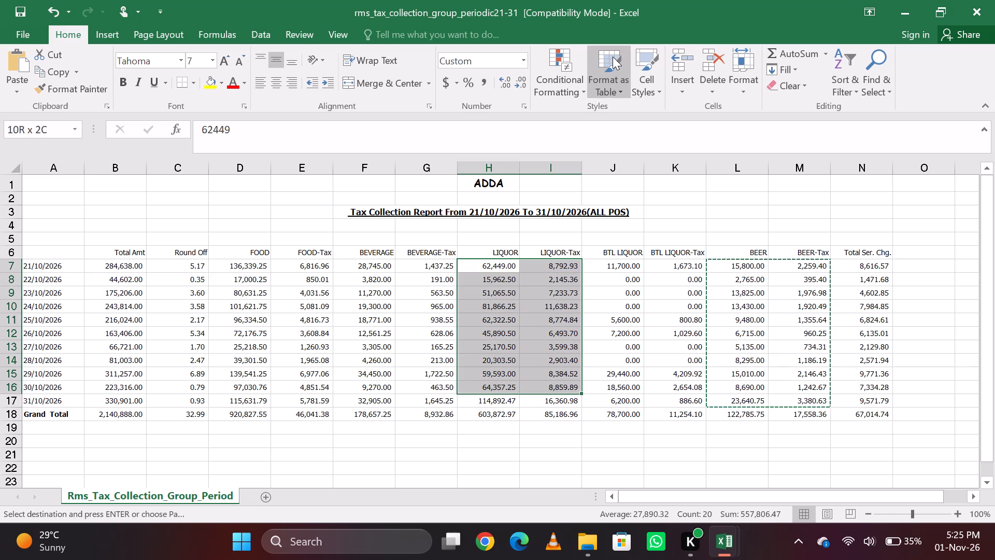
key(shift+Down)
key(ctrl+c)
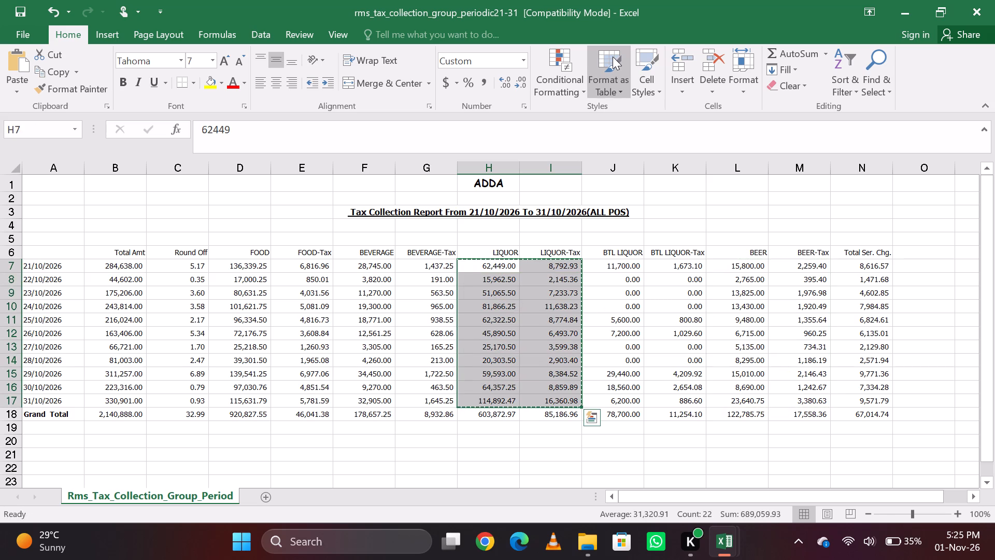
key(alt+Tab)
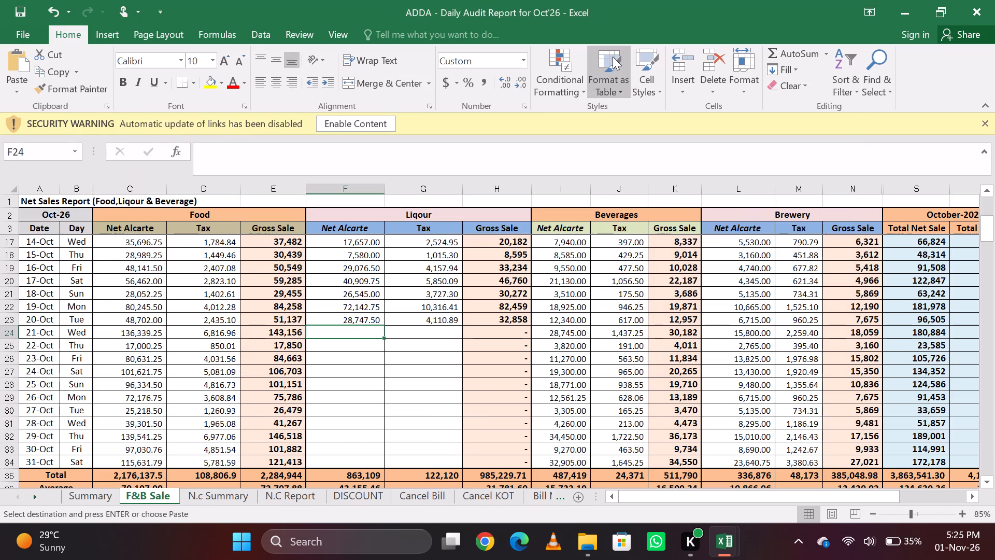
key(Down)
key(Up)
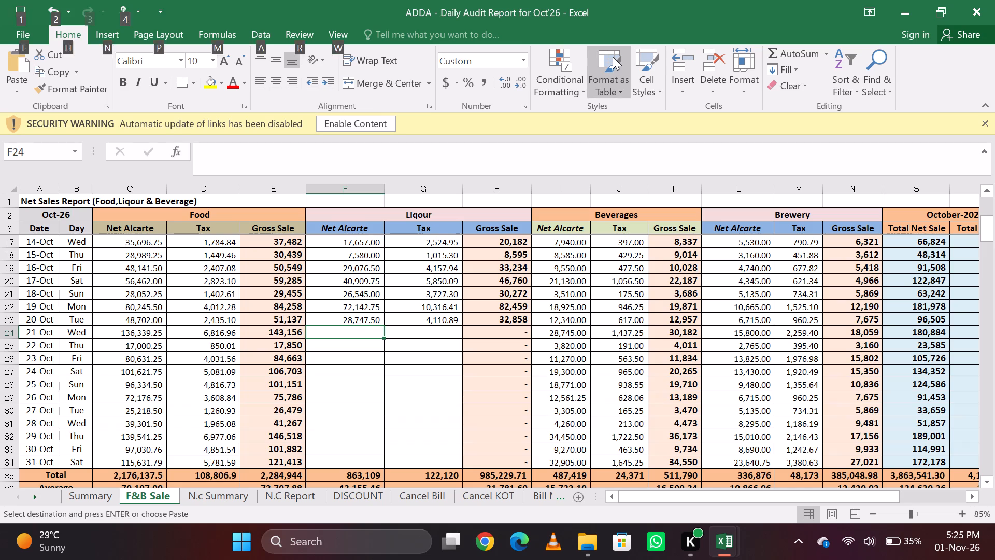
text(esv)
key(Return)
key(Right)
key(Left)
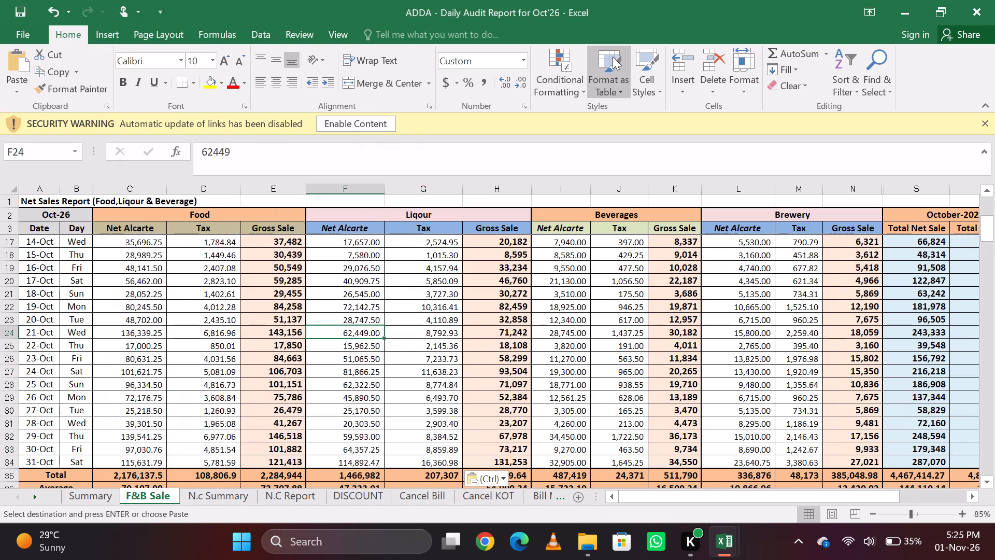
Compare the tax report's BTL LIQUOR amount for 21 October with the Liqour entry on the F&B Sale sheet.
key(Down)
key(Up)
key(Down)
key(Up)
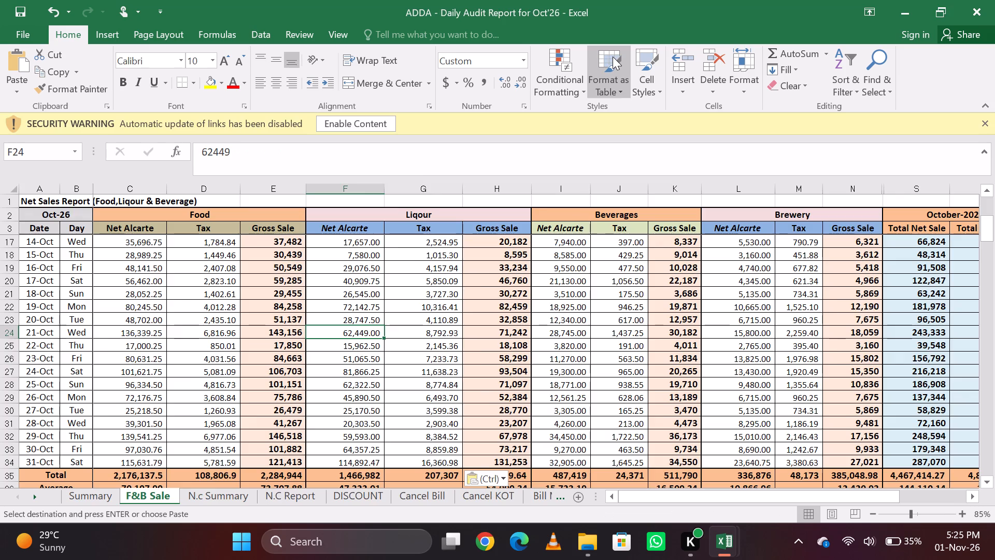
key(alt+Tab)
key(Right)
key(Right)
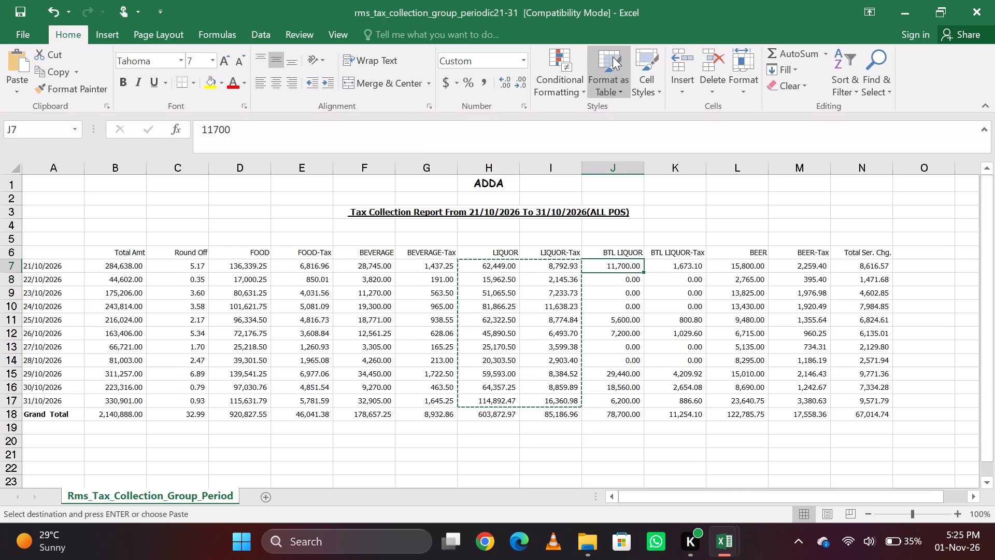
key(alt+Tab)
key(Right)
key(Left)
key(Up)
key(Down)
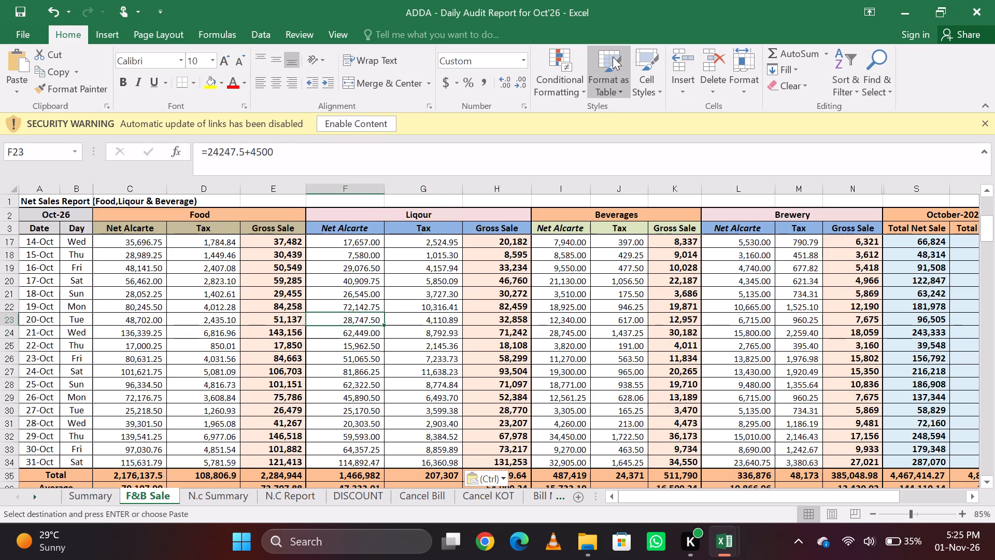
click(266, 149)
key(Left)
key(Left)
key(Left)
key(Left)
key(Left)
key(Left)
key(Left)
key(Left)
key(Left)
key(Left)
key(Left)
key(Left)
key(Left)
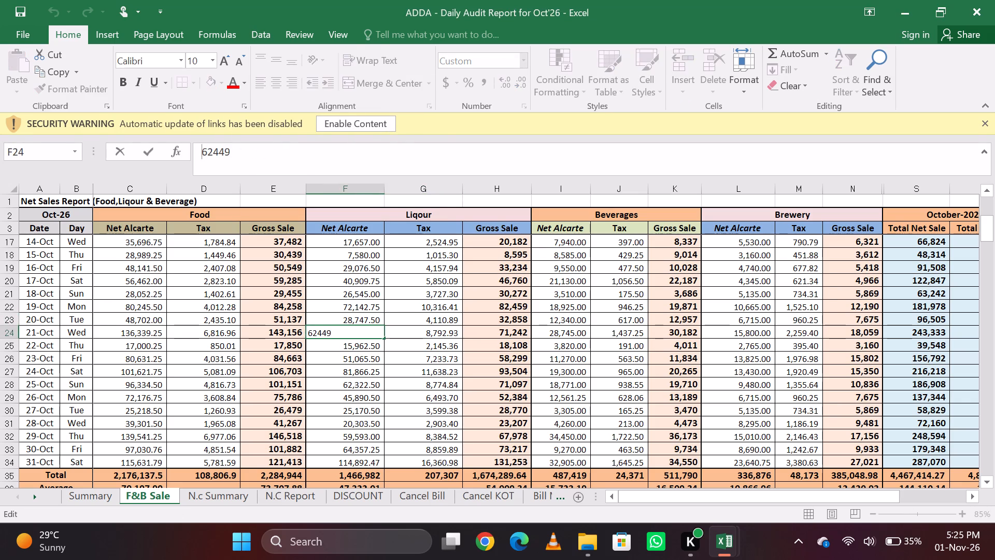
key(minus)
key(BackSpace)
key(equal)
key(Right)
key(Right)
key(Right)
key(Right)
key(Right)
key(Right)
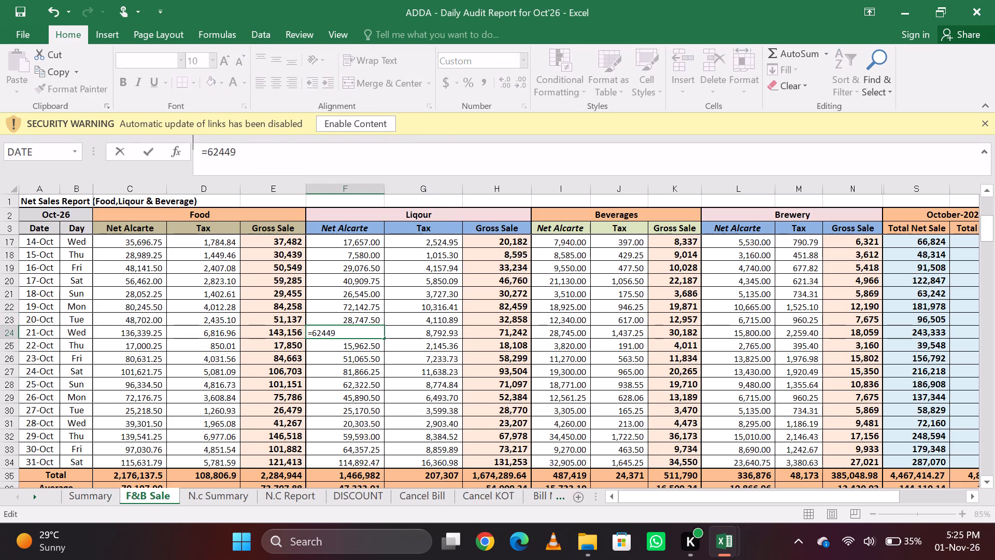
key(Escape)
Examine the LIQUOR, LIQUOR-Tax and BTL LIQUOR cells for 21 October in the tax collection report.
key(Right)
key(Left)
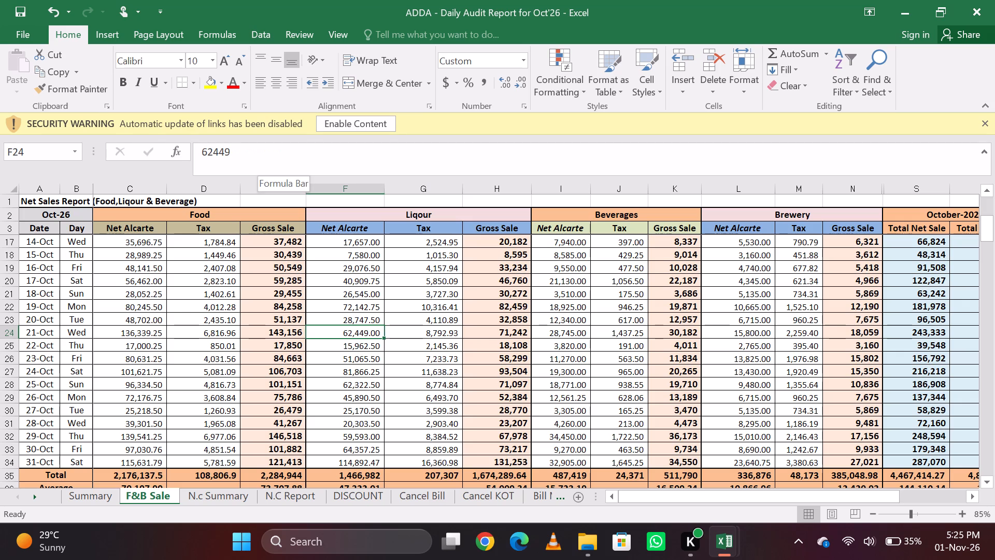
key(alt+Tab)
key(Down)
key(Left)
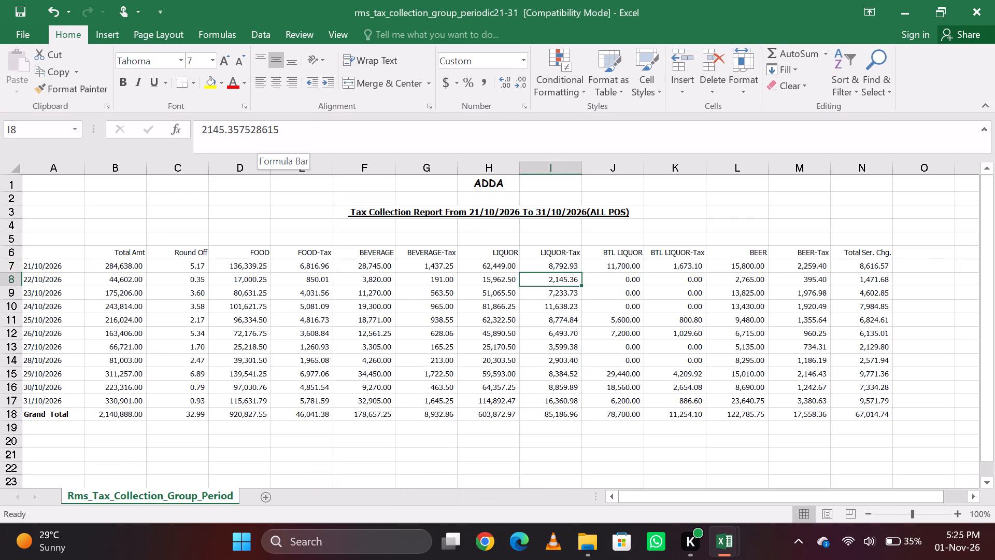
key(Up)
key(Left)
key(Right)
key(Right)
key(Left)
key(Left)
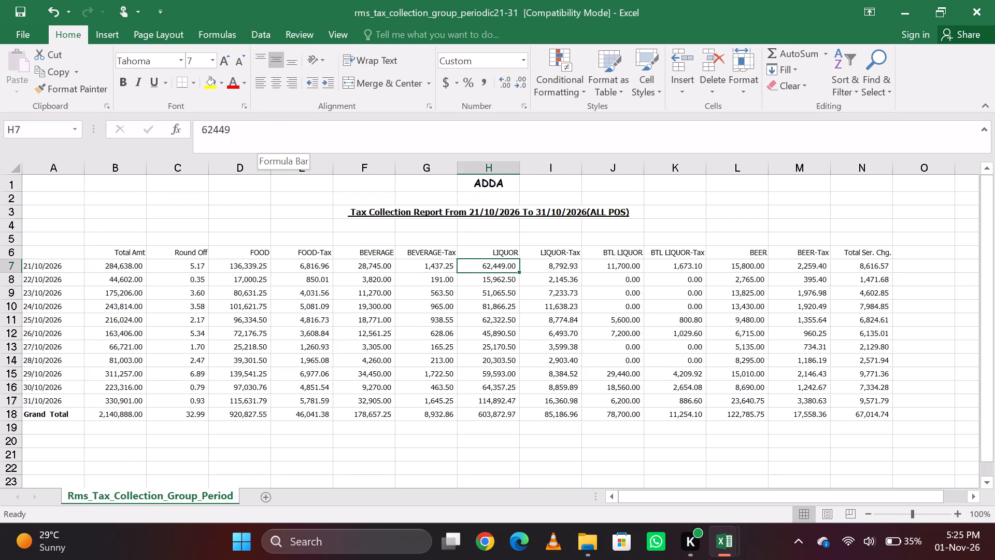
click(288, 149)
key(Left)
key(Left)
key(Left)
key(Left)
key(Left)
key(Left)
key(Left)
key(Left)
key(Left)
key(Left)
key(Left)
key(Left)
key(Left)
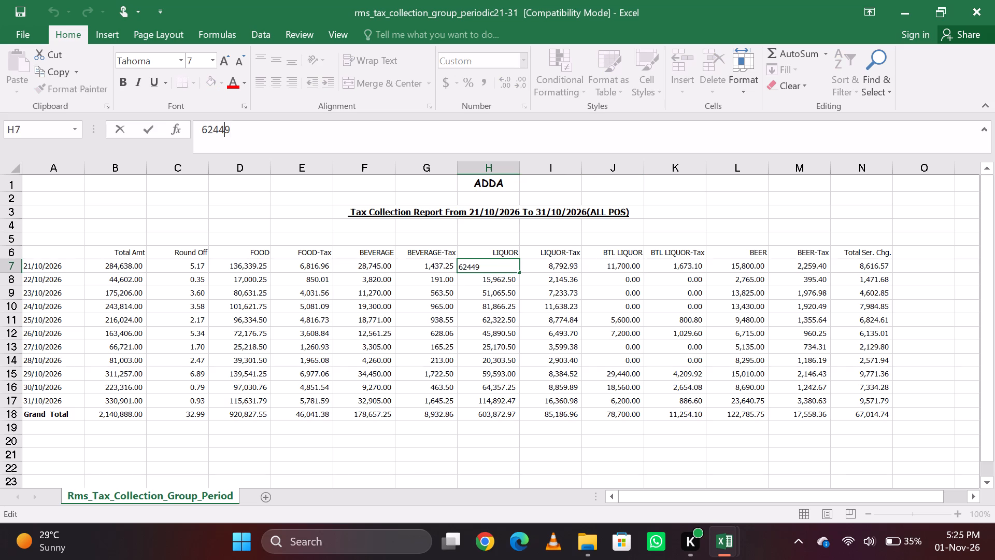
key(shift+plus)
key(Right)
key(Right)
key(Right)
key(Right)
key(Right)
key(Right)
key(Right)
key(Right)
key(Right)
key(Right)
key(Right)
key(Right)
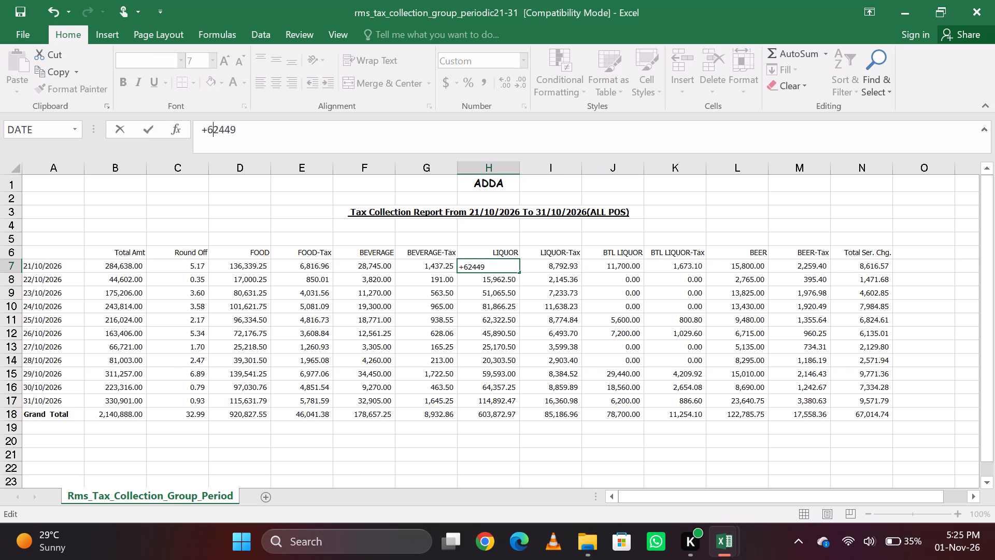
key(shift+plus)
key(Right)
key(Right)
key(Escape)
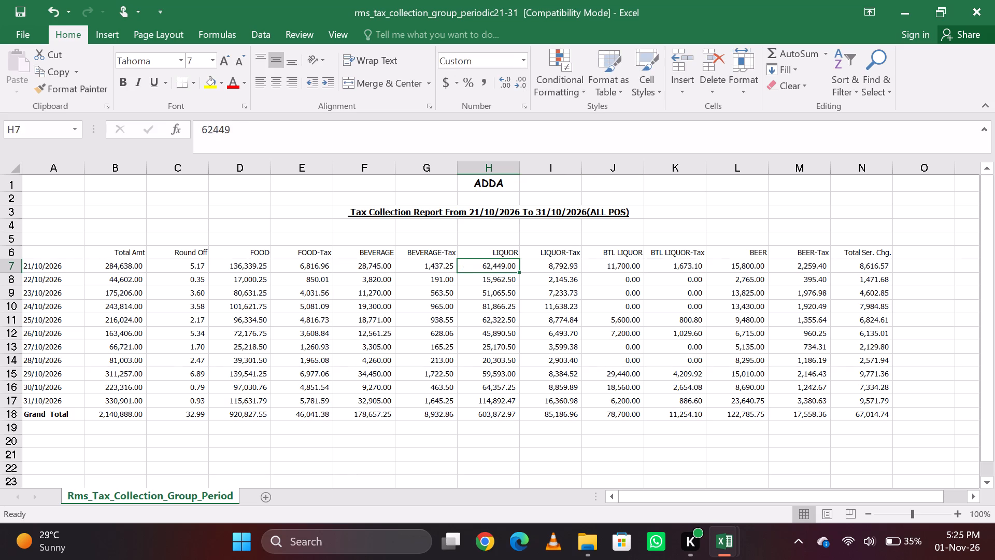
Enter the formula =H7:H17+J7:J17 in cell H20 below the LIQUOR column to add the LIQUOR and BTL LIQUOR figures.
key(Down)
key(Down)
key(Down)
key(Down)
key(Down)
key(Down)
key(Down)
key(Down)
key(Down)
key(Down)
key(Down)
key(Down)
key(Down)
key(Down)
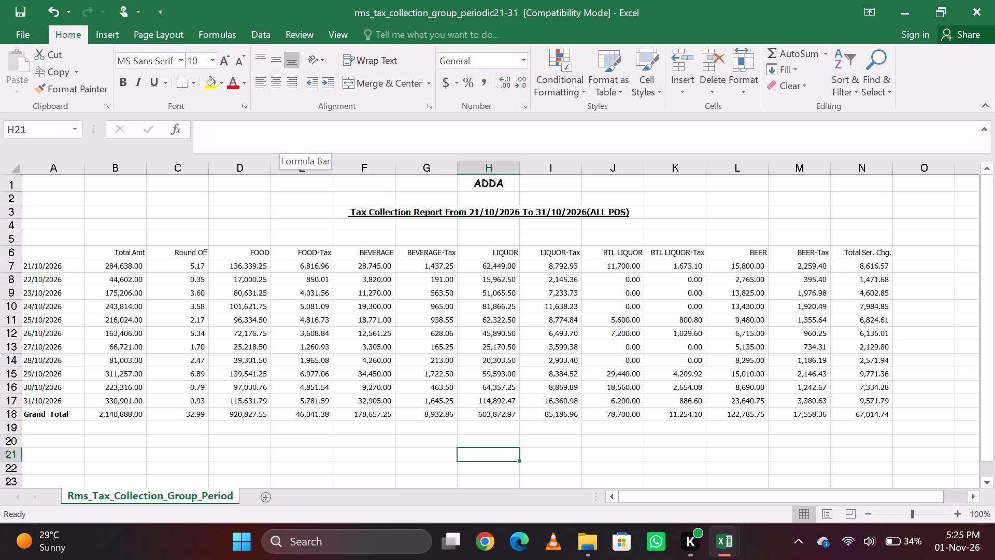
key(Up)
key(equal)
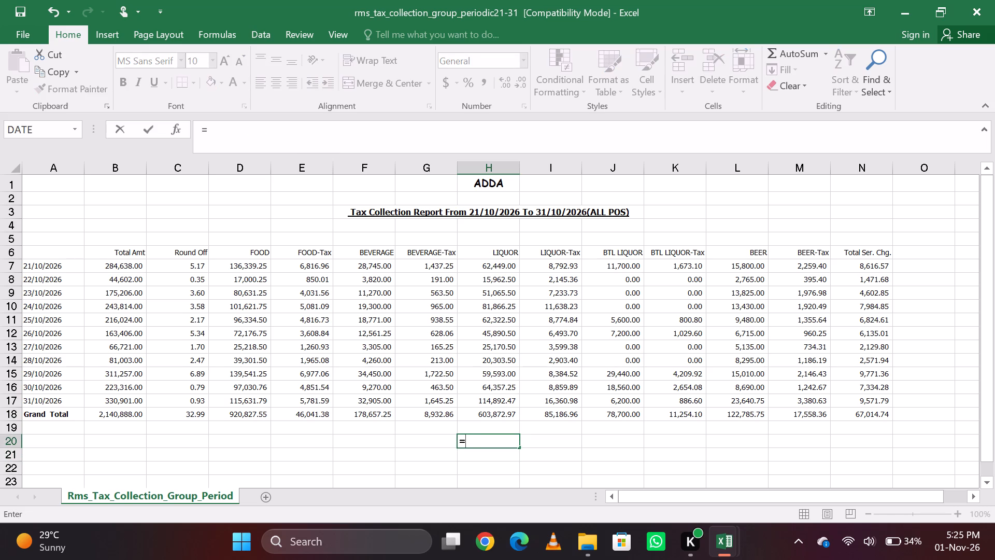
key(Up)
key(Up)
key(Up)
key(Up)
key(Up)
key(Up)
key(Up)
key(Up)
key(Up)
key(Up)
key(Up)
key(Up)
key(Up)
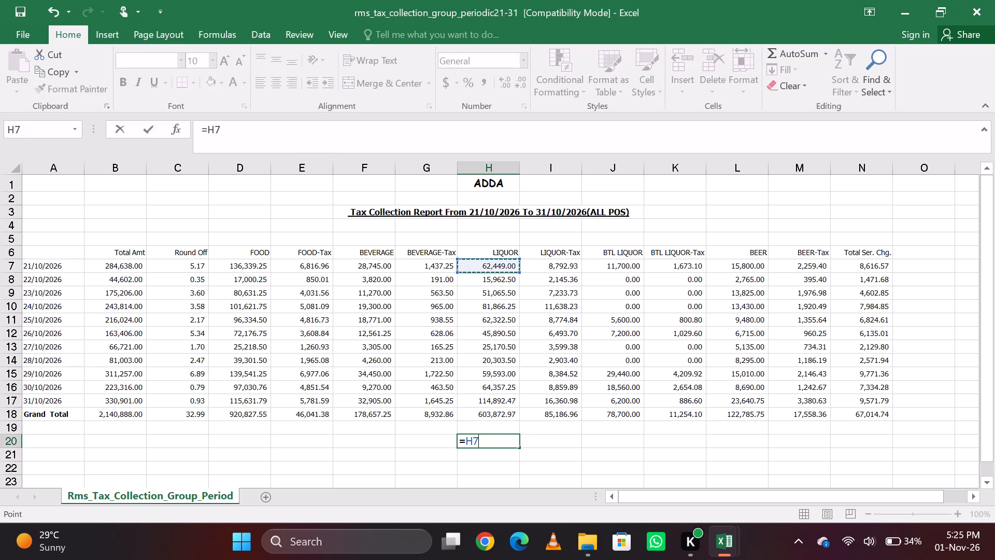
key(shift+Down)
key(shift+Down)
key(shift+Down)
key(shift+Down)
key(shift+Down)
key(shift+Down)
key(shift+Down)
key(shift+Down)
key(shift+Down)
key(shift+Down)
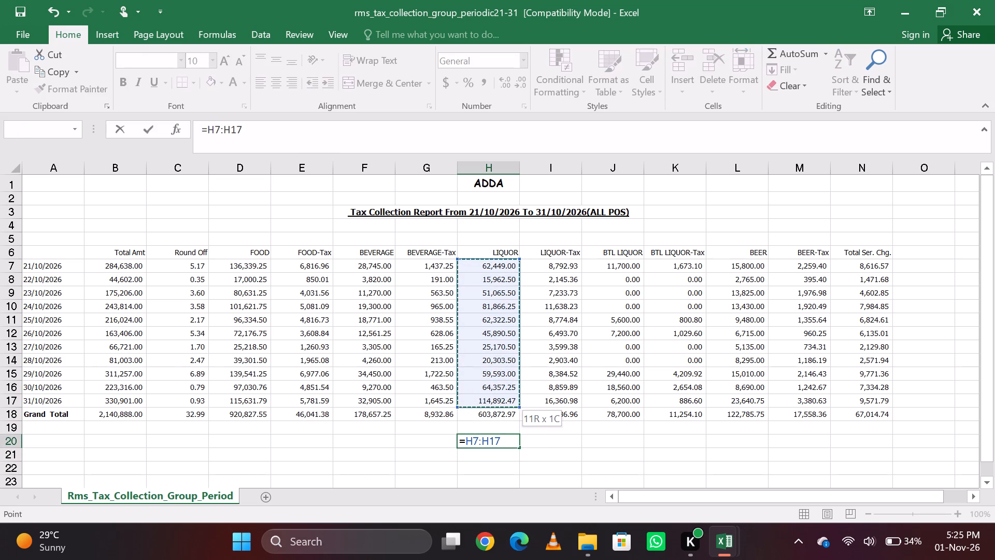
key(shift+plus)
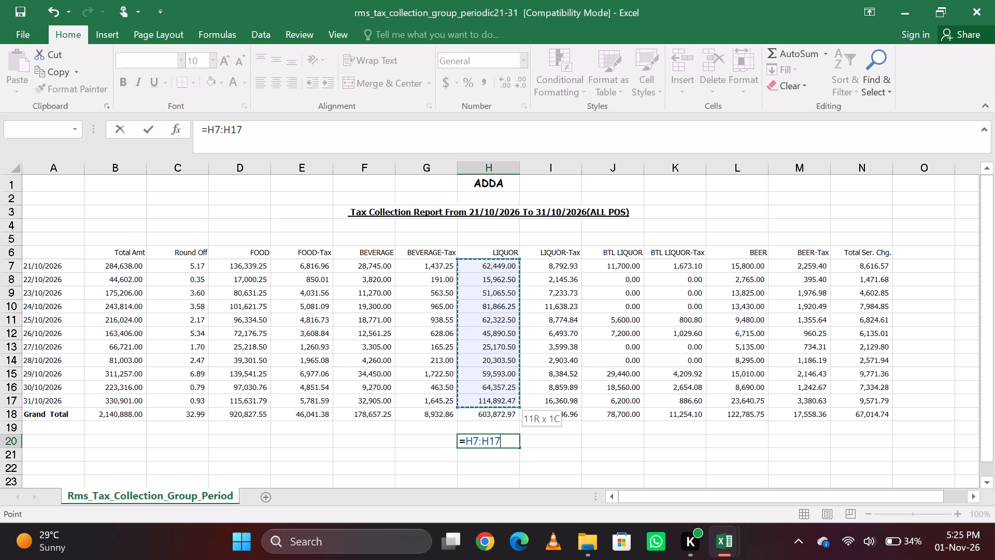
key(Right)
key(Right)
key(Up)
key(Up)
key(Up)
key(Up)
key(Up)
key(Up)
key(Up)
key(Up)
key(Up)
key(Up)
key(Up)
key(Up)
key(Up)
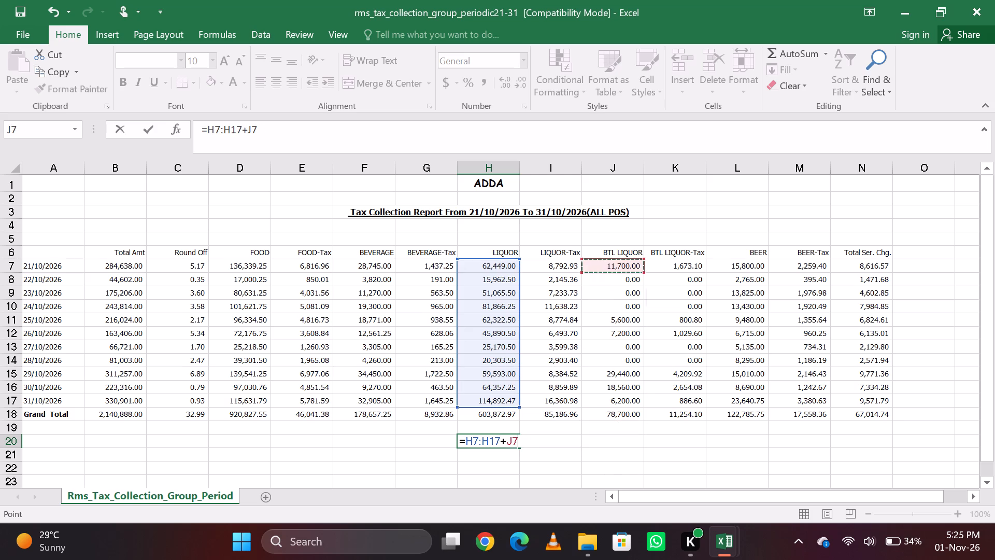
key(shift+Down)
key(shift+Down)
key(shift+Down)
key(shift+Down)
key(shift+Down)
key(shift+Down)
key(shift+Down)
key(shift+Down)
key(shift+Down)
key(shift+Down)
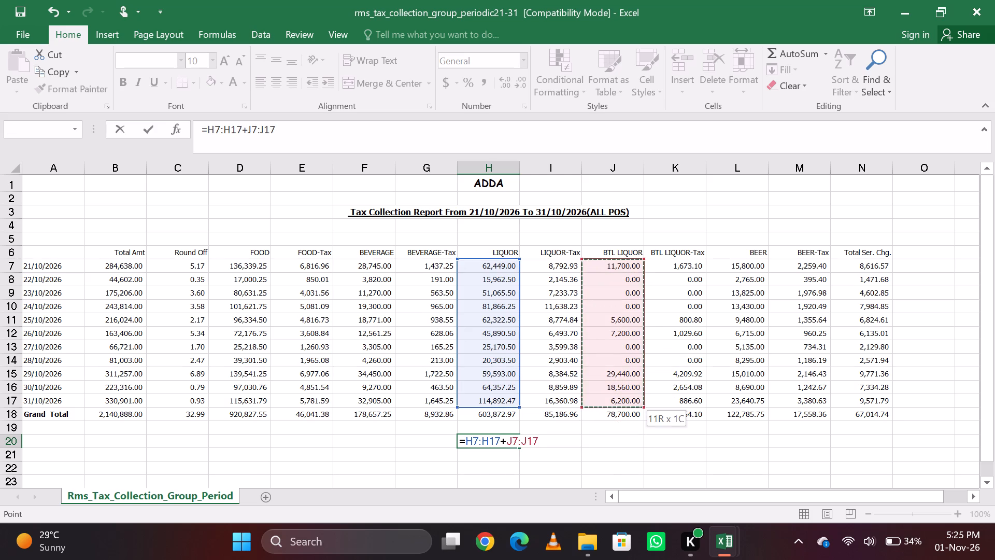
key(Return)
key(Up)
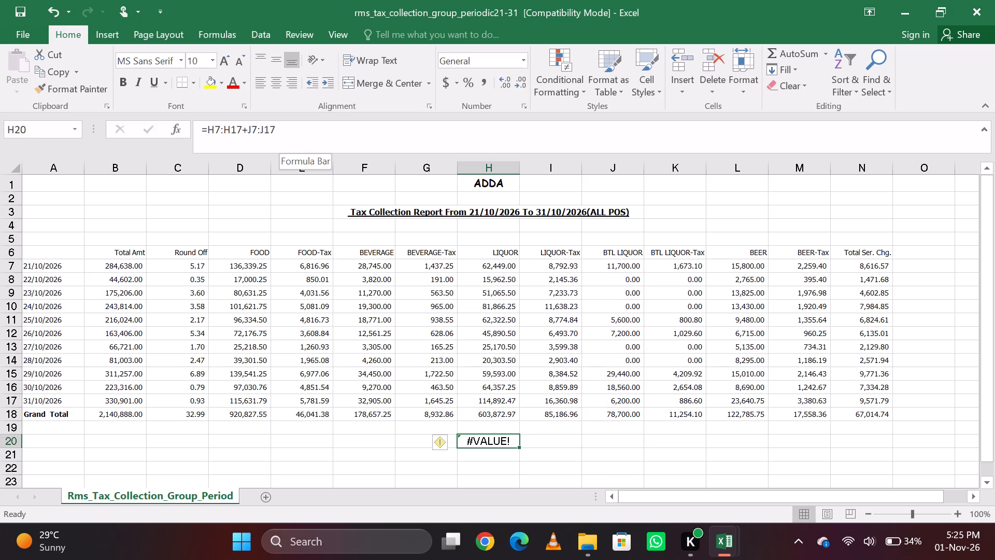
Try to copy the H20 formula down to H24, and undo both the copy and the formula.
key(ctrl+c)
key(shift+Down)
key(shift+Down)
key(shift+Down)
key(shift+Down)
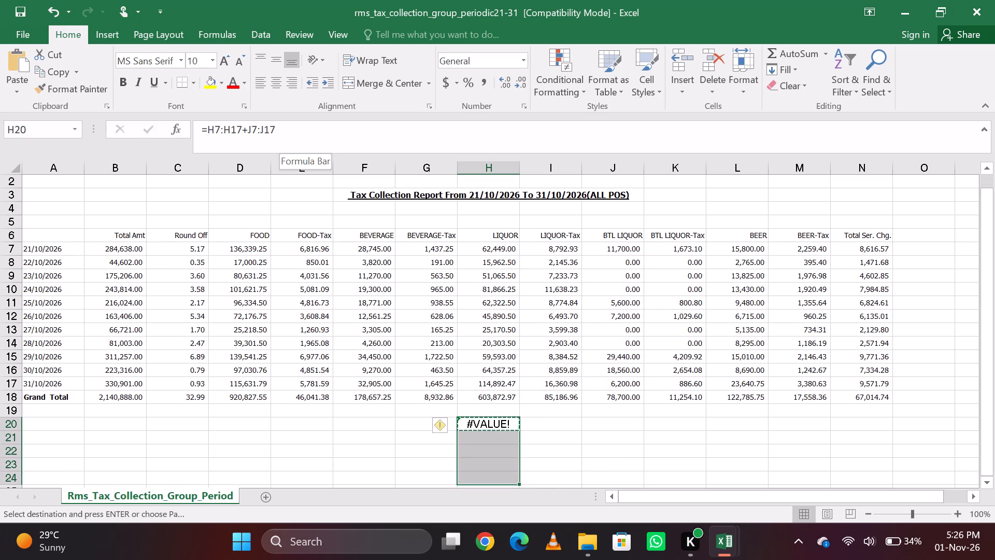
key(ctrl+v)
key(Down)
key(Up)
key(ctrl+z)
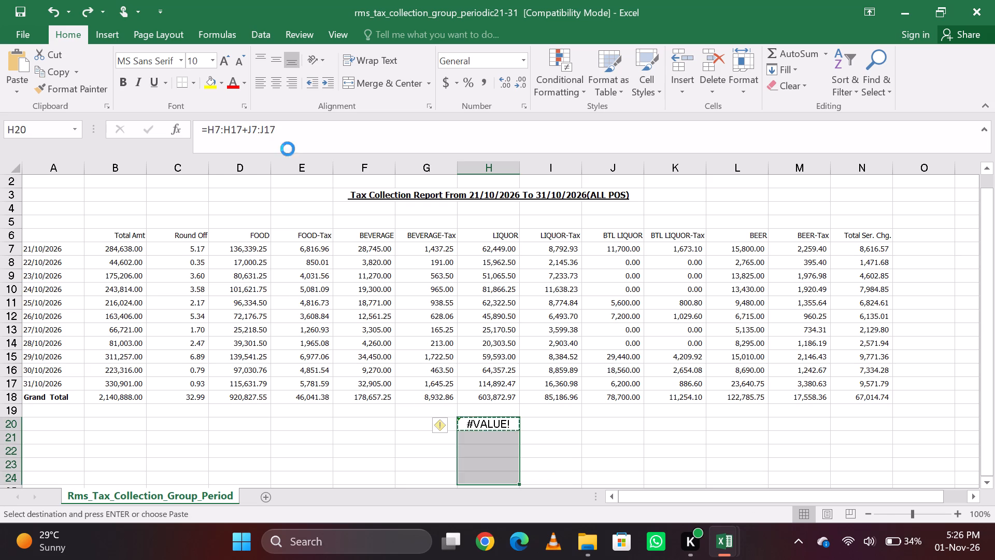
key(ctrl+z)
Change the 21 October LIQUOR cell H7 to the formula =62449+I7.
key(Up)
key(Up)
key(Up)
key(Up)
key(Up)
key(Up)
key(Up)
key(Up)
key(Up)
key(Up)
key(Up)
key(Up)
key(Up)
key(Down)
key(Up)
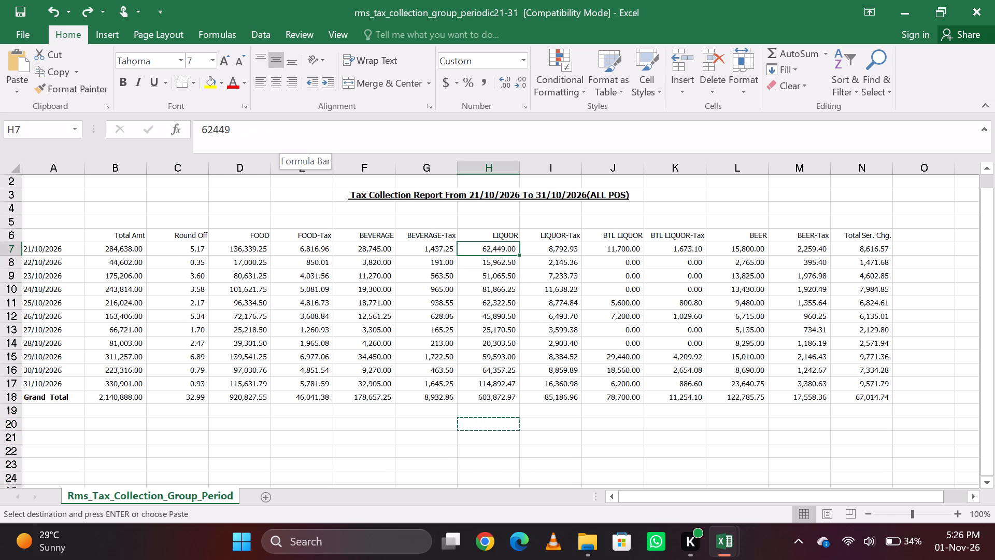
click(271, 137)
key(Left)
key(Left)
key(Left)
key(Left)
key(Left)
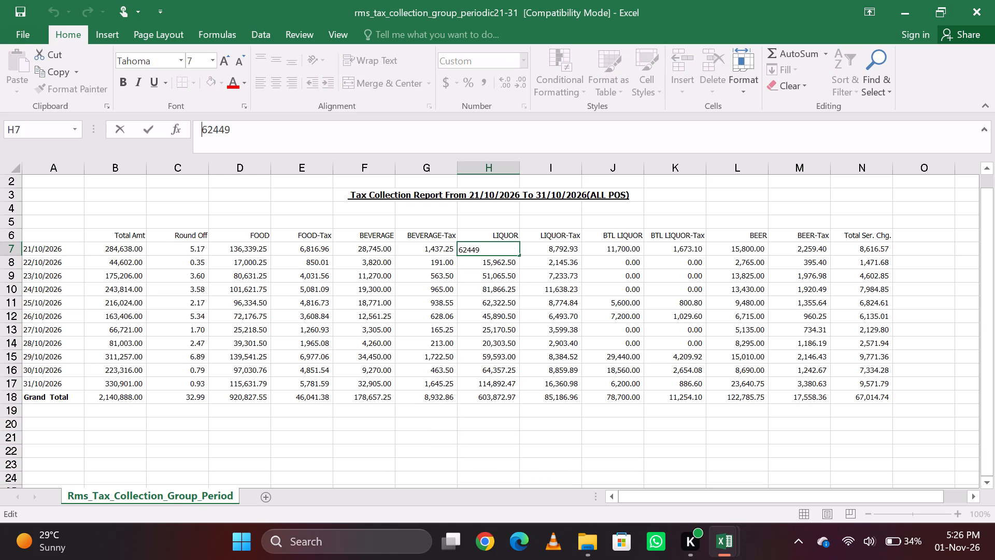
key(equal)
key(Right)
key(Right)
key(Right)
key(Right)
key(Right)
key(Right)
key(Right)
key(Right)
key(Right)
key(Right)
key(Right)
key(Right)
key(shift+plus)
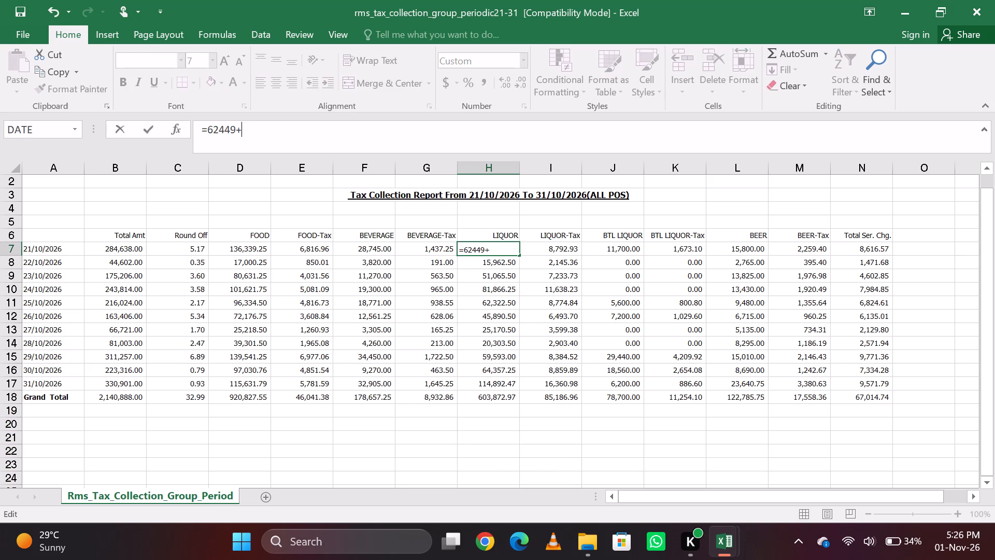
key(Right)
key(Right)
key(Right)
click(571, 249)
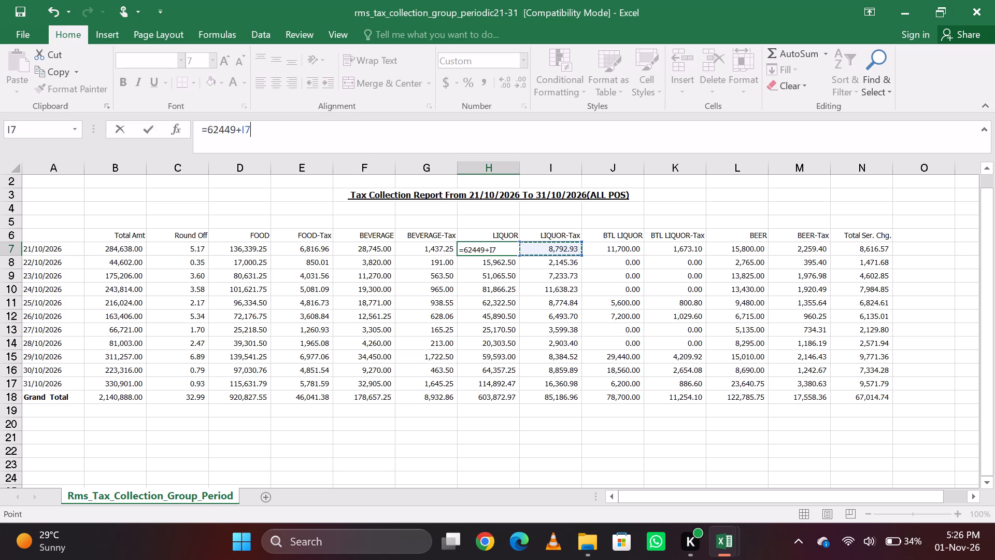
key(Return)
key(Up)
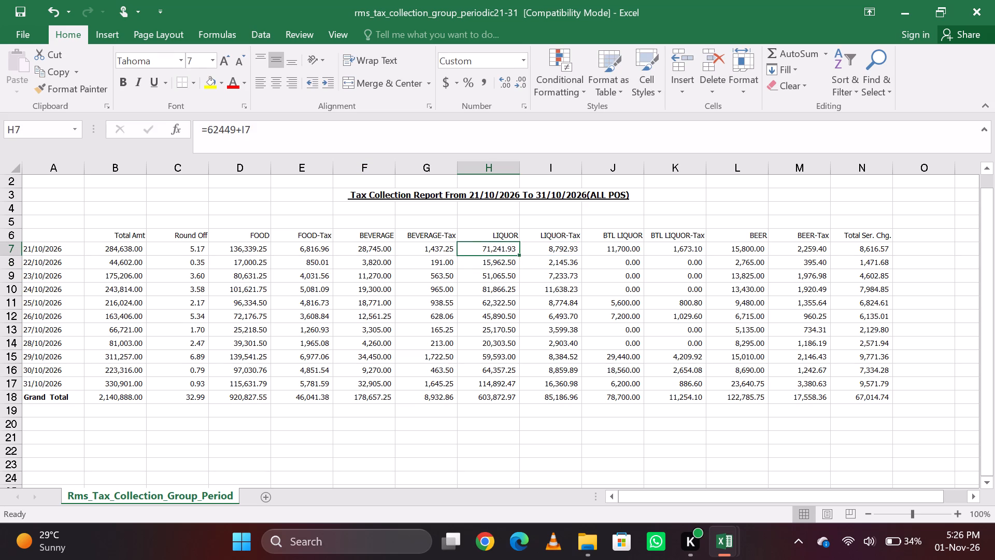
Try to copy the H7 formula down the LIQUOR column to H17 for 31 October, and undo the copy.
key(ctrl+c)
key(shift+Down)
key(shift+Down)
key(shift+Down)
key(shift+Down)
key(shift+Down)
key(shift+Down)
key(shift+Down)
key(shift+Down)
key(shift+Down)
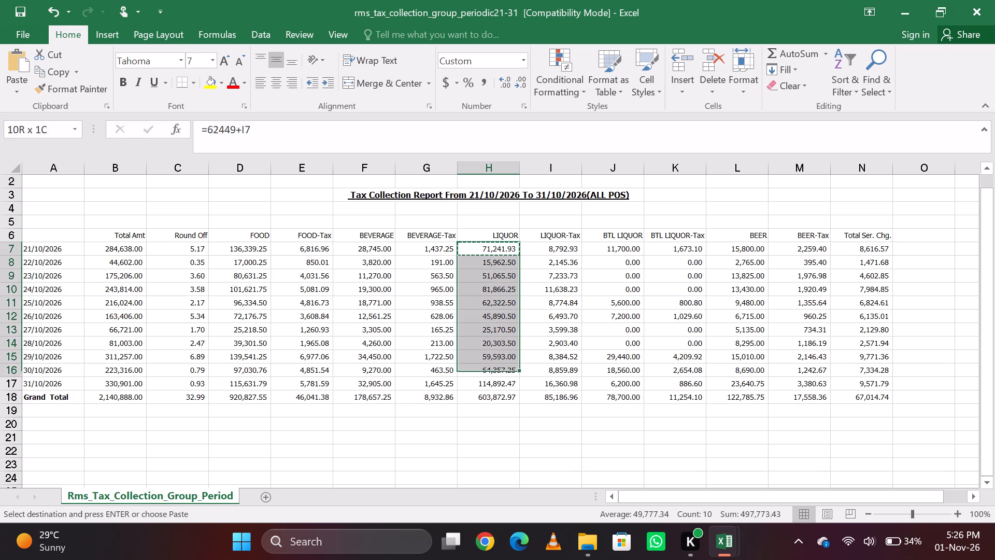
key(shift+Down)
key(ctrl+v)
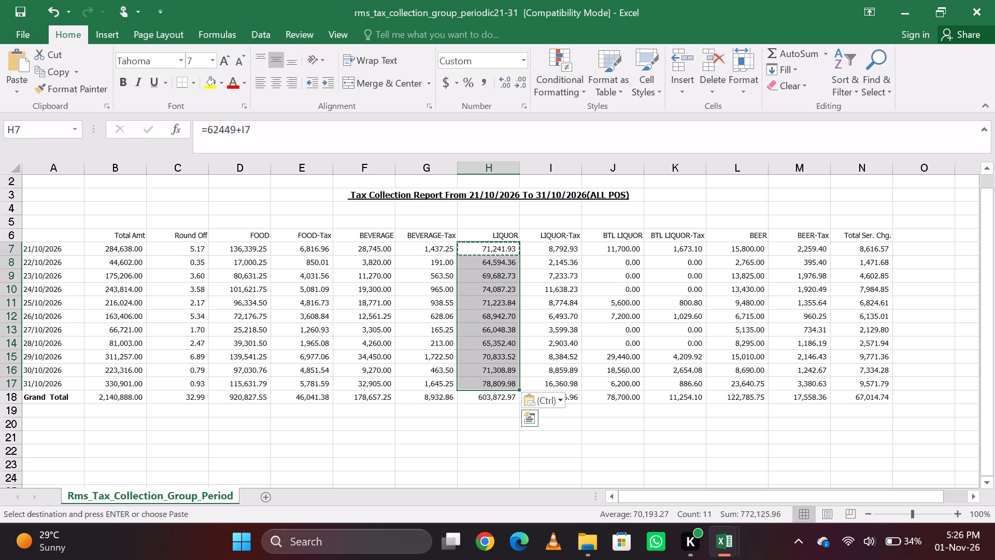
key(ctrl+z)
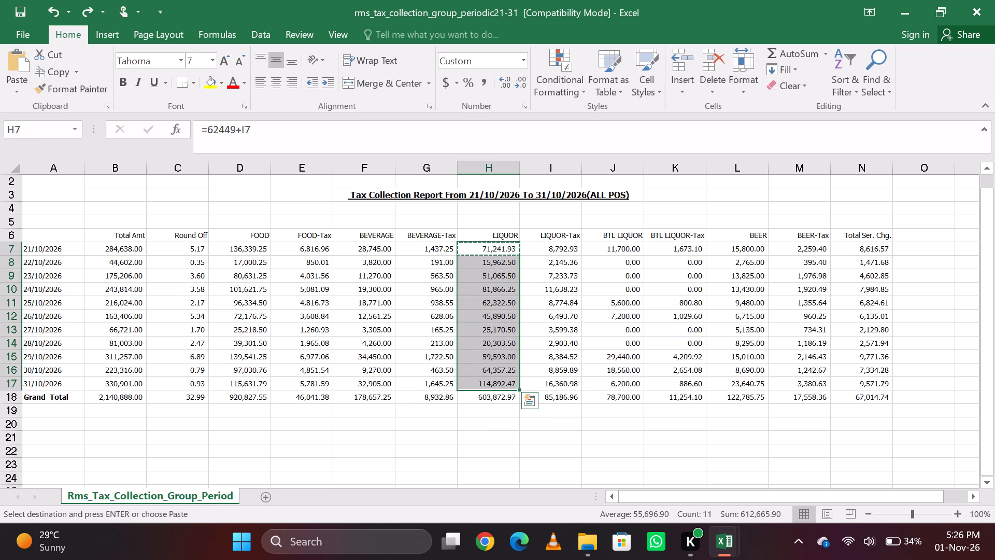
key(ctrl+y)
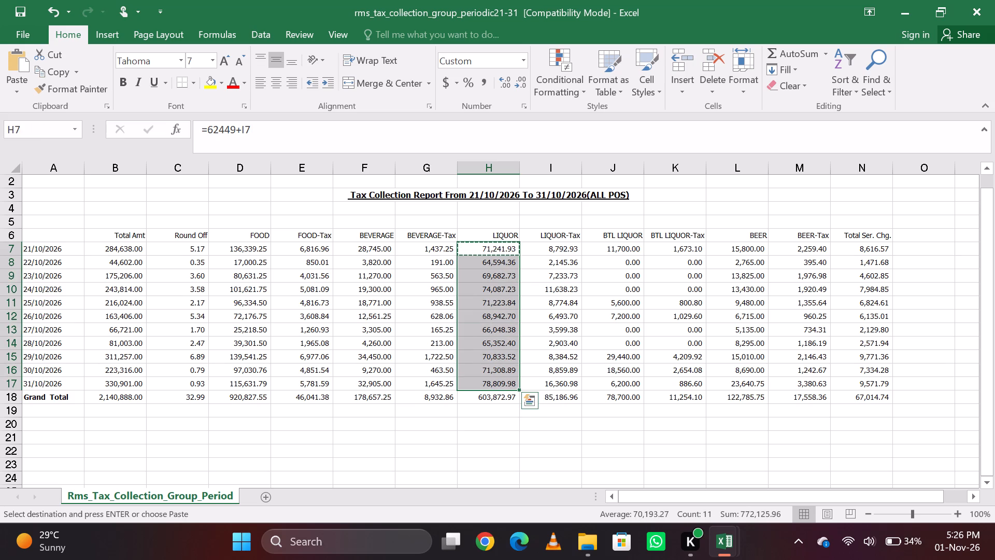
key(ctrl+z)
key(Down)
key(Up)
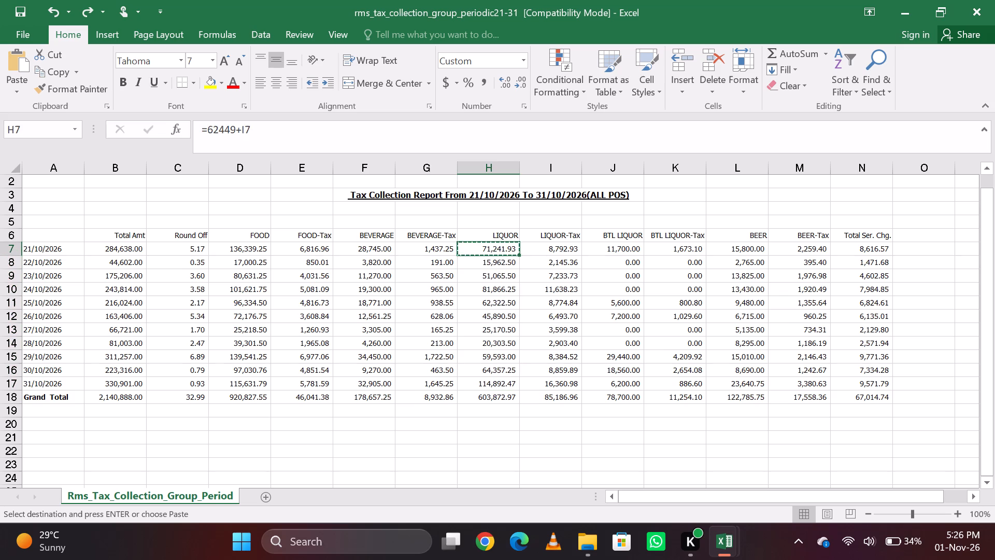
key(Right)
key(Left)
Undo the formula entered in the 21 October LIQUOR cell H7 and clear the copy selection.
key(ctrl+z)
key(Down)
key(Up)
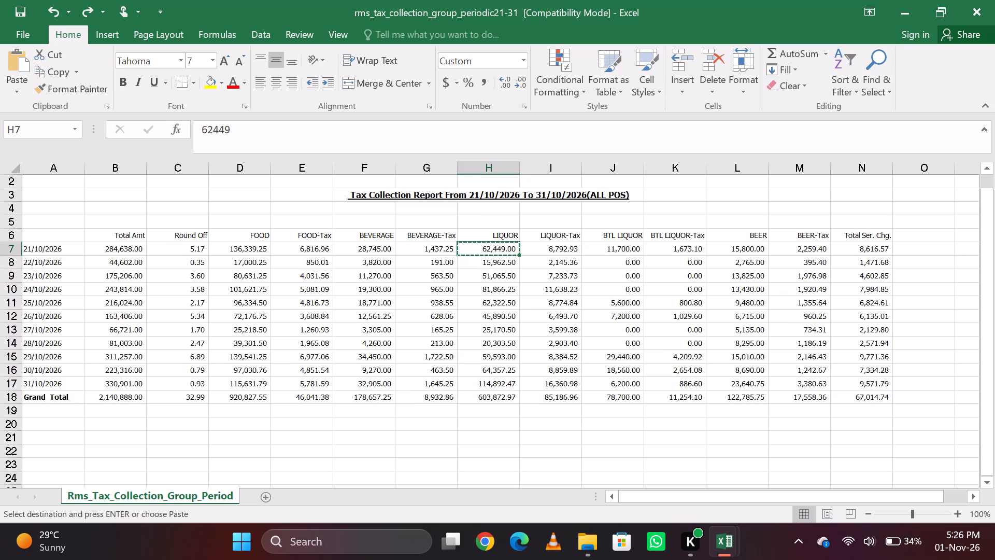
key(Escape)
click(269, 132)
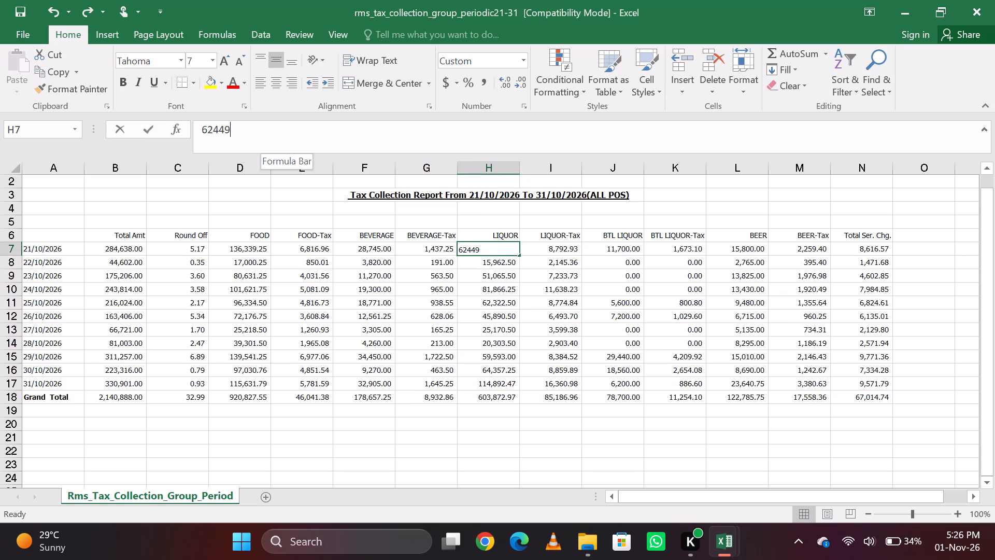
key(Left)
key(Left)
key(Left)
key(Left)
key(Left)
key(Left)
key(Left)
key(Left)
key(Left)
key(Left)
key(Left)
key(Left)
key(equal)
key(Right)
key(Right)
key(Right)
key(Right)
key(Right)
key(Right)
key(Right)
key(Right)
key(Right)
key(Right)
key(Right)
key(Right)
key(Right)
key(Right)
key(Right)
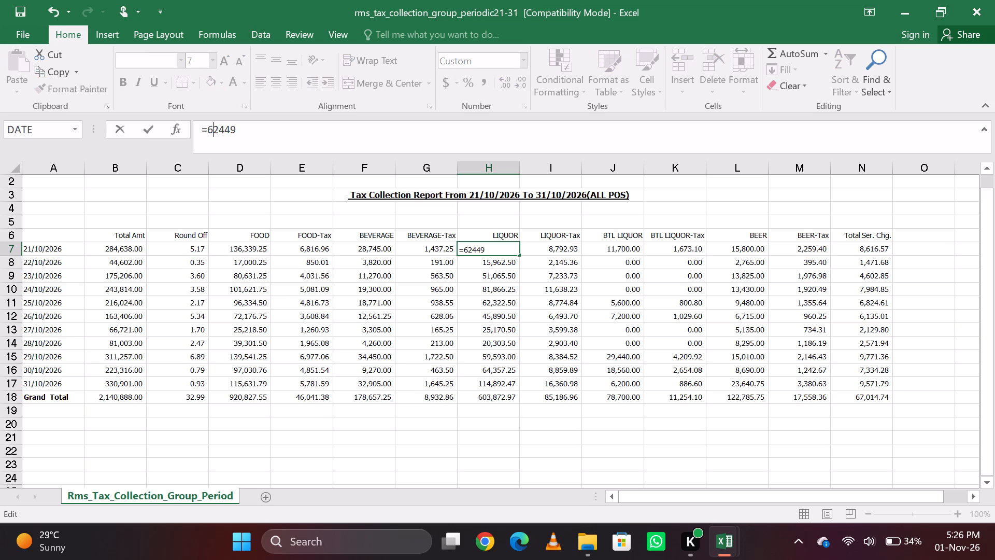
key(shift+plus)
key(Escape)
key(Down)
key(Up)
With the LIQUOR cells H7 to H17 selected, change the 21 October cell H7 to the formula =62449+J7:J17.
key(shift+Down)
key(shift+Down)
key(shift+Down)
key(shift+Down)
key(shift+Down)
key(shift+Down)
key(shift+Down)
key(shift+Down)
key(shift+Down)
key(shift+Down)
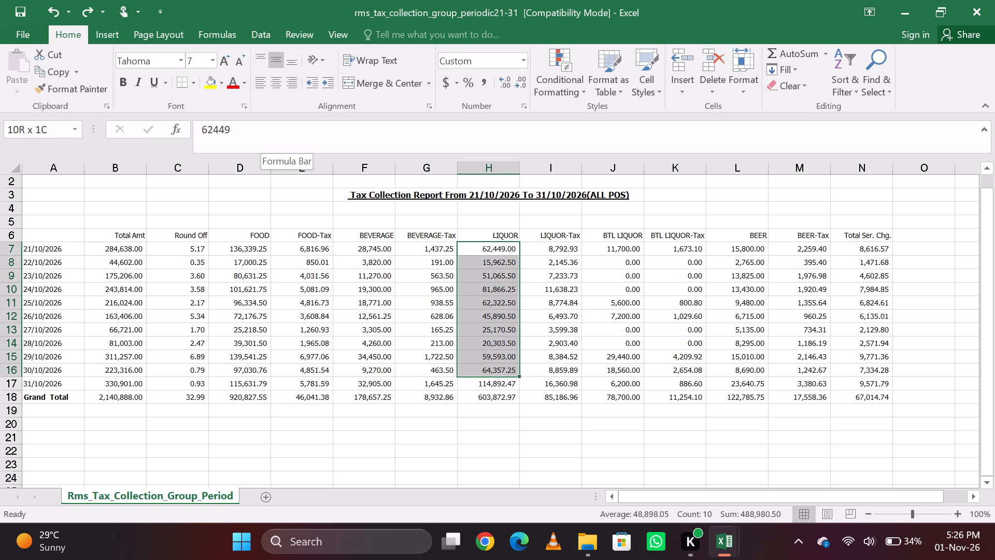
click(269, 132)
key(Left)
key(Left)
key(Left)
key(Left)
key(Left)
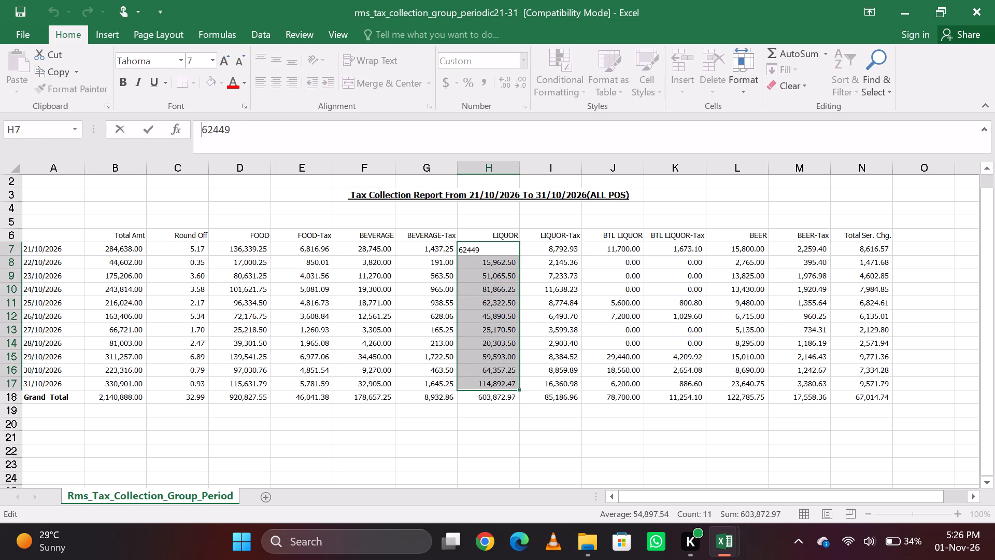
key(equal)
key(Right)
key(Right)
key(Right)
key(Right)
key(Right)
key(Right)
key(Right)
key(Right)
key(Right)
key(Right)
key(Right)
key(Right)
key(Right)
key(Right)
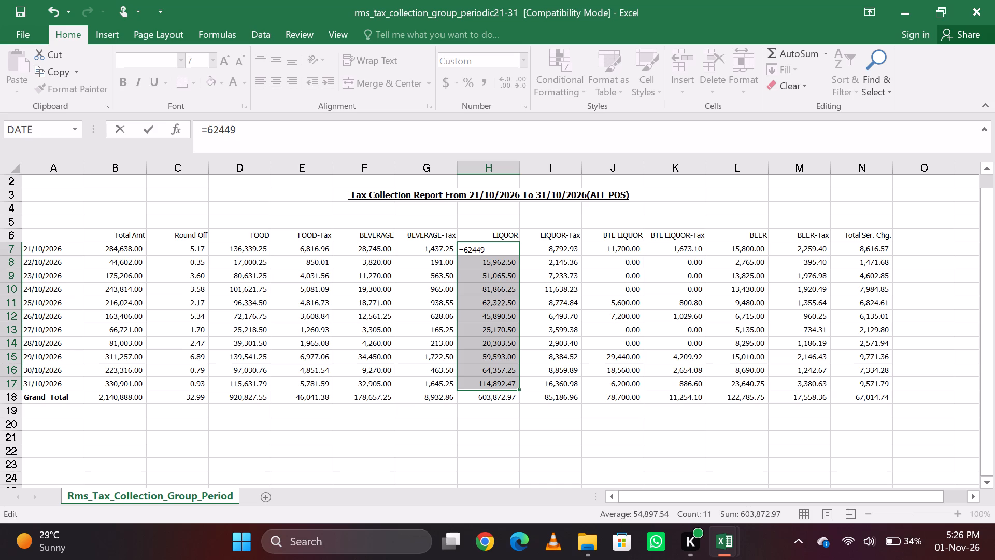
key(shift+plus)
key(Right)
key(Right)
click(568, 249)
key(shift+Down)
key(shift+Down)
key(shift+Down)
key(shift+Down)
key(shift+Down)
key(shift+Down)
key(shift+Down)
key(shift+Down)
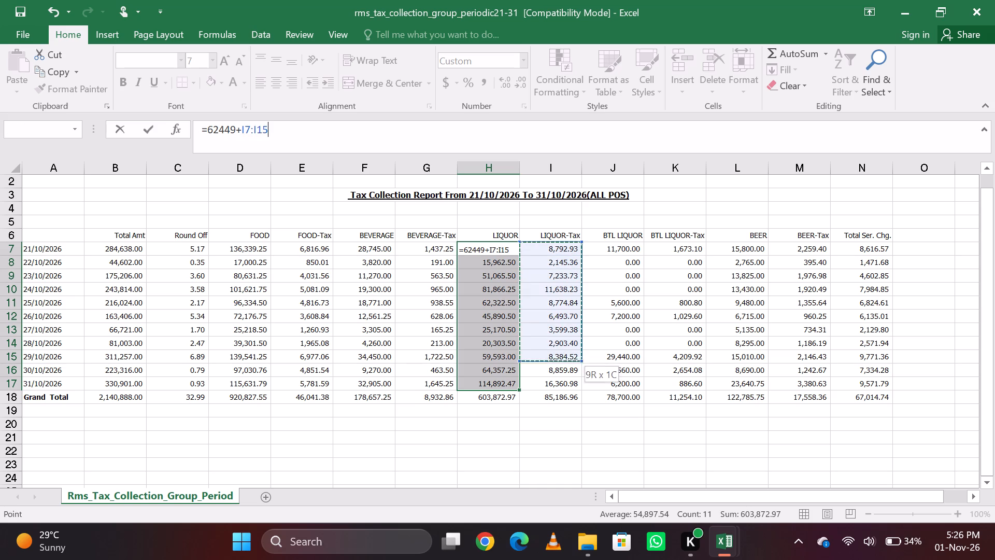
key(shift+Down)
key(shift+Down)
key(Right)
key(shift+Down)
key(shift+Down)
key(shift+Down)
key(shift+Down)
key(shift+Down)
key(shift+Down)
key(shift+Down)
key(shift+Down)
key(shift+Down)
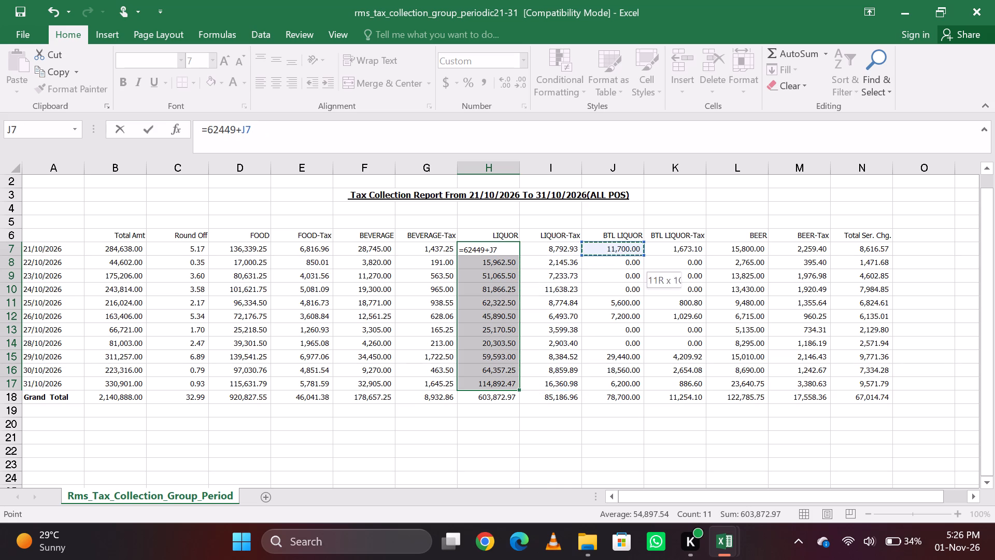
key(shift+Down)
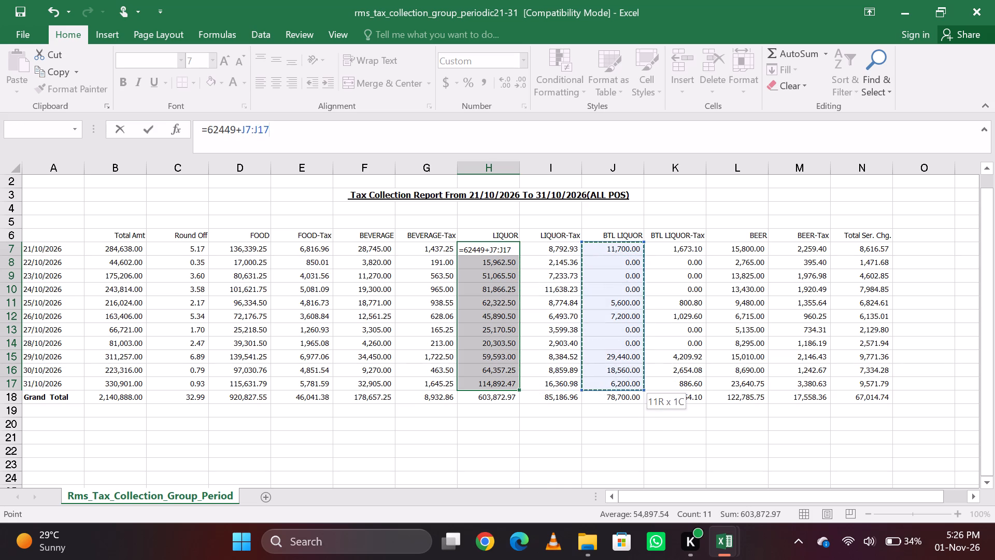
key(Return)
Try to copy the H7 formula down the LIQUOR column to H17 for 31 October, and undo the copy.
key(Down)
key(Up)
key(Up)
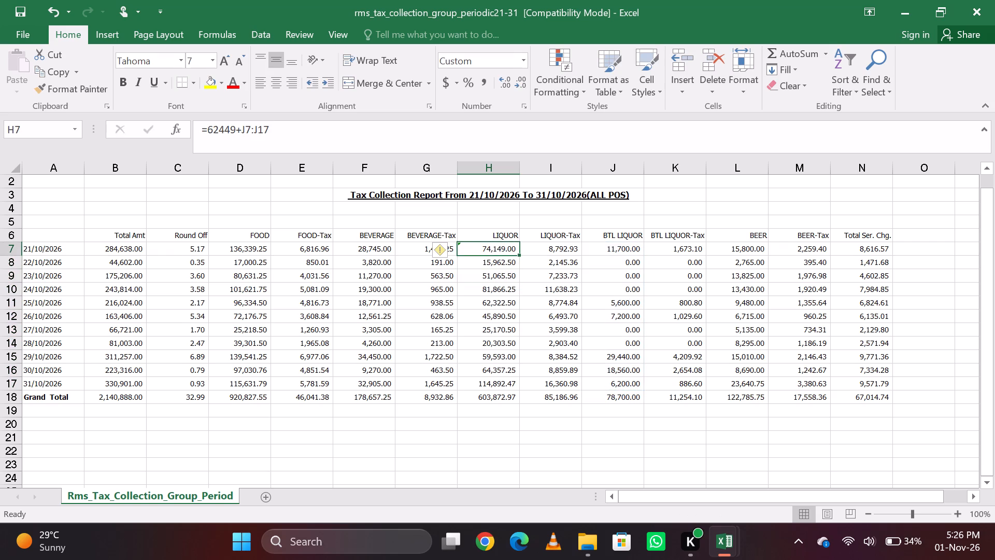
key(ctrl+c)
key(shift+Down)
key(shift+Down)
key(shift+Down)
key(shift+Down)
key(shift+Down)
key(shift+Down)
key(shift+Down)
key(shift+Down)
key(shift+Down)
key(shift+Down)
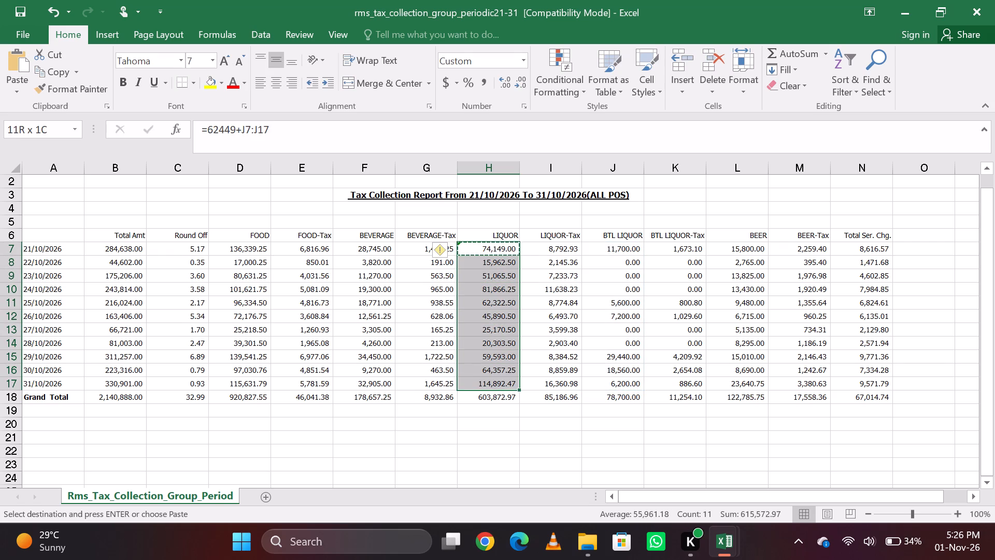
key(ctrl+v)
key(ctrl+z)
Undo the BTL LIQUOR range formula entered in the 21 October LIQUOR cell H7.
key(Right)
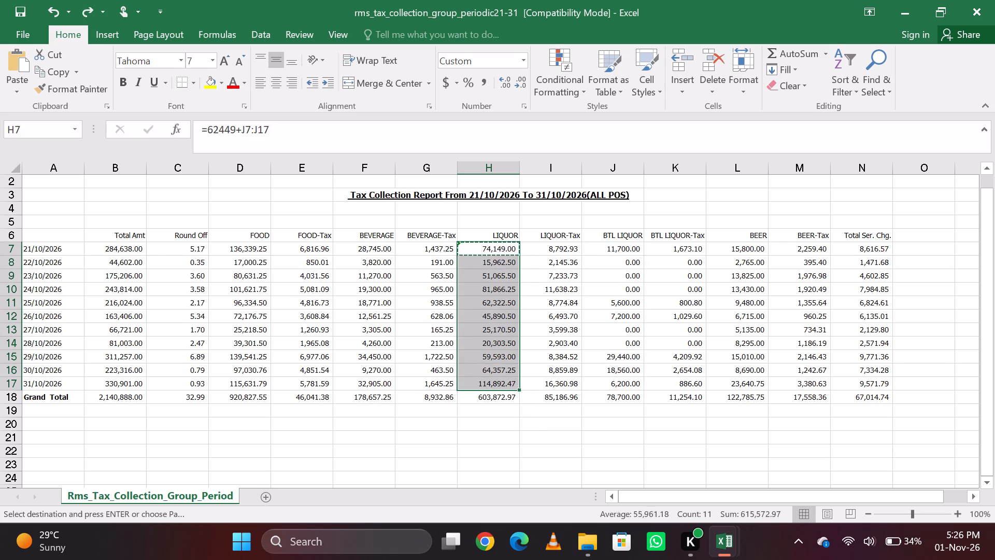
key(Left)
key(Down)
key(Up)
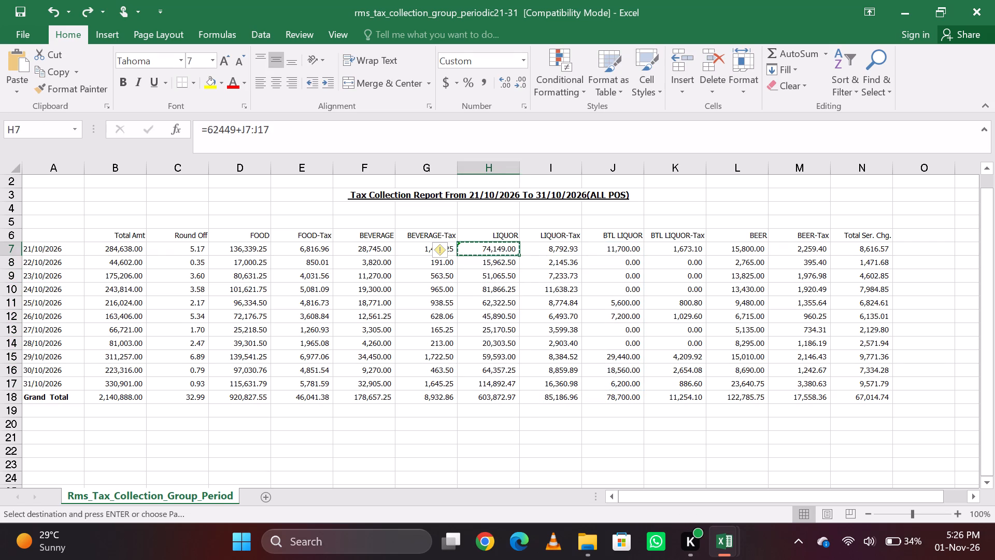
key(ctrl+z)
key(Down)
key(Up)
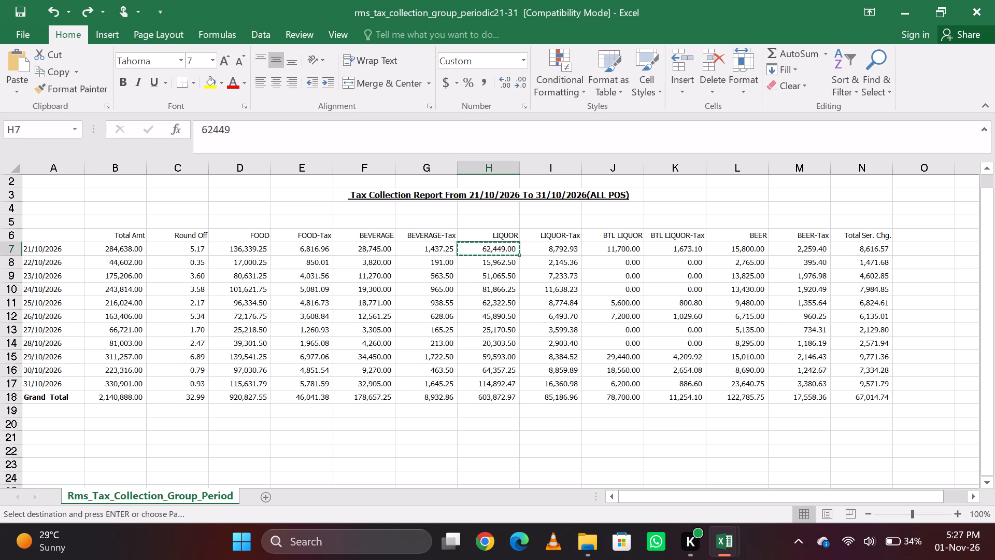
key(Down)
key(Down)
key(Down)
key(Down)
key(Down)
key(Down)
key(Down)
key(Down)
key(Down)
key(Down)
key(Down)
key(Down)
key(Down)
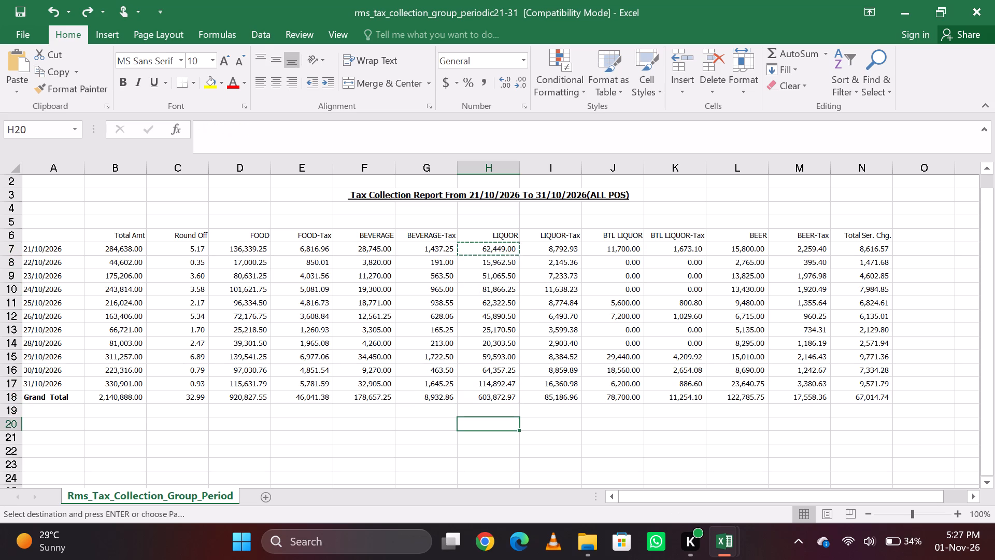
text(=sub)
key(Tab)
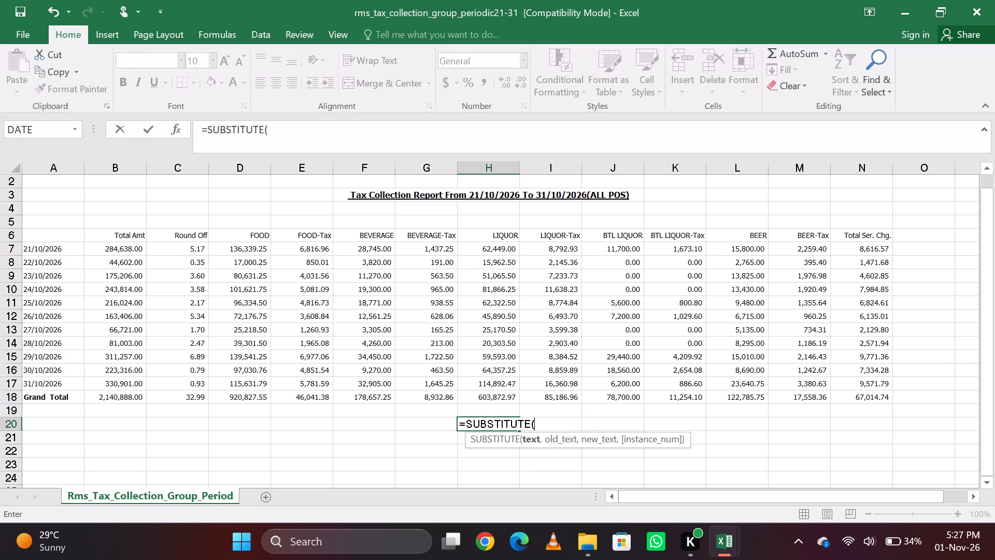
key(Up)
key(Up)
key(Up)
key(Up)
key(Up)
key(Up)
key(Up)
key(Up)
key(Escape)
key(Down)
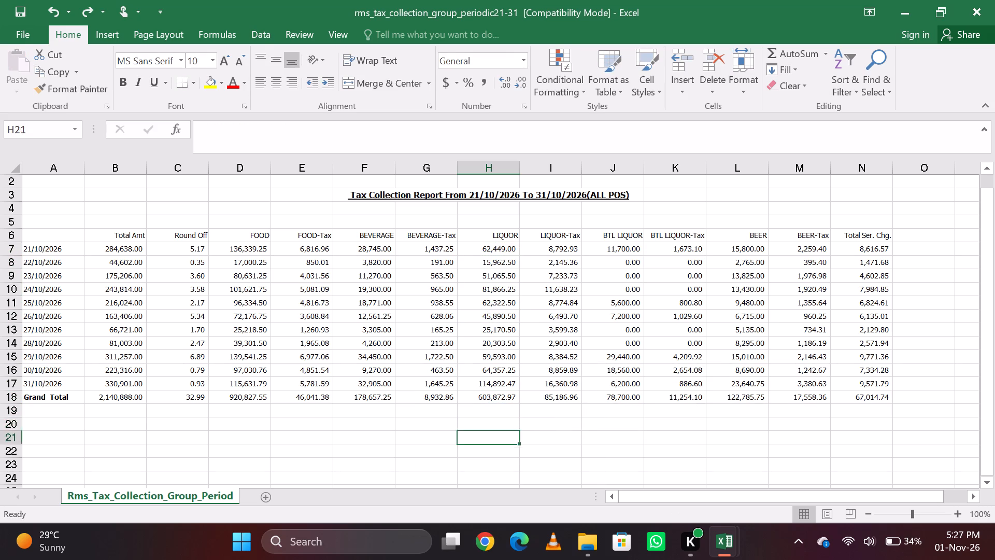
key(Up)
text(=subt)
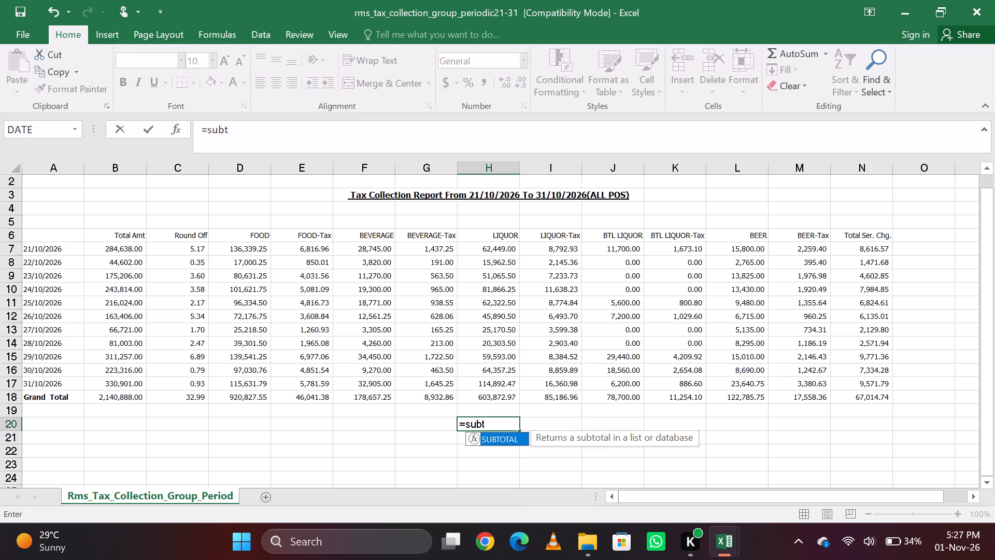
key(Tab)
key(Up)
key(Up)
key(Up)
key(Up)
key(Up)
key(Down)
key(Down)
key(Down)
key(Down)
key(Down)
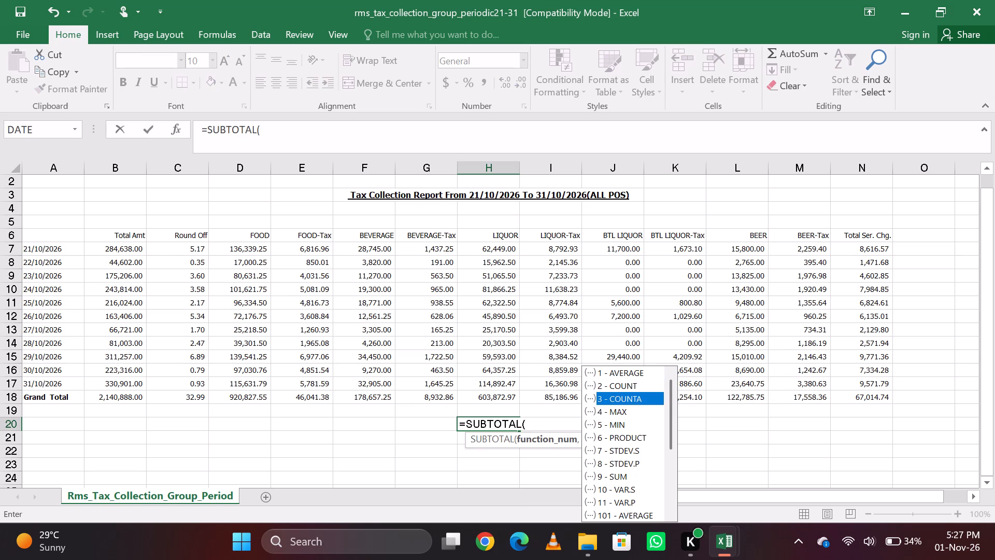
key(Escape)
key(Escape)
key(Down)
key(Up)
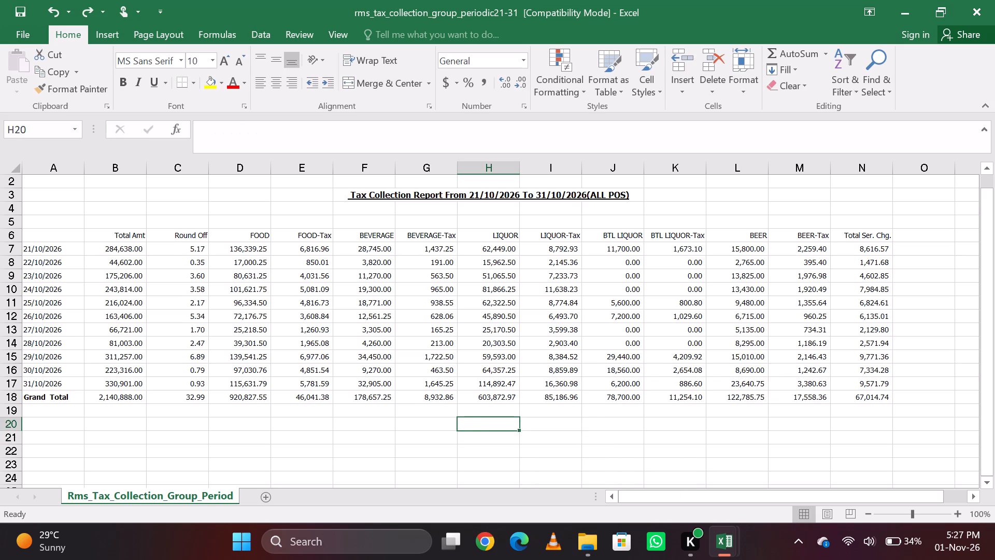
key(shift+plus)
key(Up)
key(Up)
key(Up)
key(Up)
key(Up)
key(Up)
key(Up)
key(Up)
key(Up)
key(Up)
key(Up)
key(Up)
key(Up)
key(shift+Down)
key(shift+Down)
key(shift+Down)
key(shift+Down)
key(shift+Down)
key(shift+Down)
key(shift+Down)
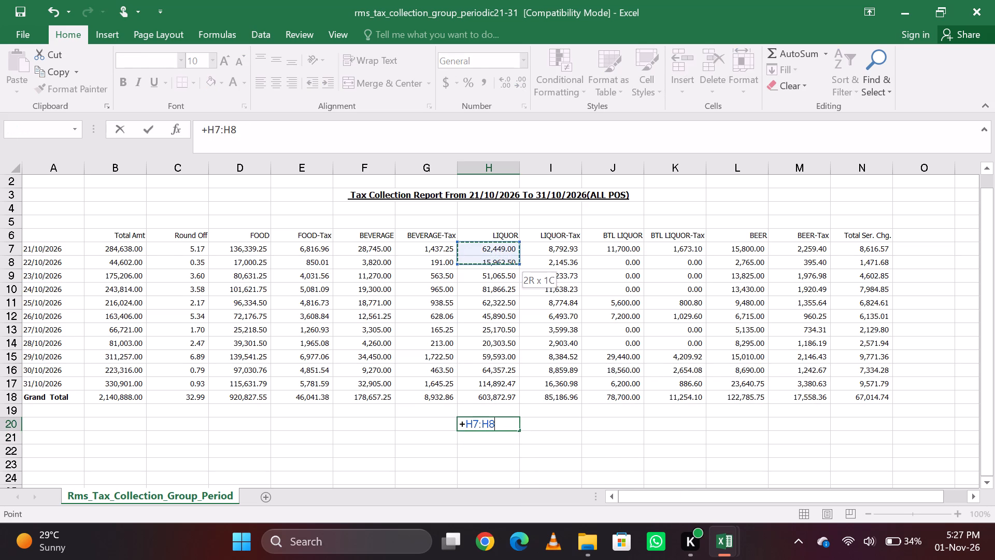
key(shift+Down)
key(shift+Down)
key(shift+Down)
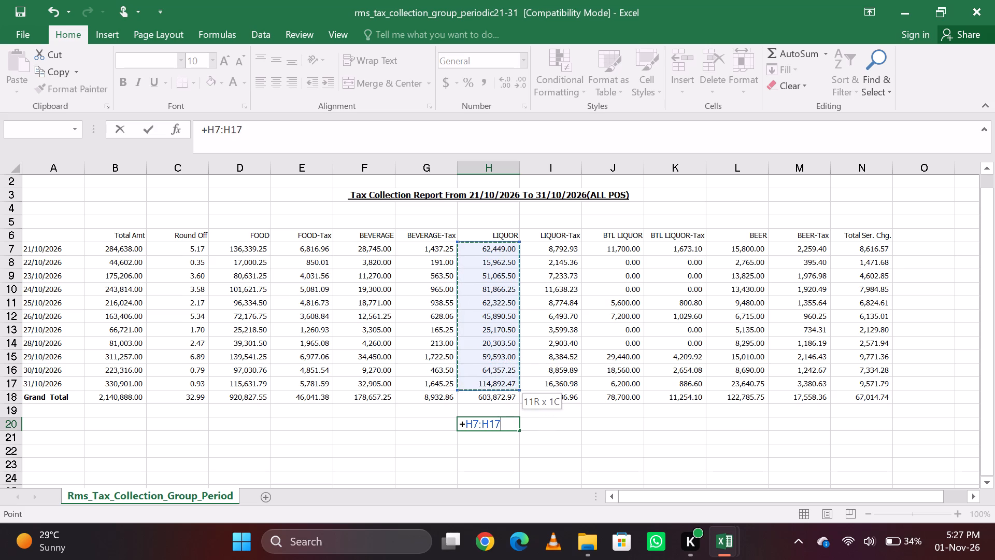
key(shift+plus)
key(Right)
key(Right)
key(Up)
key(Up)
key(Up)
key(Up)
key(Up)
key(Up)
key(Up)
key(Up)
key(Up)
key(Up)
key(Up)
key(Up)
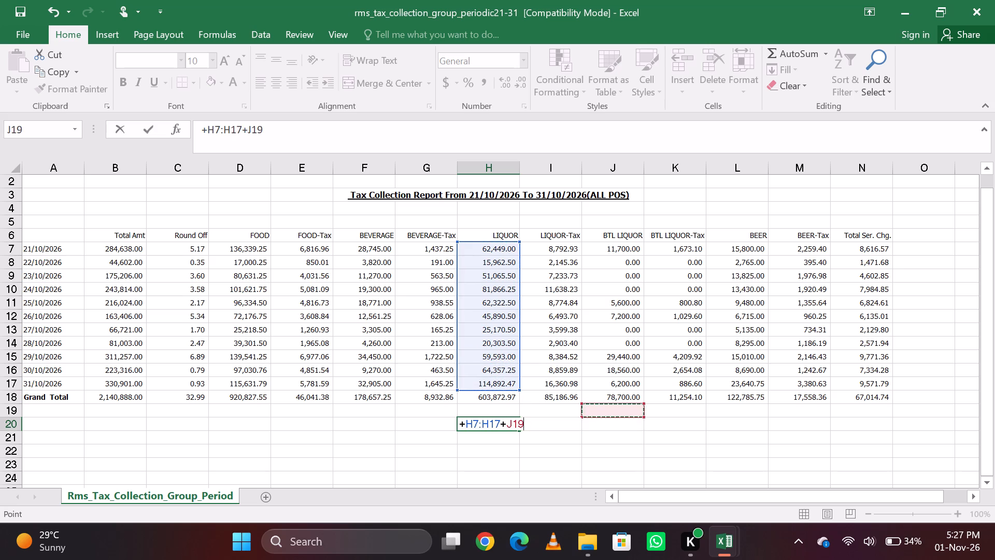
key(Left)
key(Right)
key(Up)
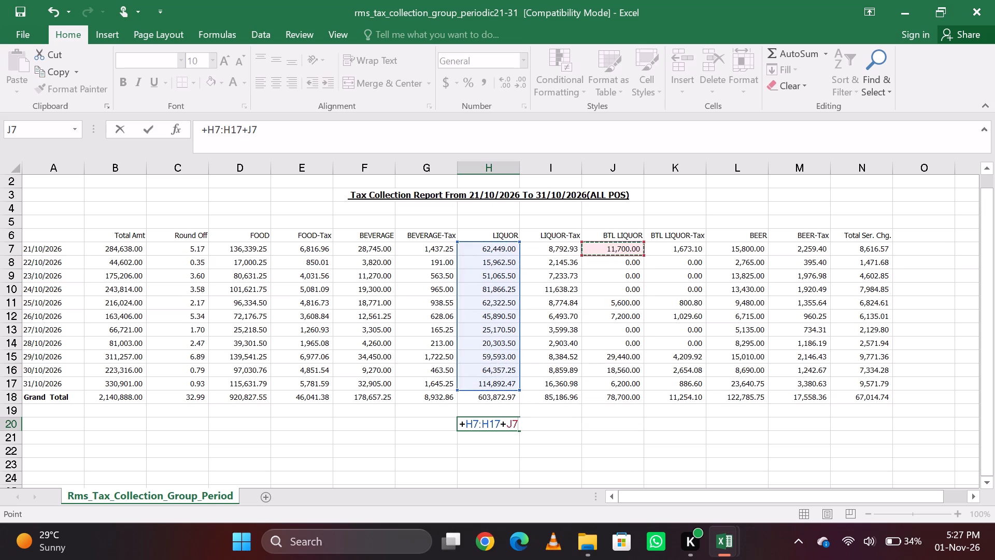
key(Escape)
Below the LIQUOR column, enter the formula =H7+J7 in H20 to add 21 October's LIQUOR and BTL LIQUOR.
key(Left)
key(Right)
key(equal)
key(Up)
key(Up)
key(Up)
key(Up)
key(Up)
key(Up)
key(Up)
key(Up)
key(Up)
key(Up)
key(Up)
key(Up)
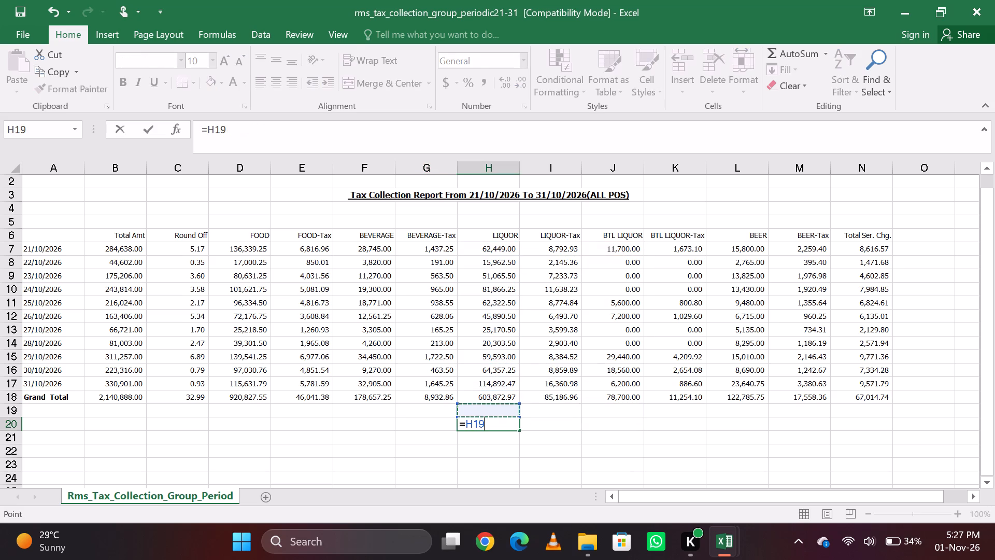
key(Up)
key(shift+plus)
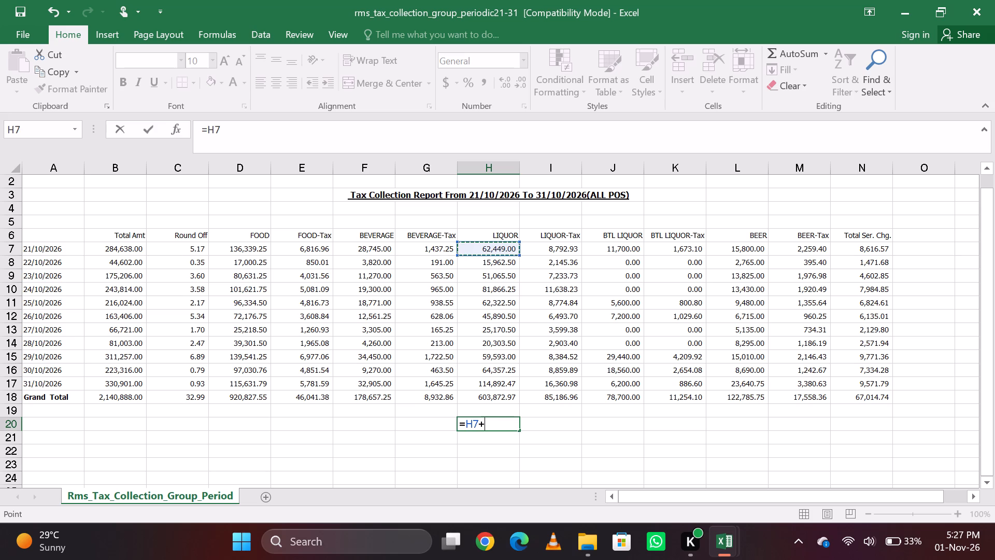
key(Right)
key(Right)
key(Up)
key(Up)
key(Up)
key(Up)
key(Up)
key(Up)
key(Up)
key(Up)
key(Up)
key(Up)
key(Up)
key(Up)
key(Up)
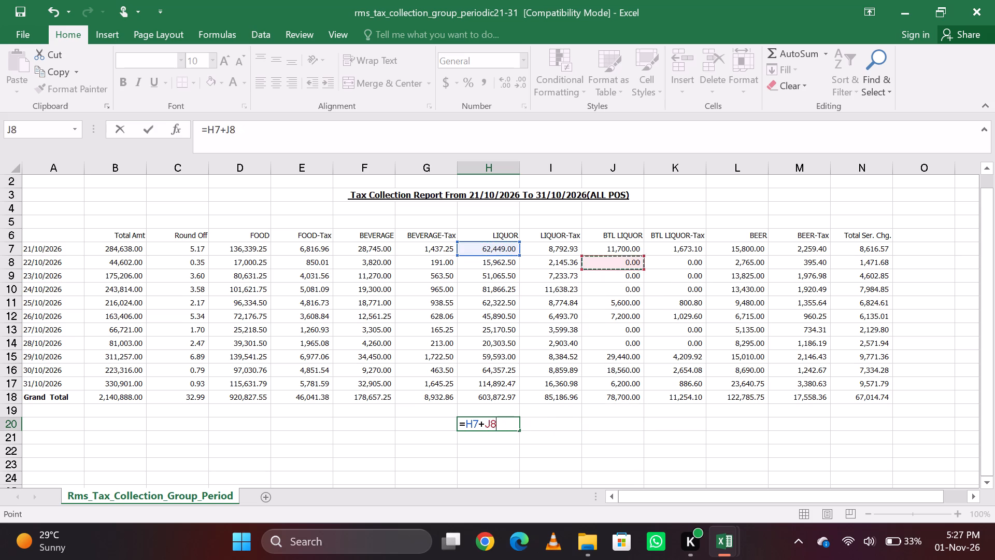
key(Return)
Copy the combined liquor formula from H20 down column H through H32.
key(Up)
key(ctrl+c)
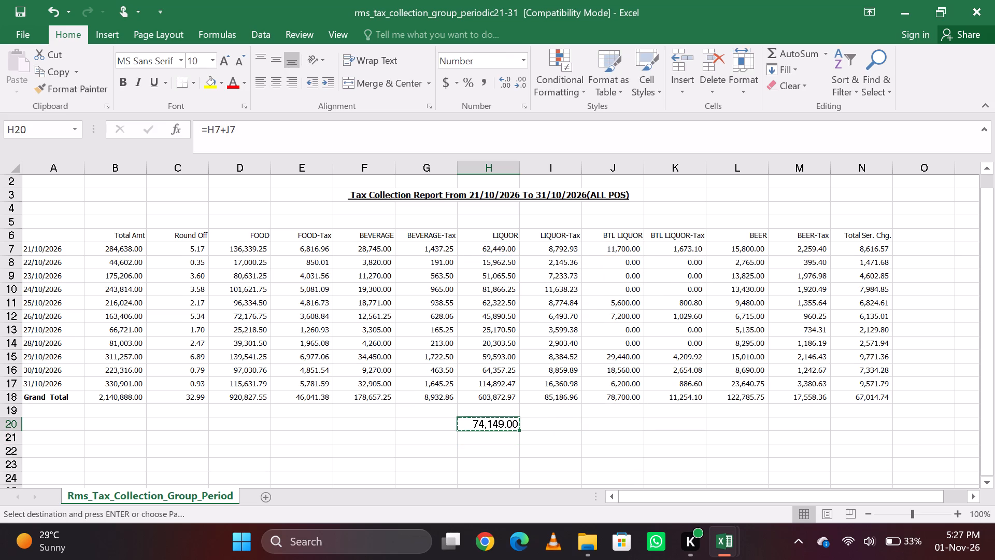
key(shift+Down)
key(shift+Down)
key(shift+Down)
key(ctrl+v)
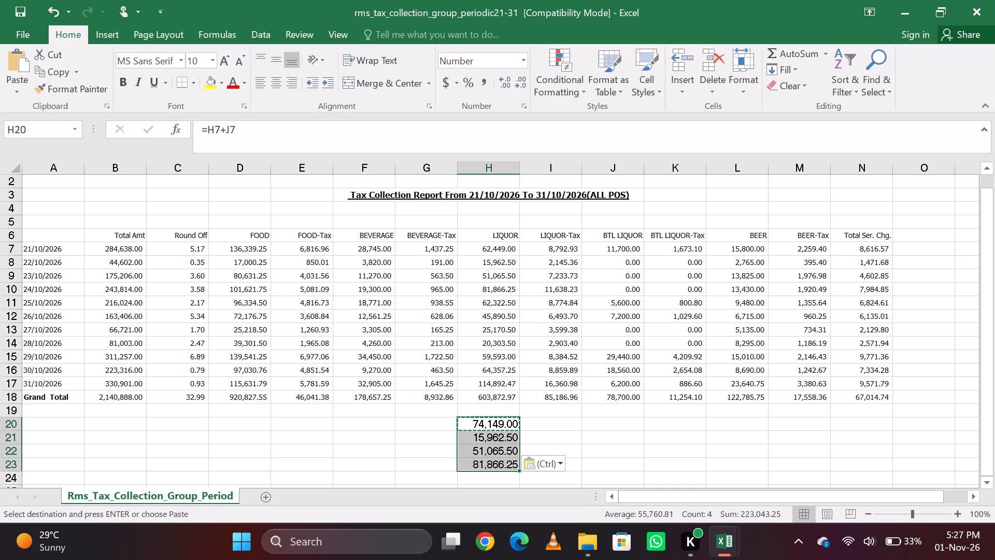
key(shift+Down)
key(shift+Down)
key(shift+Down)
key(shift+Down)
key(shift+Down)
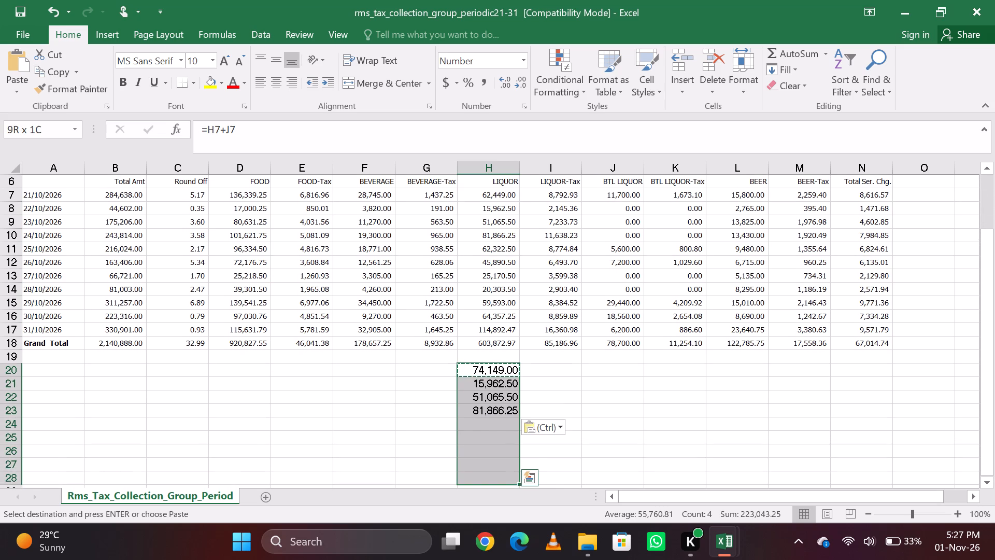
key(ctrl+v)
key(shift+Down)
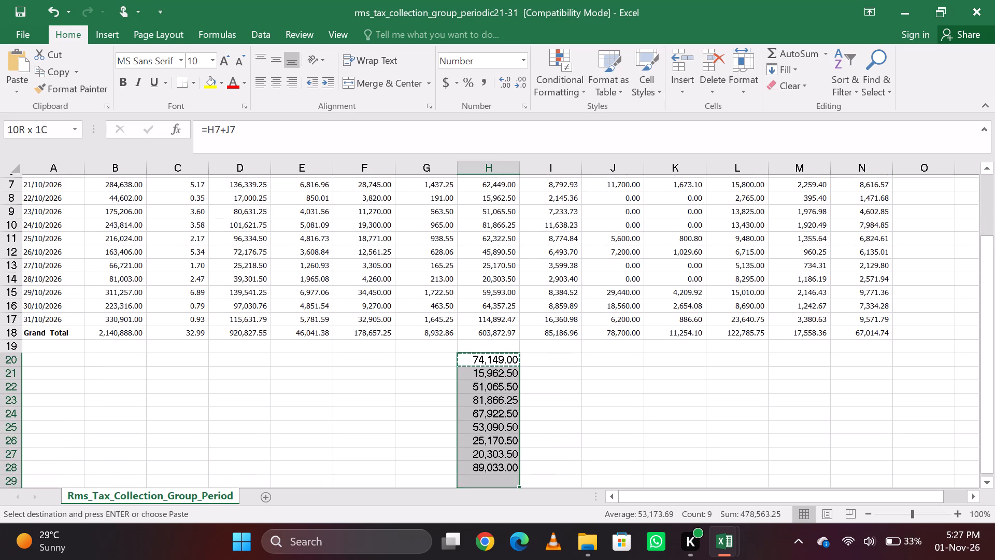
key(shift+Down)
key(ctrl+v)
key(shift+Down)
key(shift+Down)
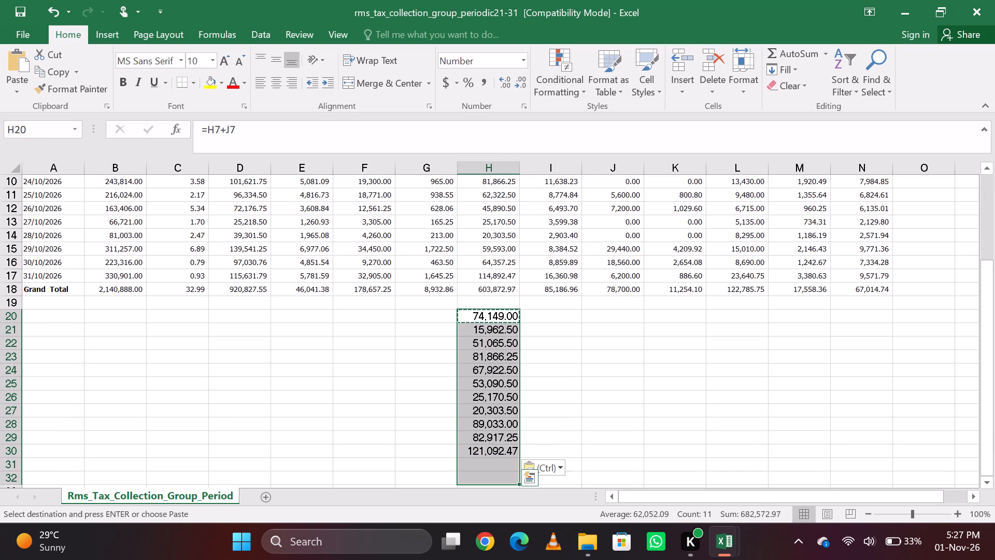
key(ctrl+v)
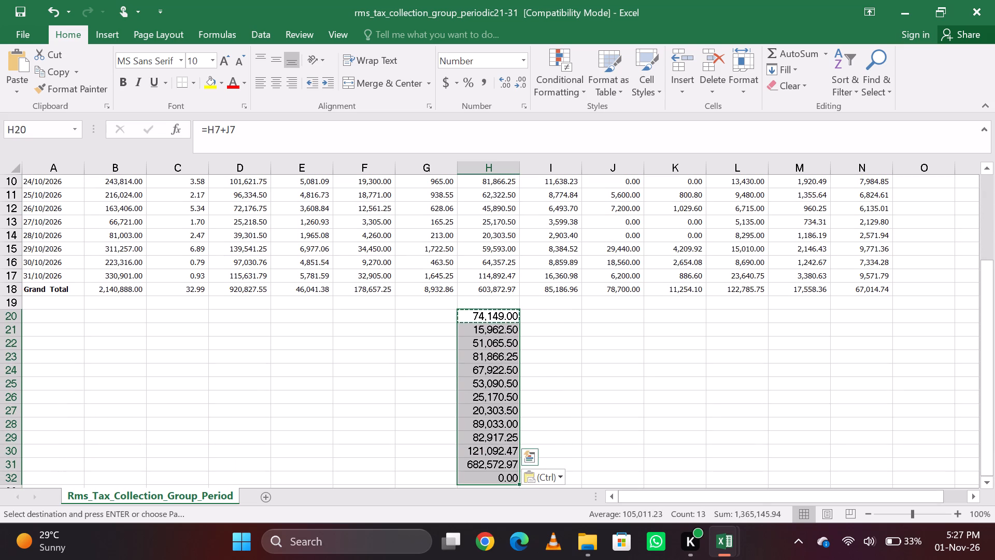
Check the combined liquor formulas from H20 downward against each date's LIQUOR and BTL LIQUOR figures.
key(Up)
key(Down)
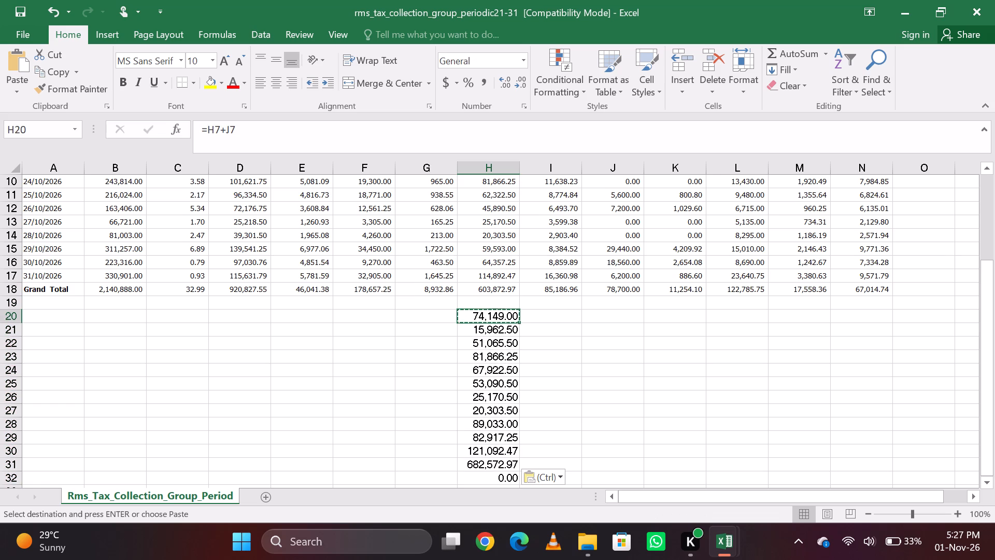
scroll(596, 333, up, 2)
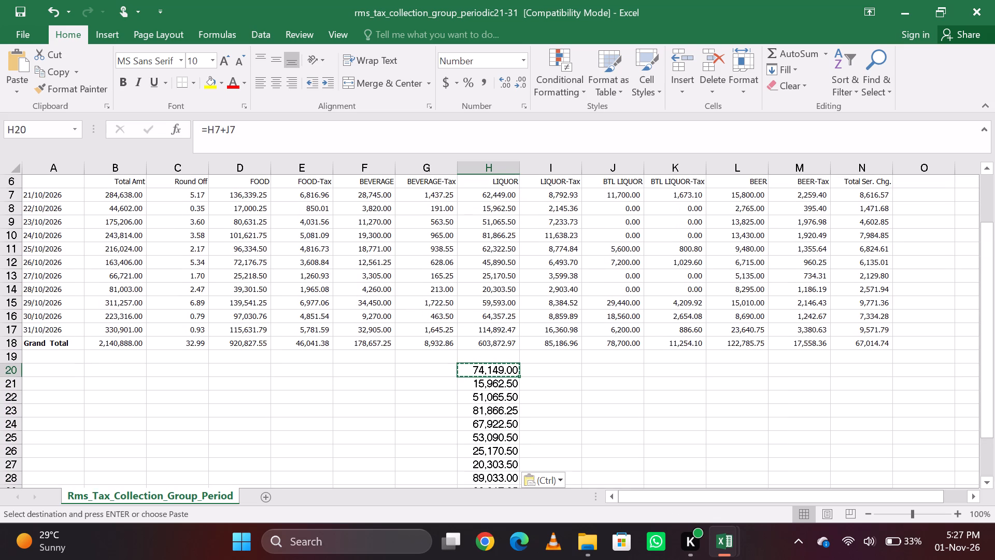
scroll(492, 384, up, 1)
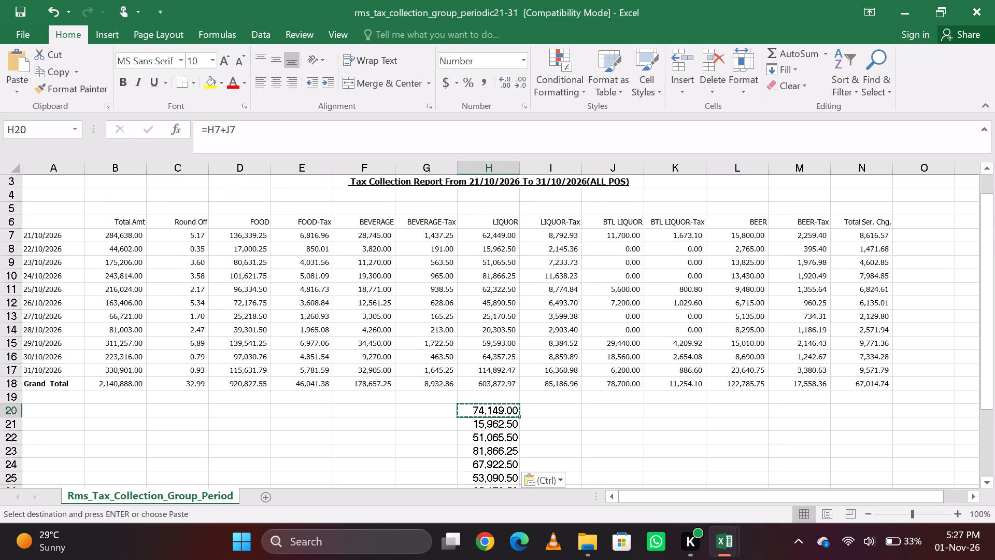
click(479, 427)
key(Down)
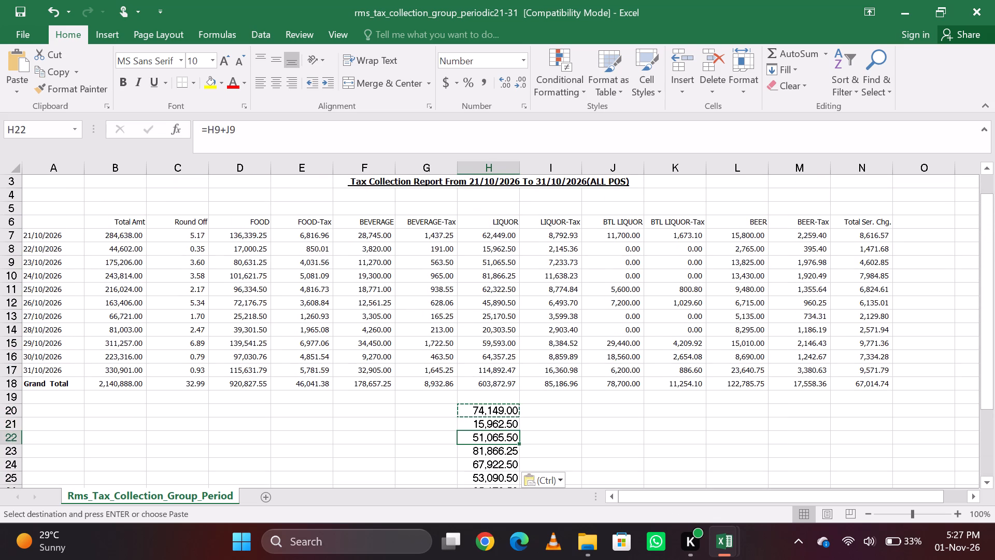
key(Down)
key(Down)
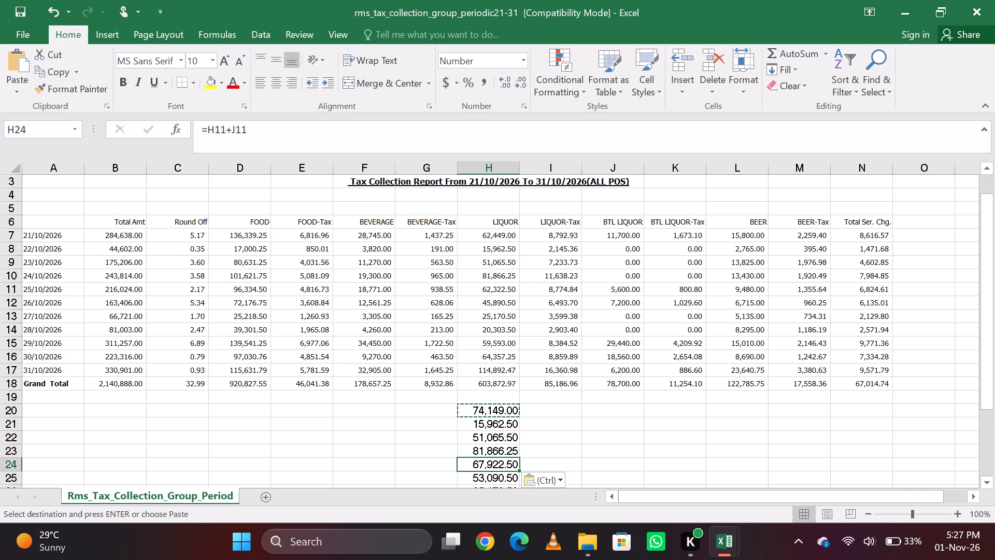
key(Up)
key(Up)
key(Up)
key(Up)
key(Up)
key(Up)
key(Up)
key(Up)
key(Up)
key(Up)
key(Up)
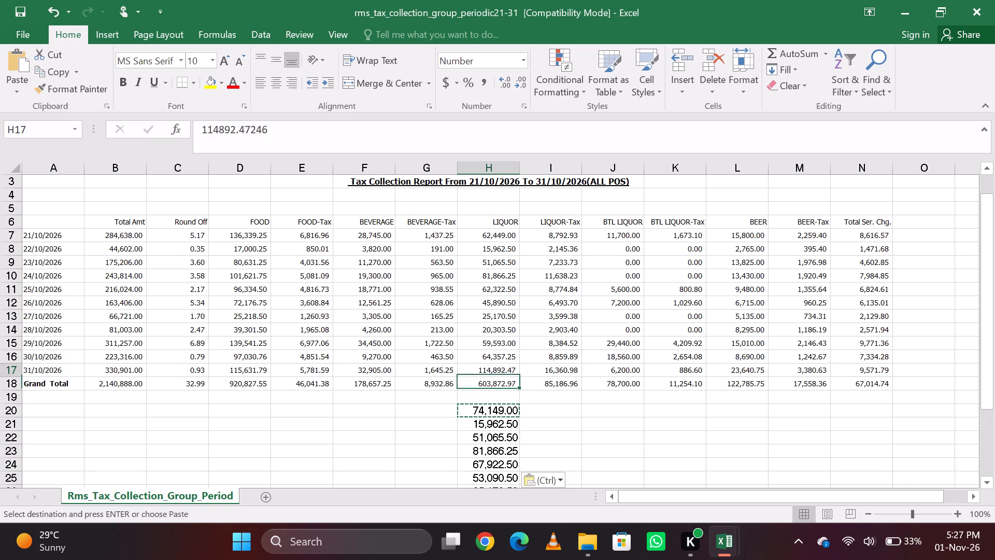
key(Up)
key(Up)
key(Down)
key(Down)
key(Down)
key(Down)
key(Down)
key(Down)
key(Down)
key(Down)
key(Down)
key(Down)
key(Down)
key(Down)
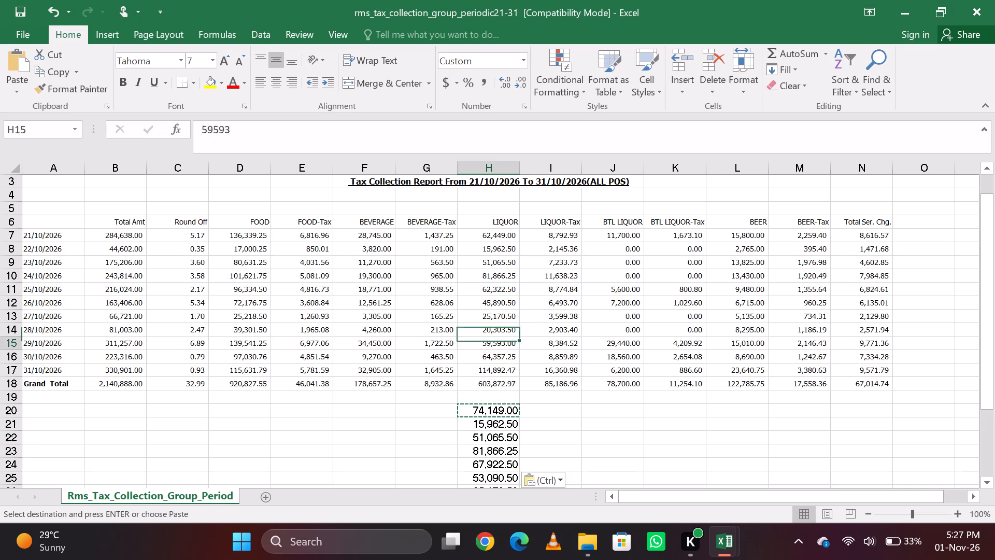
key(Down)
key(Down)
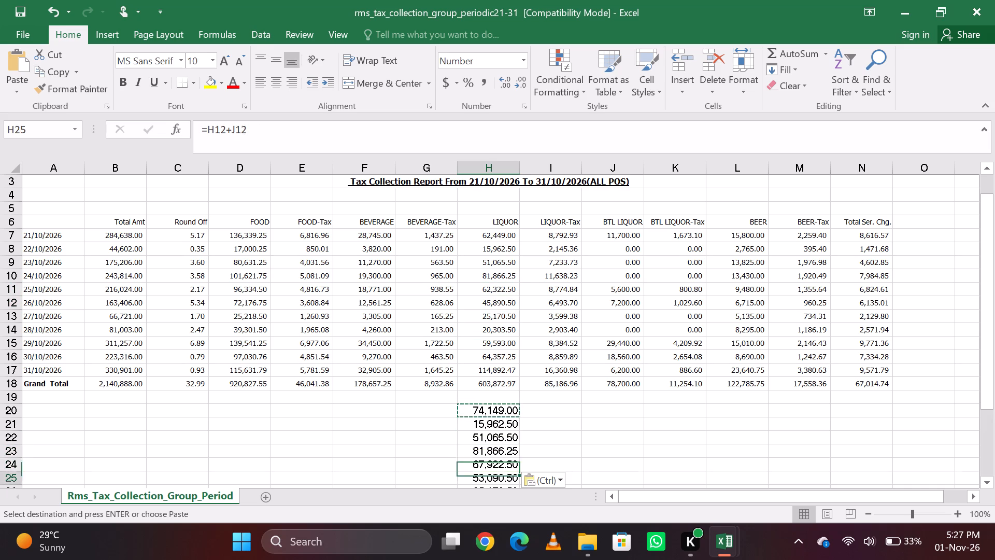
key(Up)
key(Down)
key(Down)
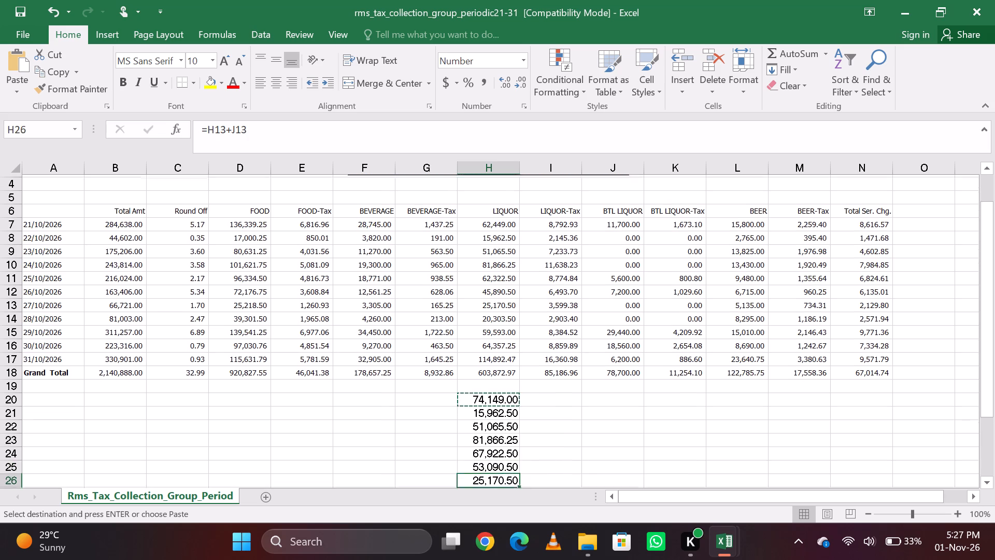
key(Down)
key(Up)
key(Up)
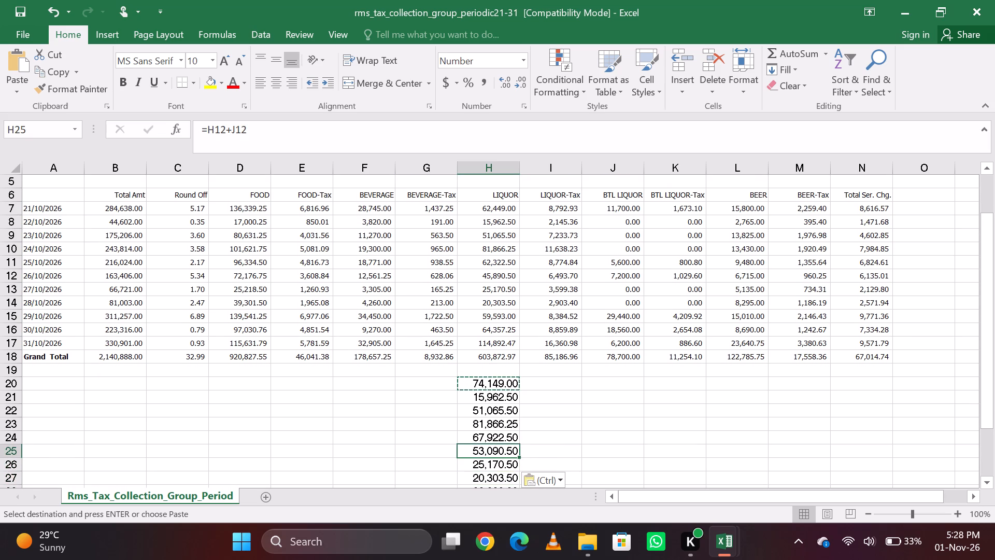
key(Down)
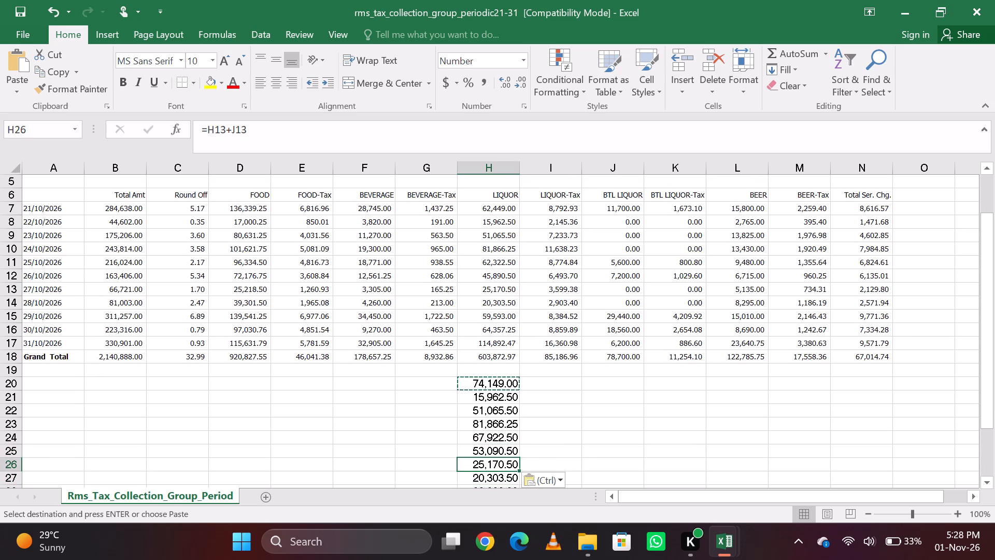
key(Up)
key(Down)
key(Up)
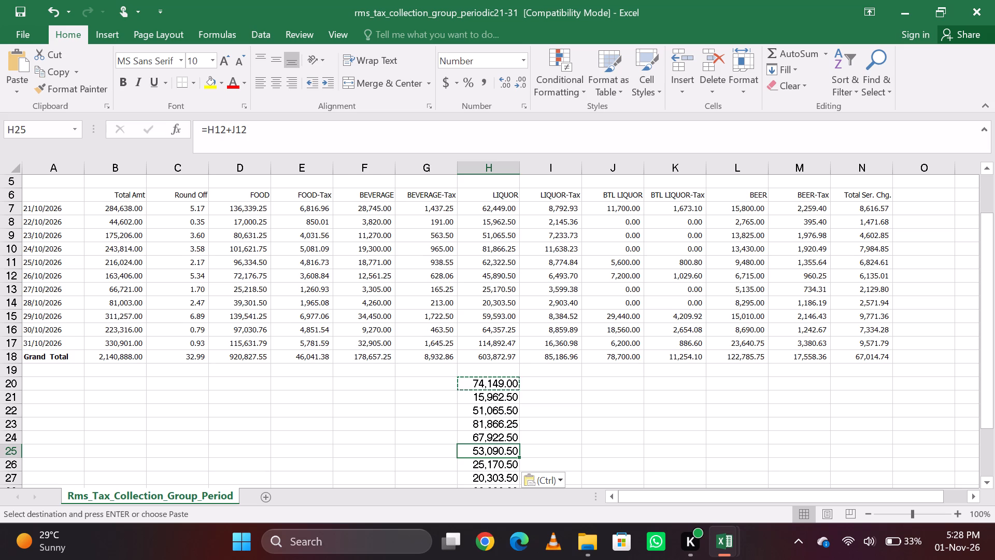
key(Down)
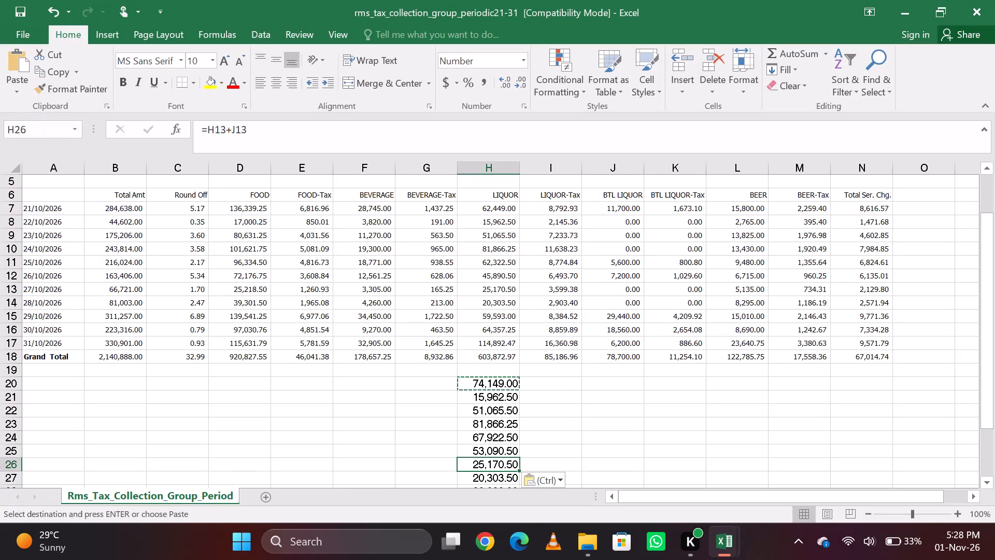
key(Down)
key(Down)
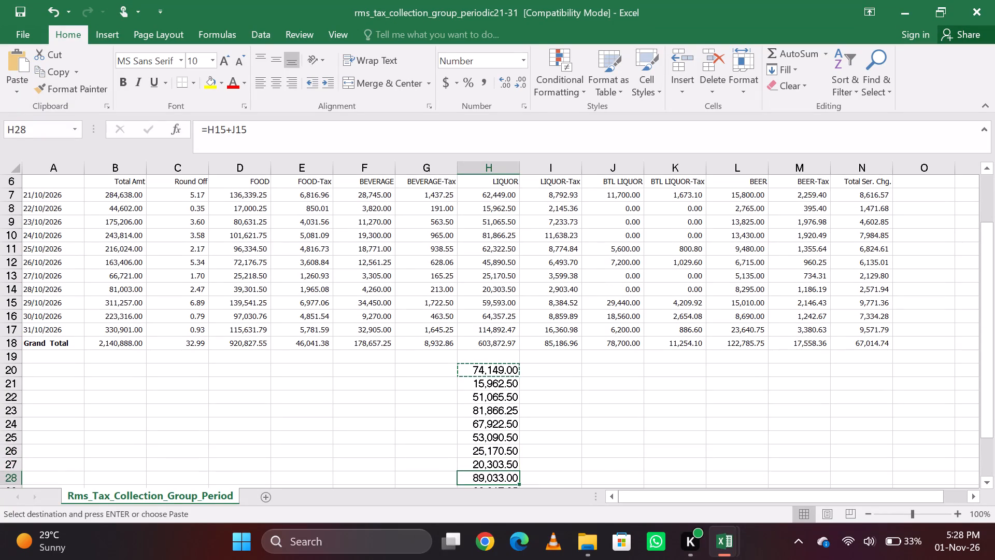
key(Down)
key(Up)
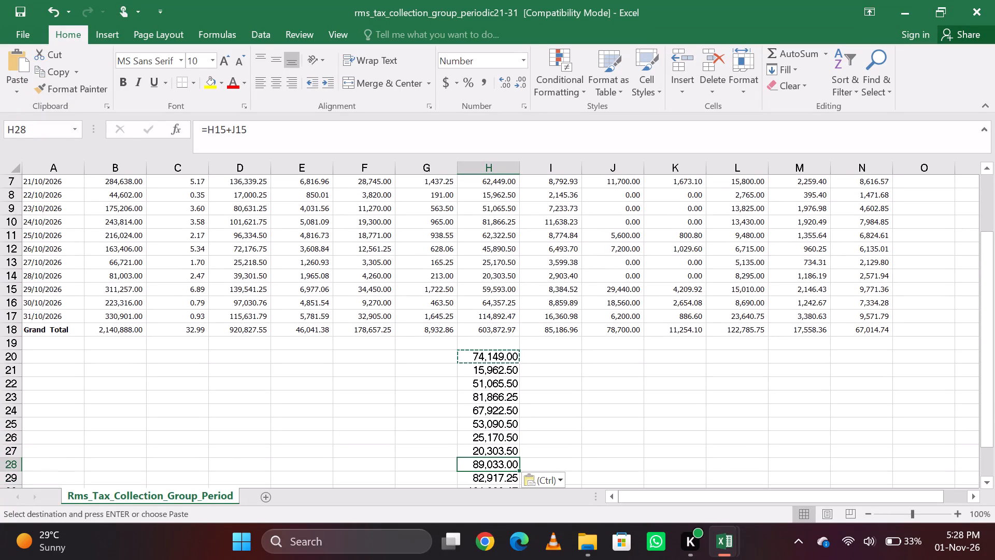
key(Down)
key(Down)
key(Down)
key(Up)
key(Up)
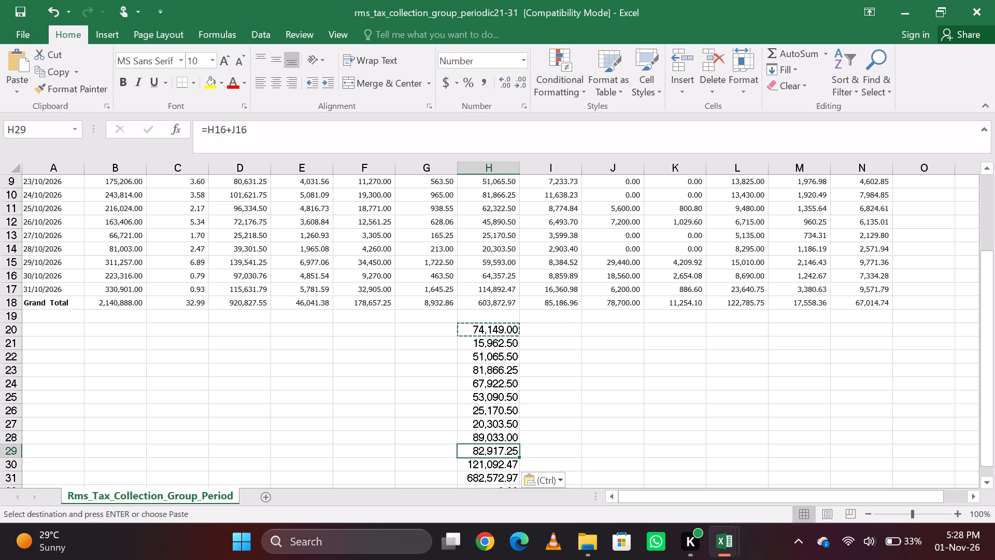
key(Down)
key(Up)
Compare the combined liquor formulas below the table with each date's LIQUOR and BTL LIQUOR figures in the tax report.
key(Up)
key(Up)
key(Up)
key(Up)
key(Up)
key(Up)
key(Up)
key(Up)
key(Up)
key(Up)
key(Up)
key(Up)
key(Up)
key(Up)
key(Up)
key(Up)
key(Up)
key(Up)
key(Up)
key(Up)
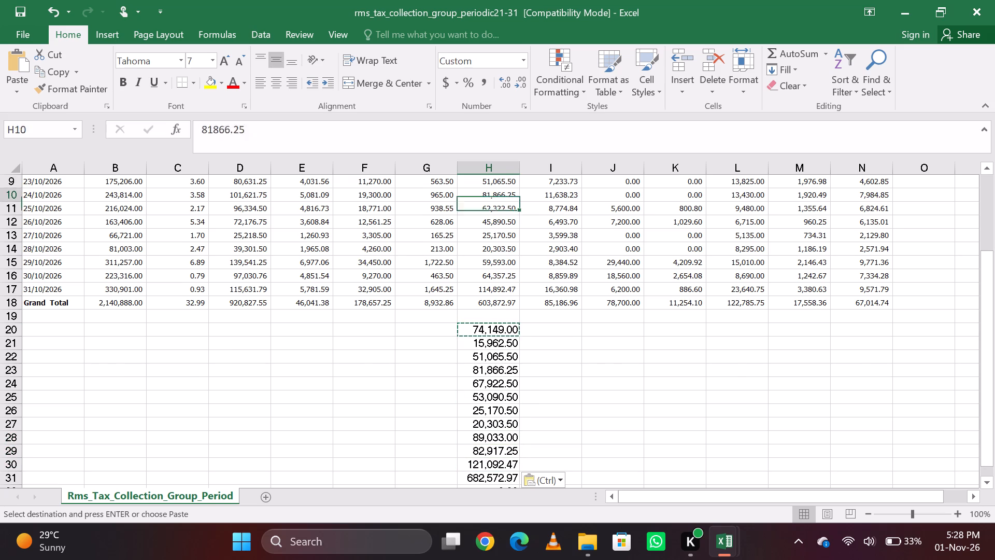
key(Down)
key(Down)
key(Down)
key(Down)
key(Down)
key(Down)
key(Down)
key(Down)
key(Down)
key(Down)
key(Down)
key(Down)
key(Down)
key(Down)
key(Down)
key(Down)
key(Down)
key(Down)
key(Down)
key(Down)
key(Down)
key(Down)
key(Down)
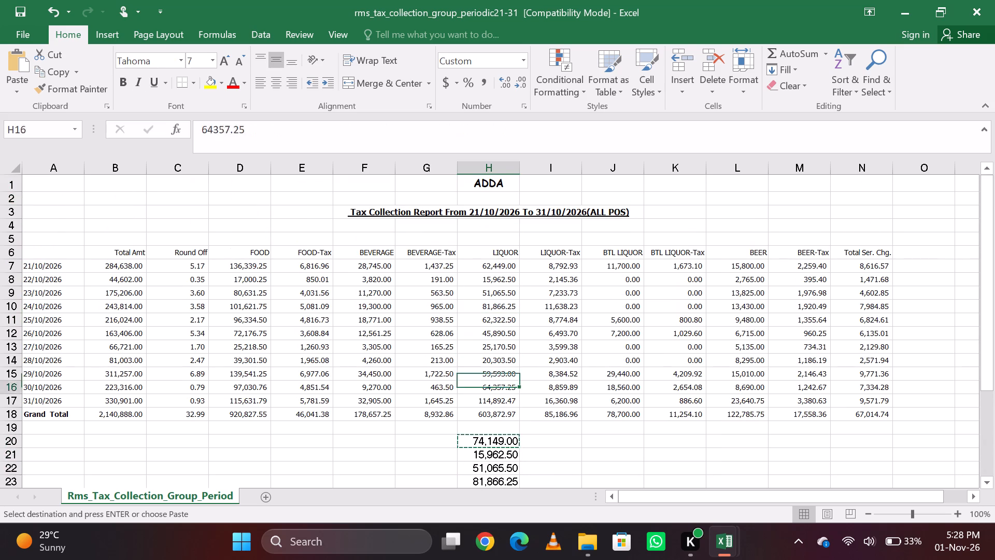
key(Up)
key(Up)
key(Up)
key(Up)
key(Down)
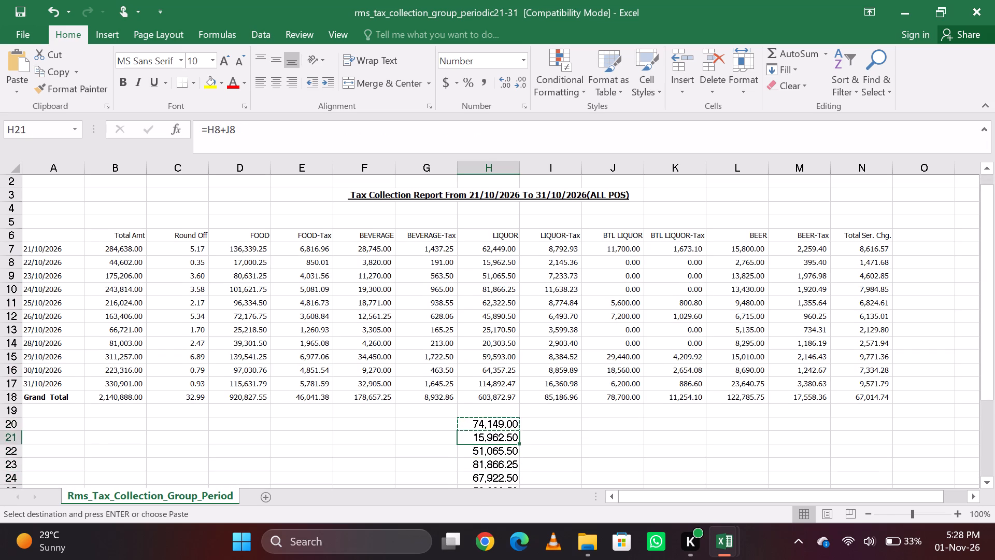
key(Down)
key(Down)
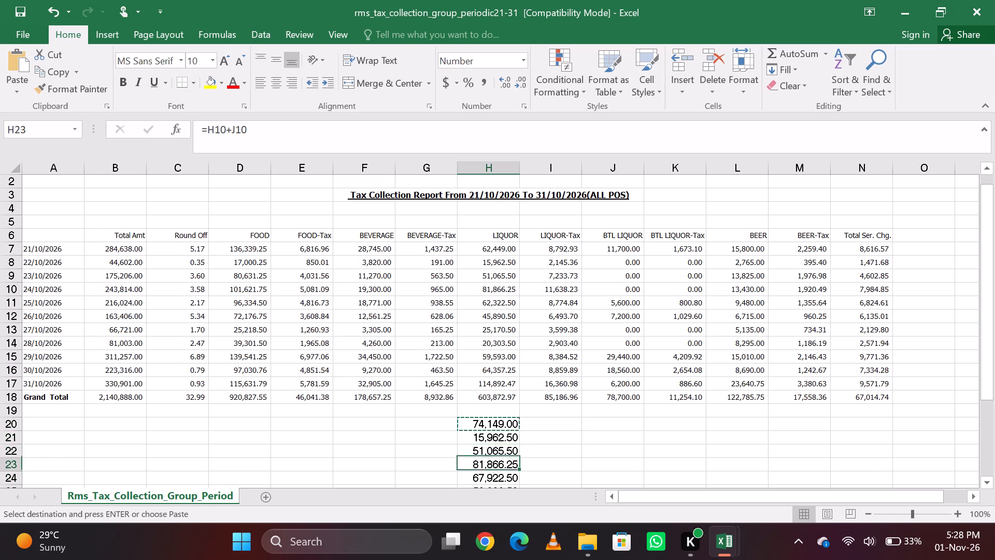
Copy combined liquor results H20:H30 and paste them as values into the F&B Sale sheet's Liqour Net Alcarte column, 21-Oct to 31-Oct, in the Daily Audit Report.
key(Up)
key(Up)
key(Up)
key(Up)
key(Down)
key(shift+Down)
key(shift+Down)
key(shift+Down)
key(shift+Down)
key(shift+Down)
key(shift+Down)
key(shift+Down)
key(shift+Down)
key(shift+Down)
key(shift+Down)
key(shift+Down)
key(shift+Down)
key(shift+Down)
key(shift+Down)
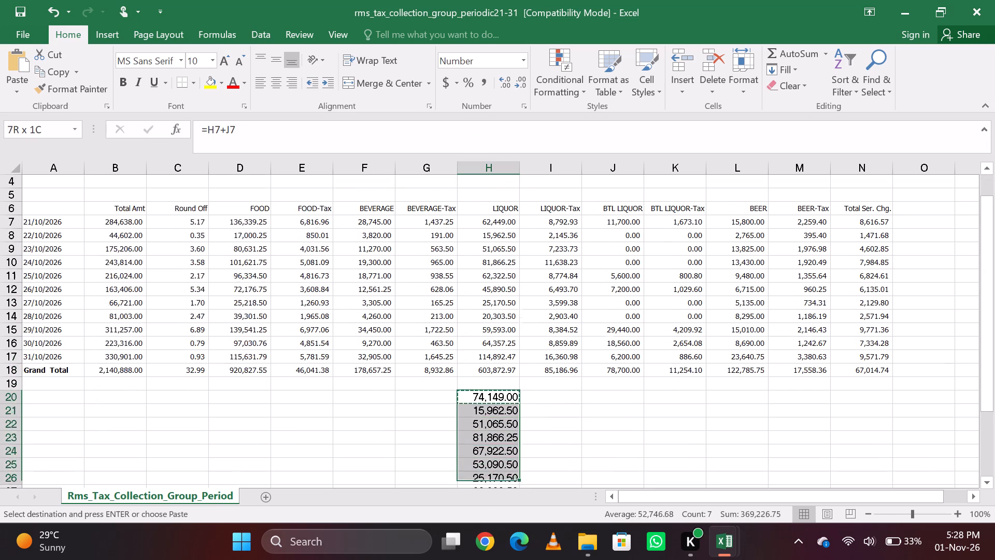
key(shift+Up)
key(shift+Up)
key(shift+Up)
key(shift+Up)
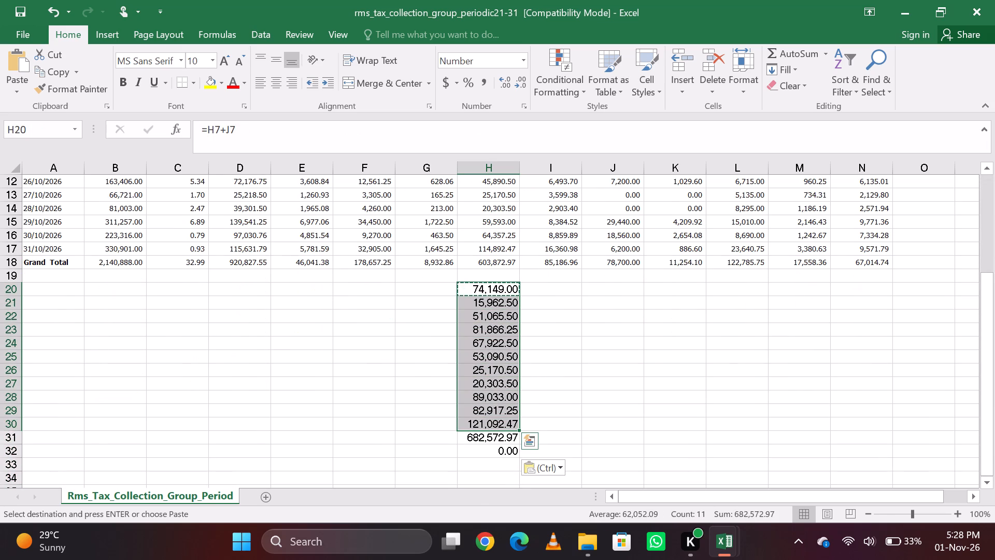
key(ctrl+c)
key(alt+Tab)
key(Right)
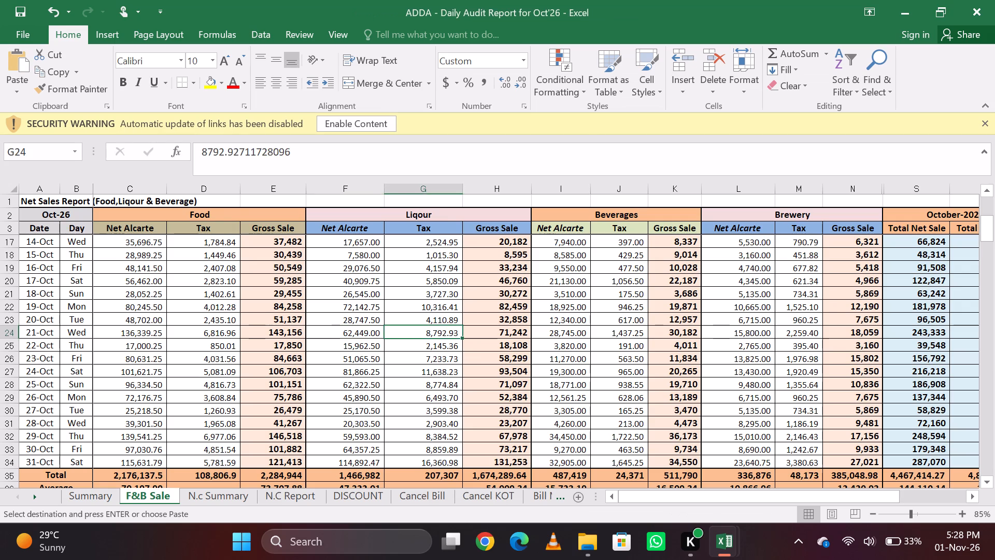
key(Left)
key(Down)
key(Up)
text(esv)
key(Return)
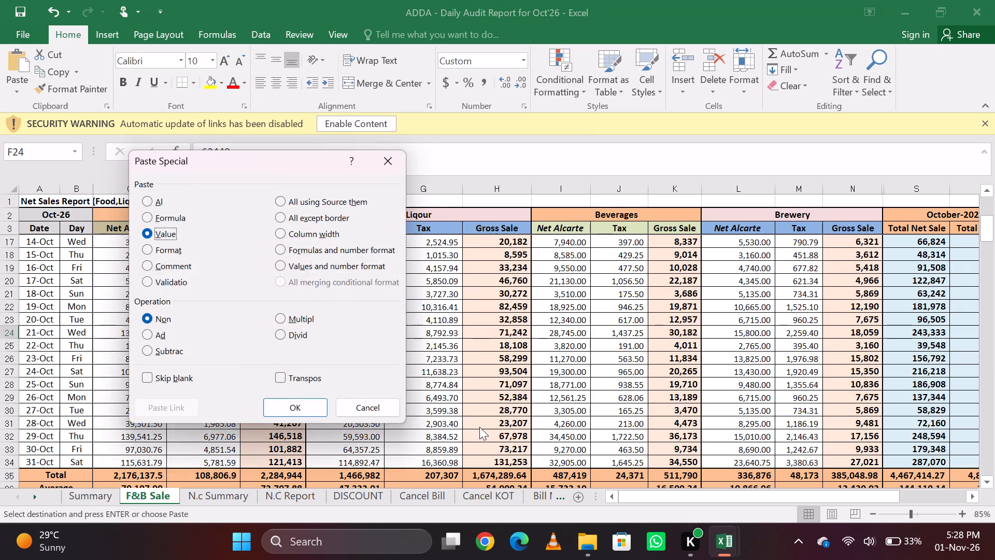
Review the F&B Sale rows through 31-Oct across to the October total sales columns, and the Total, Average and Sale Percentage rows.
key(Down)
key(Down)
key(Down)
key(Down)
key(Down)
key(Down)
key(Down)
key(Down)
key(Down)
key(Down)
key(Right)
key(Right)
key(Right)
key(Right)
key(Right)
key(Right)
key(Right)
key(Right)
key(Right)
key(Right)
key(Right)
key(Right)
key(Right)
key(Right)
key(Right)
key(Right)
key(Right)
key(Right)
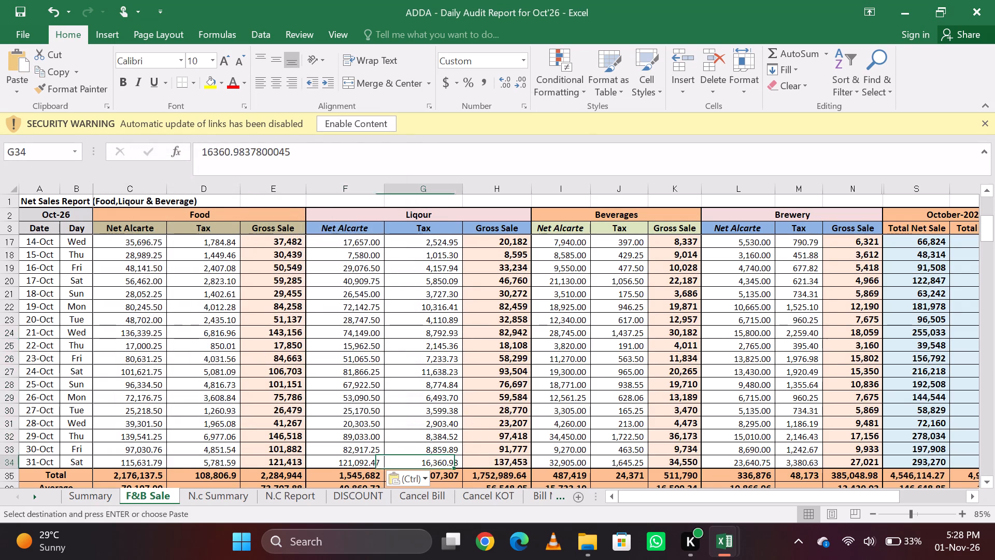
key(Left)
key(Left)
key(Left)
key(Left)
key(Left)
key(Left)
key(Left)
key(Left)
key(Left)
key(Down)
key(Down)
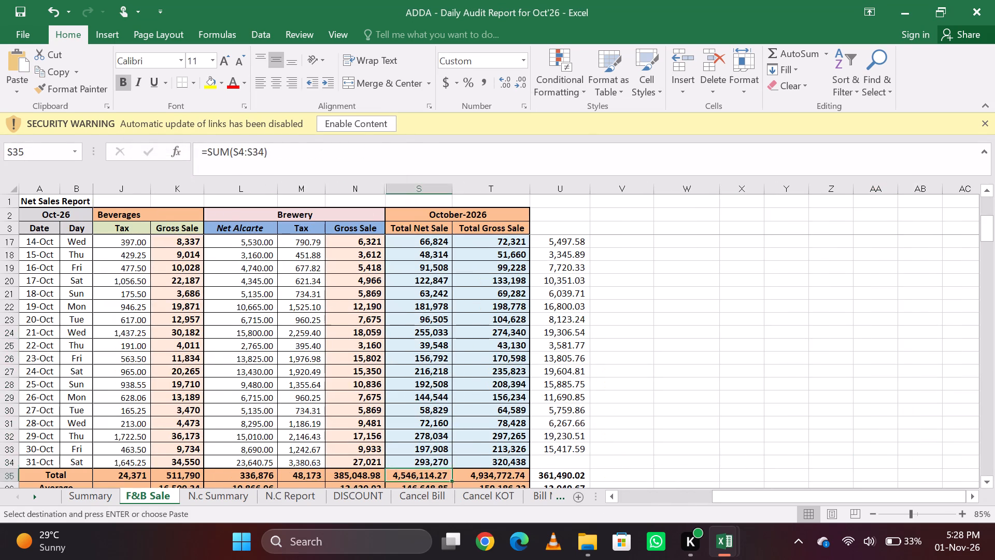
key(Down)
key(Down)
key(Left)
key(Left)
key(Left)
key(Left)
key(Left)
key(Left)
key(Left)
key(Left)
key(Left)
key(Left)
key(Left)
key(Left)
key(Left)
key(Left)
key(Left)
key(Left)
key(Left)
key(Left)
key(Left)
key(Up)
key(Up)
key(Up)
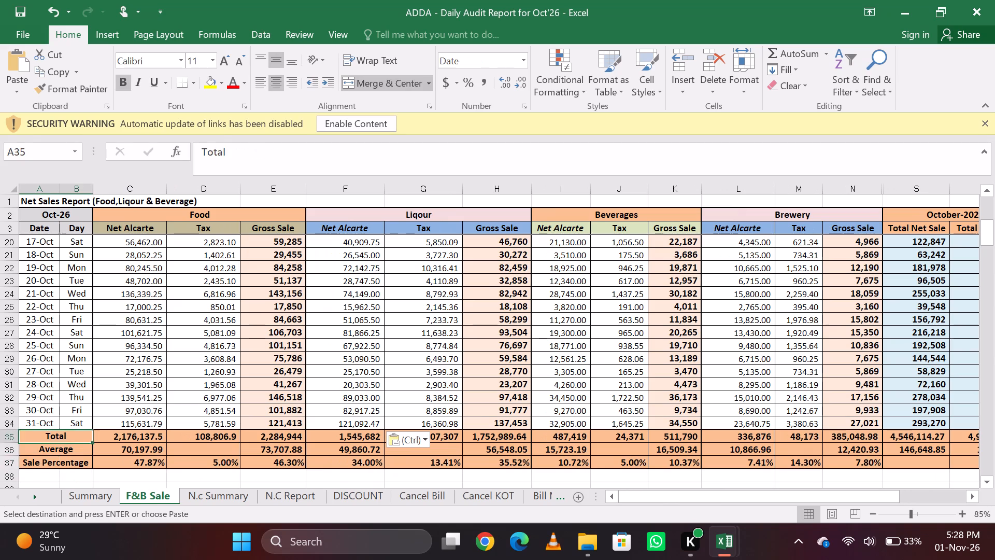
Save the Daily Audit Report workbook.
key(ctrl+s)
Review the Liqour columns on the F&B Sale sheet from the Total row up through the daily rows to 1-Oct.
key(Down)
key(Up)
key(Right)
key(Right)
key(Right)
key(Right)
key(Right)
key(Up)
key(Up)
key(Up)
key(Up)
key(Up)
key(Up)
key(Up)
key(Up)
key(Up)
key(Up)
key(Up)
key(Up)
key(Up)
key(Up)
key(Up)
key(Up)
key(Up)
key(Up)
key(Up)
key(Up)
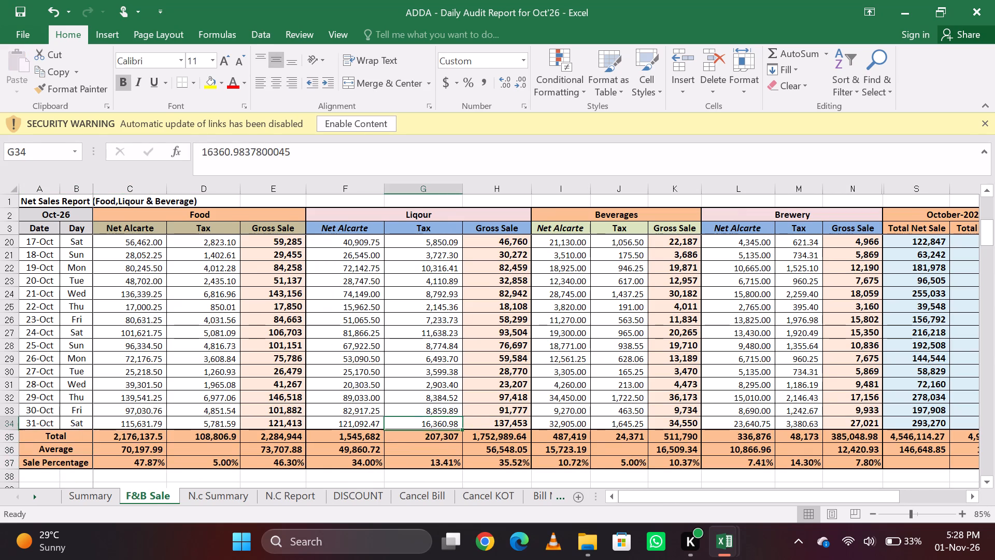
key(Down)
key(Down)
key(Down)
key(Down)
key(Down)
key(Down)
key(Down)
key(Down)
key(Down)
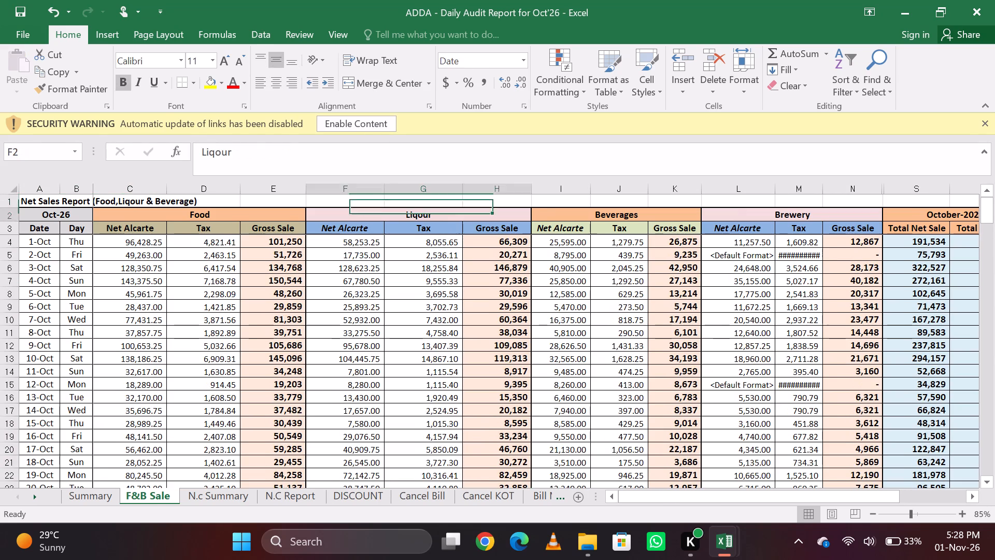
Look over the early October rows on the F&B Sale sheet, across the Food, Liqour, Beverages and Brewery columns.
key(Left)
key(Left)
key(Left)
key(Left)
key(Left)
key(Left)
key(Left)
key(Left)
key(Up)
key(Up)
key(Up)
key(Up)
key(Up)
key(Up)
key(Up)
key(Up)
key(Up)
key(Up)
key(Up)
key(Up)
key(Up)
key(Up)
key(Up)
key(Up)
key(Up)
key(Up)
key(Up)
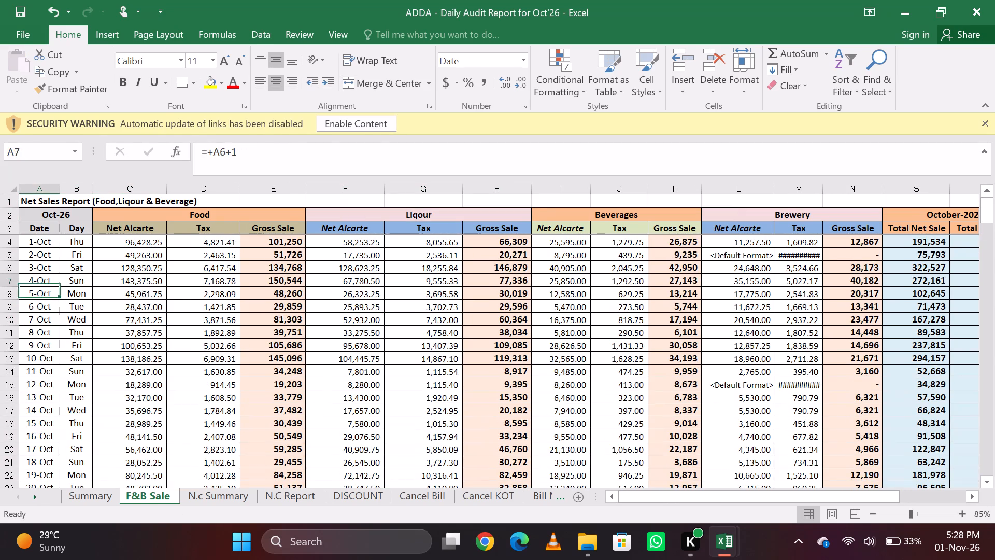
key(Right)
key(Right)
key(Right)
key(Right)
key(Right)
key(Right)
key(Down)
key(Right)
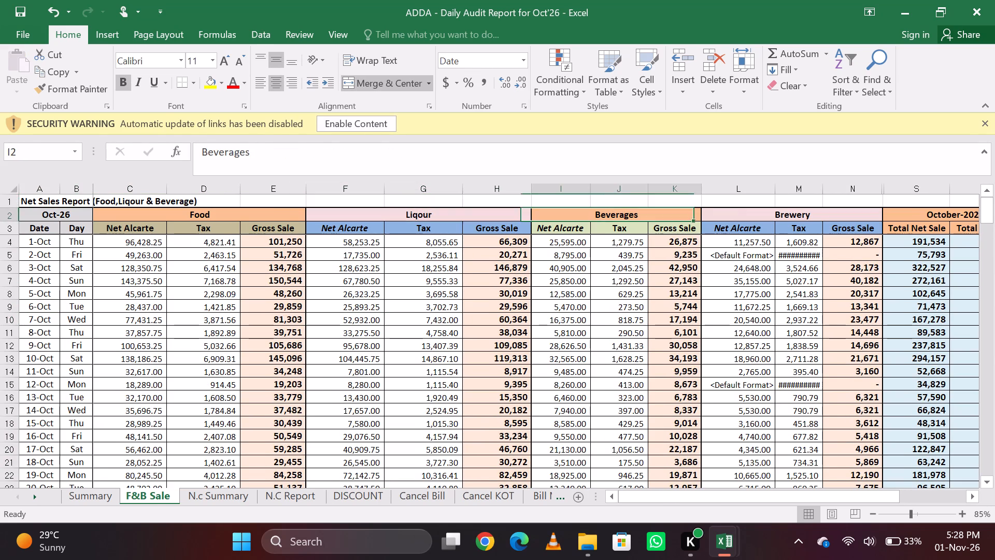
key(Down)
key(Down)
key(Down)
key(Down)
key(Right)
key(Right)
key(Right)
key(Right)
key(Left)
key(Left)
key(Left)
key(Left)
key(Left)
key(Left)
key(Left)
key(Left)
key(Left)
key(Left)
key(Left)
key(Left)
key(Left)
key(Left)
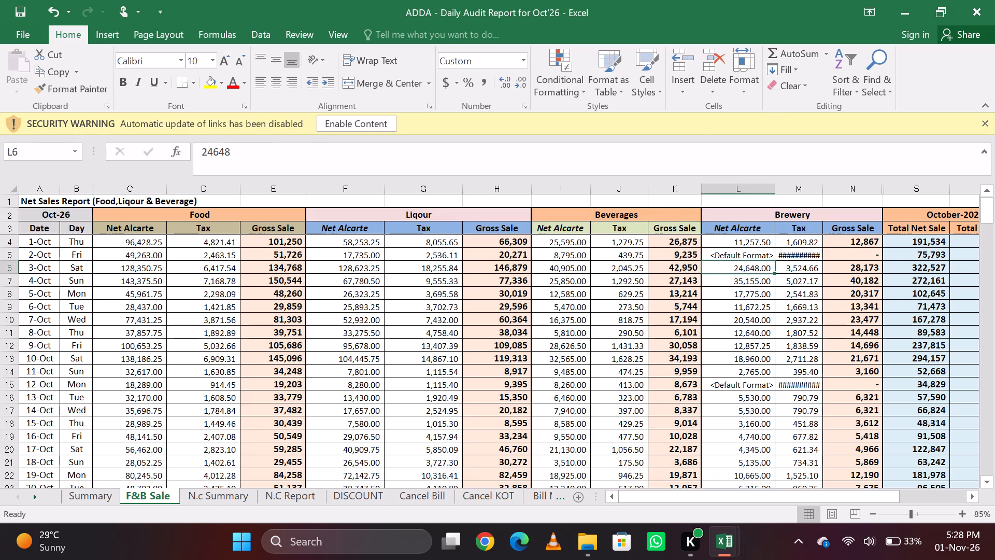
Examine the N.c Summary sheet's complimentary values, from Business Promotions down to Commercial Consumption.
key(ctrl+Page_Down)
key(ctrl+Page_Up)
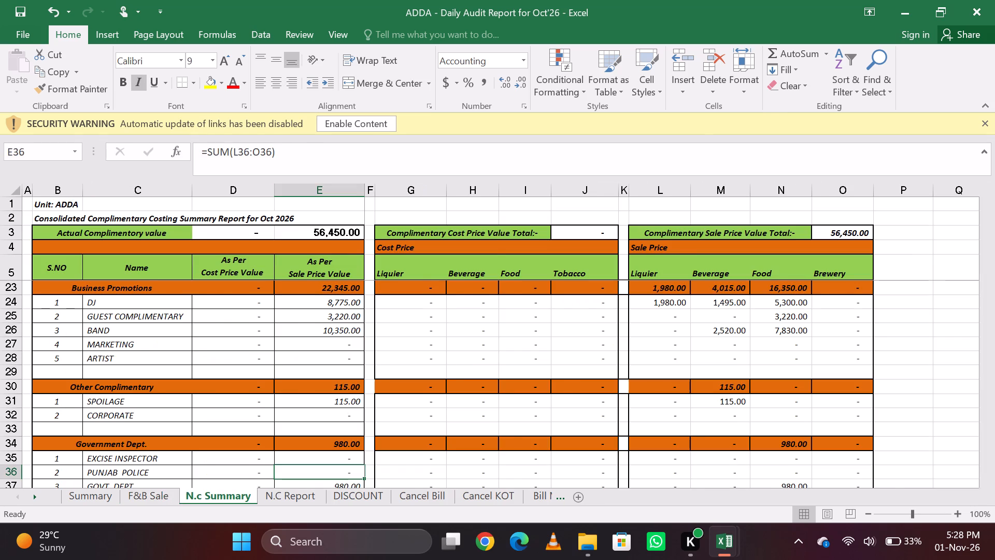
key(ctrl+Page_Down)
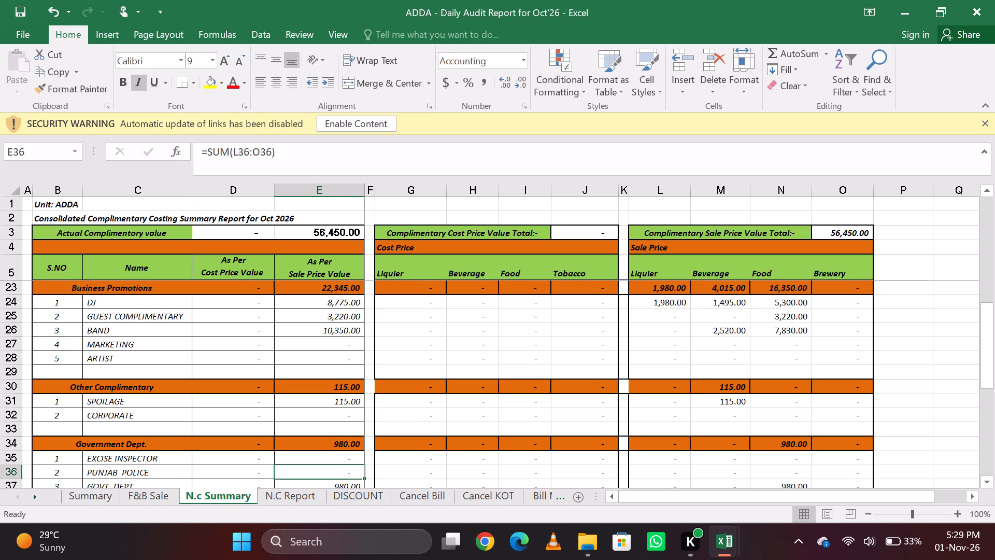
key(Left)
key(Right)
key(Left)
key(Right)
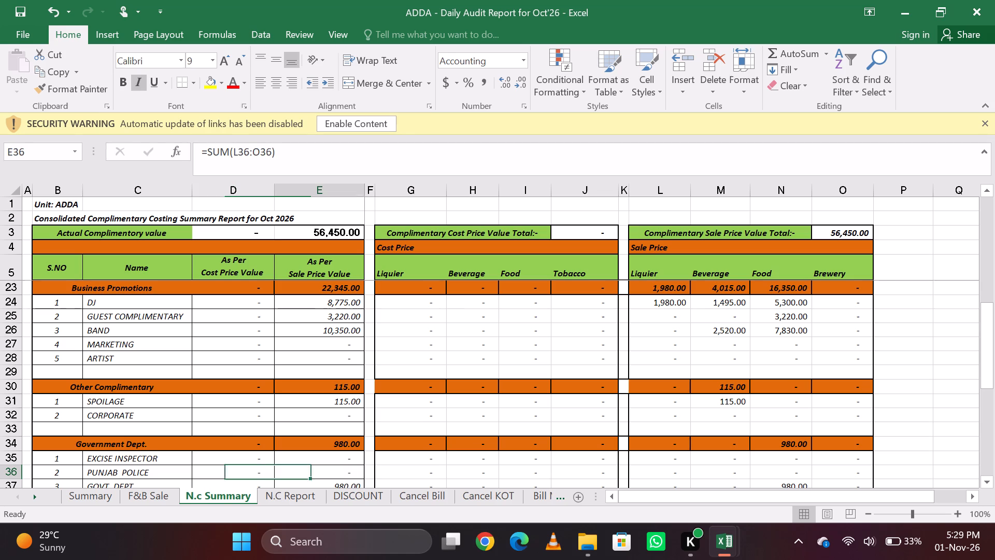
key(Down)
key(Down)
key(Down)
key(Down)
key(Down)
key(Up)
key(Up)
key(Up)
key(Up)
key(Up)
key(Up)
key(Up)
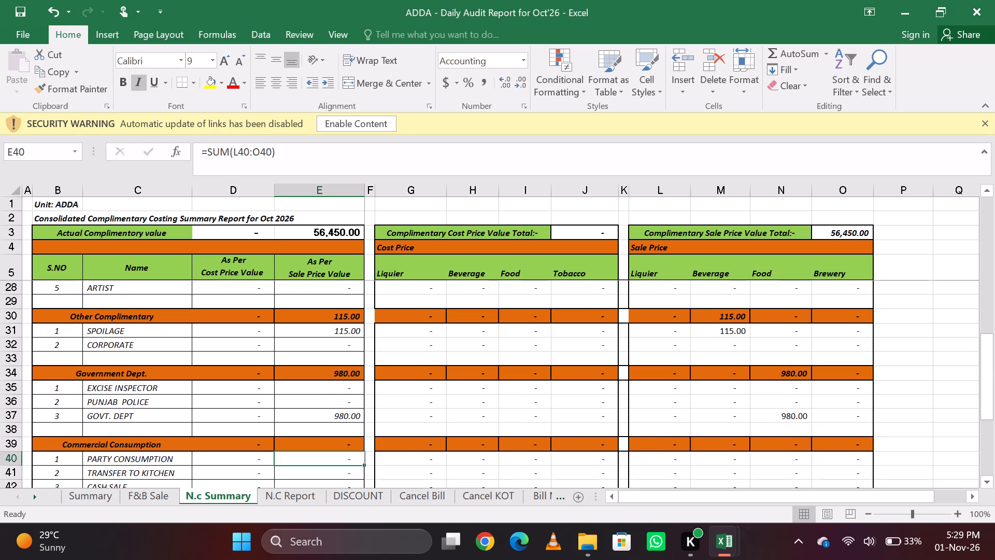
key(Down)
Look through the N.C Report sheet's entries from the 1-Oct rows down past the last filled row.
key(ctrl+Page_Down)
key(Down)
key(Right)
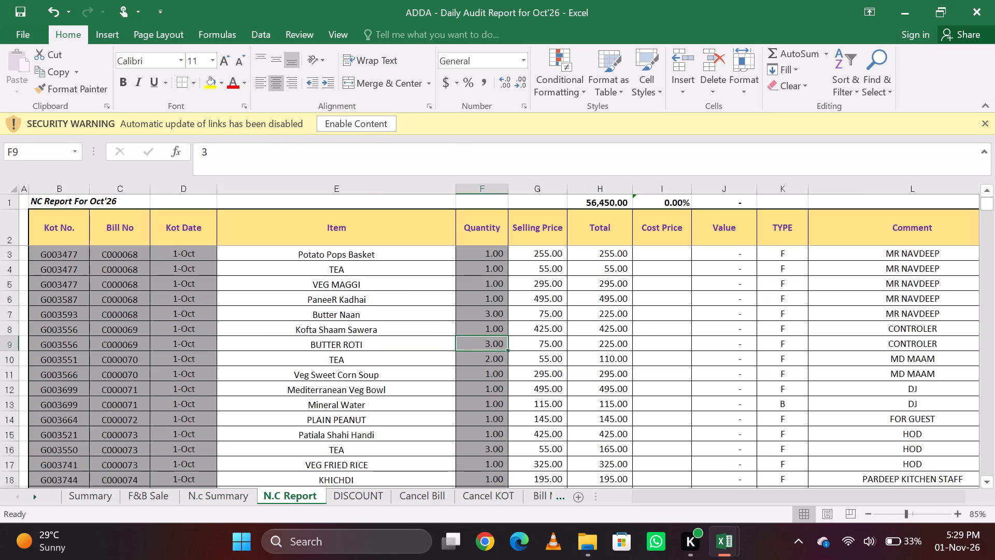
key(Up)
key(Left)
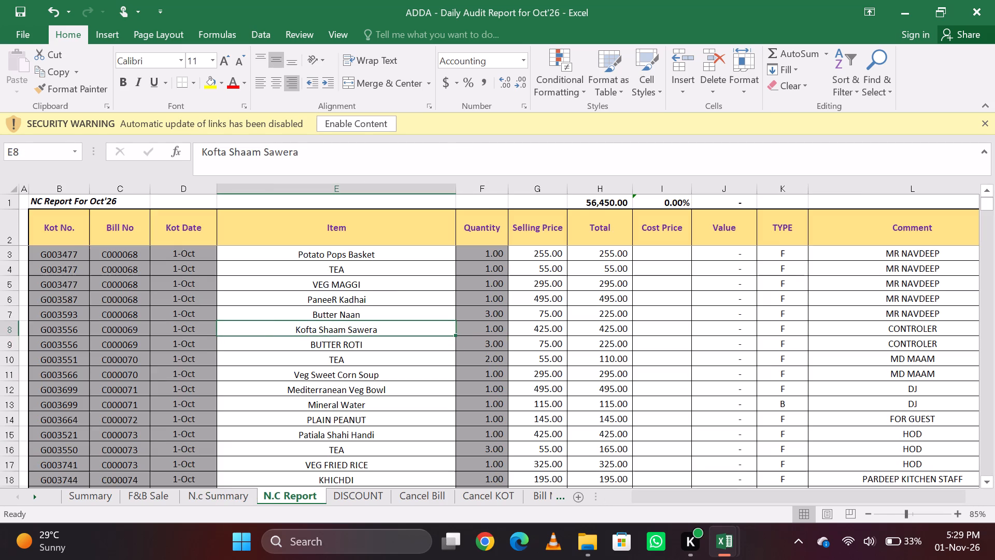
key(Down)
key(Up)
key(Down)
key(Page_Up)
key(Page_Down)
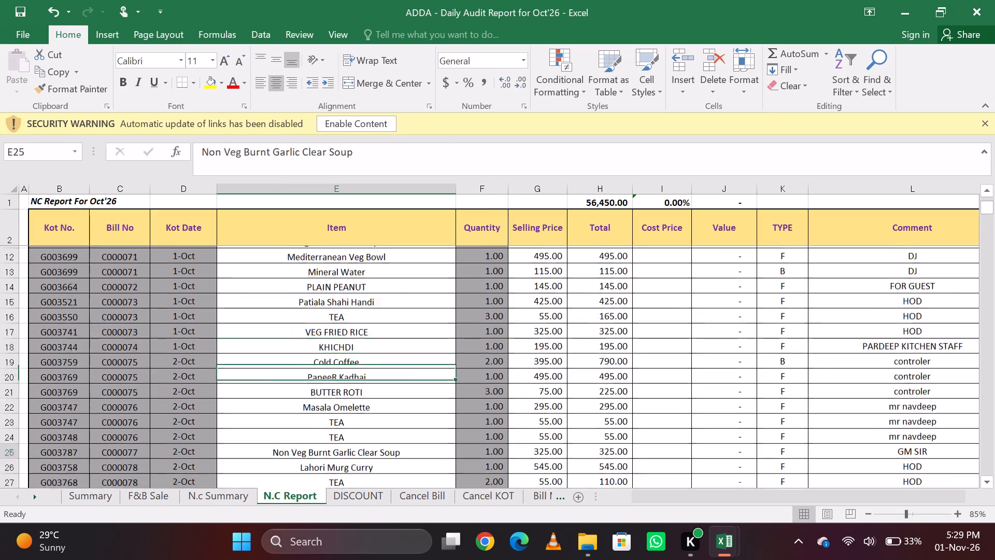
key(Page_Down)
key(Page_Down)
key(Page_Down)
key(Page_Down)
key(Page_Down)
key(Page_Down)
key(Page_Down)
key(Page_Down)
key(Page_Down)
key(Page_Down)
key(Page_Down)
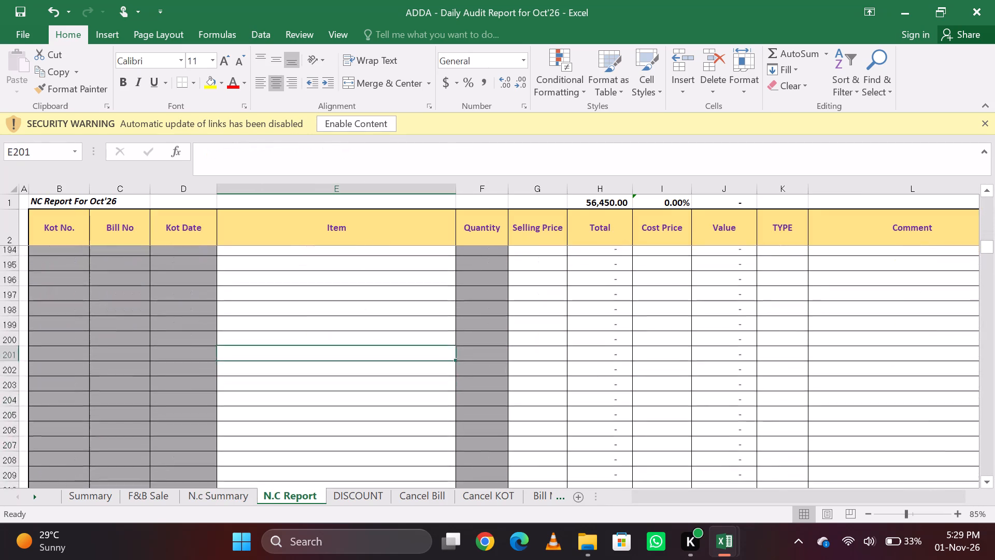
key(Page_Up)
key(Page_Down)
Select the first empty Kot No. cell below the last 20-Oct entry on the N.C Report sheet.
key(Left)
key(Left)
key(Left)
key(Left)
key(Left)
key(Left)
key(Left)
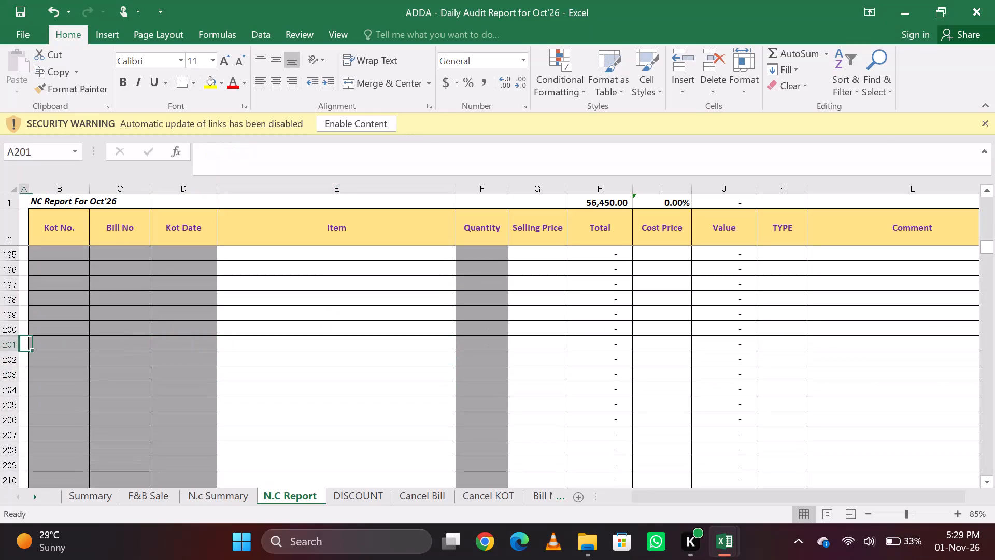
key(Up)
key(Up)
key(Up)
key(Up)
key(Up)
key(Up)
key(Up)
key(Up)
key(Up)
key(Up)
key(Up)
key(Up)
key(Up)
key(Up)
key(Right)
key(Down)
key(Down)
key(Down)
key(Down)
key(Down)
key(Down)
key(Down)
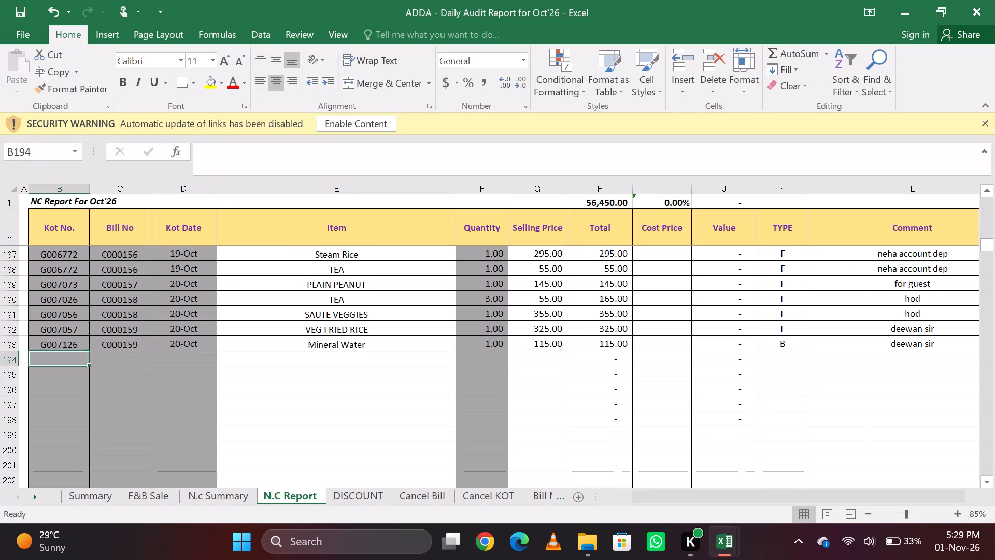
key(Down)
key(Up)
Close the rms_tax_collection_group_periodic21-31 workbook without saving its changes.
key(alt+Tab)
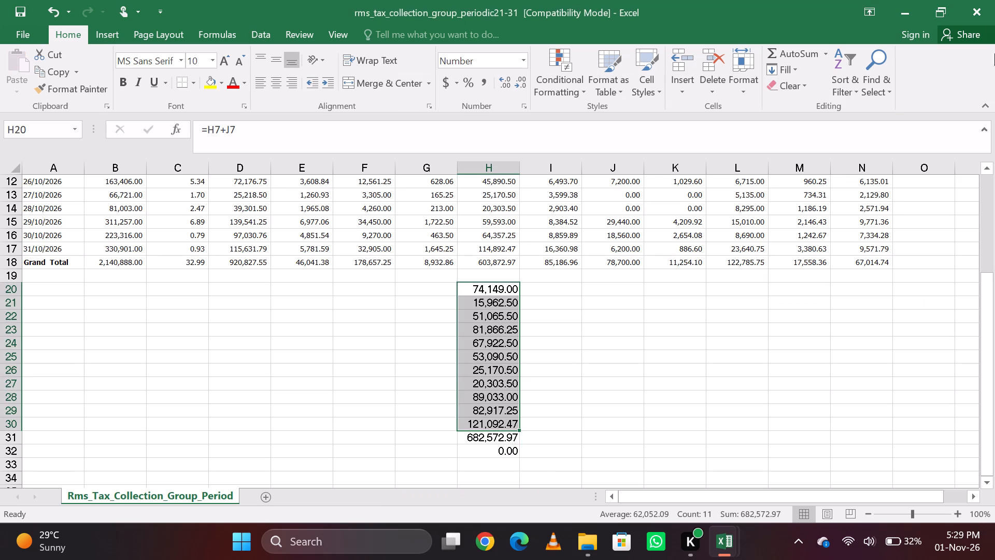
click(994, 7)
key(Right)
key(Return)
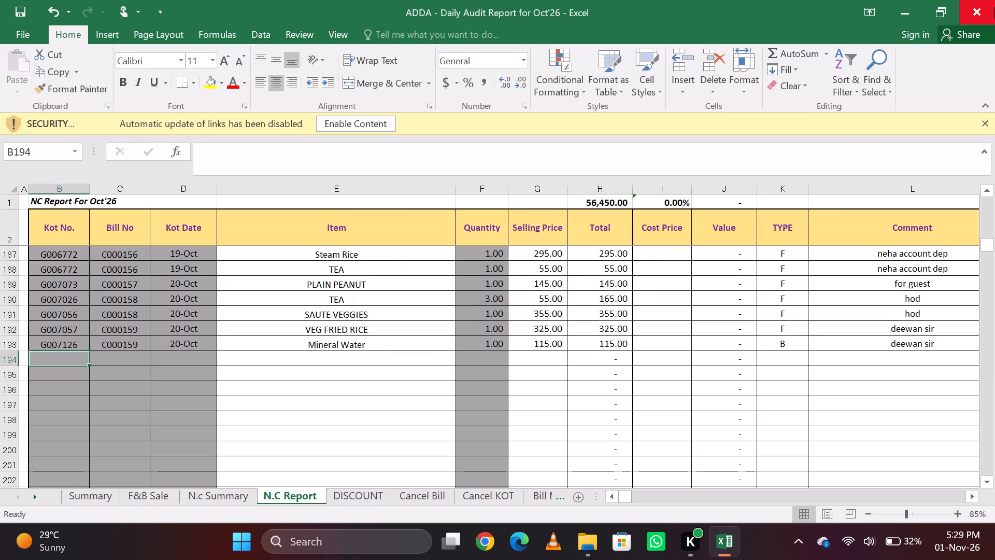
Open rms_periodic_complimentry_detail21-31 from the 21-31 folder and enable editing.
key(alt+Tab)
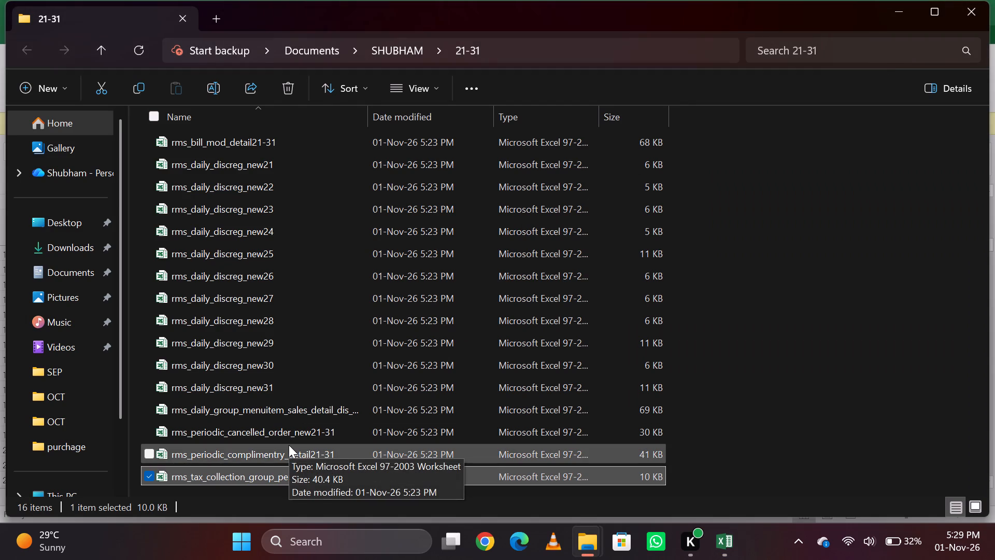
click(332, 447)
click(332, 447)
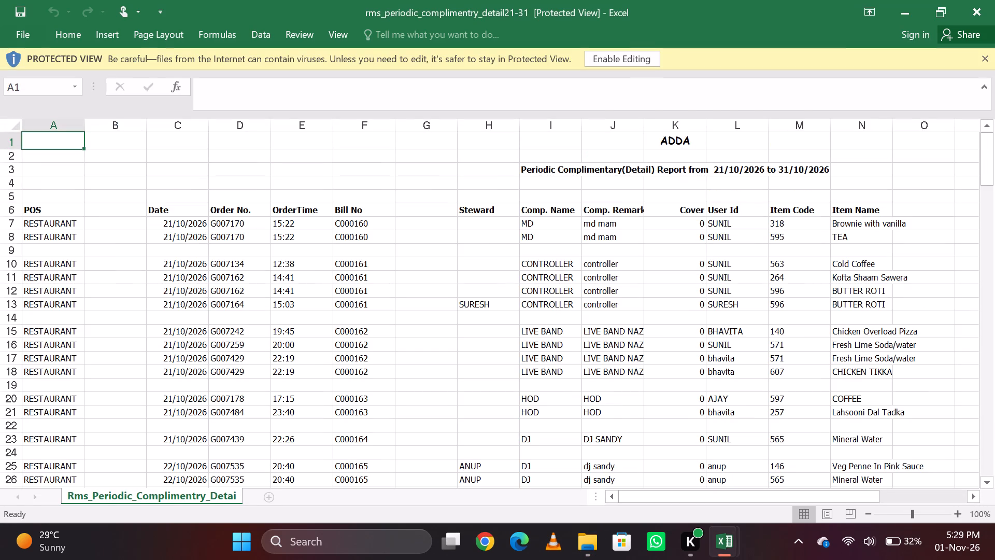
click(633, 63)
Delete the title and blank rows above the POS header row in the complimentary detail report.
key(Down)
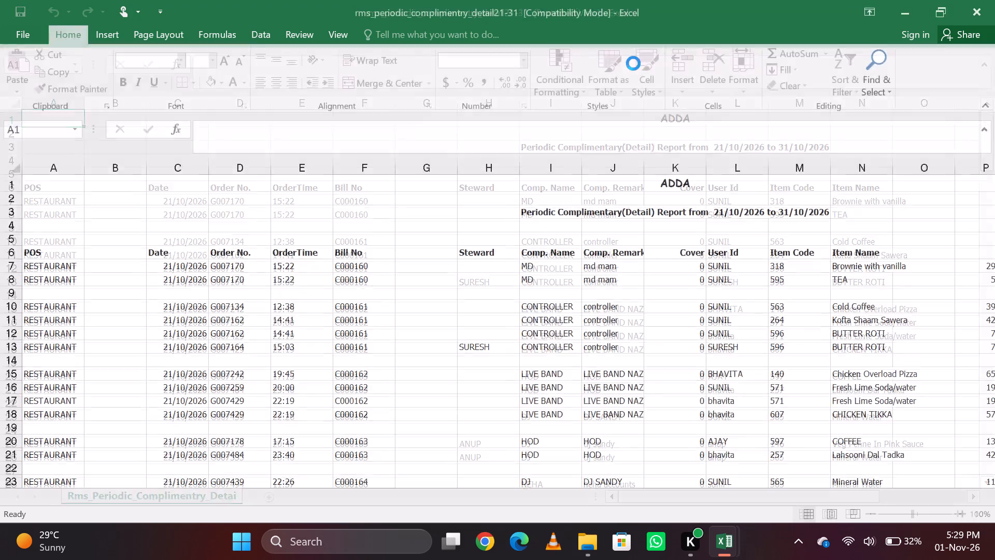
key(Down)
key(Down)
key(Down)
key(Down)
key(Up)
key(shift+space)
key(shift+Up)
key(shift+Up)
key(shift+Up)
key(shift+Up)
key(shift+Up)
key(shift+Up)
key(shift+Up)
key(shift+Up)
key(shift+Up)
key(shift+Up)
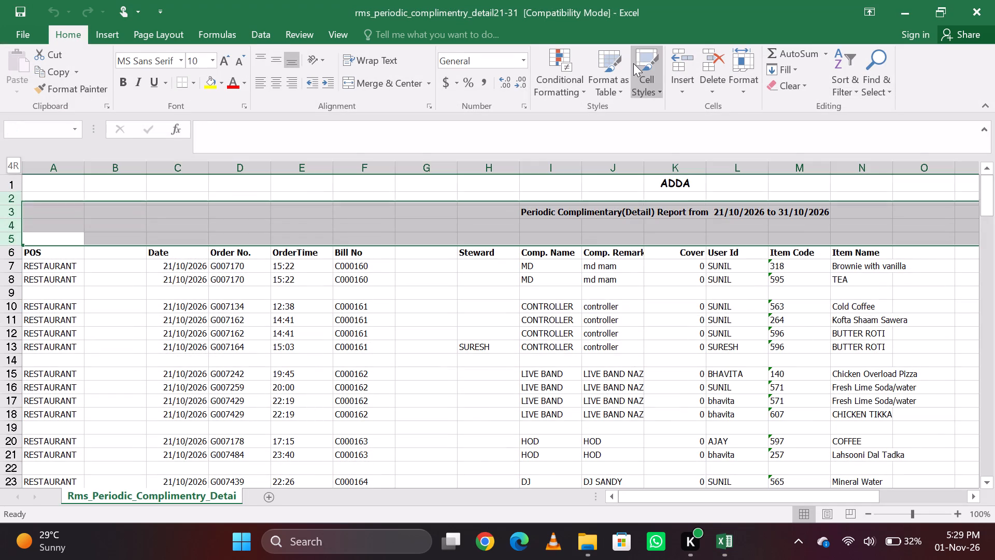
key(ctrl+minus)
Convert the whole complimentary detail sheet into a table with generic column headers above the POS row.
key(Down)
key(Up)
key(Up)
key(Up)
key(Up)
key(Up)
key(Up)
key(shift+space)
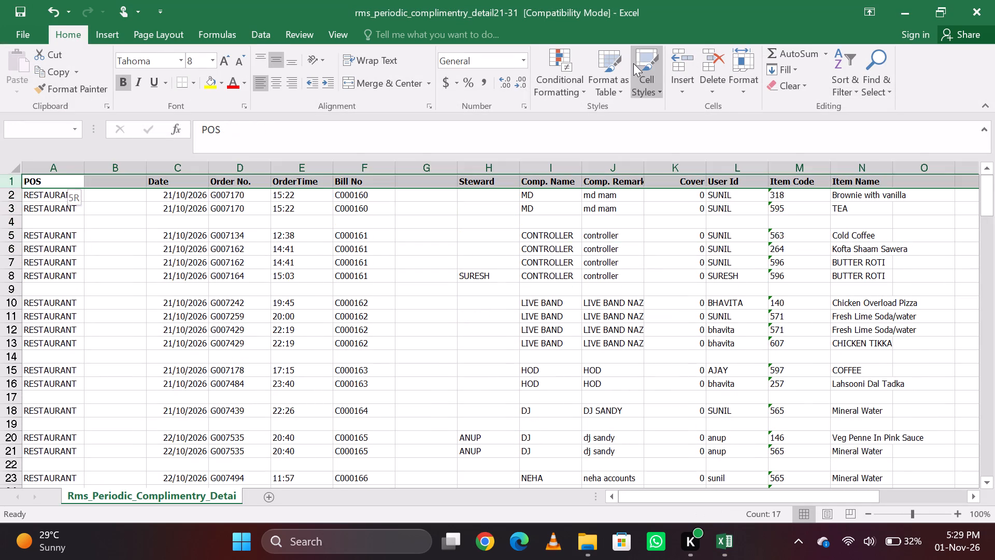
key(ctrl+shift+Down)
key(ctrl+a)
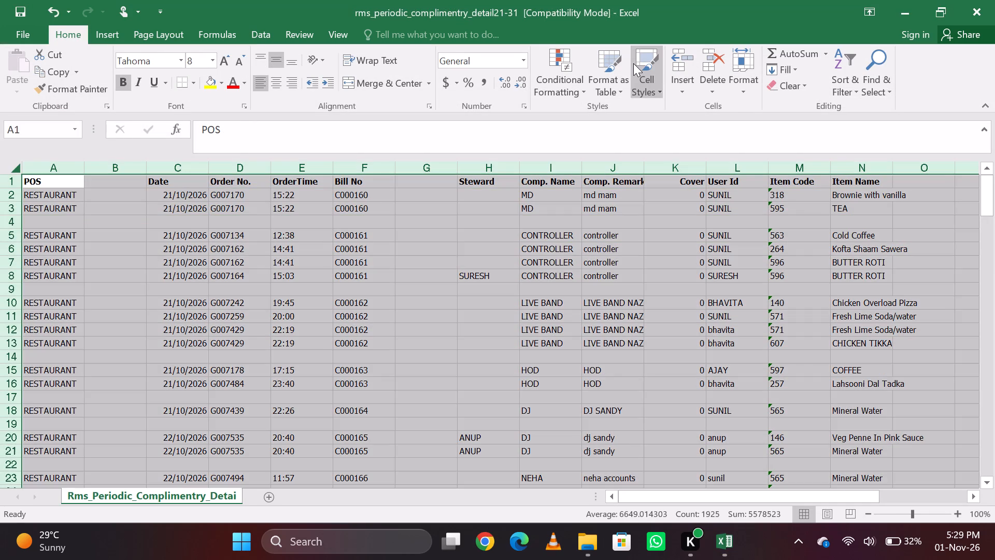
key(ctrl+t)
key(Return)
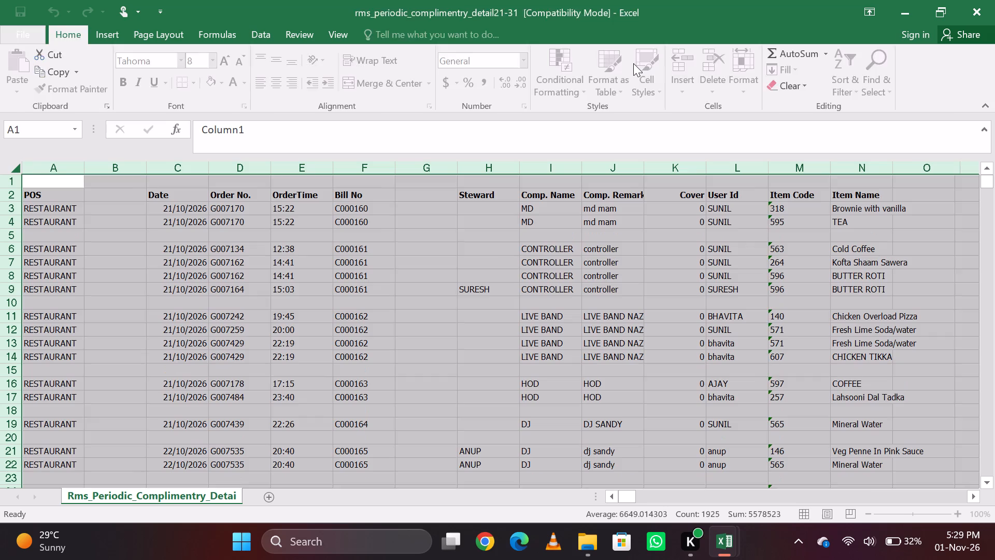
click(130, 226)
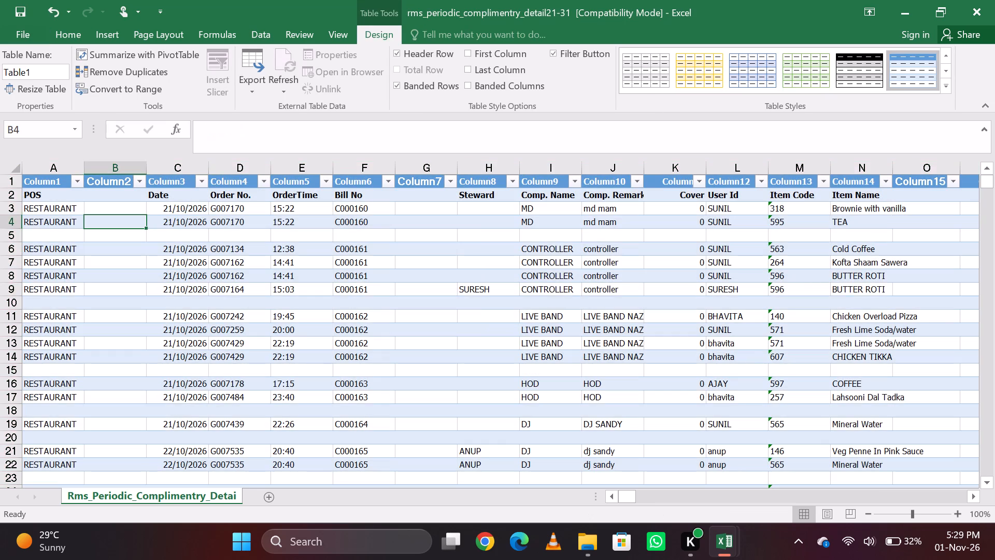
Filter the table's Column1 to show only the blank rows.
click(80, 181)
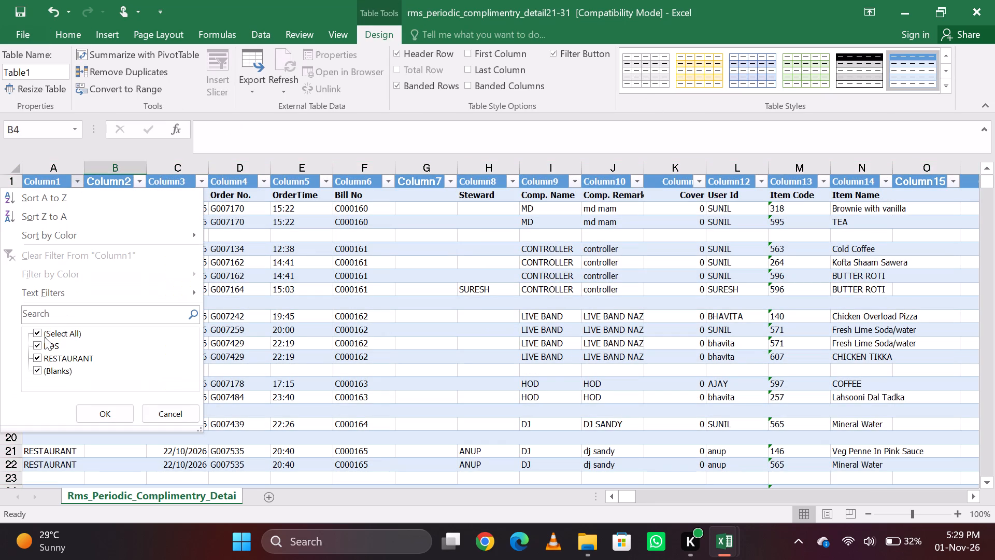
click(45, 337)
key(Down)
key(Down)
key(Down)
key(space)
key(Tab)
key(Return)
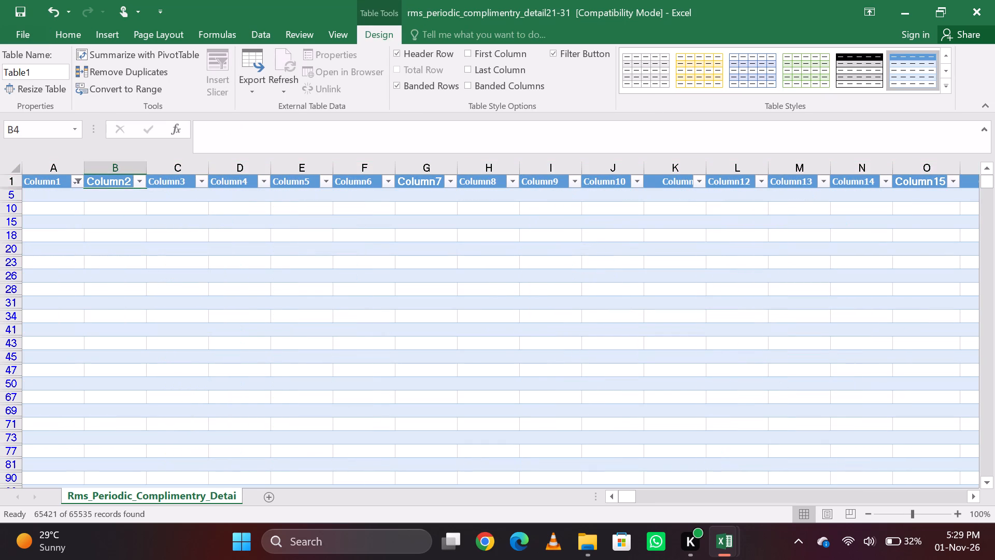
Delete all the filtered blank rows from row 5 down to the end of the table.
key(Down)
key(Up)
key(Down)
key(shift+space)
key(ctrl+shift+Down)
key(ctrl+minus)
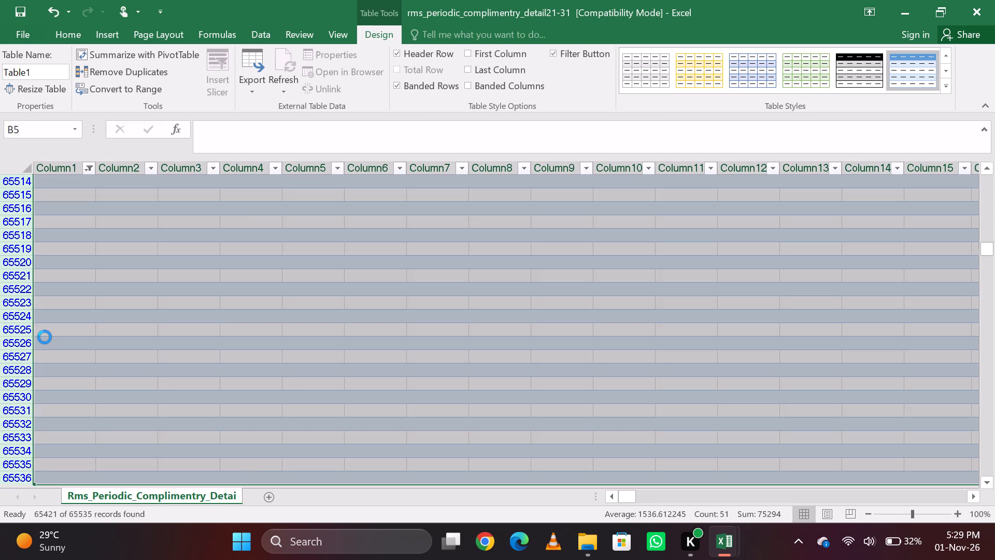
key(Return)
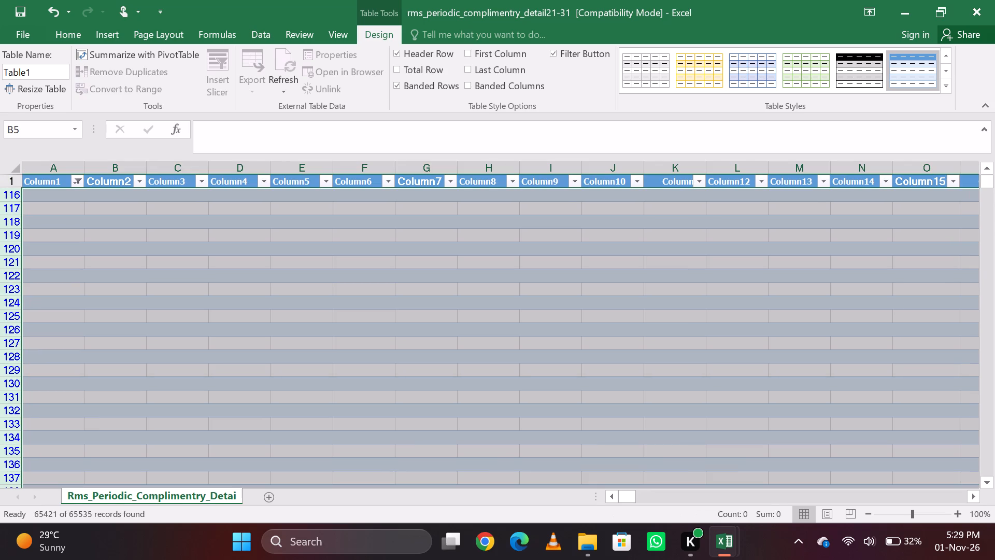
Delete the remaining blank rows from row 116 down to the end of the table.
key(Down)
key(Up)
key(Up)
key(Down)
key(shift+space)
key(ctrl+shift+Down)
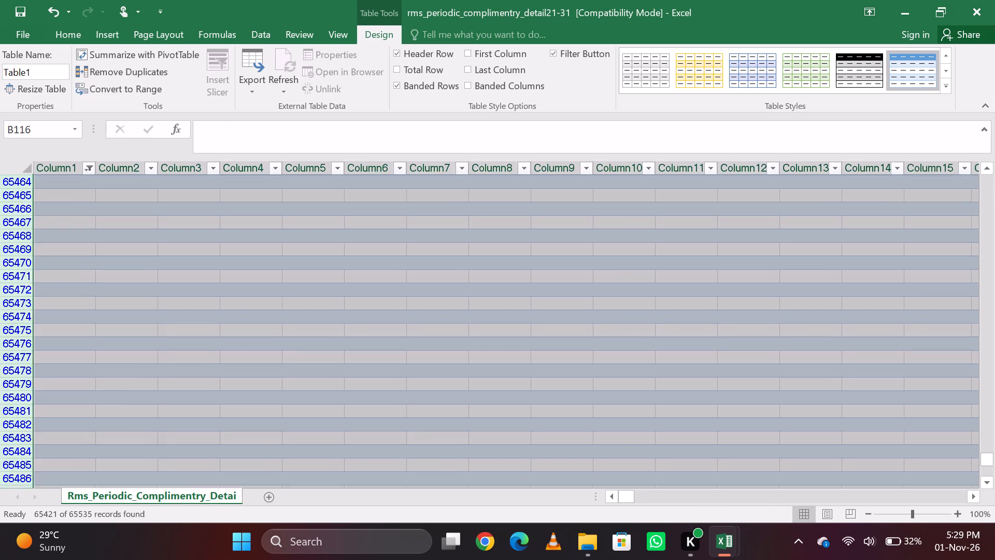
key(ctrl+minus)
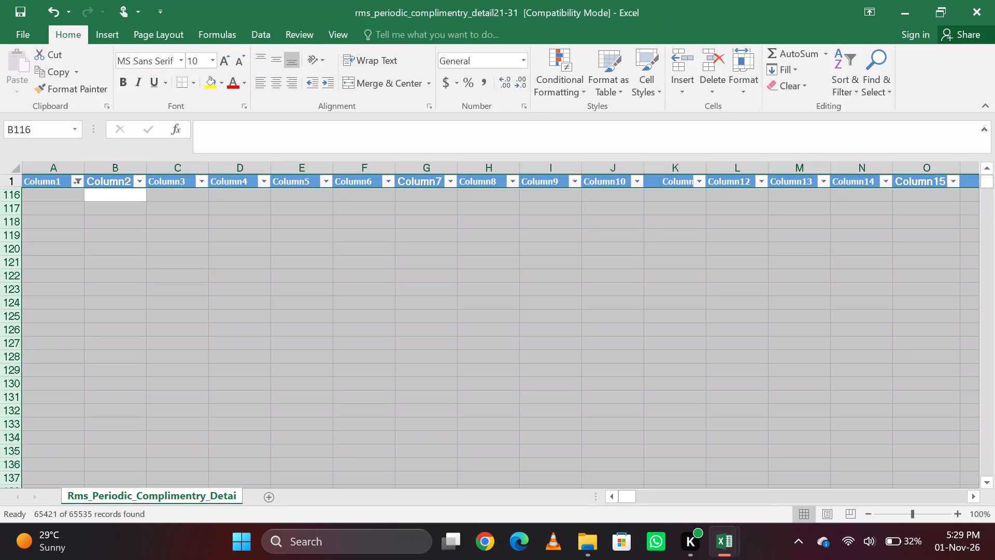
Reset the Column1 filter to include all values so the POS and RESTAURANT rows show again.
click(82, 186)
key(Down)
key(Down)
key(Down)
key(Down)
key(Down)
key(Down)
key(Down)
key(Down)
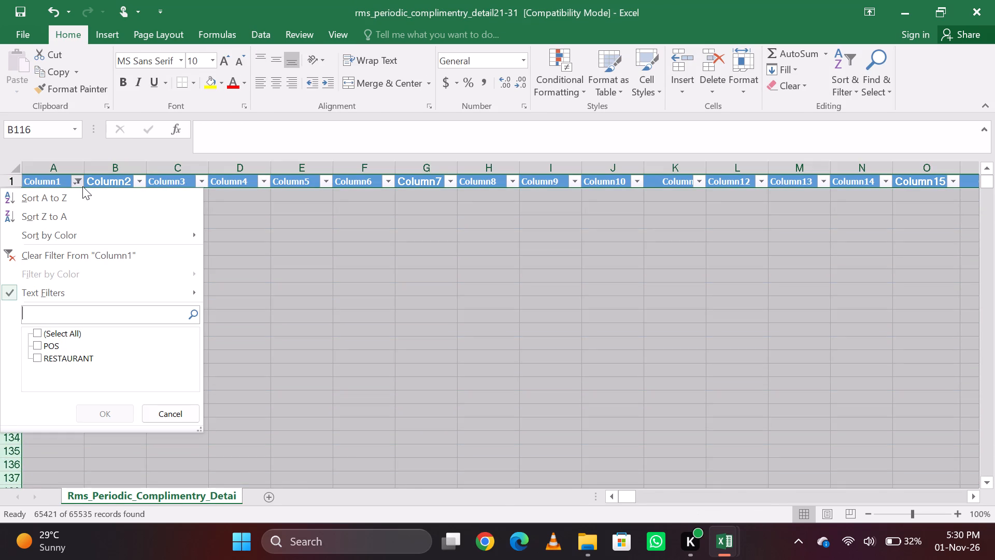
key(space)
key(Tab)
key(Return)
Copy the Bill No values from C000160 down and paste them as values into the N.C Report's Bill No column from row 194.
key(Right)
key(Down)
key(Right)
key(Up)
key(ctrl+Up)
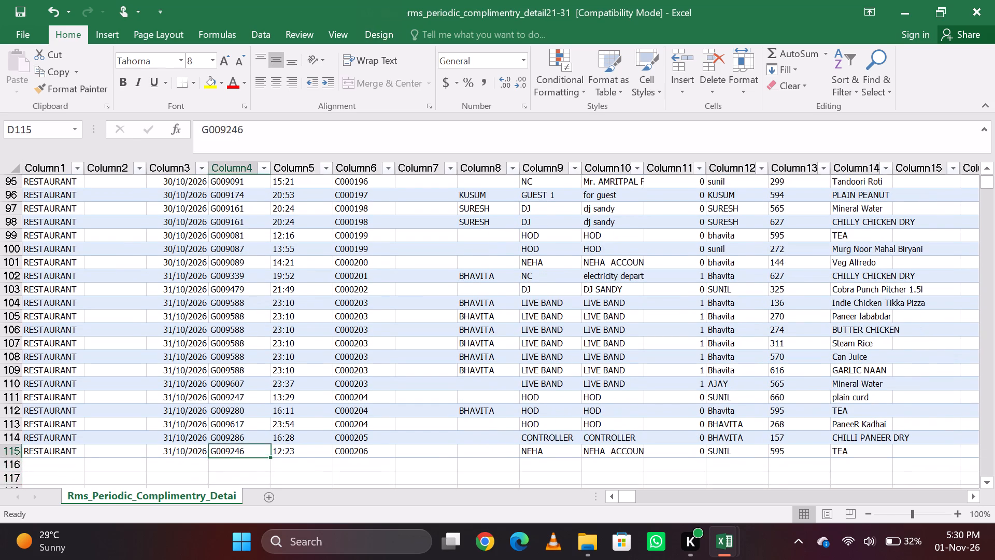
key(ctrl+Up)
key(ctrl+Up)
key(ctrl+Up)
key(ctrl+Up)
key(Down)
key(Down)
key(Down)
key(Right)
key(Up)
key(Right)
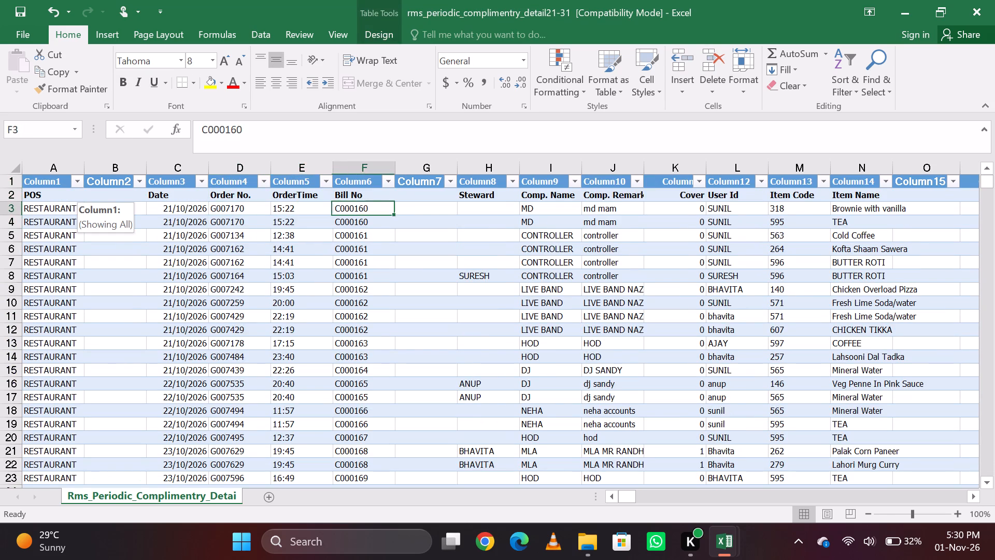
key(ctrl+shift+Down)
key(ctrl+c)
key(alt+Tab)
key(Right)
key(Left)
key(Right)
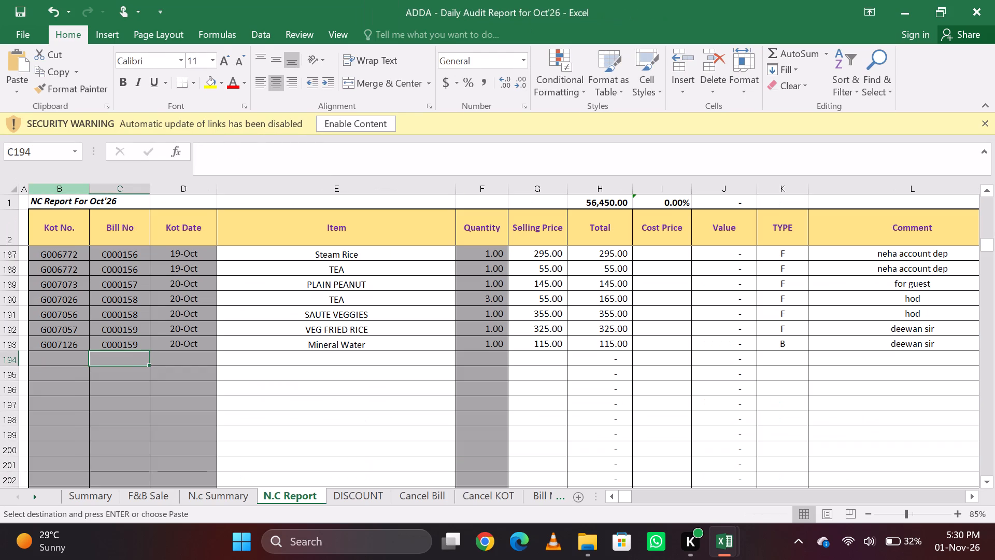
text(esv)
key(Return)
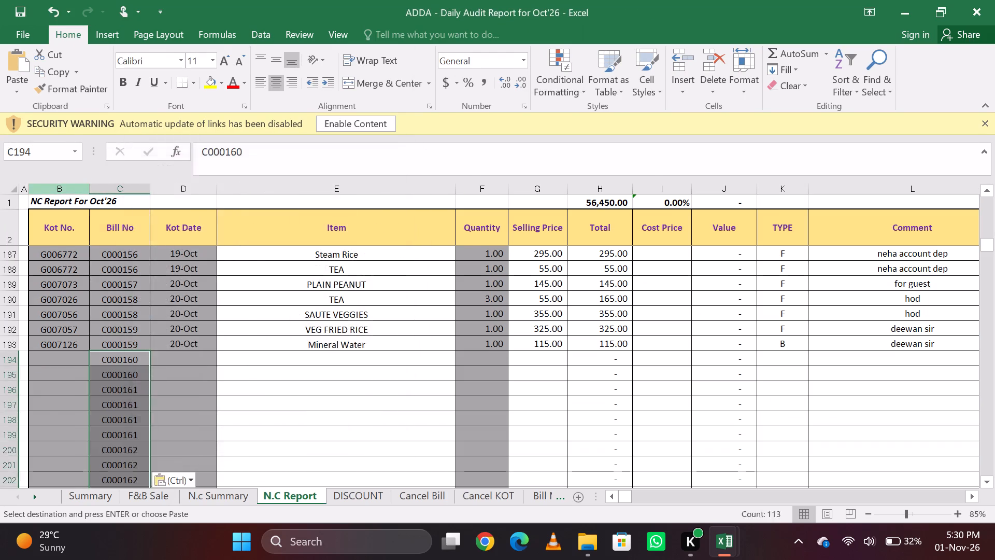
Copy the Order No. values from G007170 down and paste them as values into the N.C Report's Kot No. column from row 194.
key(Left)
key(alt+Tab)
key(Left)
key(Left)
key(Left)
key(Up)
key(Down)
key(Right)
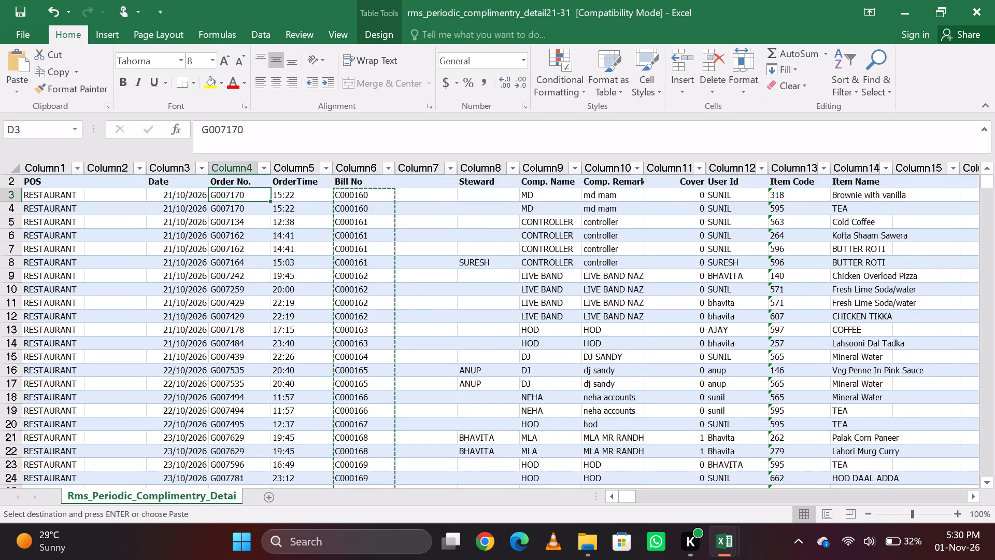
key(ctrl+shift+Down)
key(ctrl+c)
key(alt+Tab)
key(Right)
key(Left)
text(esv)
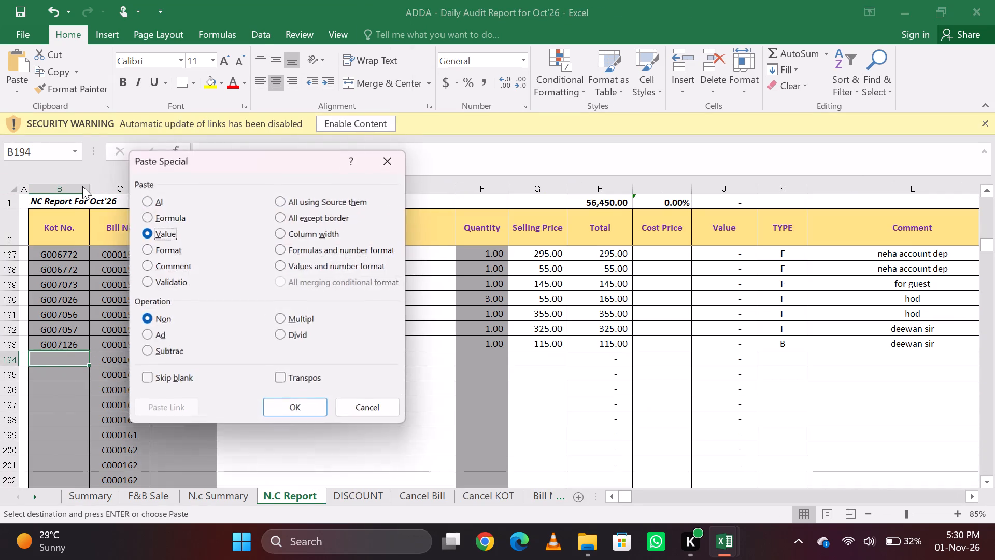
key(Return)
Copy the export's Date values from 21/10/2026 down and paste them as values into the Kot Date column from row 194.
key(Right)
key(Right)
key(Right)
key(Left)
key(alt+Tab)
key(Up)
key(Down)
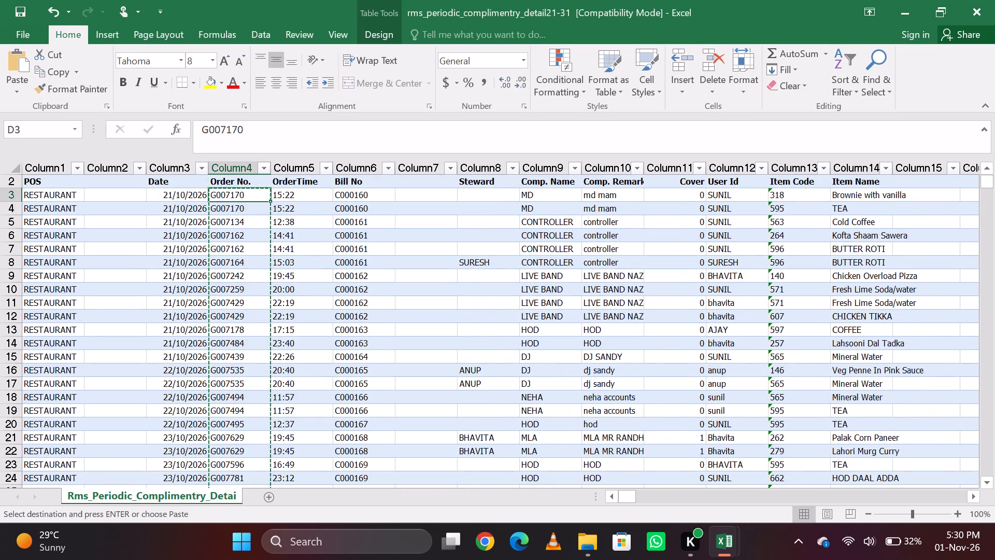
key(Left)
key(ctrl+shift+Down)
key(ctrl+c)
key(Tab)
key(Right)
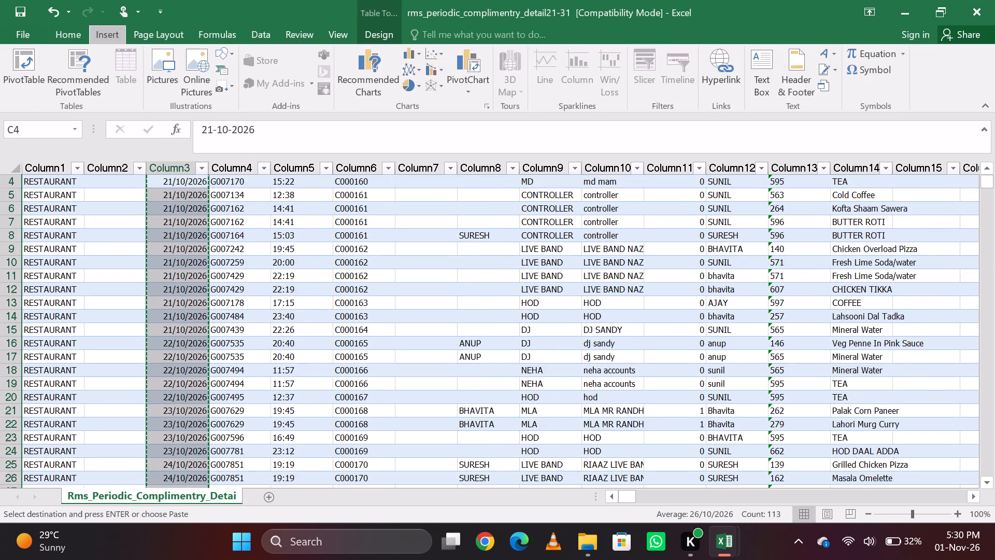
key(alt+Tab)
key(Right)
key(Left)
text(esv)
key(Return)
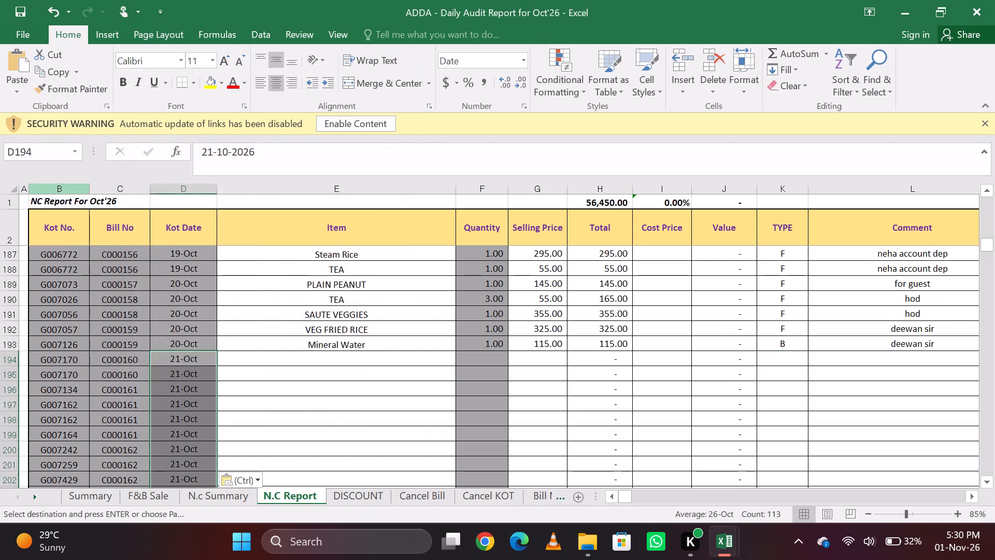
Copy the Item Name values from Brownie with vanilla down and paste them as values into the Item column from row 194.
key(Right)
key(alt+Tab)
key(Up)
key(Up)
key(Up)
key(Right)
key(Right)
key(Right)
key(Right)
key(Right)
key(Right)
key(Down)
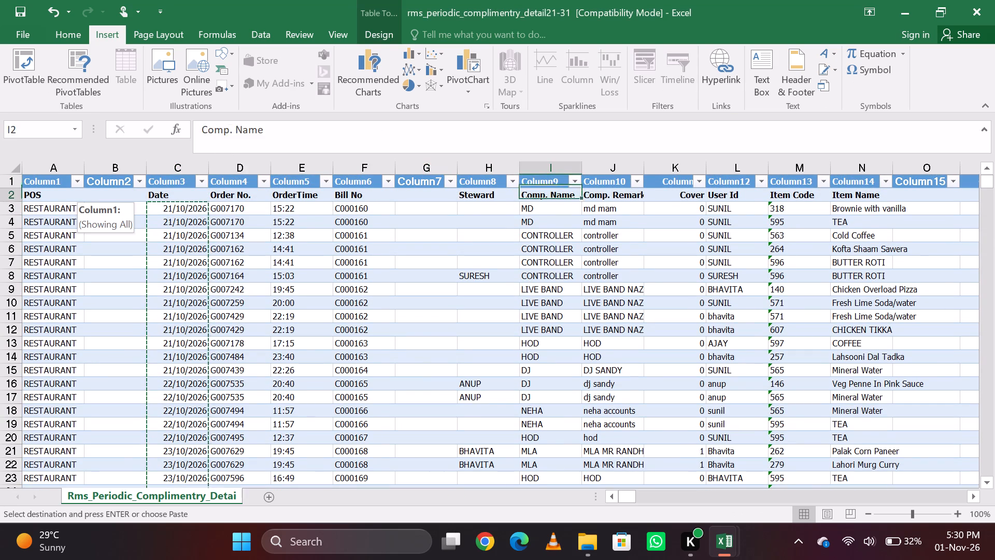
key(Right)
key(Right)
key(Down)
key(Right)
key(Right)
key(Right)
key(ctrl+shift+Down)
key(ctrl+c)
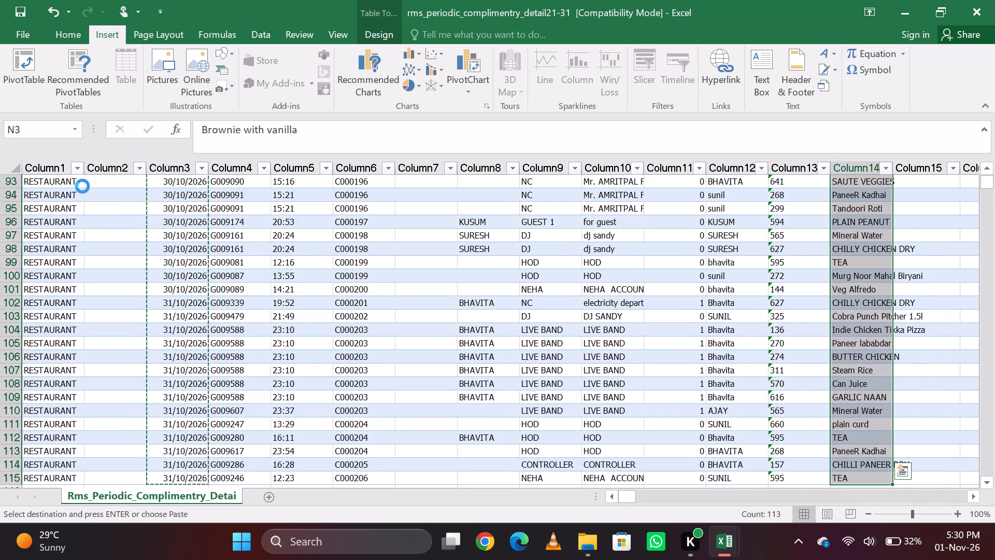
key(alt+Tab)
key(Right)
key(Left)
text(esv)
key(Return)
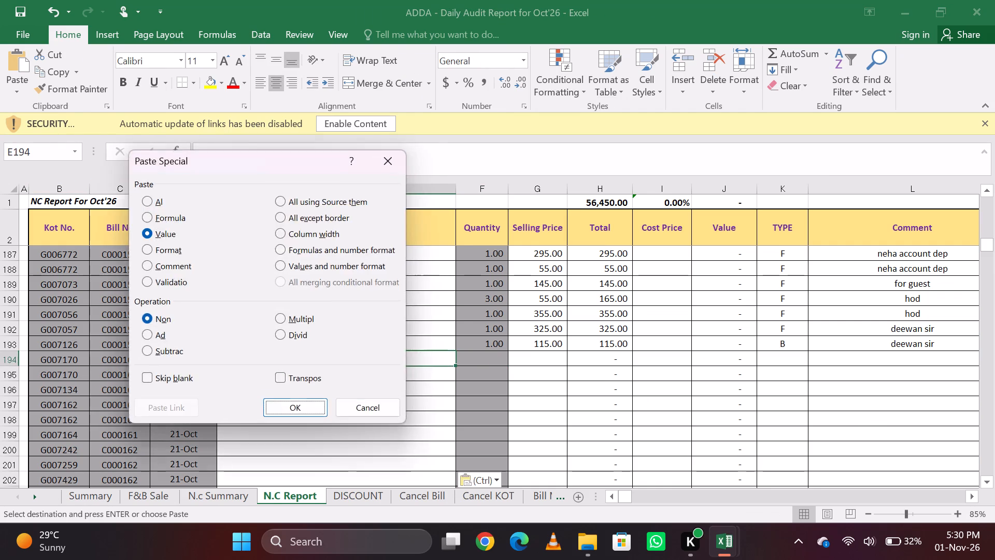
Copy the export's Rate values from row 3 down and paste them as values into the Selling Price column from row 194.
key(Right)
key(alt+Tab)
key(Right)
key(Right)
key(Up)
key(Up)
key(Down)
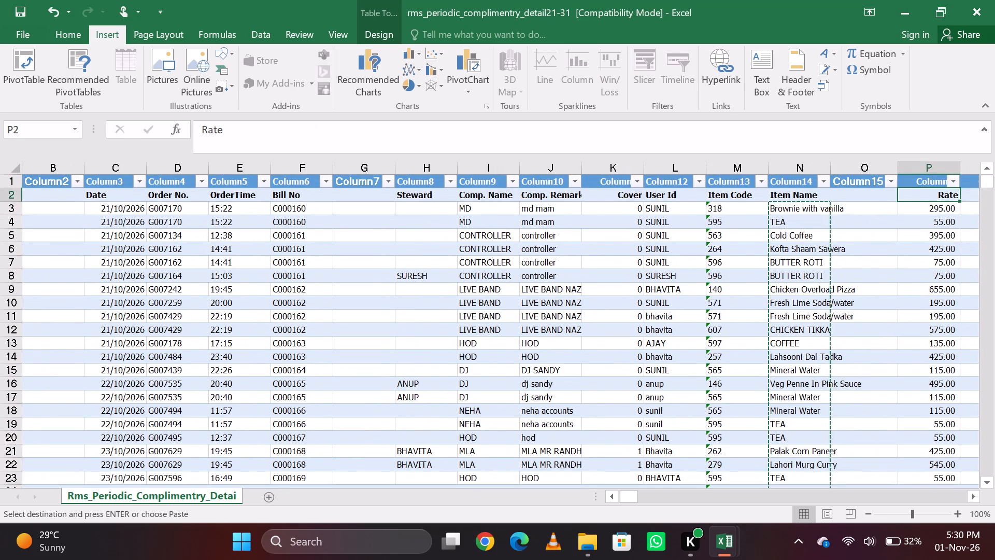
key(Down)
key(ctrl+shift+Down)
key(ctrl+c)
key(alt+Tab)
key(Right)
key(Left)
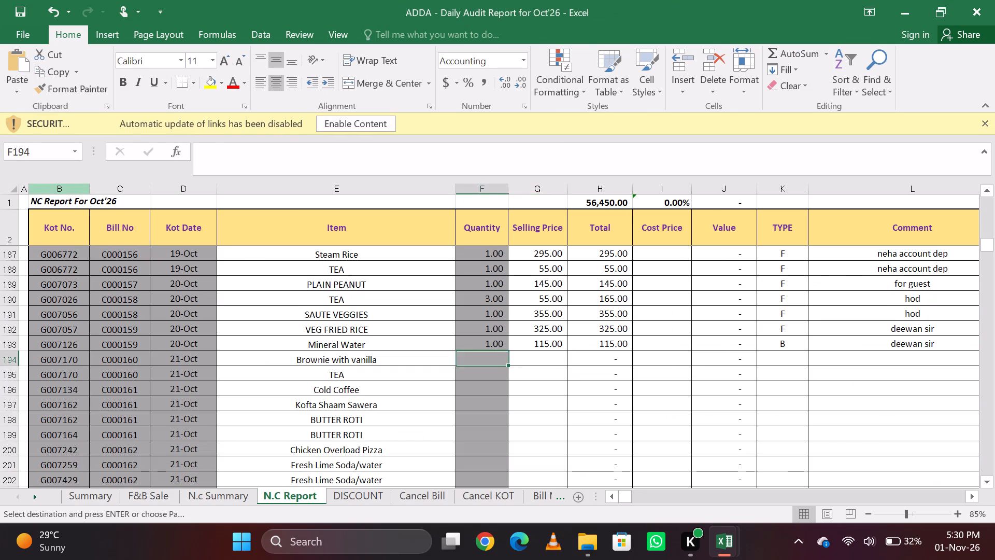
key(Right)
text(esv)
key(Return)
Copy the export's Qty. values from row 3 down and paste them as values into the Quantity column from row 194.
key(Left)
key(alt+Tab)
key(Right)
key(Right)
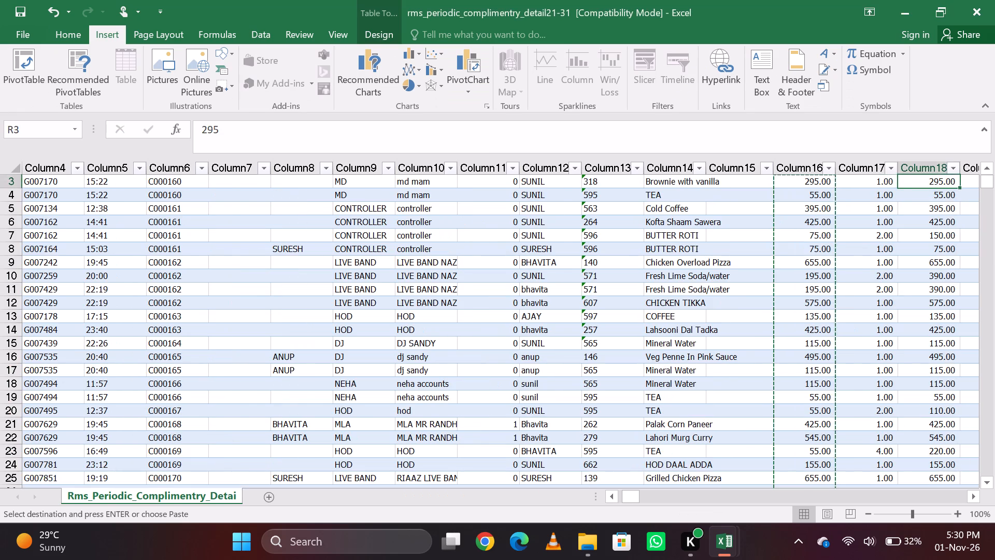
key(Up)
key(Left)
key(Down)
key(ctrl+shift+Down)
key(ctrl+c)
key(alt+Tab)
key(Right)
key(Left)
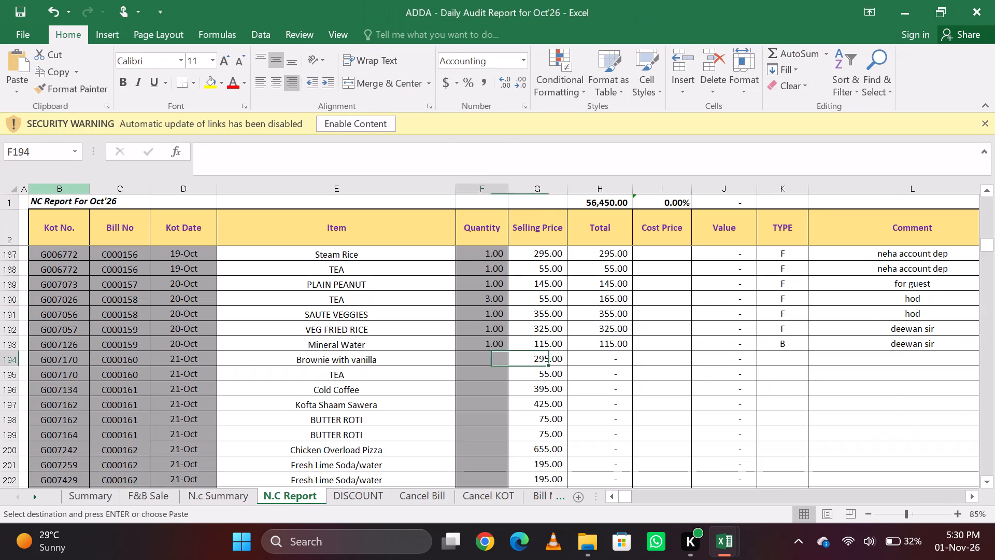
text(esv)
key(Return)
Copy the Comp. Remark values from md mam down and paste them as values into the Comment column from row 194.
key(Right)
key(Right)
key(Right)
key(Right)
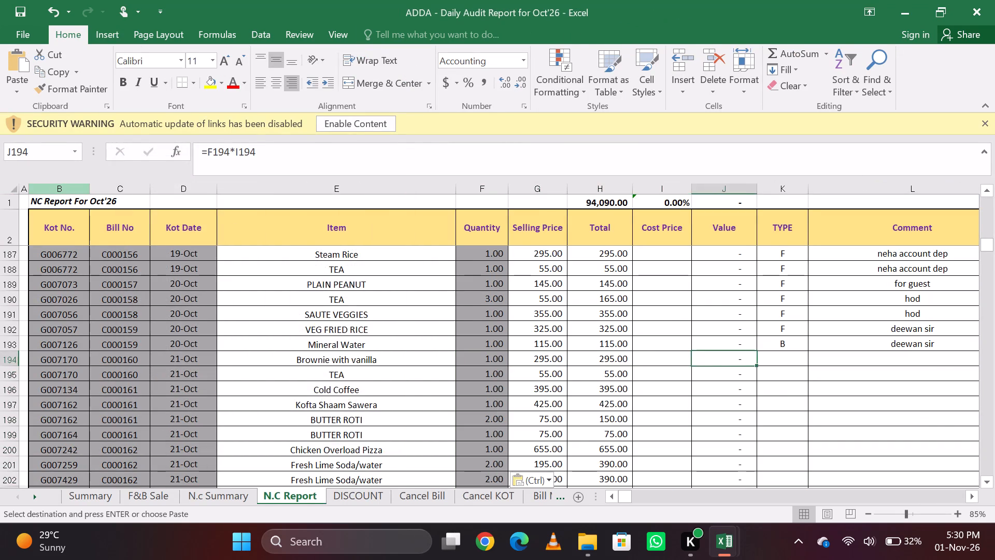
key(Right)
key(alt+Tab)
key(alt+Tab)
key(Right)
key(Right)
key(Left)
key(Left)
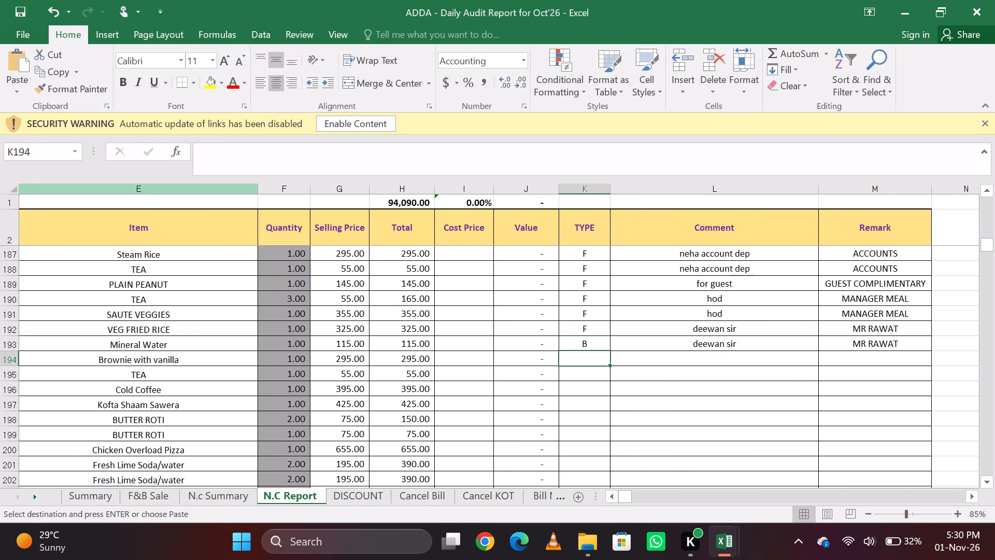
key(Right)
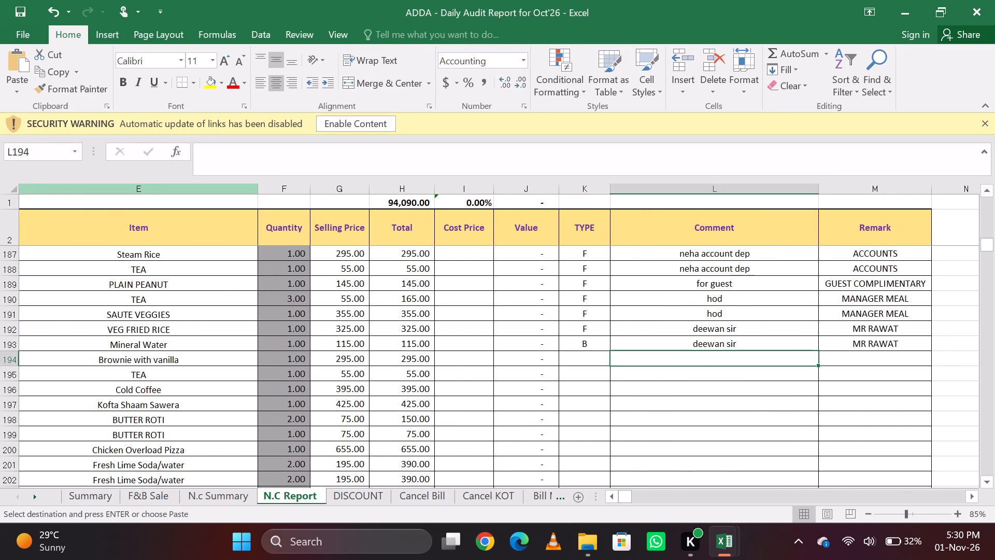
key(Down)
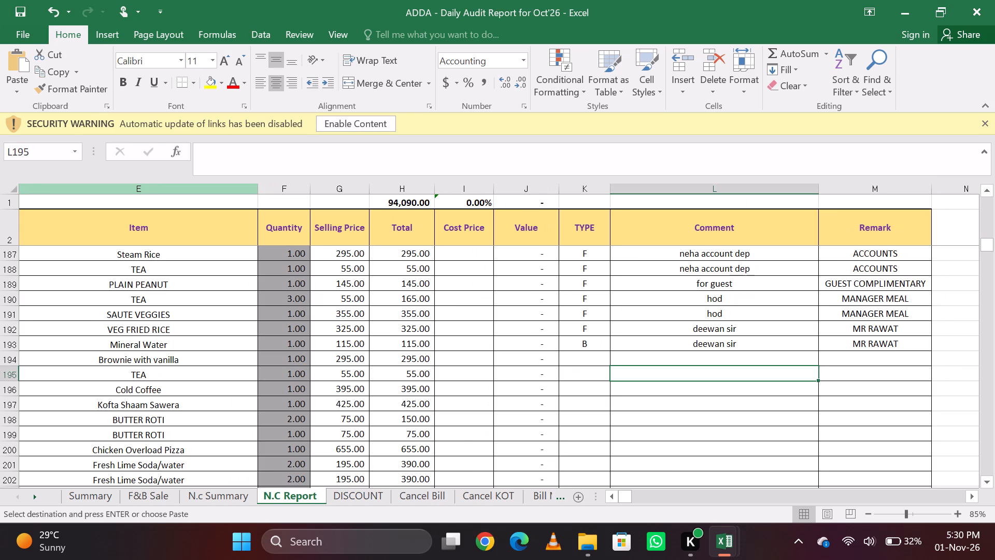
key(Up)
key(alt+Tab)
key(Left)
key(Left)
key(Up)
key(Left)
key(Left)
key(Left)
key(Left)
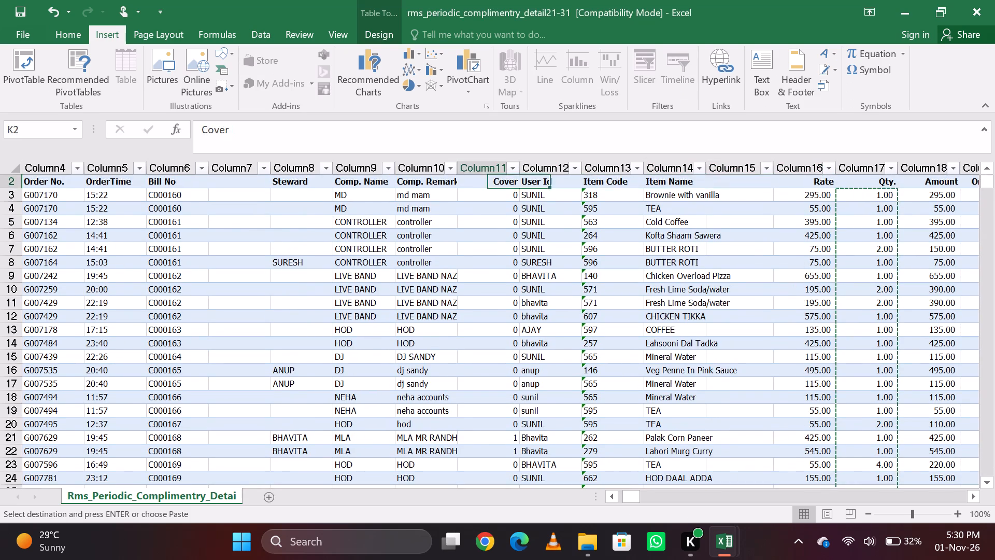
key(Left)
key(Down)
key(ctrl+shift+Down)
key(ctrl+c)
key(alt+Tab)
key(Right)
key(Left)
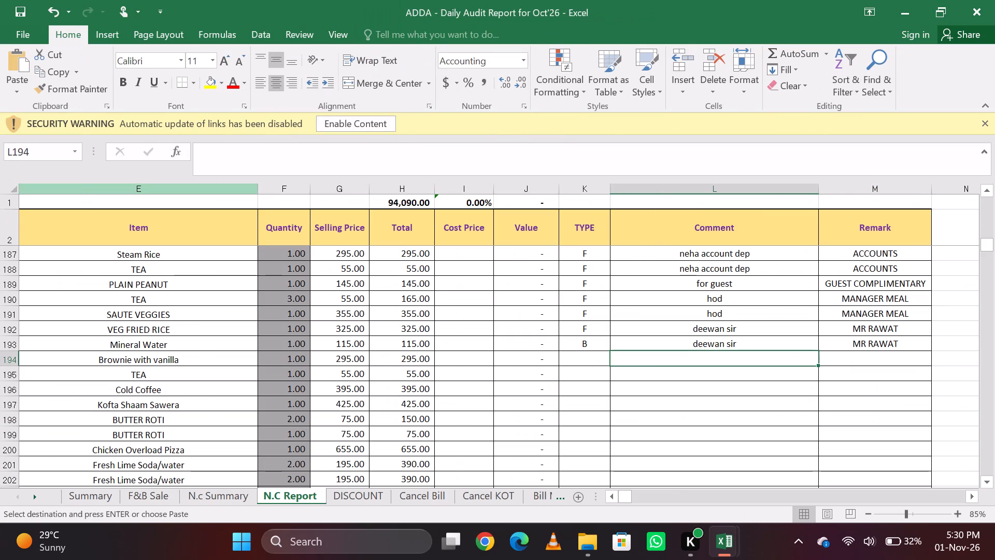
text(esv)
key(Return)
Close the rms_periodic_complimentry_detail21-31 workbook without saving it and discard the copied clipboard data.
key(alt+Tab)
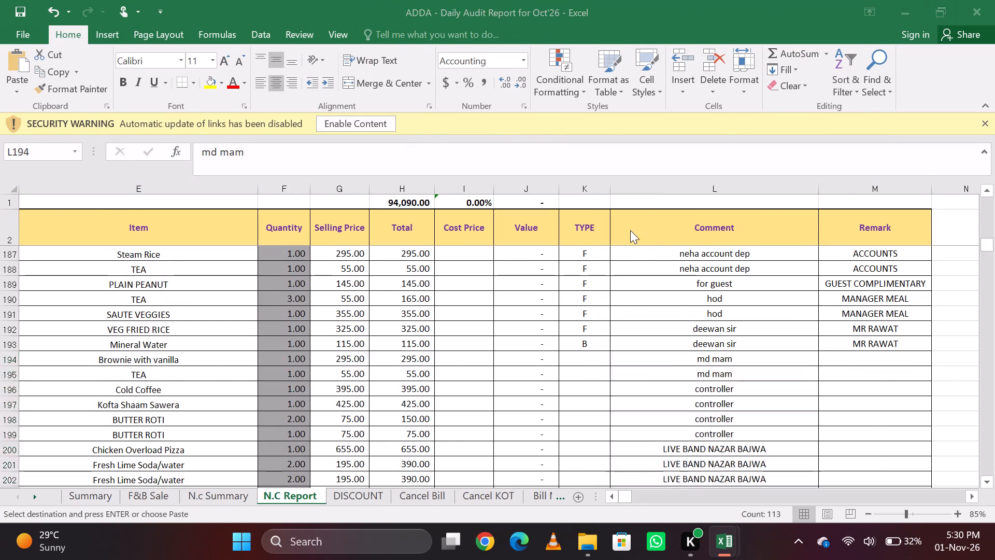
click(994, 0)
key(Right)
key(Return)
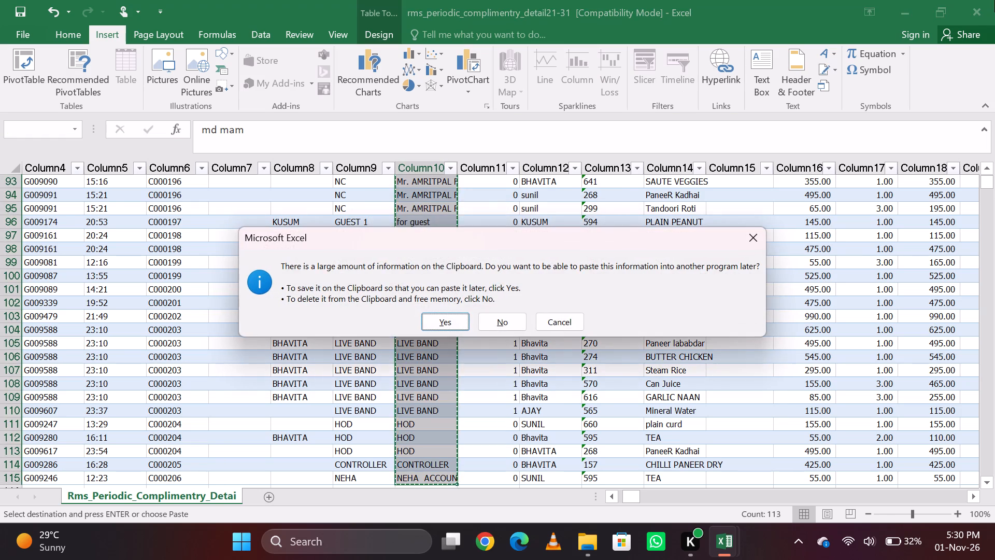
key(Right)
key(Return)
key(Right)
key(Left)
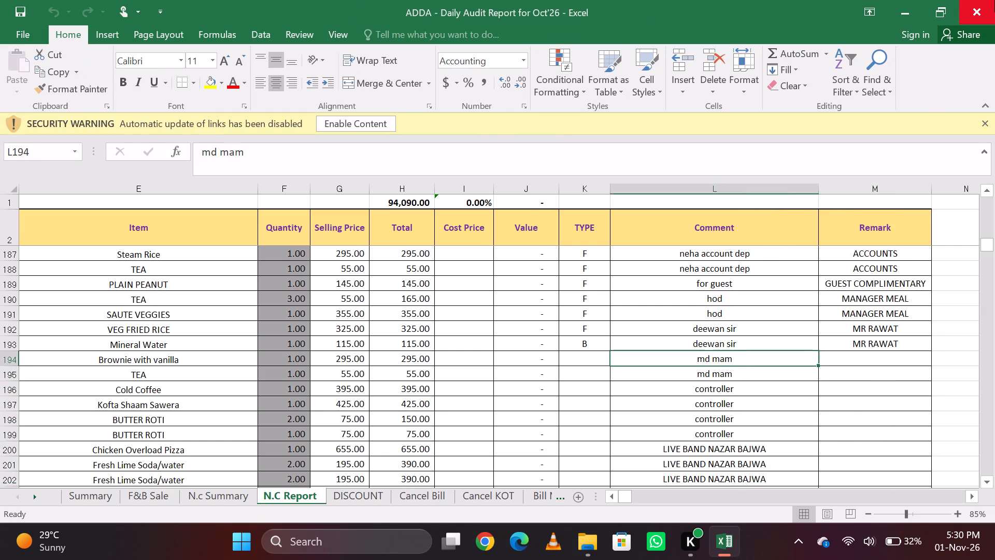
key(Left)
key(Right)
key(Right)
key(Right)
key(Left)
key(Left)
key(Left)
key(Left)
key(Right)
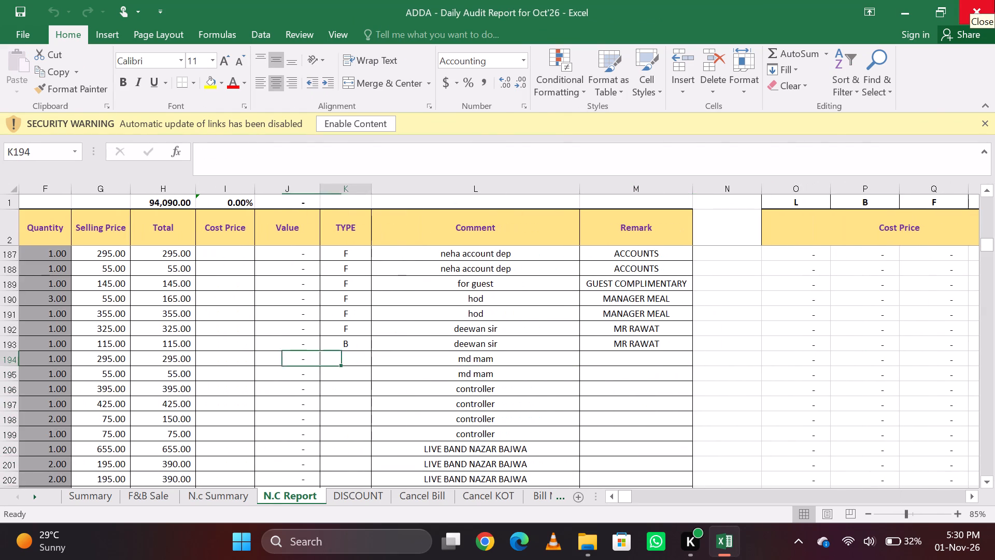
Open the rms_daily_group_menuitem_sales_detail_dis_pos21-31 workbook from the 21-31 folder and enable editing.
key(alt+Tab)
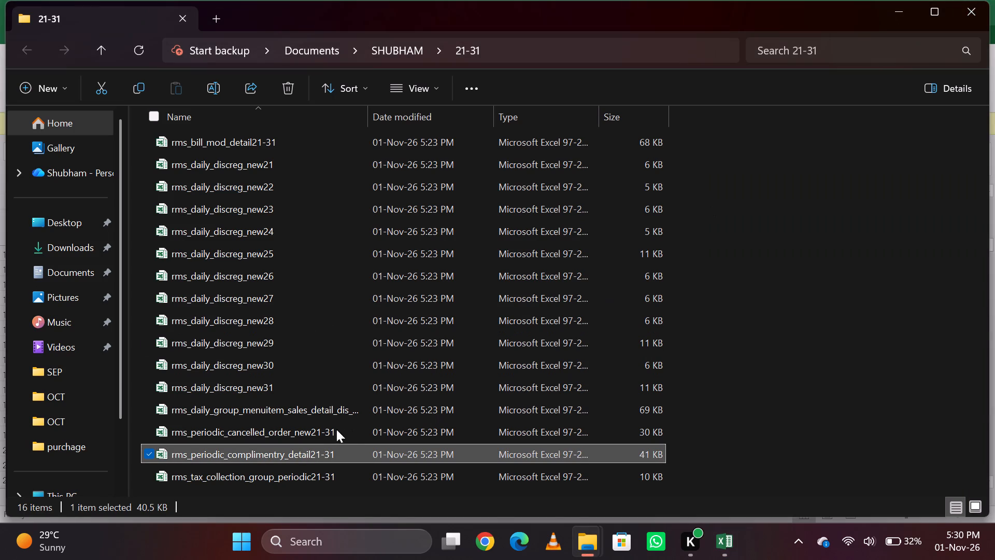
double_click(319, 415)
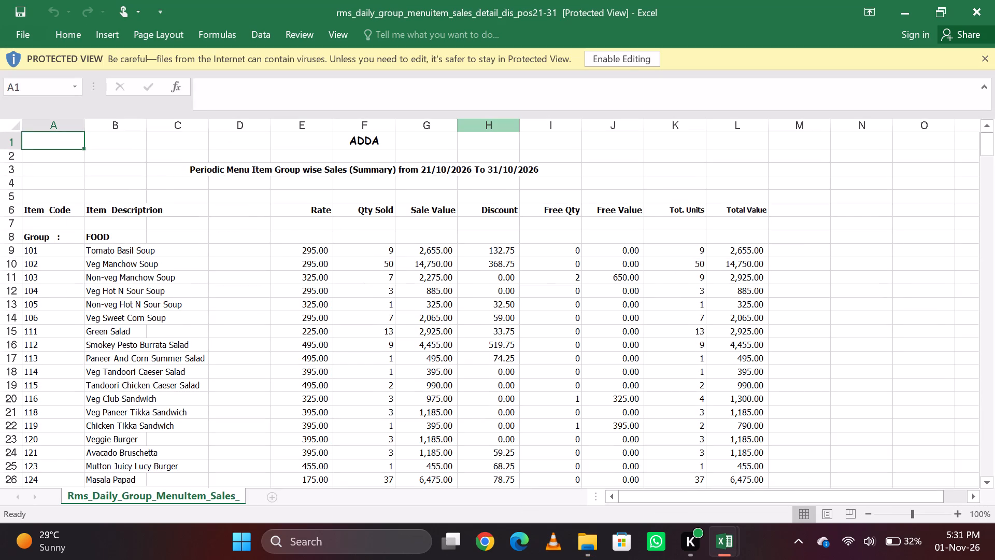
click(636, 62)
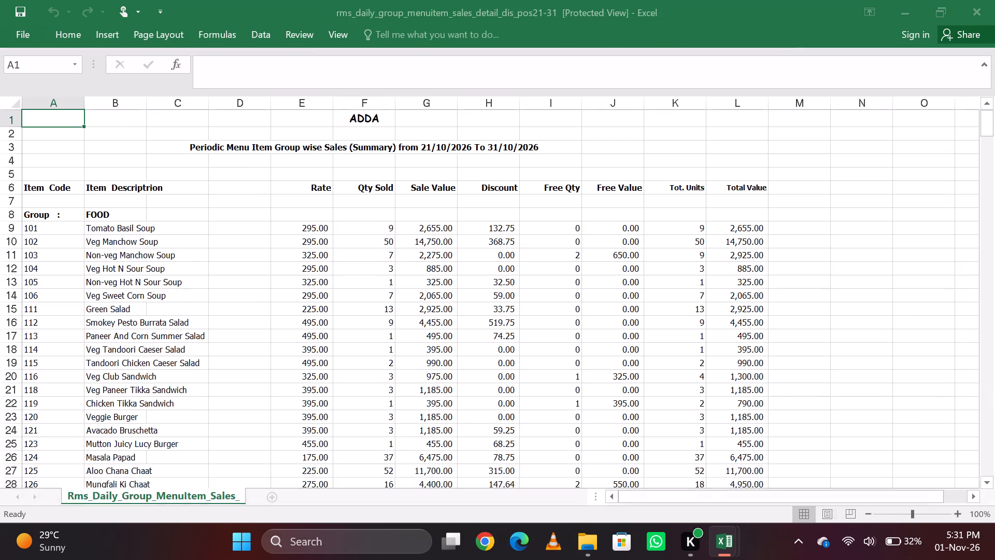
Enter the item type F in the blank column D cell for Tomato Basil Soup, D9.
click(243, 239)
key(Down)
key(Down)
key(Down)
key(Down)
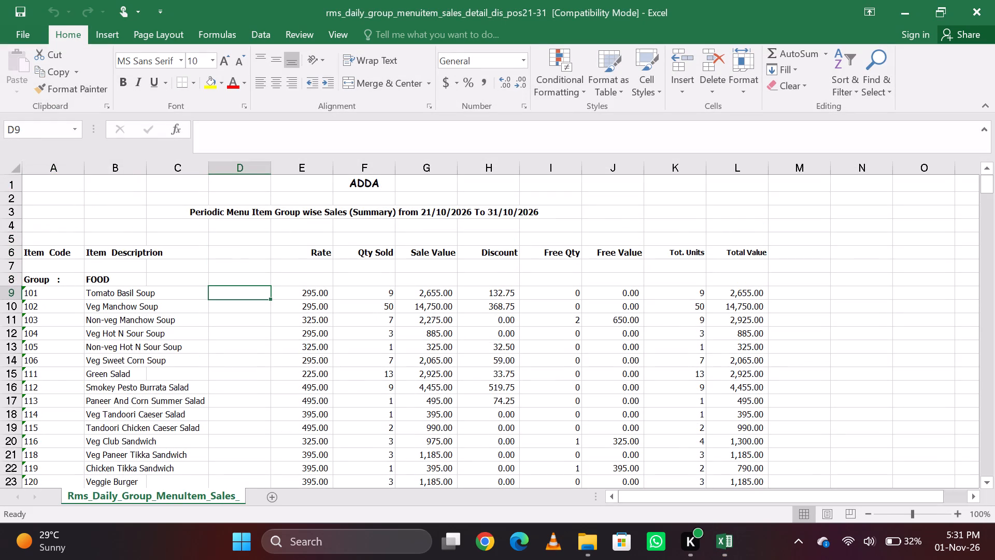
key(f)
key(Down)
key(Up)
key(f)
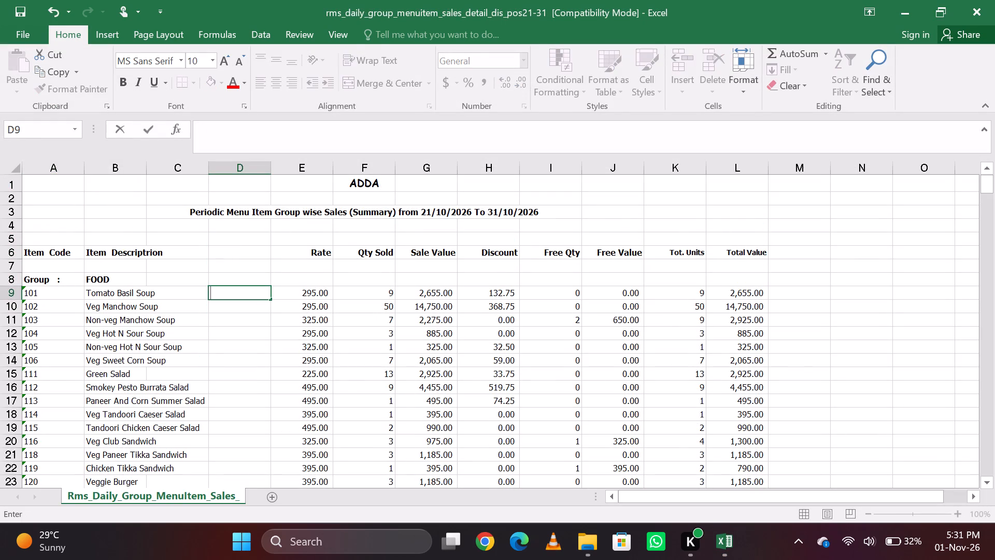
key(Down)
key(Up)
Copy the F from D9 and paste it down column D through blueberry lemonade in row 249.
key(ctrl+c)
key(ctrl+shift+Down)
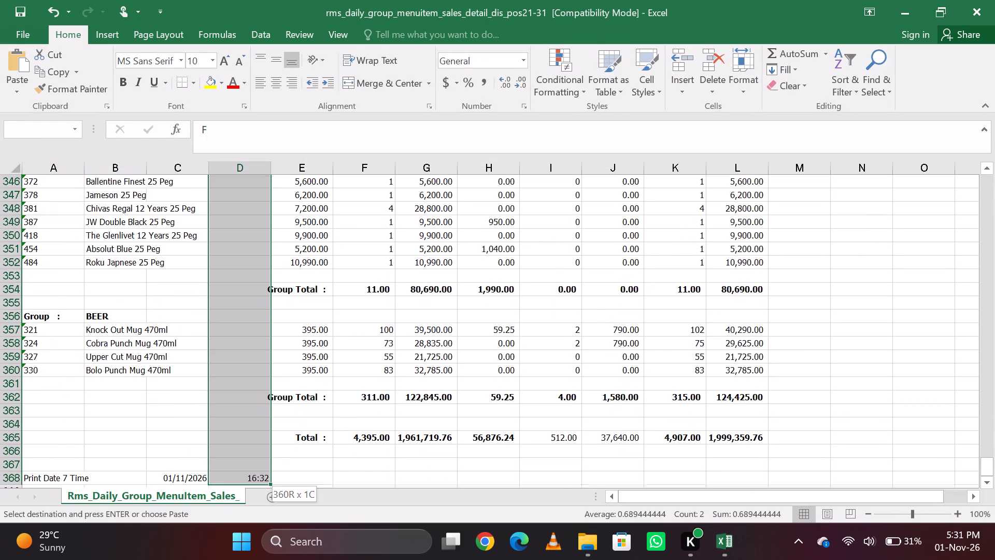
key(shift+Up)
key(shift+Up)
key(shift+Up)
key(shift+Up)
key(shift+Up)
key(shift+Up)
key(shift+Up)
key(shift+Up)
key(shift+Up)
key(shift+Up)
key(shift+Up)
key(shift+Up)
key(shift+Up)
key(shift+Up)
key(shift+Up)
key(shift+Up)
key(shift+Up)
key(shift+Up)
key(shift+Up)
key(shift+Up)
key(ctrl+shift+Up)
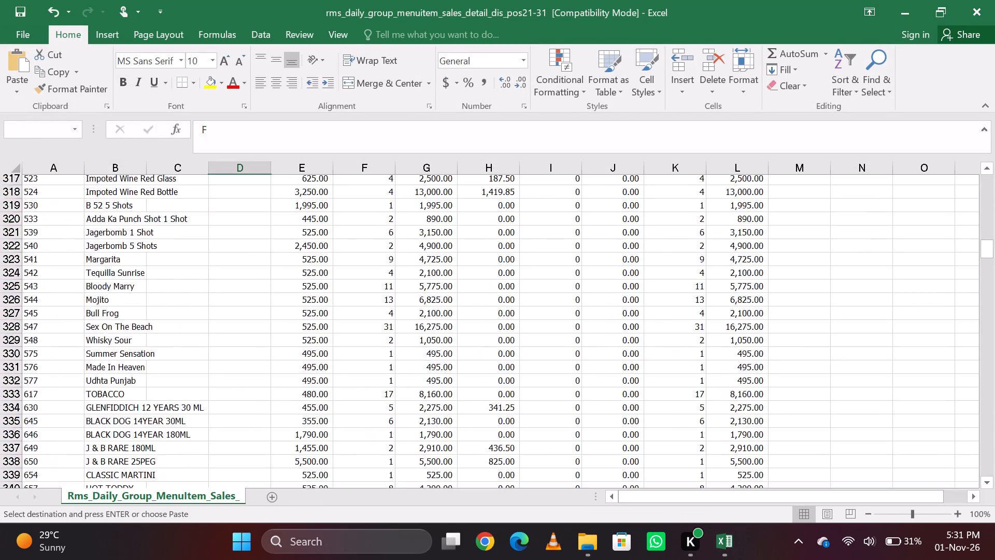
key(ctrl+shift+Down)
key(ctrl+shift+Down)
key(ctrl+shift+Down)
key(shift+Up)
key(shift+Up)
key(shift+Up)
key(shift+Up)
key(shift+Up)
key(shift+Up)
key(shift+Up)
key(shift+Up)
key(shift+Up)
key(shift+Up)
key(shift+Up)
key(shift+Up)
key(shift+Up)
key(shift+Up)
key(shift+Up)
key(shift+Up)
key(shift+Up)
key(shift+Up)
key(shift+Up)
key(shift+Up)
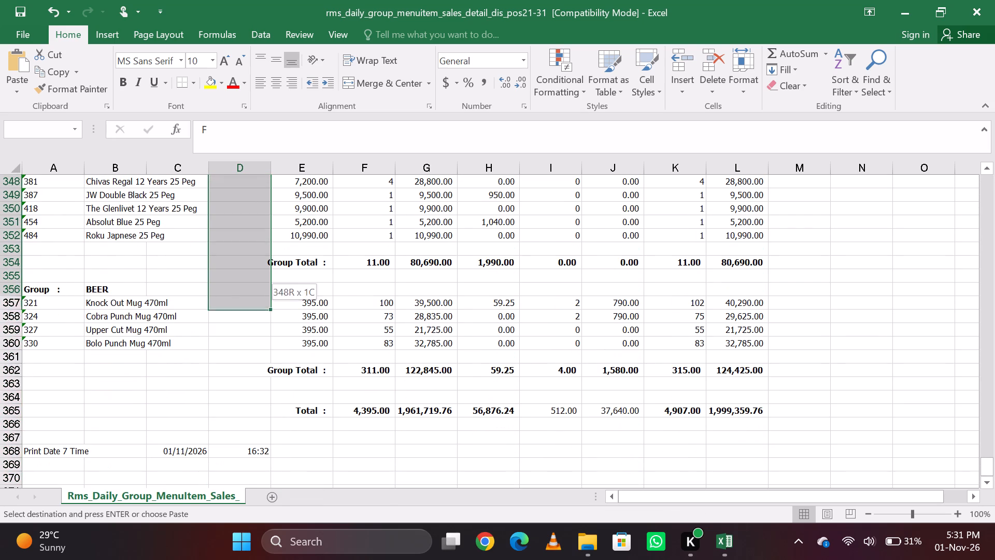
key(shift+Down)
key(shift+Down)
key(shift+Down)
key(shift+Down)
key(shift+Down)
key(shift+Down)
key(shift+Down)
key(shift+Down)
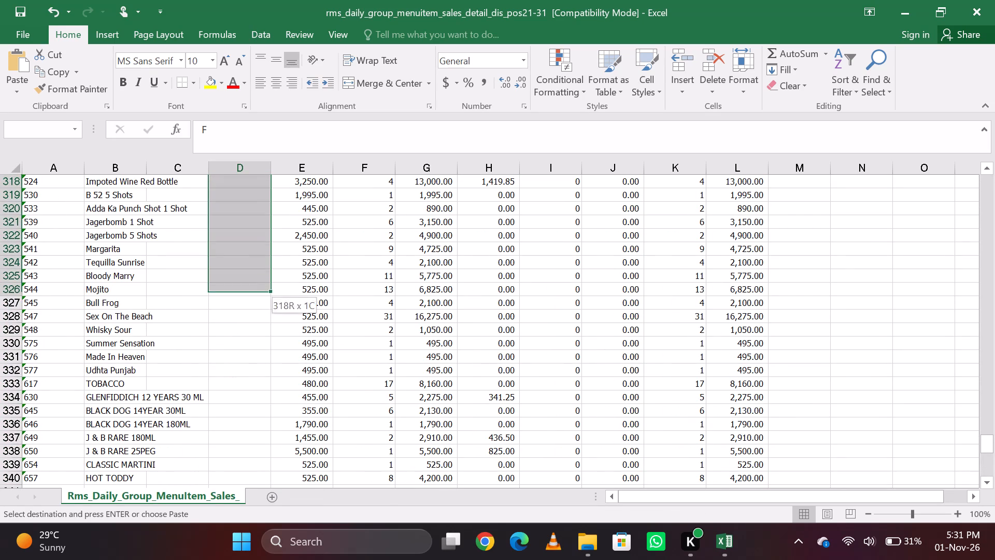
key(shift+Up)
key(shift+Up)
key(shift+Up)
key(shift+Up)
key(shift+Up)
key(shift+Up)
key(shift+Up)
key(shift+Up)
key(shift+Up)
key(shift+Up)
key(shift+Up)
key(shift+Up)
key(shift+Up)
key(shift+Up)
key(shift+Up)
key(shift+Up)
key(shift+Up)
key(shift+Up)
key(shift+Up)
key(shift+Up)
key(shift+Up)
key(shift+Up)
key(shift+Up)
key(shift+Up)
key(shift+Up)
key(shift+Up)
key(shift+Up)
key(shift+Up)
key(shift+Up)
key(shift+Up)
key(shift+Up)
key(shift+Up)
key(shift+Up)
key(shift+Up)
key(shift+Up)
key(shift+Up)
key(shift+Up)
key(shift+Up)
key(shift+Up)
key(shift+Up)
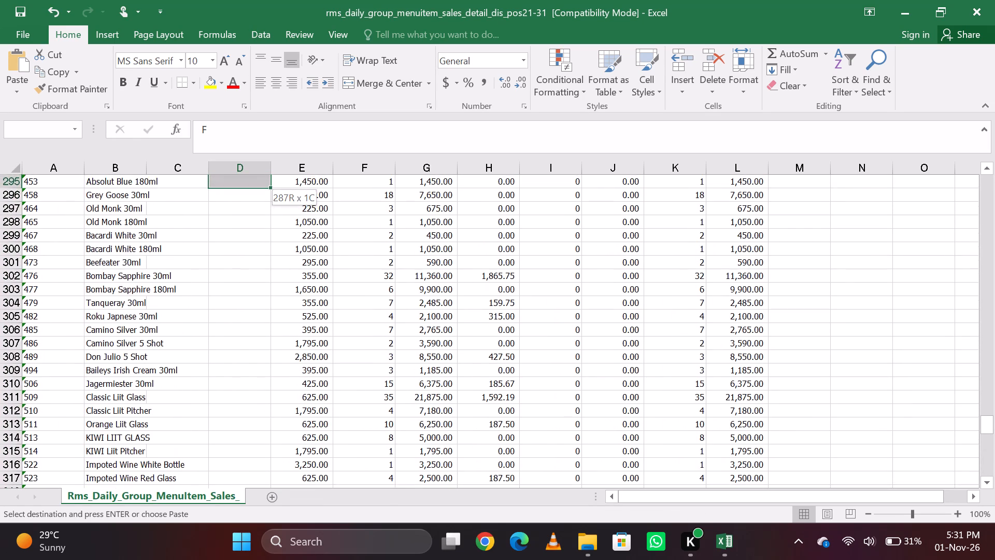
key(shift+Down)
key(shift+Down)
key(shift+Down)
key(shift+Down)
key(shift+Down)
key(shift+Down)
key(shift+Down)
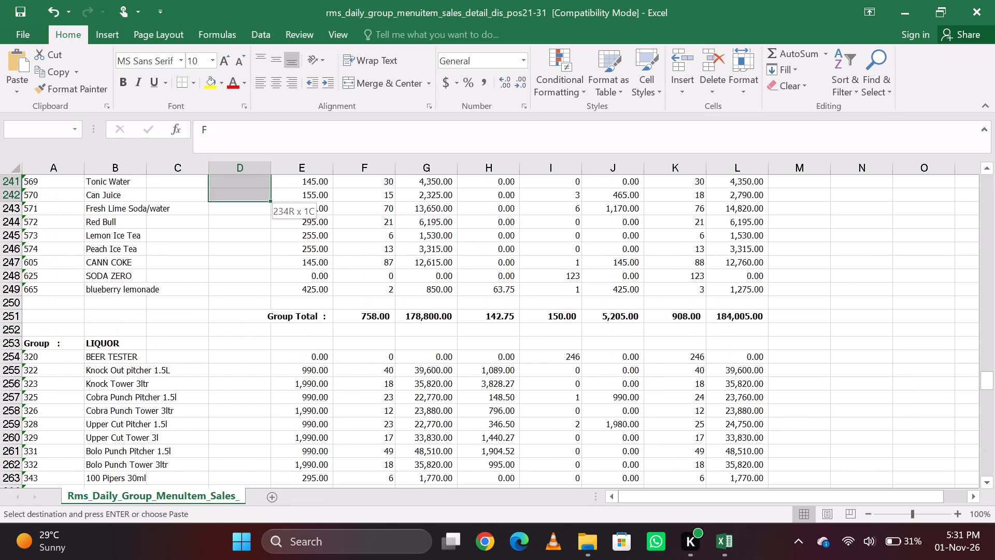
key(shift+Down)
key(ctrl+v)
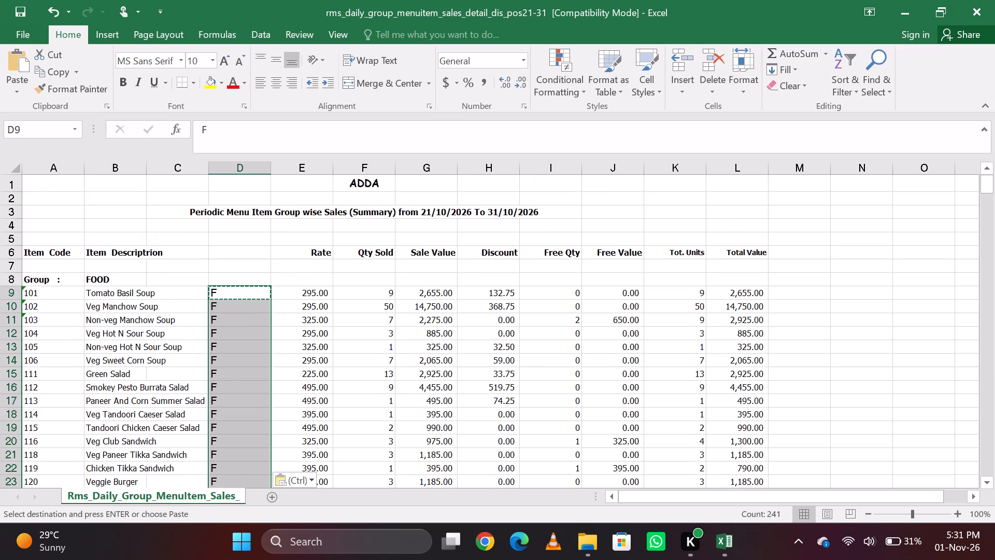
Enter the item type L in D254 for BEER TESTER, the first item of the LIQUOR group.
scroll(245, 367, down, 10)
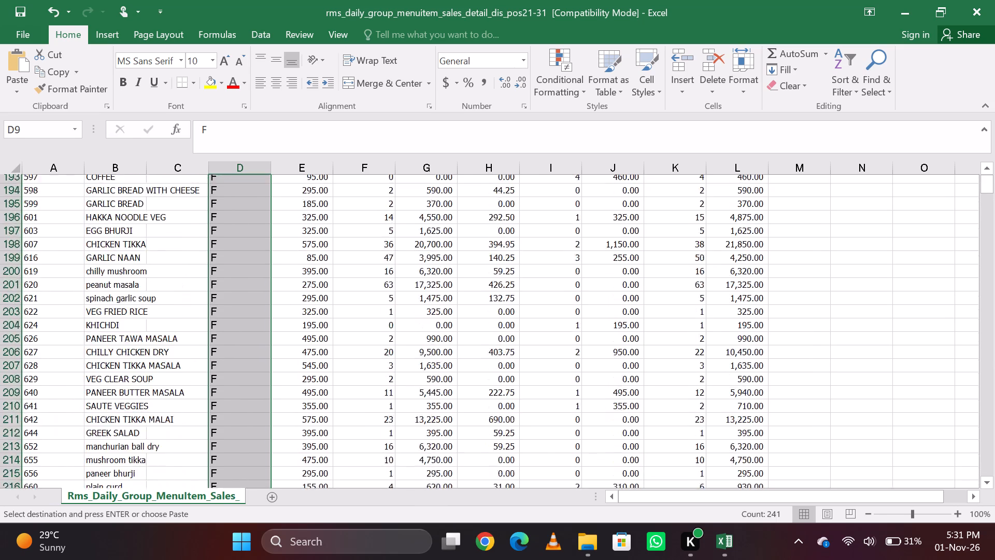
scroll(245, 367, down, 4)
scroll(245, 367, up, 11)
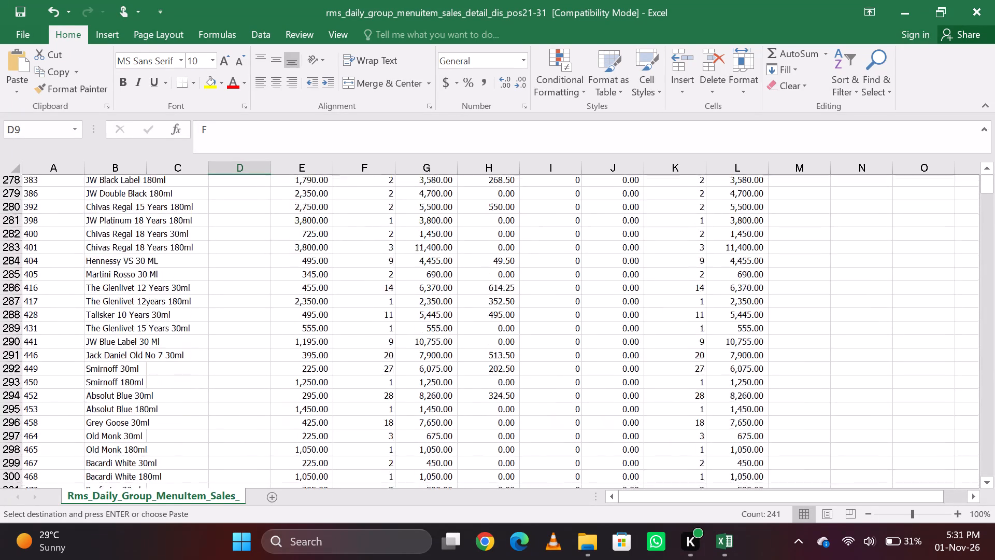
scroll(245, 367, up, 8)
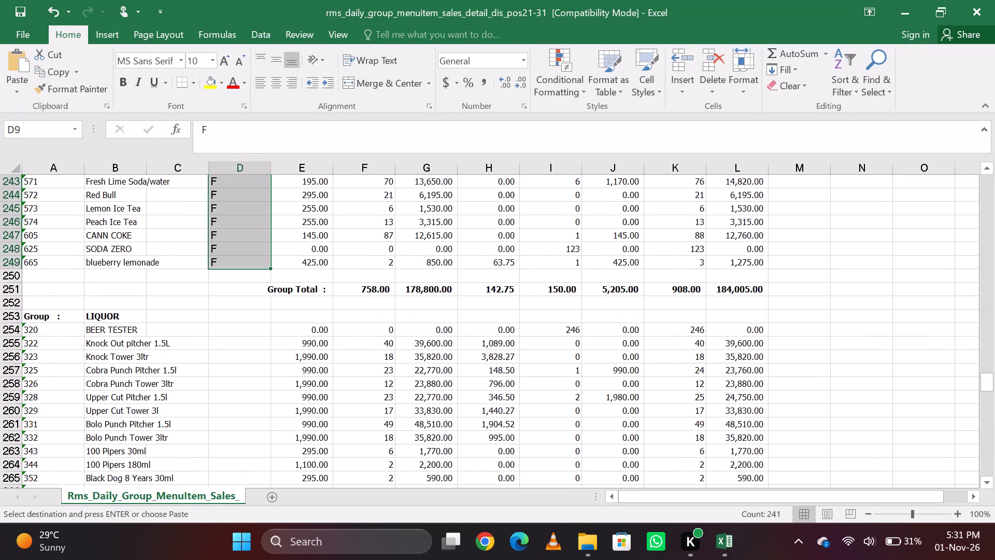
click(225, 324)
key(Down)
key(Up)
key(l)
key(Down)
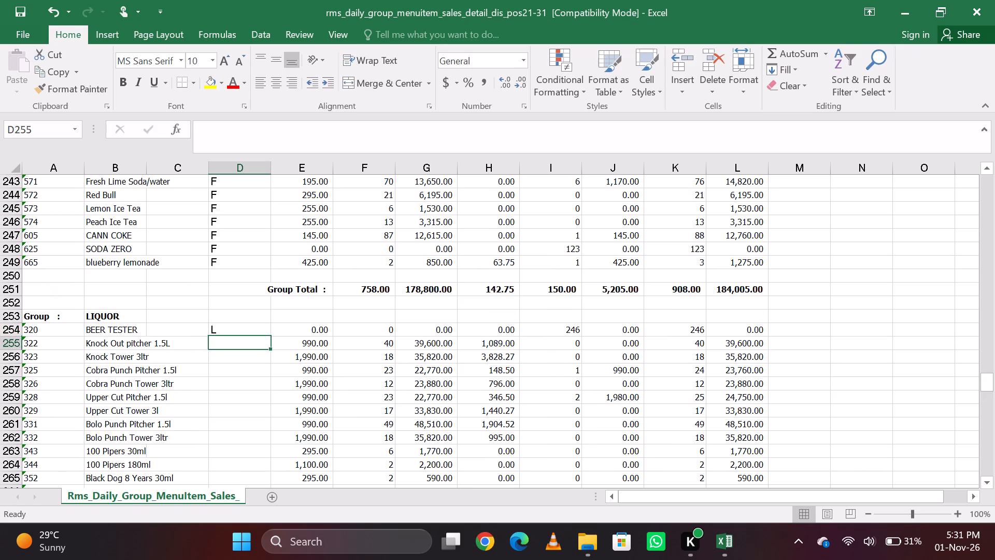
Copy the L from D254 and paste it down column D through HOT TODDY in row 340.
key(Up)
key(ctrl+c)
key(shift+Down)
key(shift+Down)
key(shift+Down)
key(shift+Down)
key(shift+Down)
key(shift+Down)
key(shift+Down)
key(shift+Down)
key(shift+Down)
key(shift+Down)
key(shift+Down)
key(shift+Down)
key(shift+Down)
key(shift+Down)
key(shift+Down)
key(shift+Down)
key(shift+Down)
key(shift+Down)
key(shift+Down)
key(shift+Down)
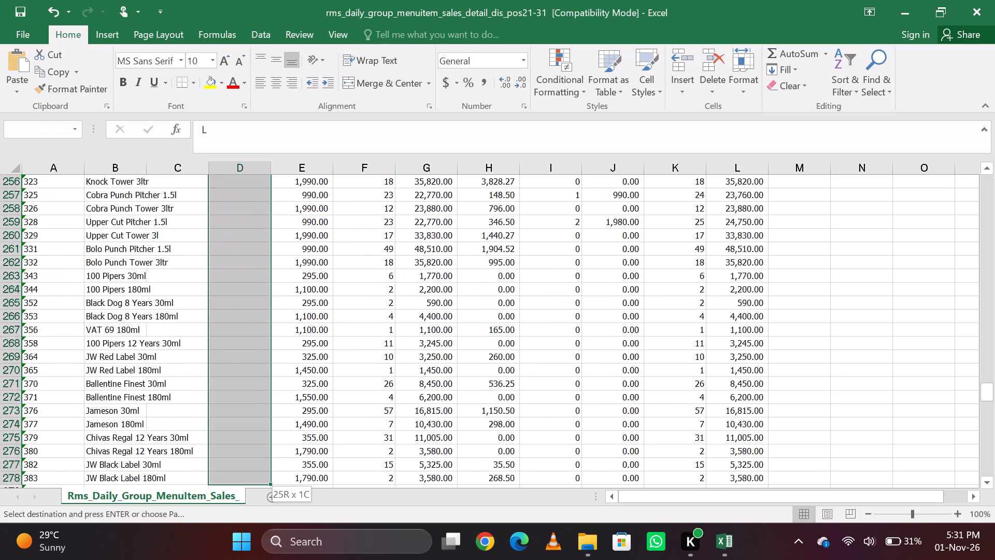
key(shift+Down)
key(shift+Down)
key(shift+Down)
key(shift+Down)
key(shift+Down)
key(shift+Down)
key(shift+Down)
key(shift+Down)
key(shift+Down)
key(shift+Down)
key(shift+Down)
key(shift+Down)
key(shift+Down)
key(shift+Down)
key(shift+Down)
key(shift+Down)
key(shift+Down)
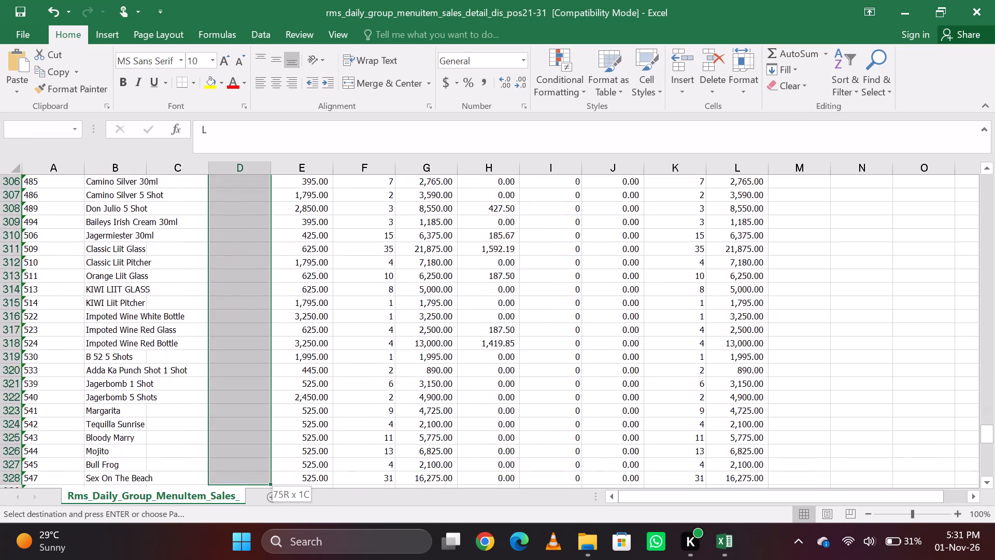
key(shift+Up)
key(shift+Up)
key(shift+Up)
key(ctrl+v)
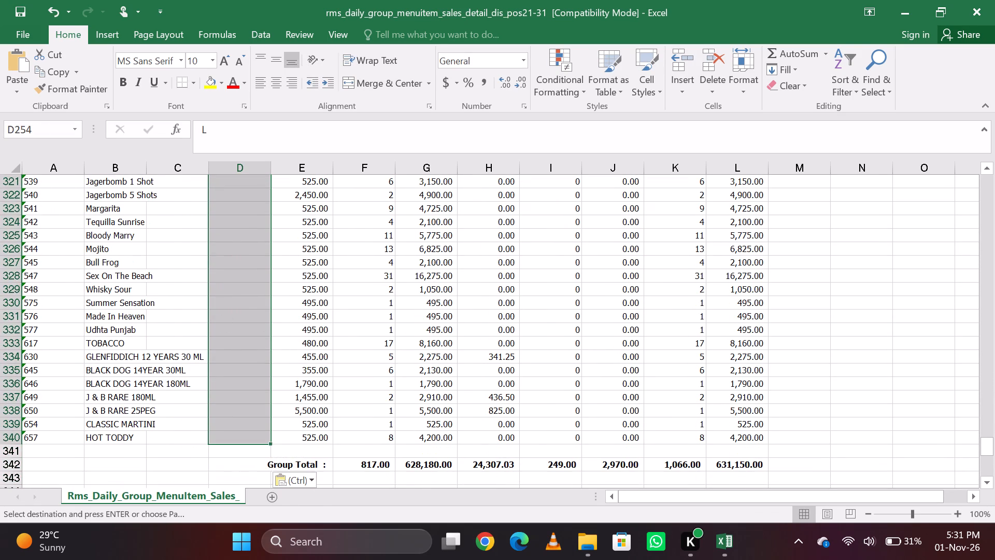
Enter the item type L in D345 for Black Dog 8 Years 25 Peg, the first item of the BTL LIQUOR group.
scroll(226, 411, down, 7)
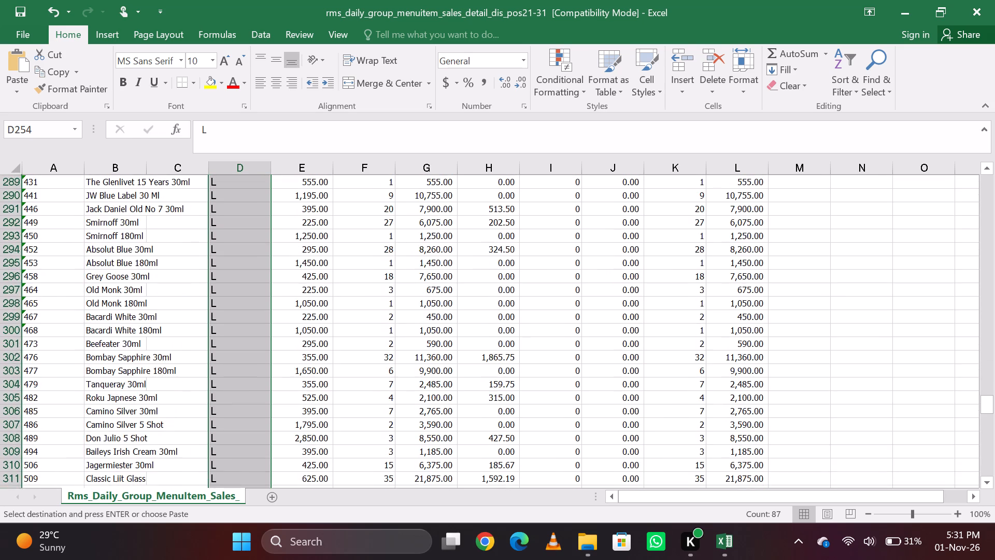
scroll(226, 411, down, 6)
click(217, 405)
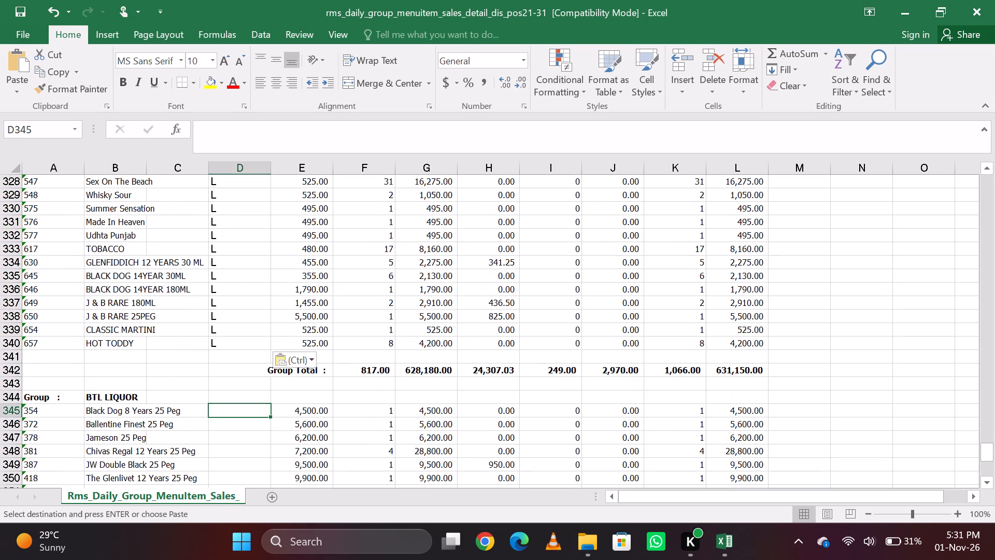
key(Down)
key(Up)
key(l)
key(Return)
Copy the L from D345 and paste it down column D through Roku Japnese 25 Peg in row 352.
key(Up)
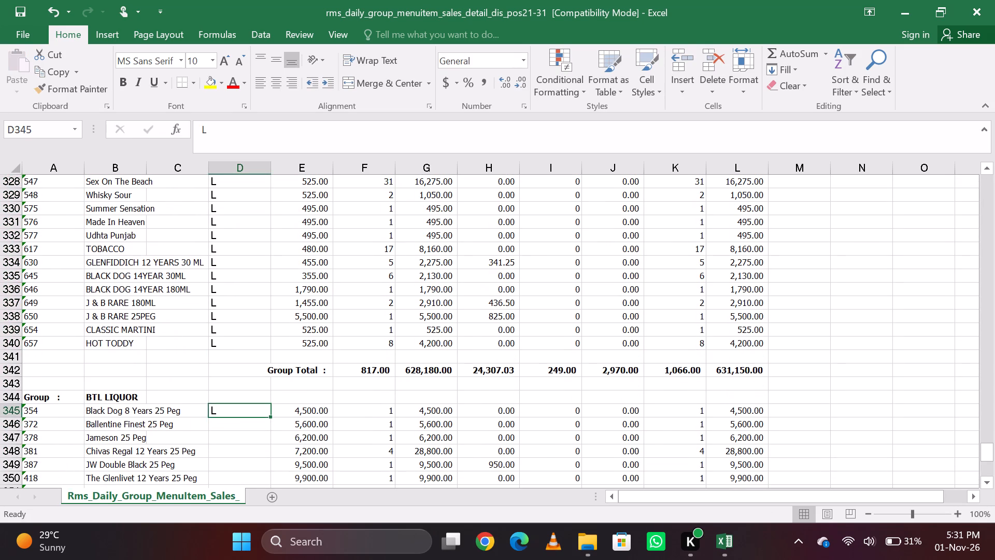
key(ctrl+c)
key(shift+Down)
key(shift+Down)
key(shift+Down)
key(shift+Down)
key(shift+Down)
key(shift+Down)
key(shift+Down)
key(shift+Down)
key(shift+Down)
key(shift+Down)
key(shift+Down)
key(shift+Down)
key(shift+Down)
key(shift+Down)
key(shift+Down)
key(shift+Down)
key(shift+Up)
key(shift+Up)
key(shift+Up)
key(shift+Up)
key(shift+Up)
key(shift+Up)
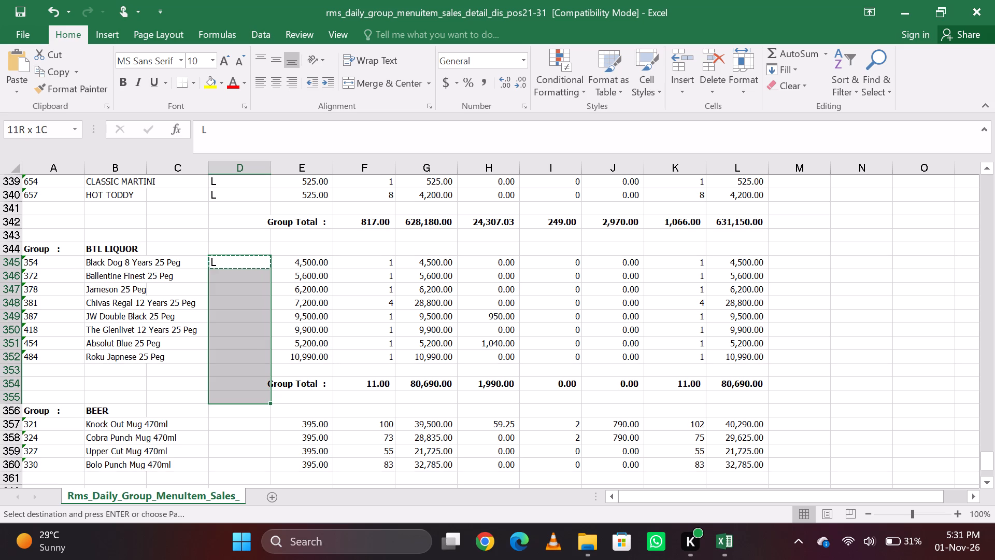
key(shift+Up)
key(shift+Up)
key(shift+Up)
key(shift+Up)
key(shift+Up)
key(shift+Down)
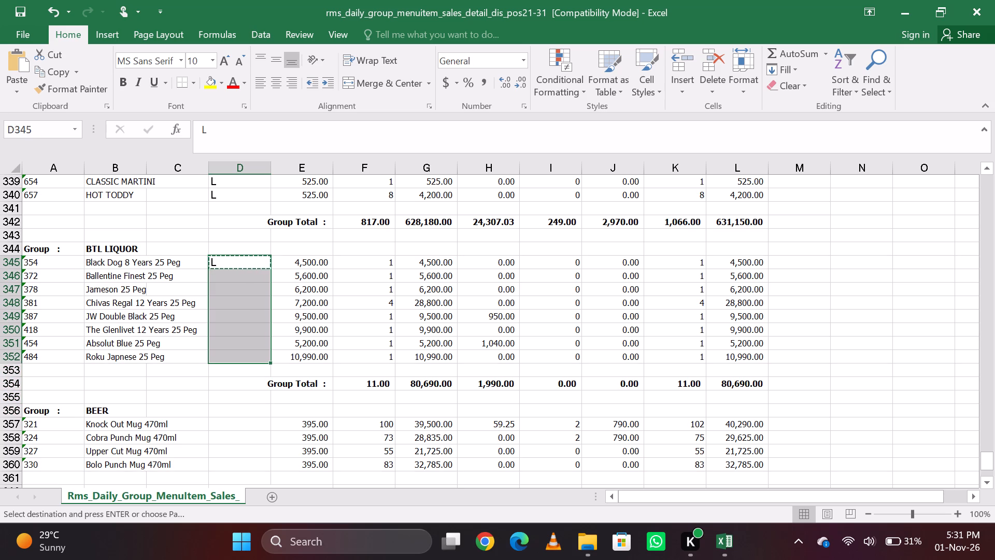
key(ctrl+v)
Enter the item type L in D357 for Knock Out Mug 470ml, the first item of the BEER group.
click(234, 428)
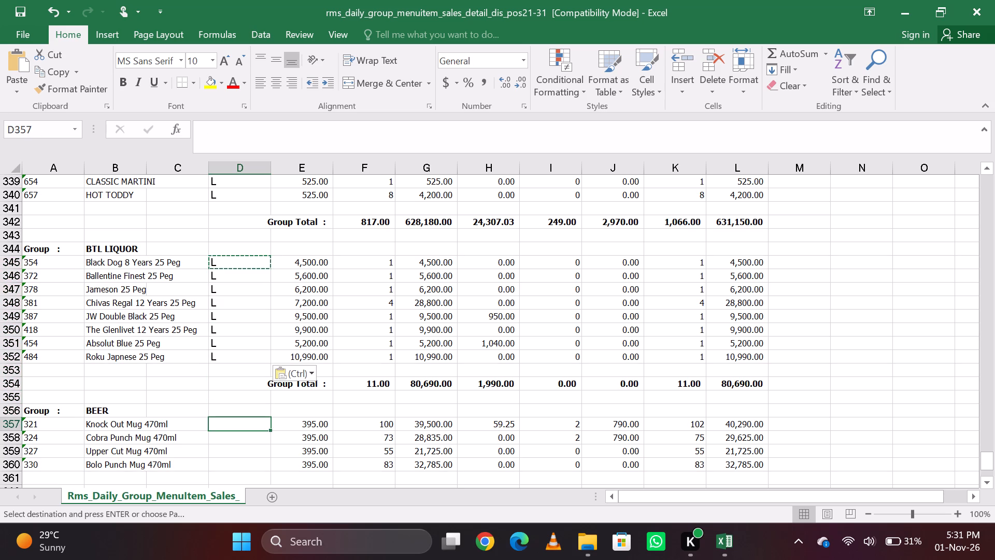
key(Down)
key(Up)
key(l)
key(Return)
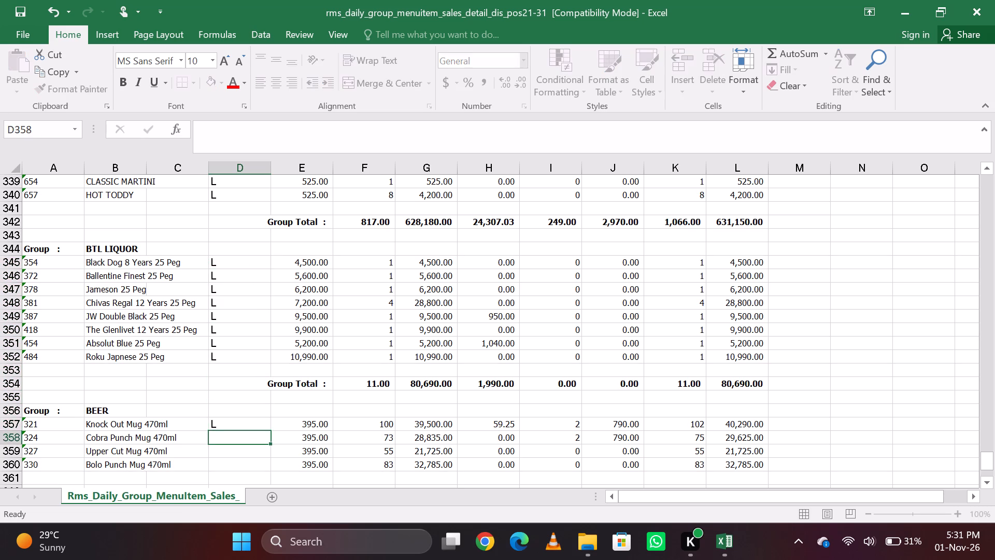
Copy the L from D357 and paste it down column D through Bolo Punch Mug 470ml in row 360.
key(Up)
key(ctrl+c)
key(shift+Down)
key(shift+Down)
key(shift+Down)
key(shift+Down)
key(shift+Down)
key(shift+Down)
key(shift+Up)
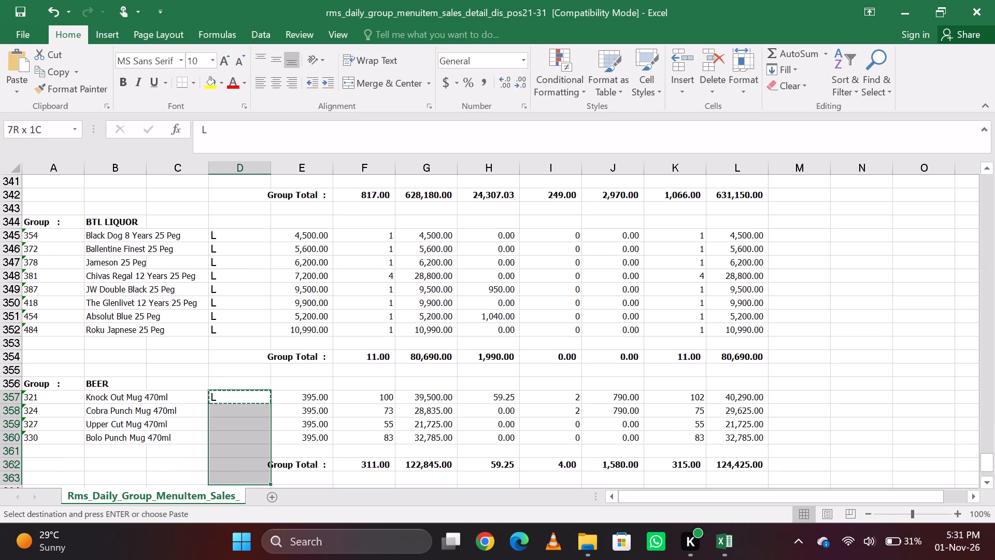
key(shift+Up)
key(shift+Up)
key(ctrl+v)
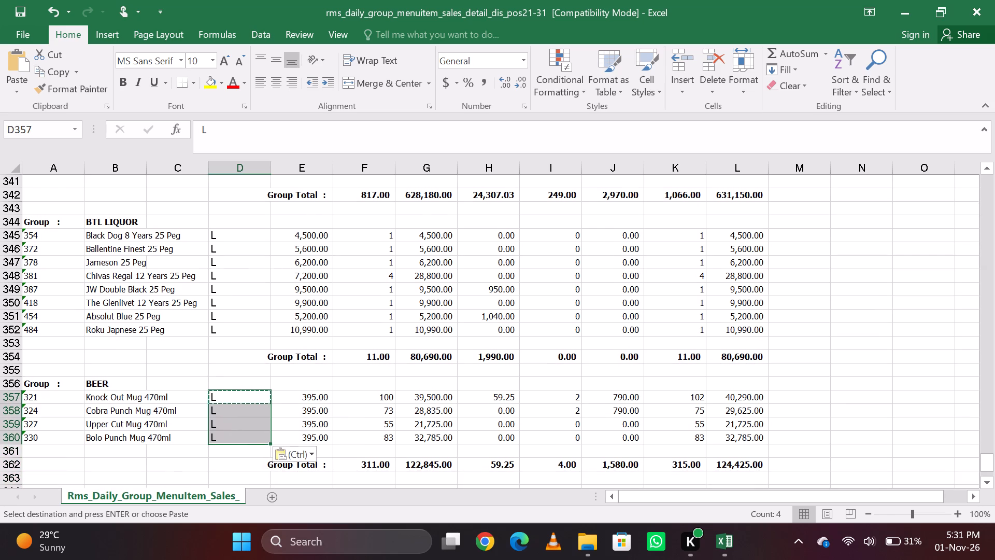
Clear the stray F entries in D219 to D222, on the total, blank and heading rows above the BEVERAGE items.
scroll(234, 428, down, 2)
scroll(244, 373, up, 3)
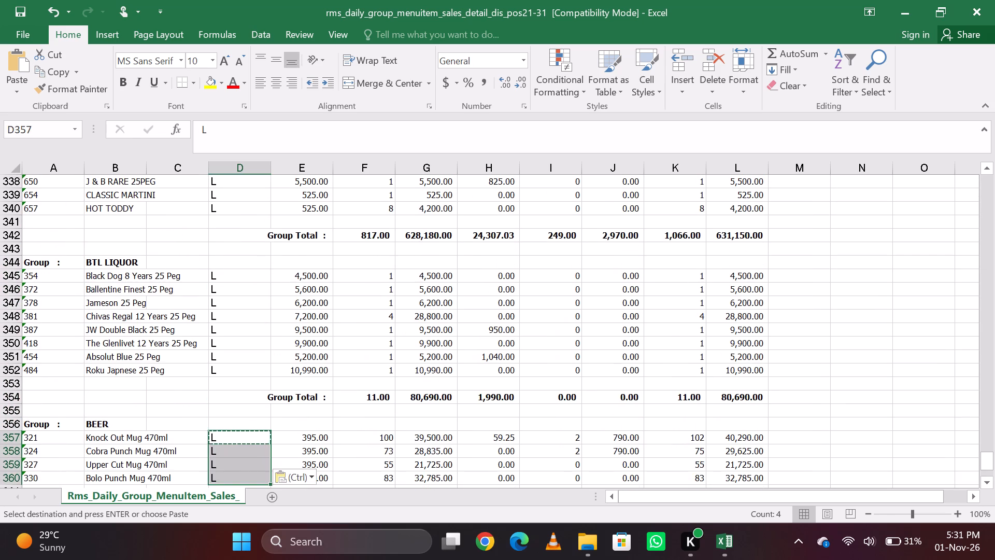
scroll(244, 373, up, 10)
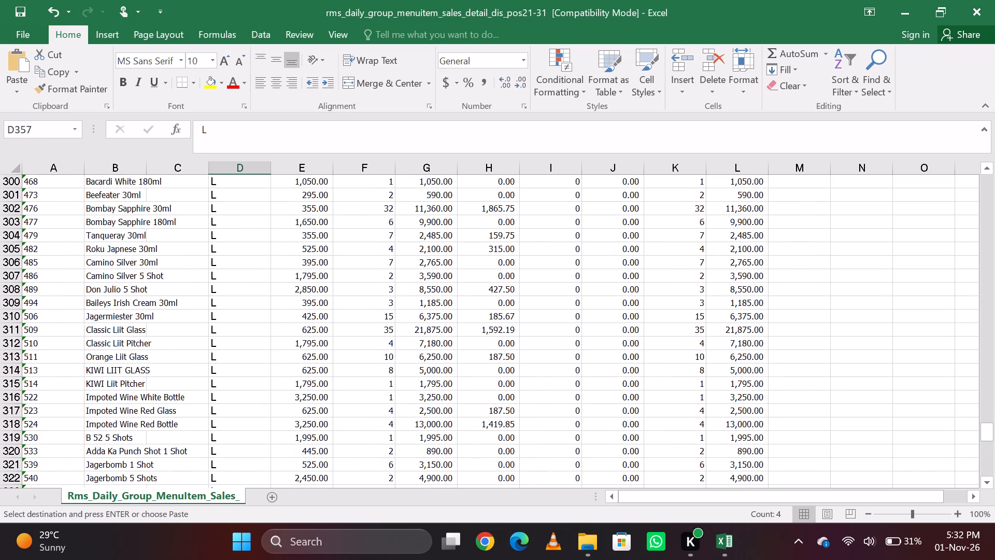
scroll(244, 373, up, 13)
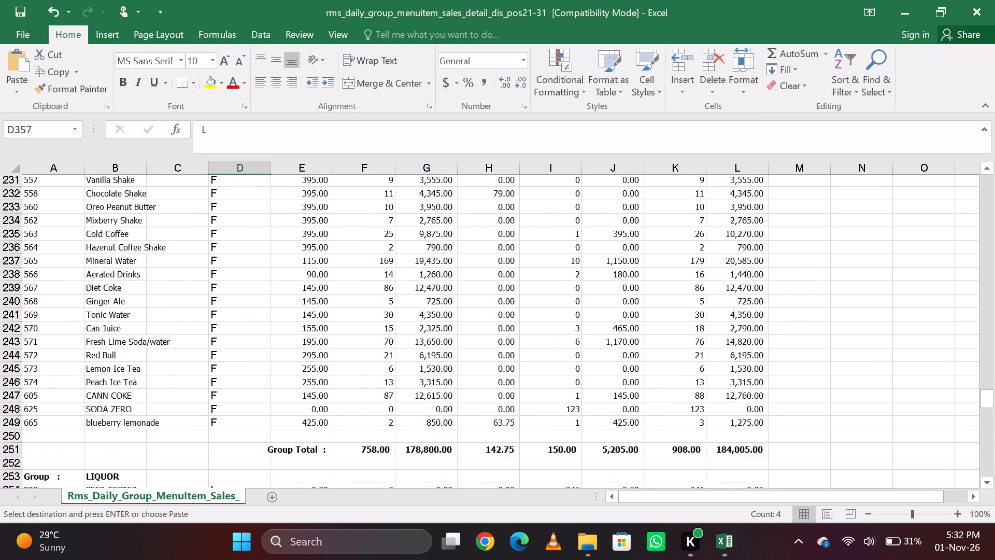
scroll(244, 373, up, 4)
click(219, 315)
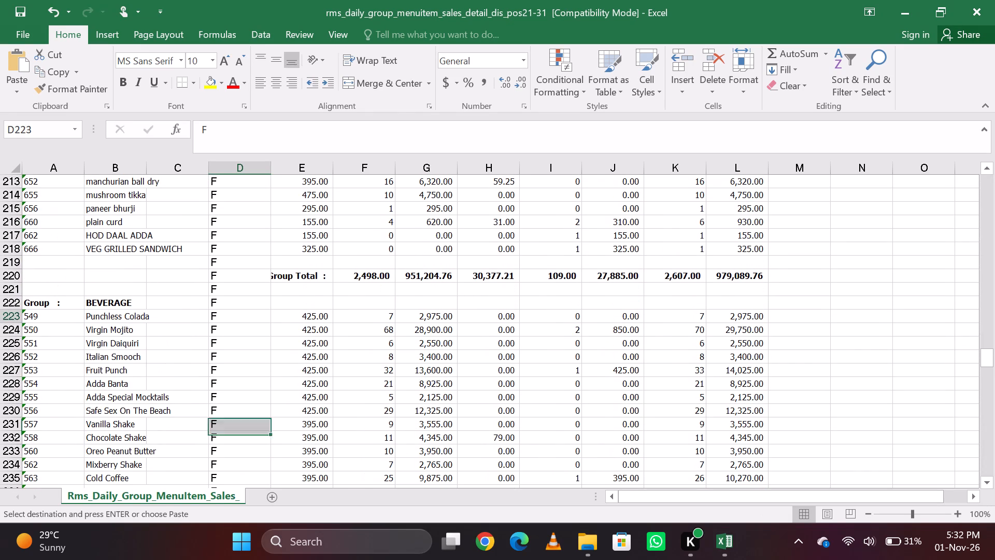
key(Up)
key(Up)
key(Up)
key(BackSpace)
key(Up)
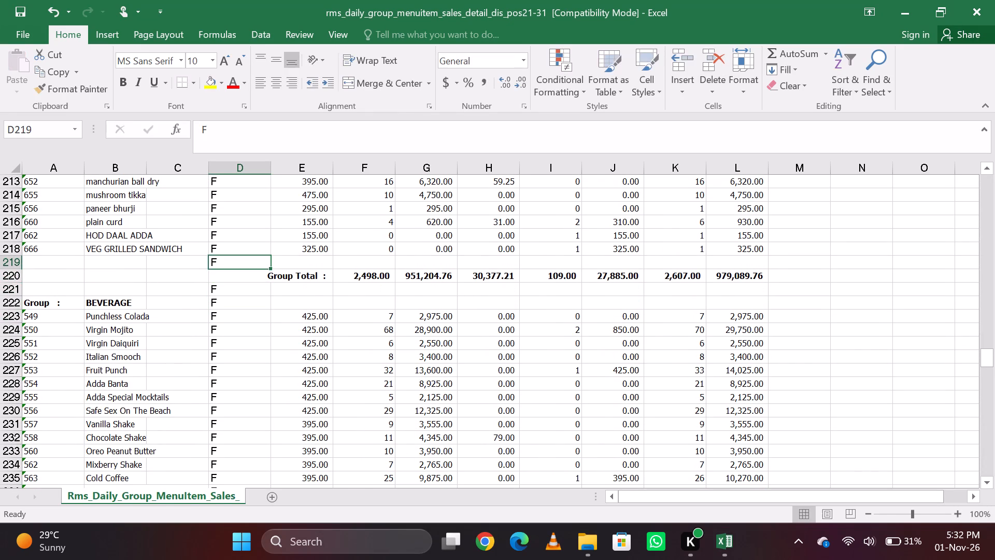
key(BackSpace)
key(Down)
key(Down)
key(Down)
key(BackSpace)
key(Up)
key(BackSpace)
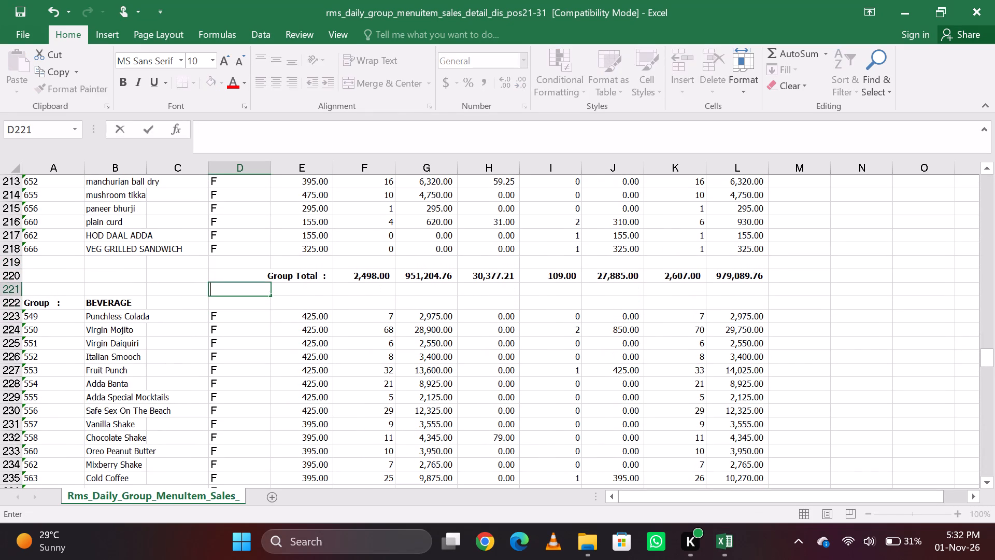
Replace the item type in D223 for Punchless Colada, the first BEVERAGE item, with B.
key(Down)
key(Down)
key(b)
key(Down)
Copy the B from D223 and paste it down column D through blueberry lemonade in row 249.
key(Up)
key(ctrl+c)
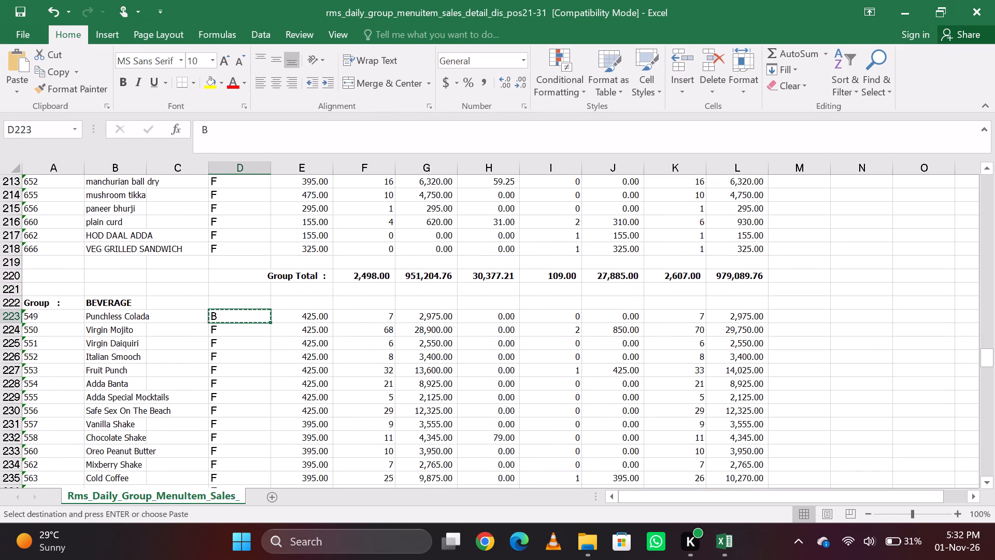
key(shift+Down)
key(shift+Down)
key(shift+Down)
key(shift+Down)
key(shift+Down)
key(shift+Down)
key(shift+Down)
key(shift+Down)
key(shift+Down)
key(shift+Down)
key(shift+Down)
key(shift+Down)
key(shift+Down)
key(shift+Down)
key(shift+Down)
key(shift+Down)
key(shift+Down)
key(shift+Down)
key(shift+Down)
key(shift+Down)
key(shift+Up)
key(shift+Up)
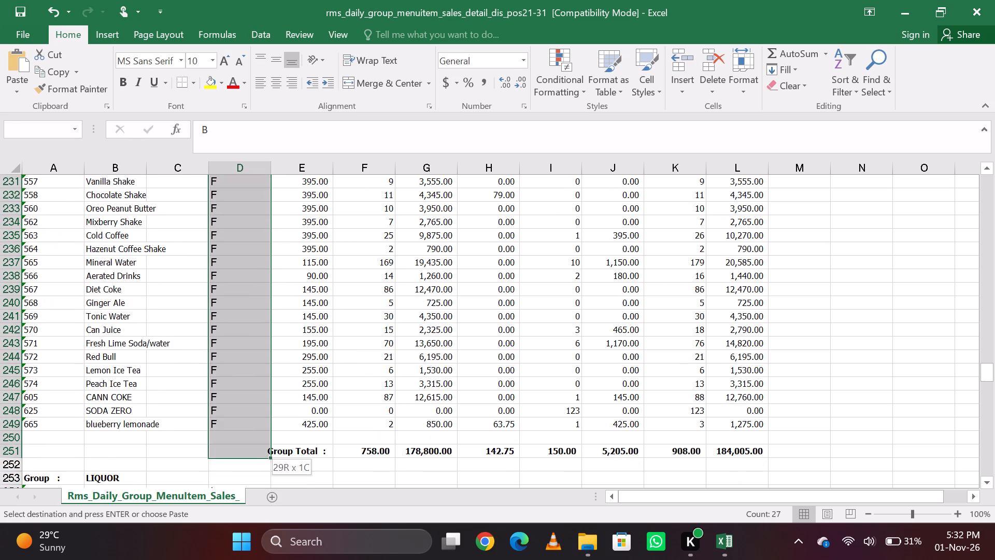
key(shift+Up)
key(shift+Up)
key(ctrl+v)
Look back up column D of the menu sales export to the first FOOD item in row 9, checking the item types.
key(Up)
key(Up)
key(Up)
key(Up)
key(Up)
key(Up)
key(Up)
key(Up)
key(Up)
key(Up)
key(Up)
key(Up)
key(Up)
key(Up)
key(Up)
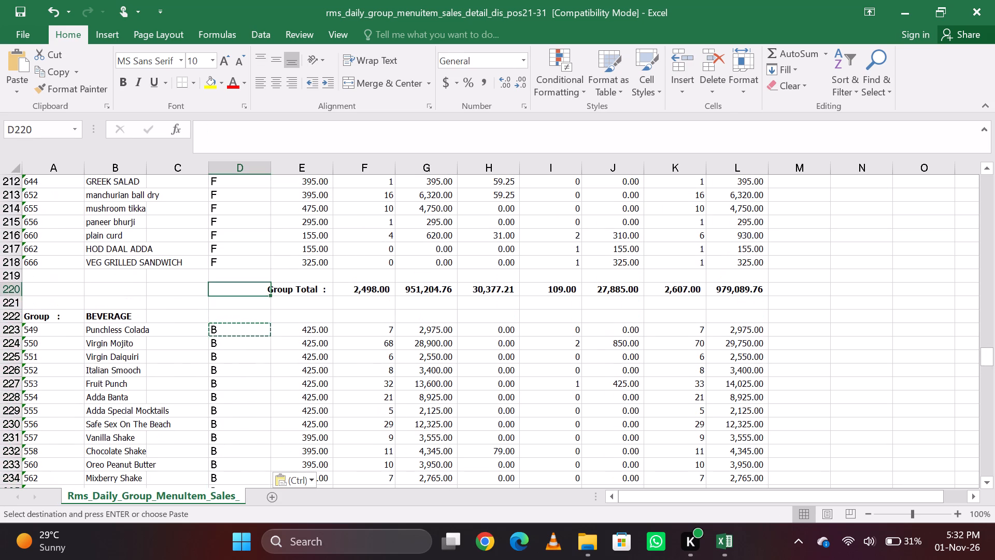
key(Page_Up)
key(Page_Up)
key(Page_Up)
key(Page_Up)
key(Page_Up)
key(Page_Up)
key(Page_Up)
key(Page_Up)
key(Page_Up)
key(Page_Up)
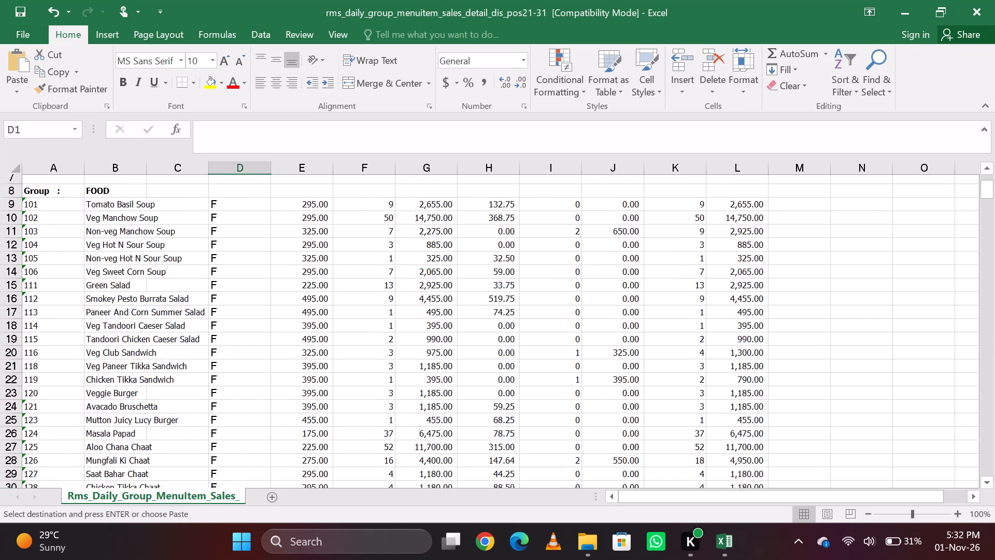
key(Page_Up)
key(Page_Up)
key(Down)
key(Down)
key(Down)
key(Left)
key(Down)
key(Left)
key(Down)
key(Left)
key(Down)
key(Down)
key(Right)
key(Down)
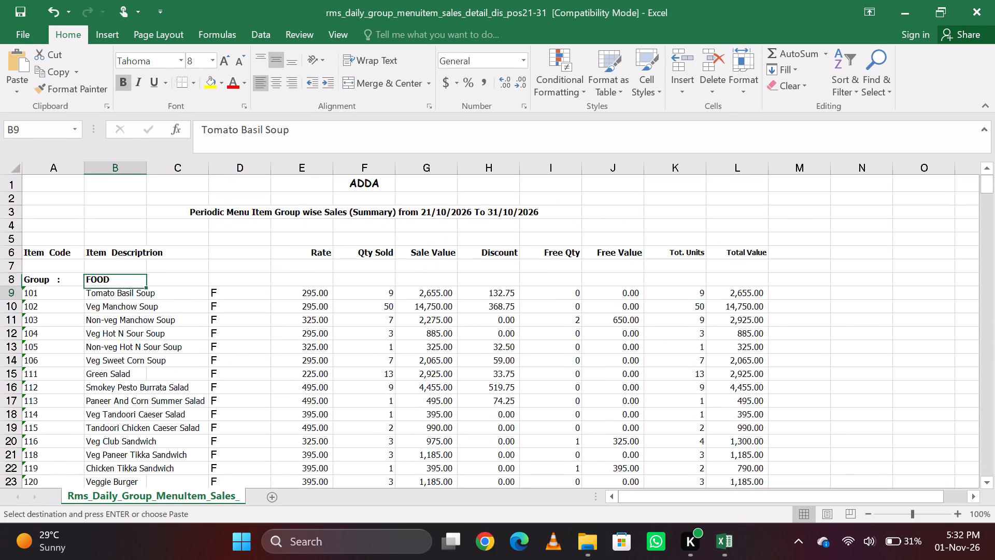
Switch to the ADDA Daily Audit Report workbook, at K194 in the N.C Report's TYPE column.
key(alt+Tab)
key(Right)
key(Left)
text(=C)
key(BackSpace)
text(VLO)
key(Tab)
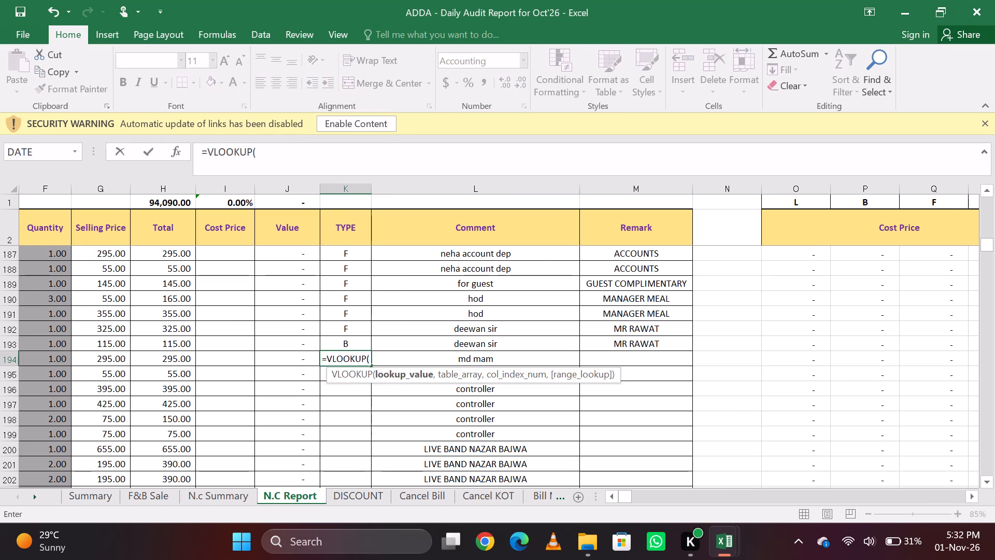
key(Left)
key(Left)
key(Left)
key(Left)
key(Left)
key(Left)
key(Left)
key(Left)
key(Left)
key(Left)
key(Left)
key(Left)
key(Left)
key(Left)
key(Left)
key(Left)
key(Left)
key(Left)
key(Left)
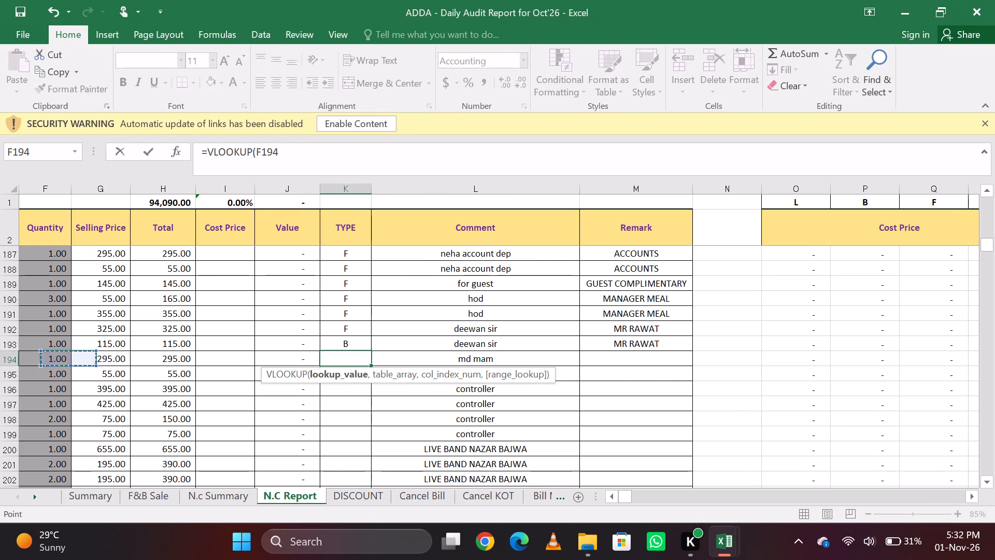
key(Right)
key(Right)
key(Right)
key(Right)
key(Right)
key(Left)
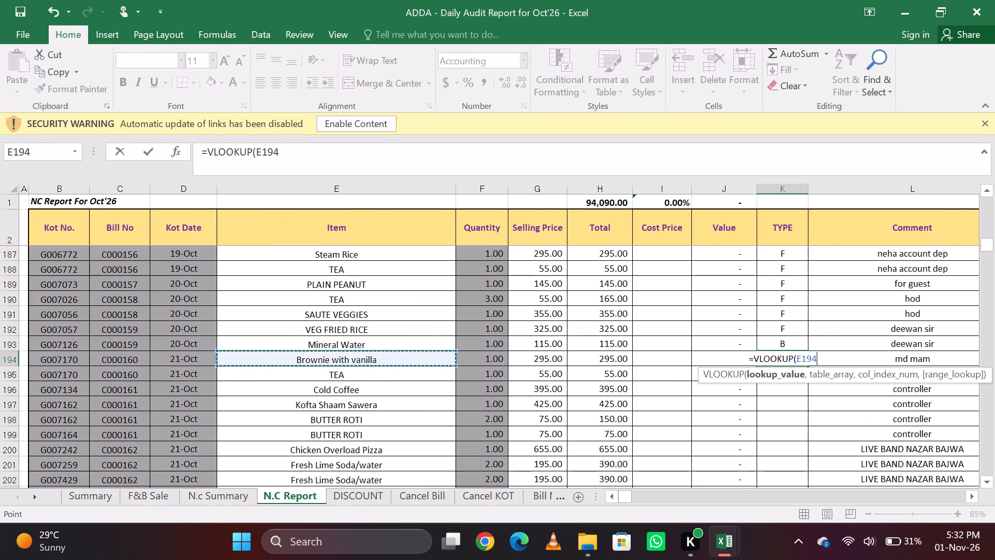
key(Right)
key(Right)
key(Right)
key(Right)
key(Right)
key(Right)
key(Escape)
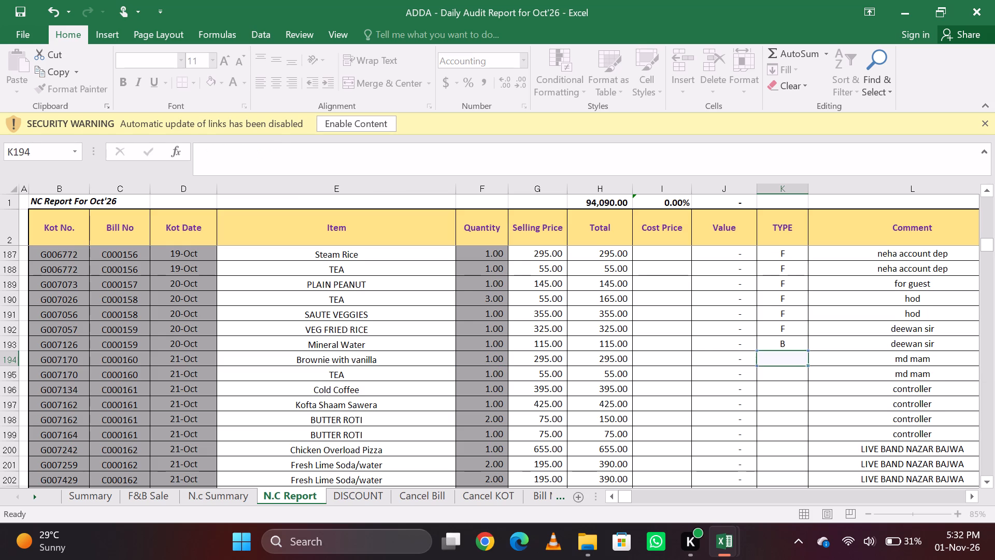
Start a VLOOKUP formula in K194 that references B9:D361 on the menu sales export sheet.
key(Down)
key(Up)
text(=VLO)
key(Tab)
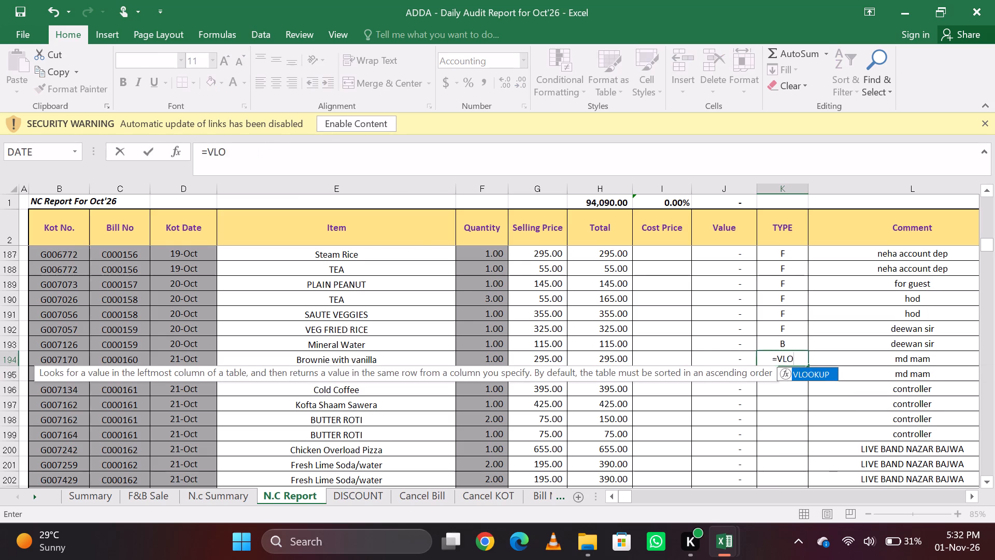
key(alt+Tab)
key(Left)
key(Down)
key(Down)
key(Right)
key(Down)
key(Down)
key(Down)
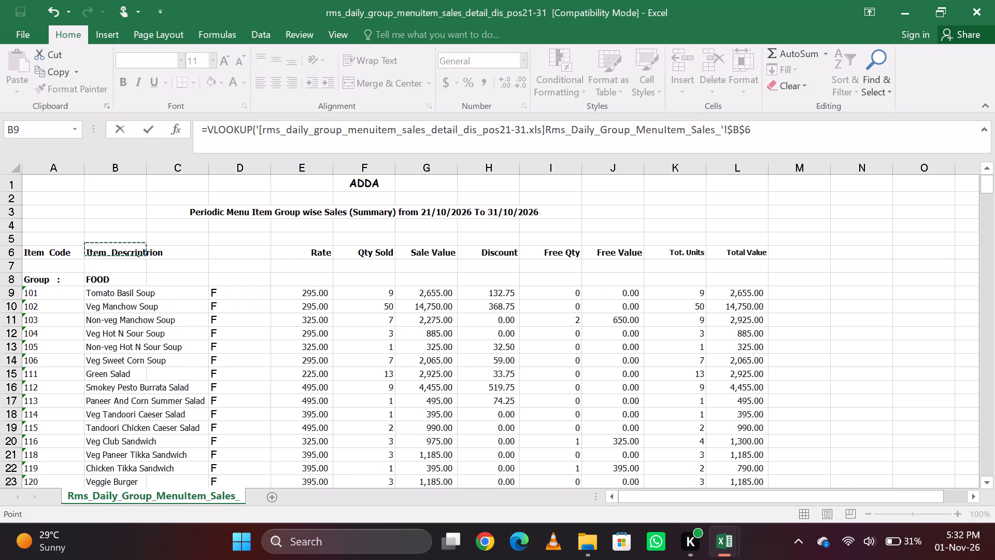
key(Down)
key(Down)
key(Down)
key(shift+Right)
key(shift+Right)
key(ctrl+shift+Down)
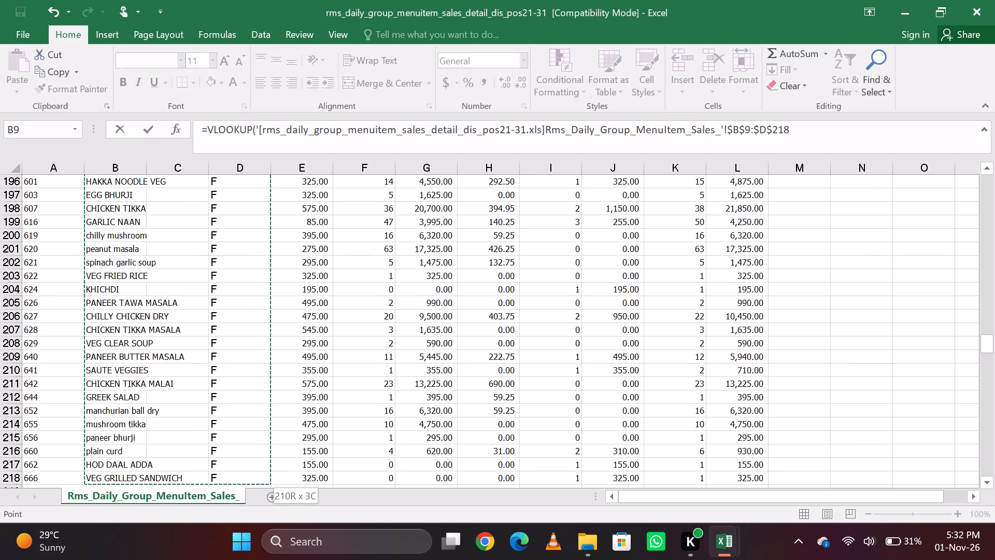
key(shift+Down)
key(ctrl+shift+Down)
key(ctrl+shift+Down)
key(ctrl+shift+Down)
key(ctrl+shift+Down)
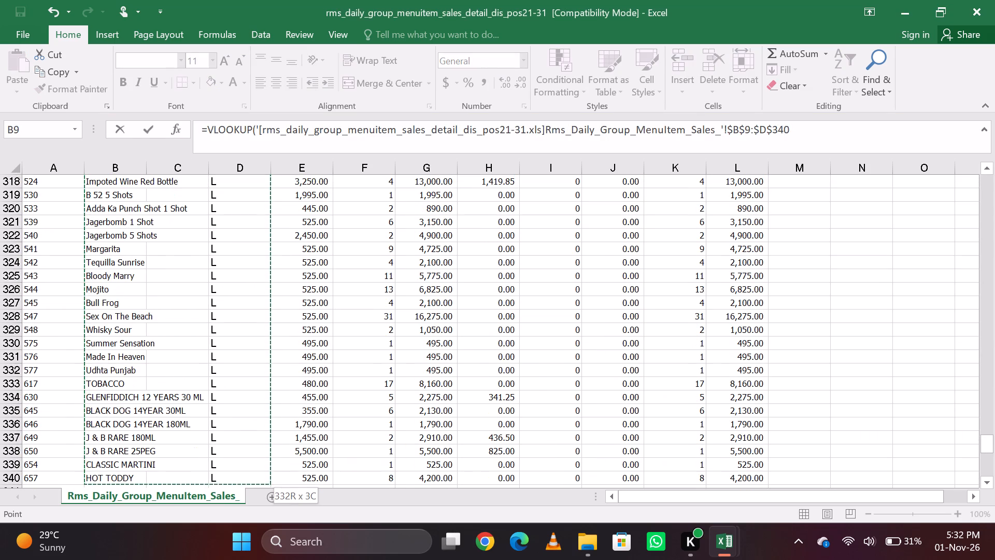
key(shift+Down)
key(shift+Down)
key(ctrl+shift+Down)
key(ctrl+shift+Down)
key(shift+Down)
key(shift+Down)
key(shift+Down)
key(shift+Down)
key(shift+Down)
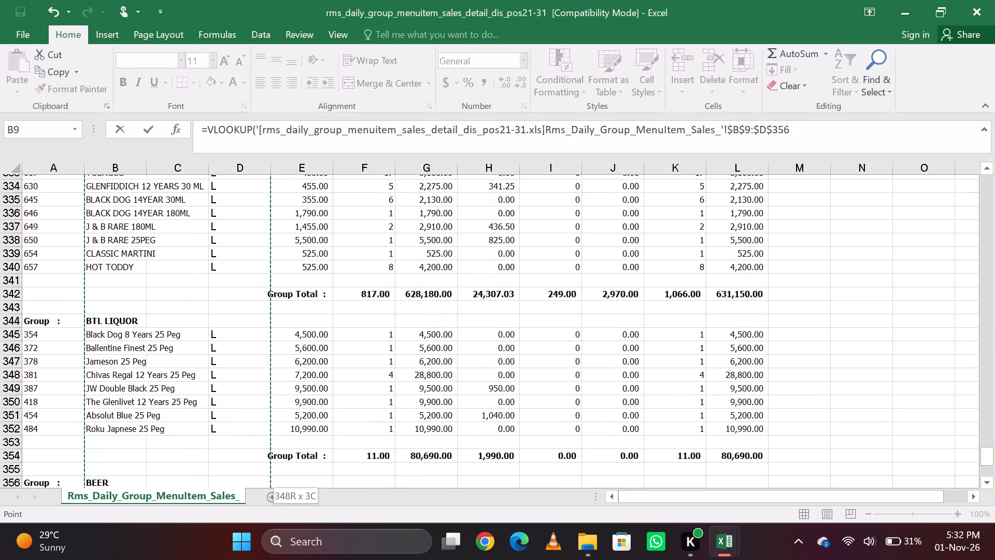
key(shift+Down)
key(shift+Down)
key(shift+Down)
key(shift+Down)
key(ctrl+shift+Down)
key(shift+Down)
key(ctrl+shift+Up)
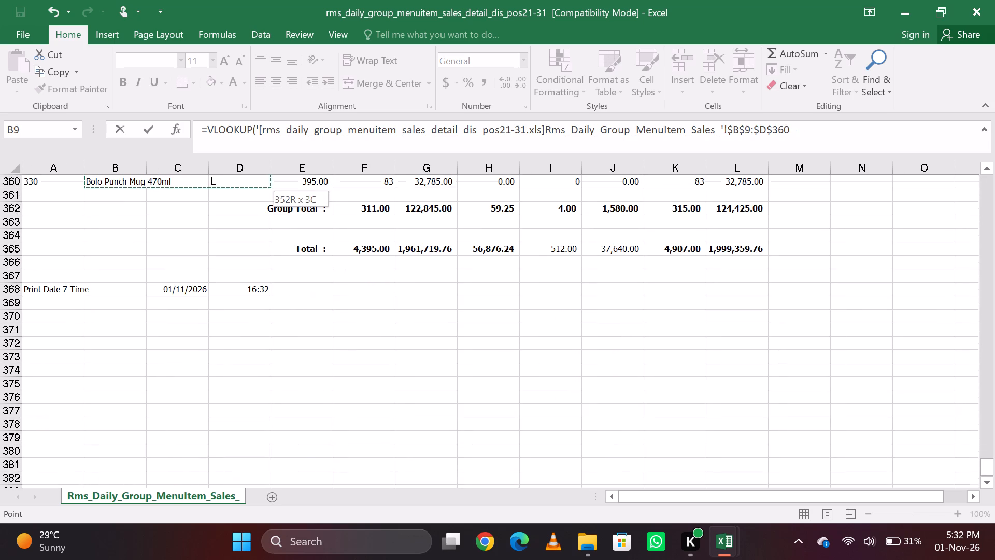
key(shift+Down)
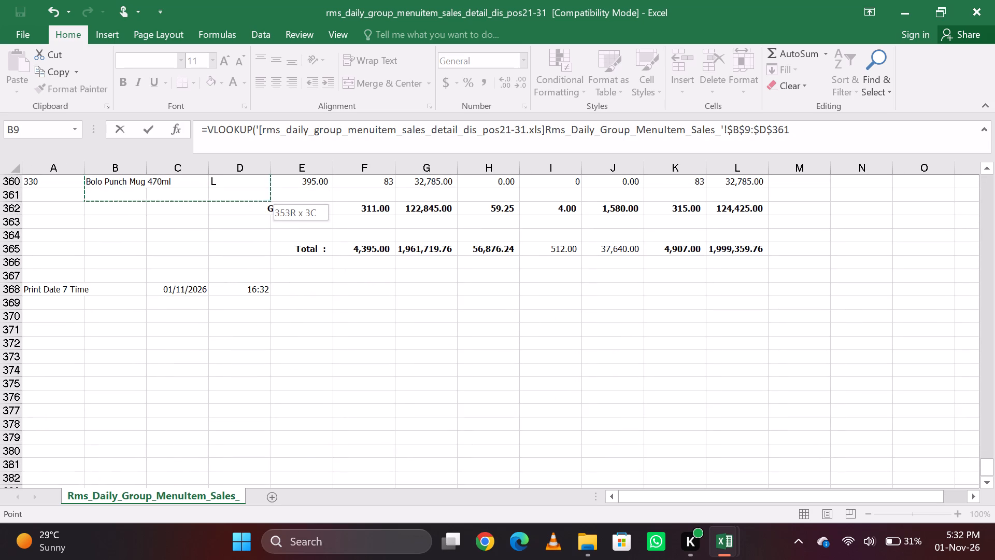
Complete the VLOOKUP in K194 with the arguments 3 and 0, and inspect the entered formula.
key(comma)
key(3)
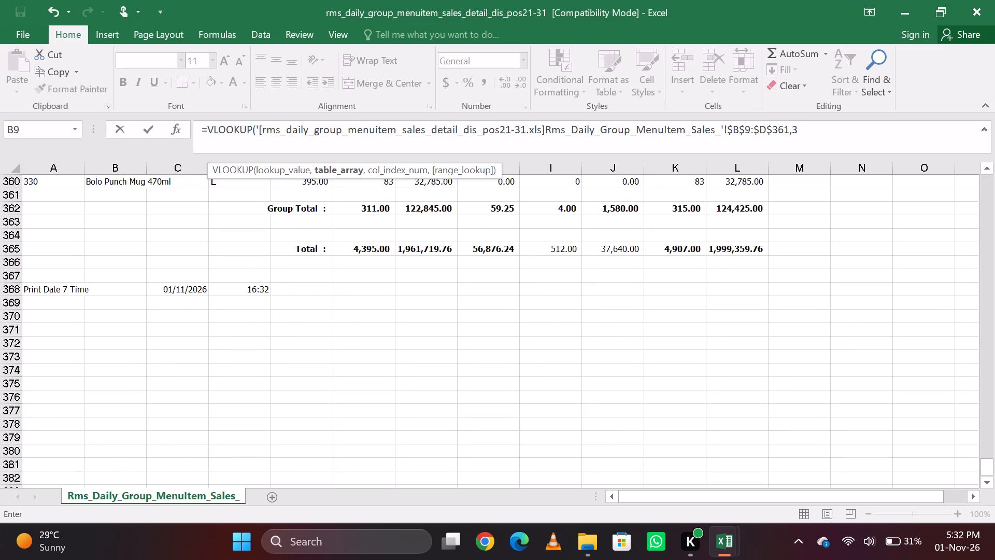
key(comma)
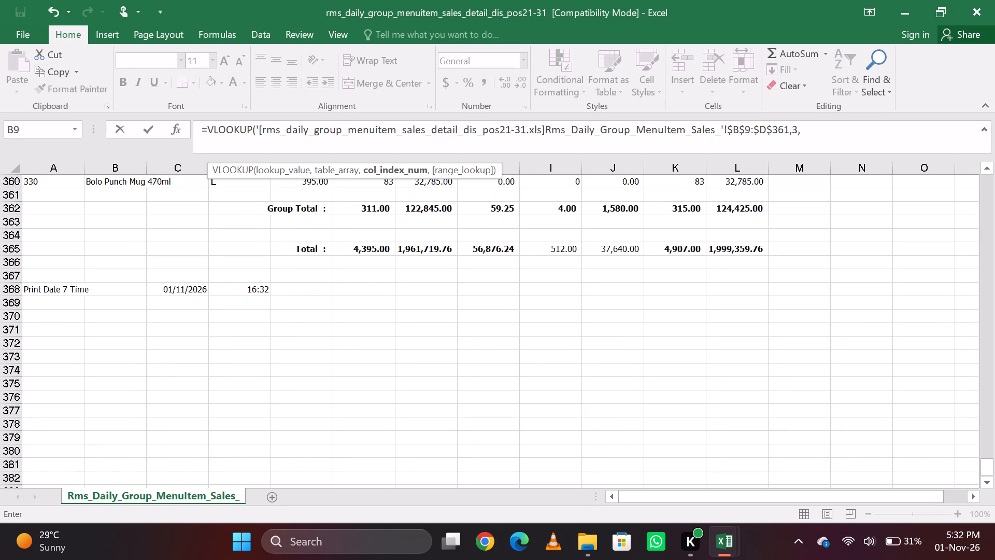
key(0)
key(Return)
key(Up)
key(Down)
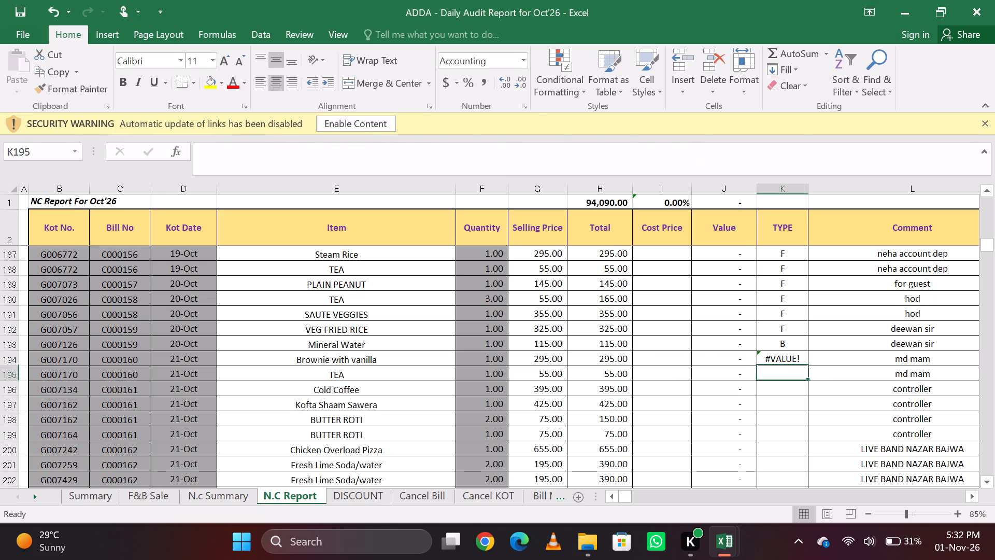
key(Up)
key(Escape)
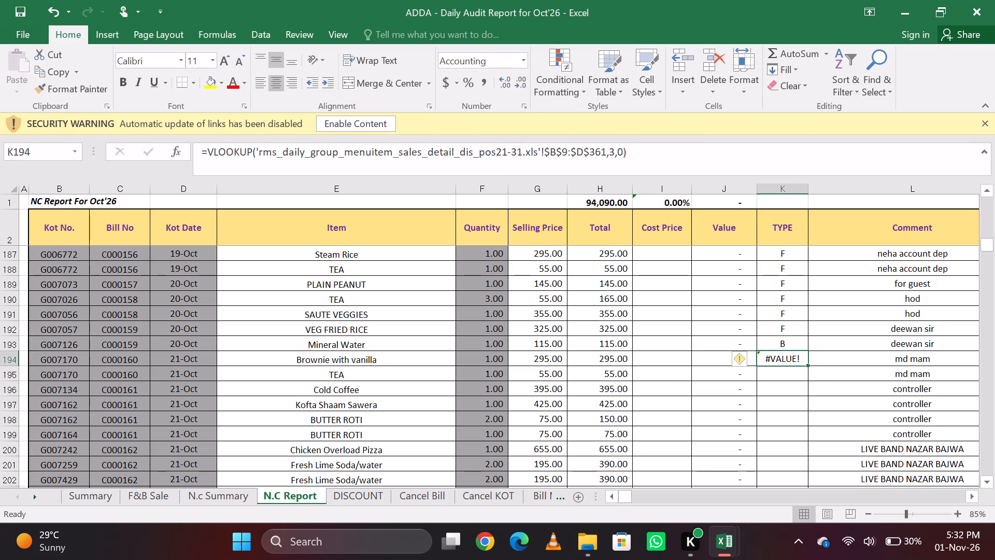
Clear the formula in K194 and start a new VLOOKUP there with the item name in E194 as the lookup value.
key(Down)
key(Up)
key(BackSpace)
key(Down)
key(Up)
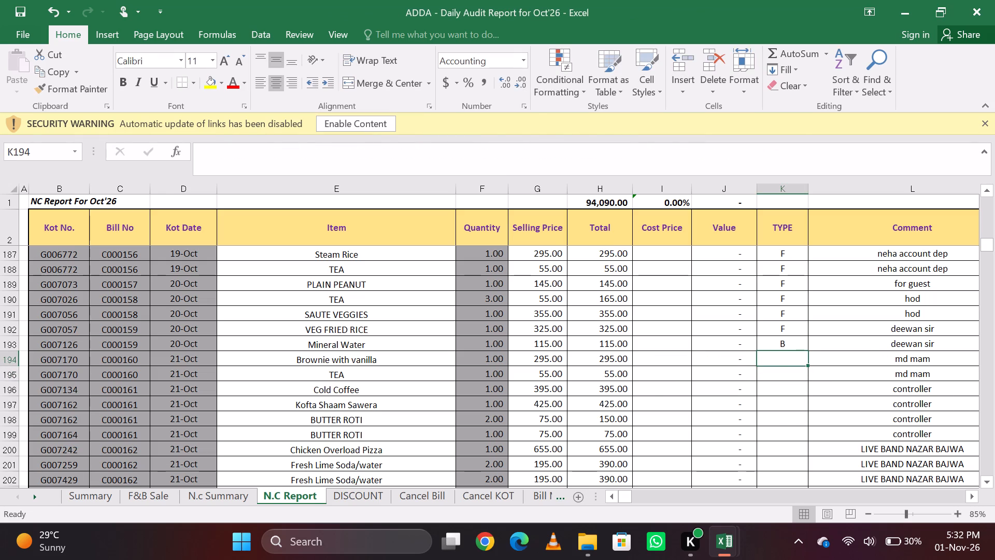
text(=VLO)
key(Tab)
key(Left)
key(Left)
key(Left)
key(Left)
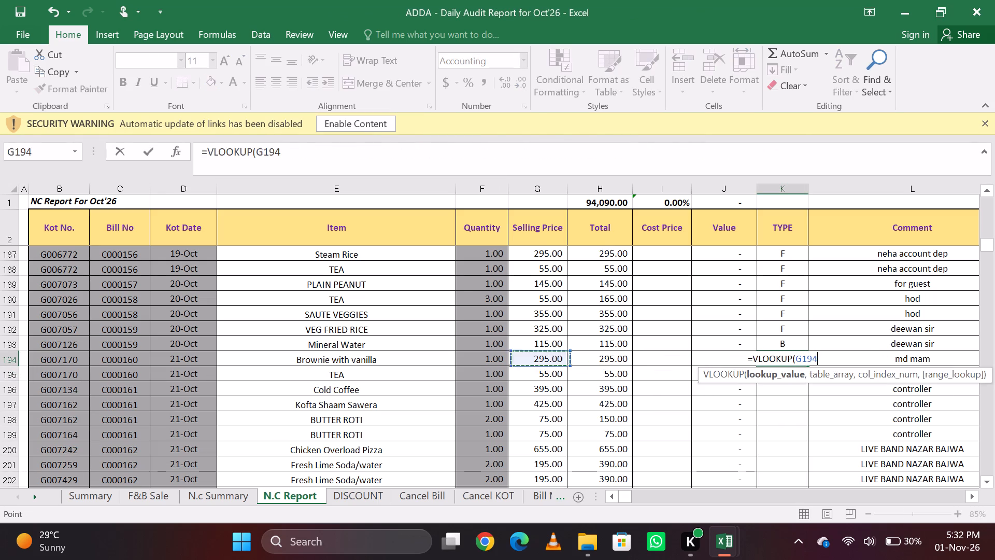
key(Left)
key(Left)
key(comma)
Set the VLOOKUP's table array to B9:D360 on the menu sales export sheet.
key(alt+Tab)
key(Left)
key(Up)
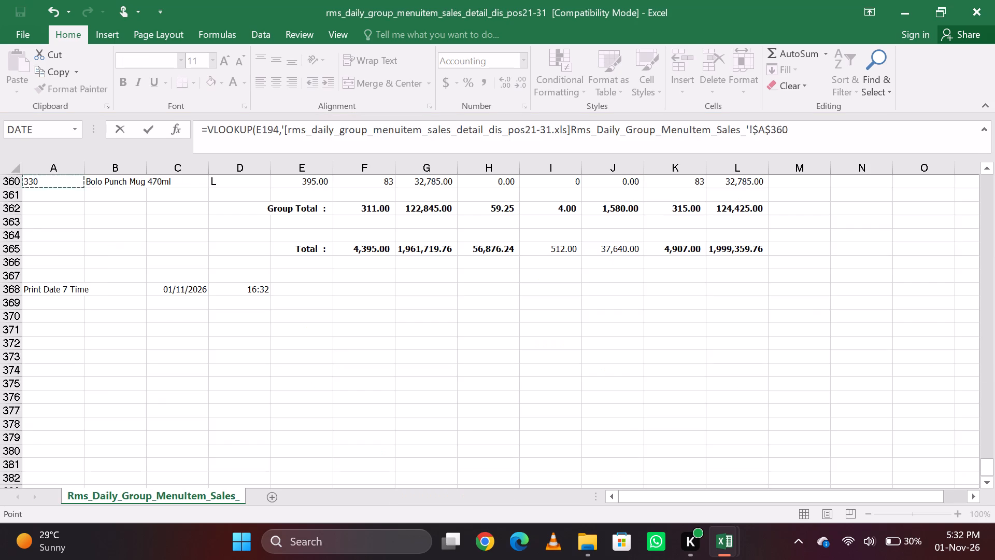
key(Up)
key(Up)
key(Up)
key(ctrl+Up)
key(ctrl+Up)
key(ctrl+Up)
key(ctrl+Up)
key(ctrl+Up)
key(ctrl+Up)
key(ctrl+Up)
key(Down)
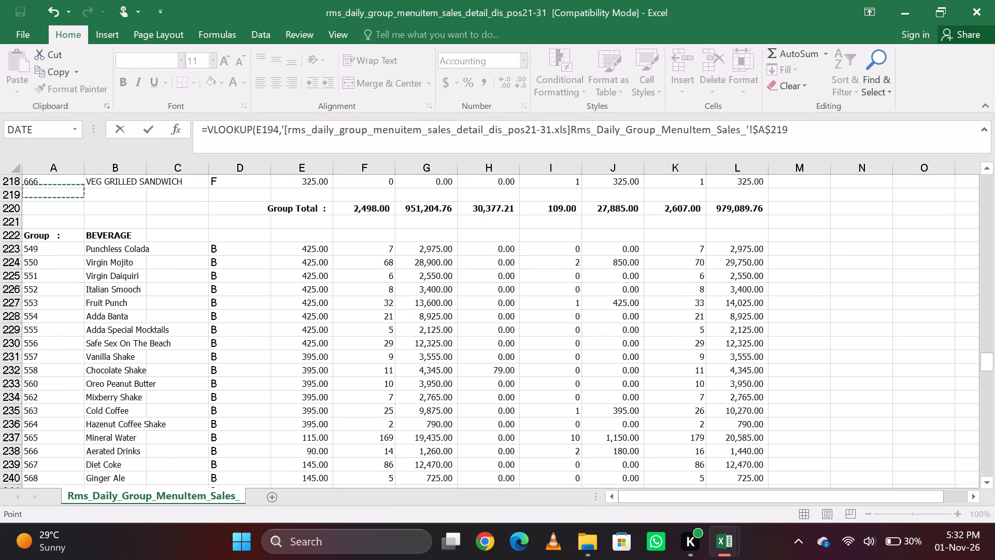
key(Down)
key(Down)
key(Right)
key(Up)
key(Up)
key(ctrl+Up)
key(ctrl+Up)
key(ctrl+Up)
key(ctrl+Up)
key(ctrl+Up)
key(ctrl+Up)
key(Down)
key(Down)
key(Down)
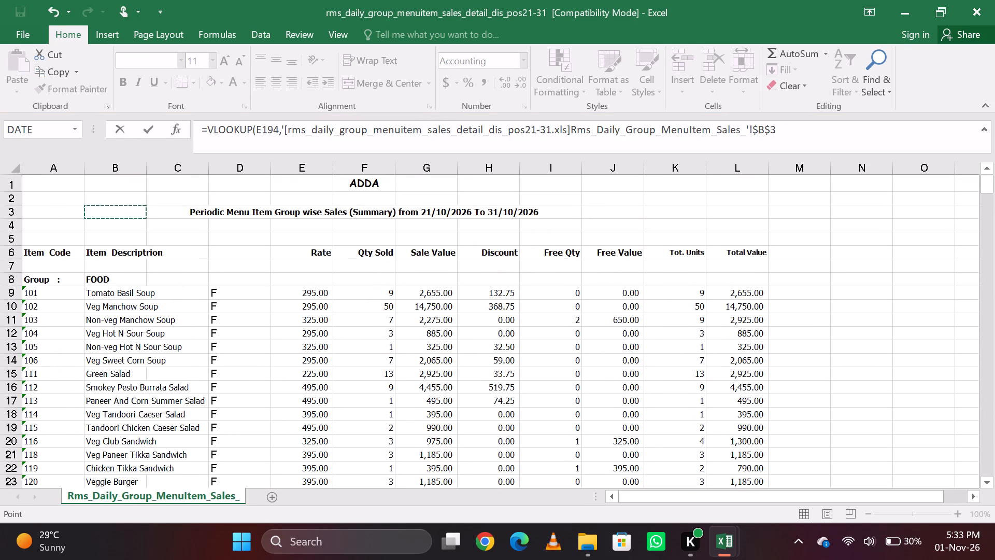
key(Down)
key(Down)
key(Down)
key(Down)
key(Down)
key(shift+Right)
key(shift+Right)
key(ctrl+shift+Down)
key(ctrl+shift+Down)
key(ctrl+shift+Down)
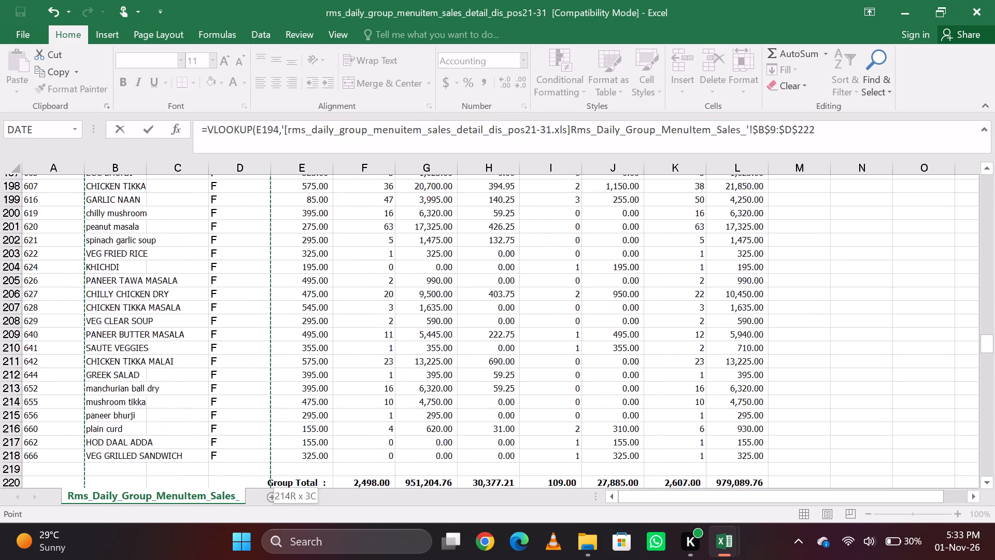
key(ctrl+shift+Down)
key(ctrl+shift+Down)
key(ctrl+shift+Down)
key(ctrl+shift+Down)
key(ctrl+shift+Down)
key(ctrl+shift+Down)
key(ctrl+shift+Down)
key(ctrl+shift+Down)
key(ctrl+shift+Up)
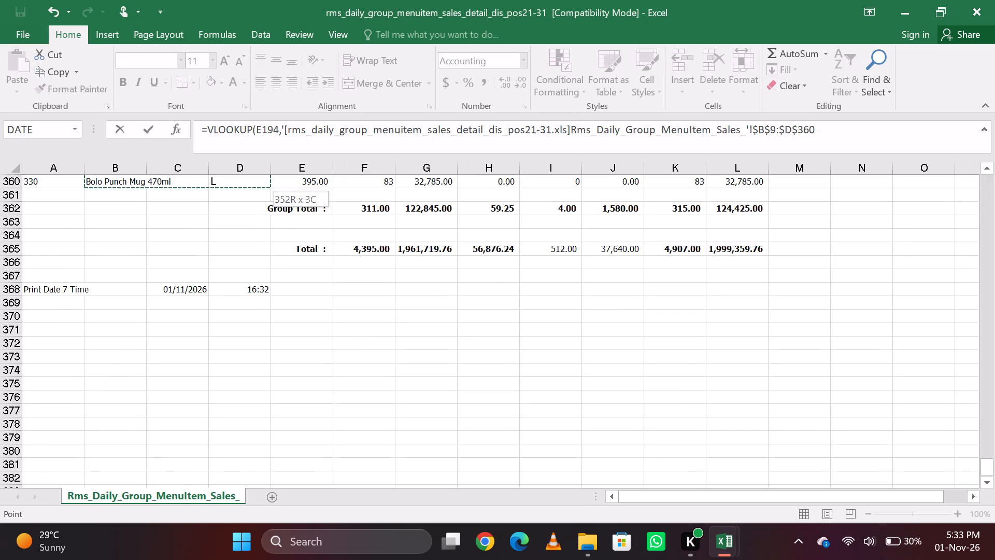
Complete the VLOOKUP in K194 with column index 3 and exact match 0, and enter it.
key(comma)
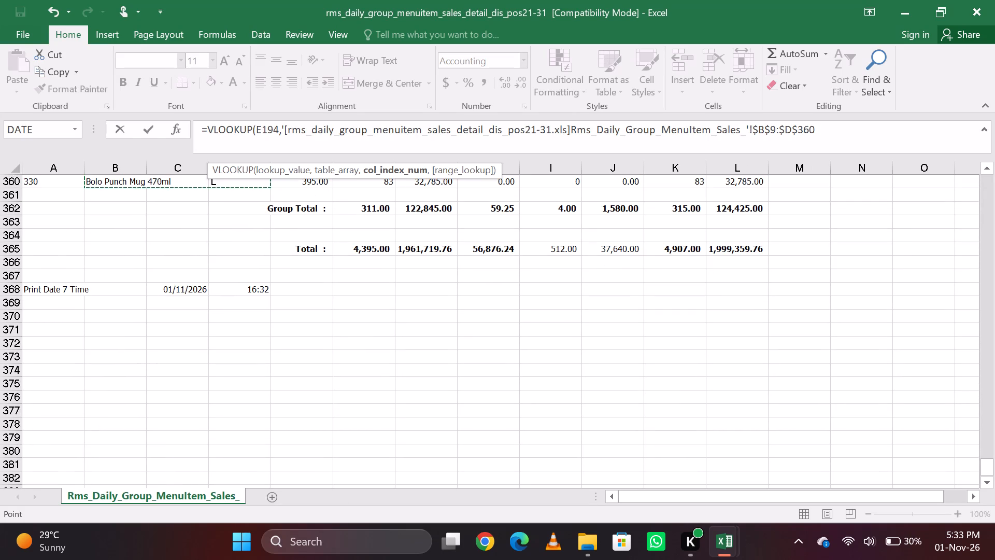
key(BackSpace)
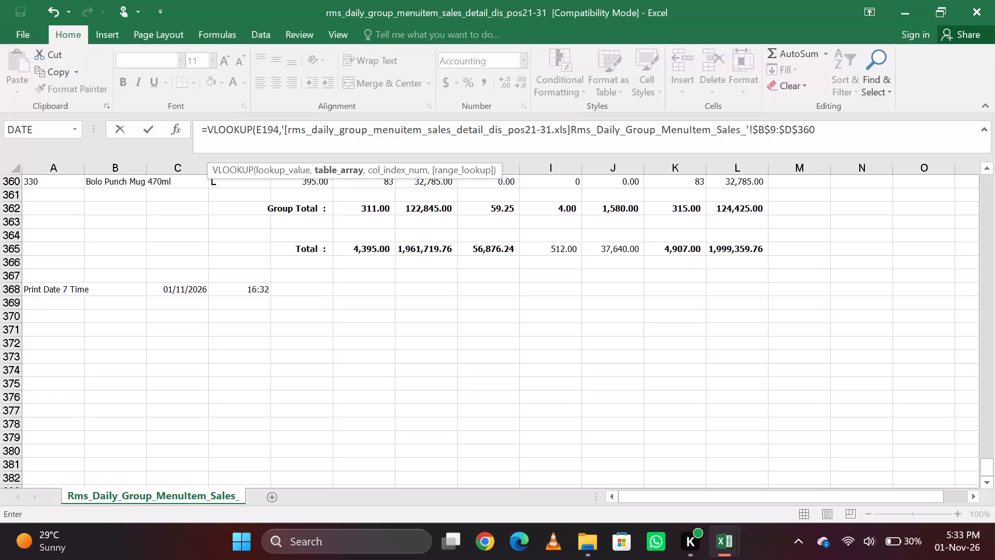
key(comma)
text(3,3)
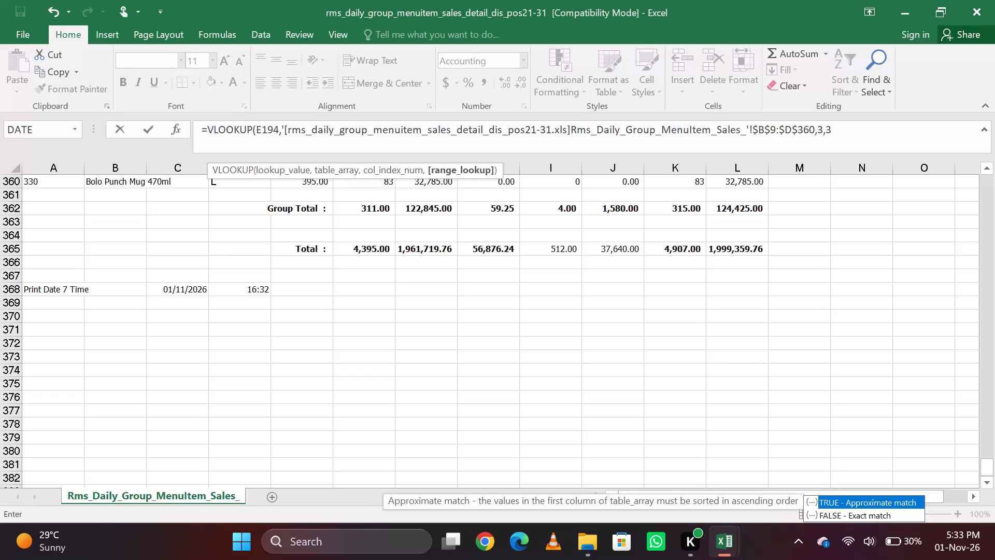
key(BackSpace)
key(0)
key(Return)
key(Up)
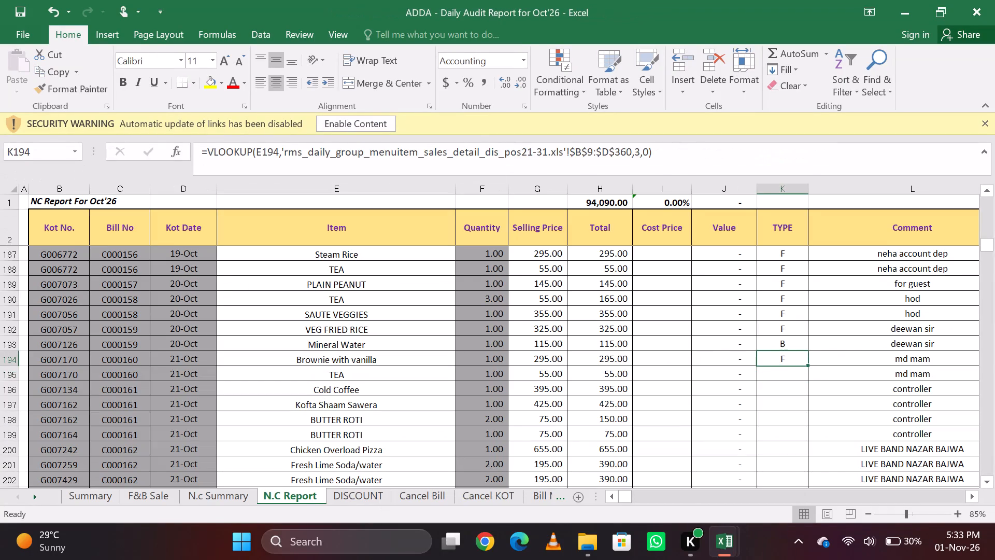
Copy the K194 VLOOKUP down the TYPE column to the last 31-Oct item in K306.
key(ctrl+c)
key(ctrl+shift+Down)
key(ctrl+shift+Up)
key(shift+Down)
key(shift+Down)
key(shift+Down)
key(shift+Down)
key(shift+Down)
key(shift+Down)
key(shift+Down)
key(shift+Down)
key(shift+Down)
key(shift+Down)
key(shift+Down)
key(shift+Down)
key(shift+Down)
key(shift+Down)
key(shift+Down)
key(shift+Down)
key(shift+Down)
key(shift+Down)
key(shift+Down)
key(shift+Down)
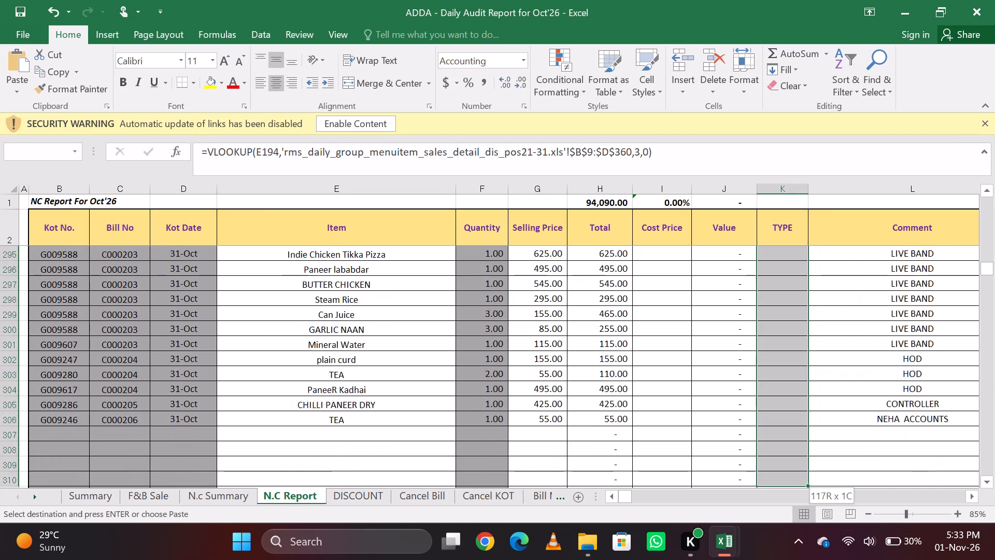
key(shift+Up)
key(shift+Up)
key(shift+Up)
key(shift+Up)
key(shift+Up)
key(shift+Up)
key(shift+Up)
key(shift+Up)
key(shift+Up)
key(shift+Up)
key(shift+Up)
key(shift+Up)
key(shift+Up)
key(shift+Up)
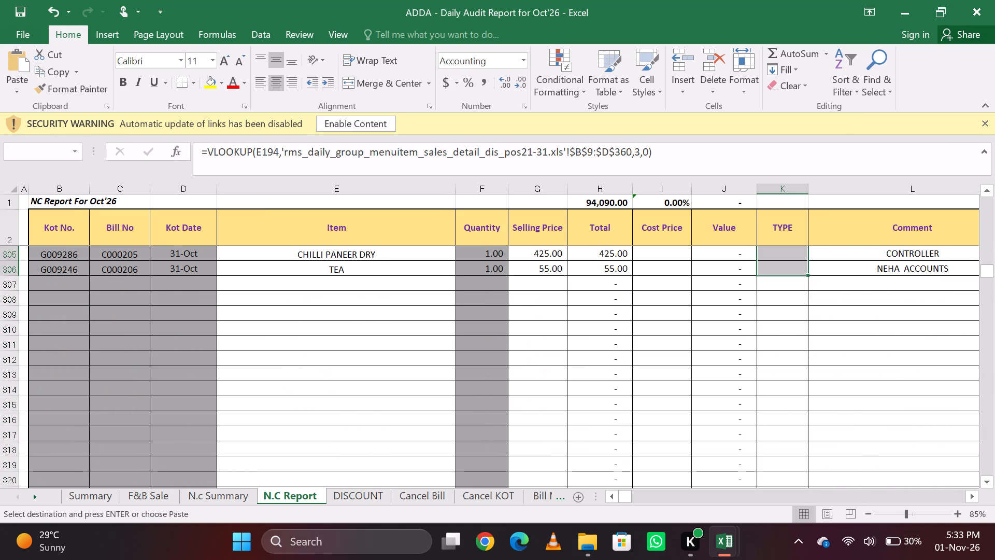
key(ctrl+v)
Enter the Remark SATINDER MA'AM for the two md mam rows, M194 and M195.
key(Up)
key(Up)
key(Right)
key(Right)
key(Down)
key(Down)
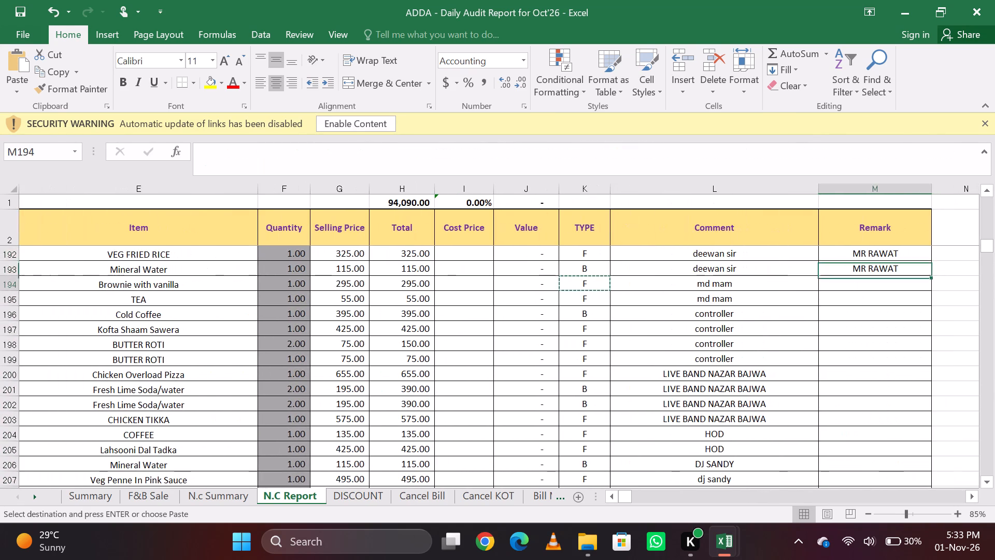
key(Left)
key(Down)
key(Right)
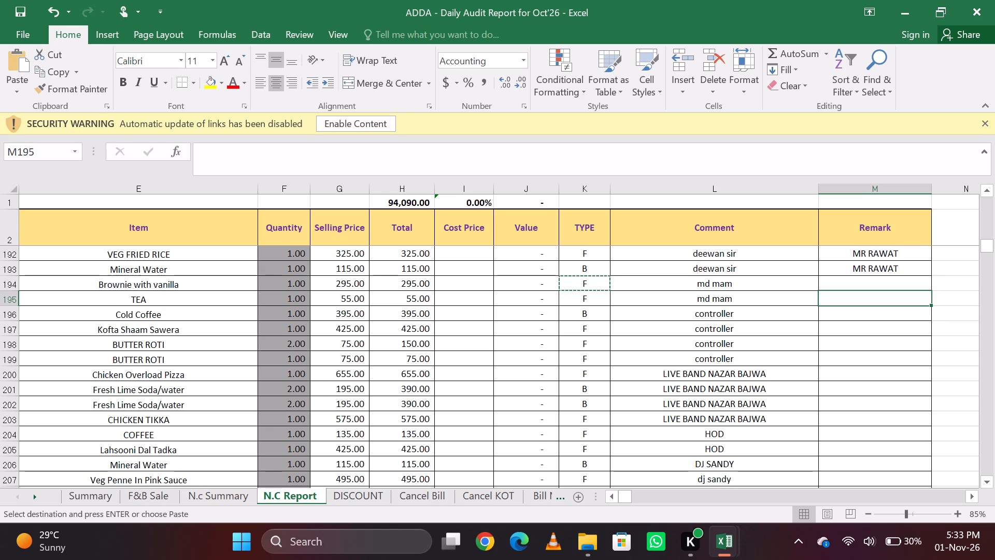
key(Up)
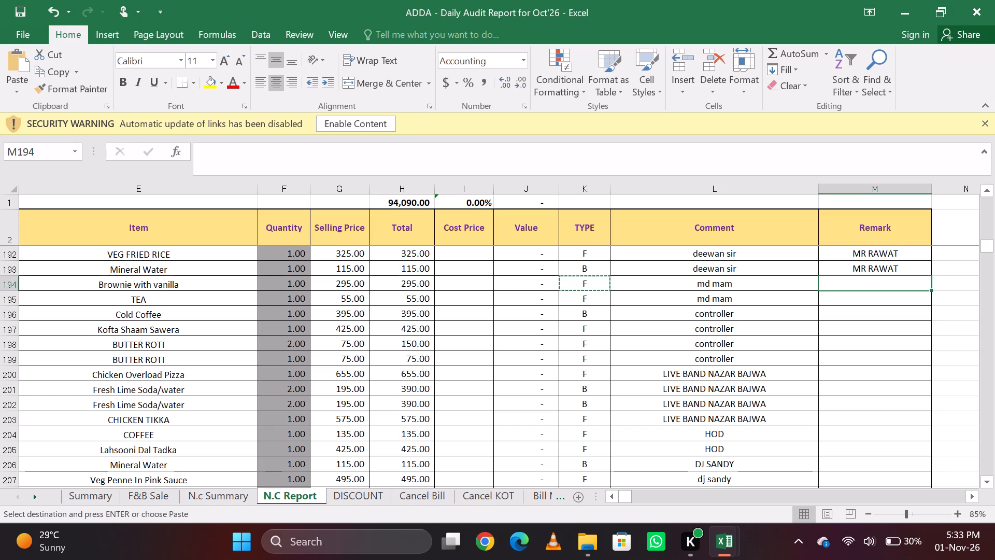
text(SAT)
key(Down)
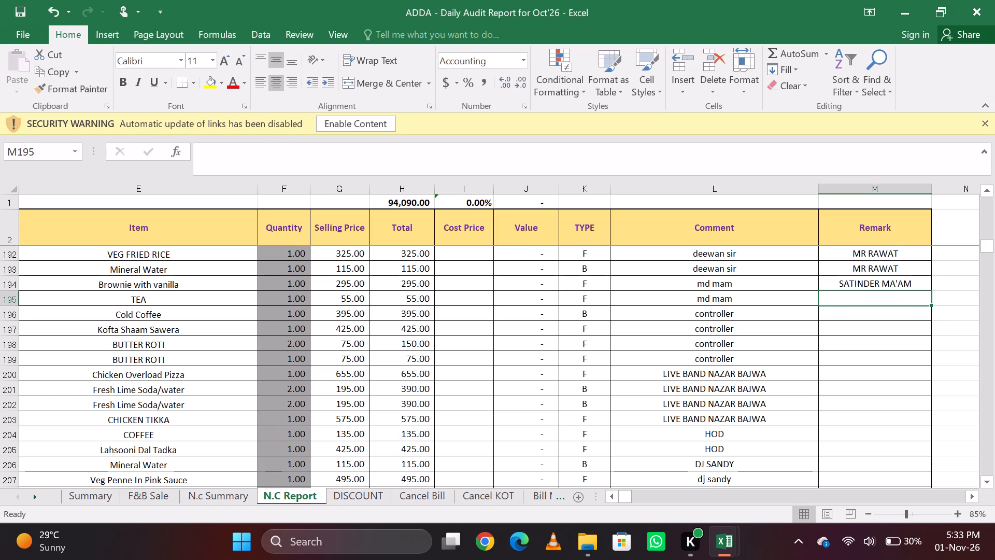
key(ctrl+d)
Enter the Remark CONTROLLER for the controller rows, M196 to M199.
key(Down)
text(CO)
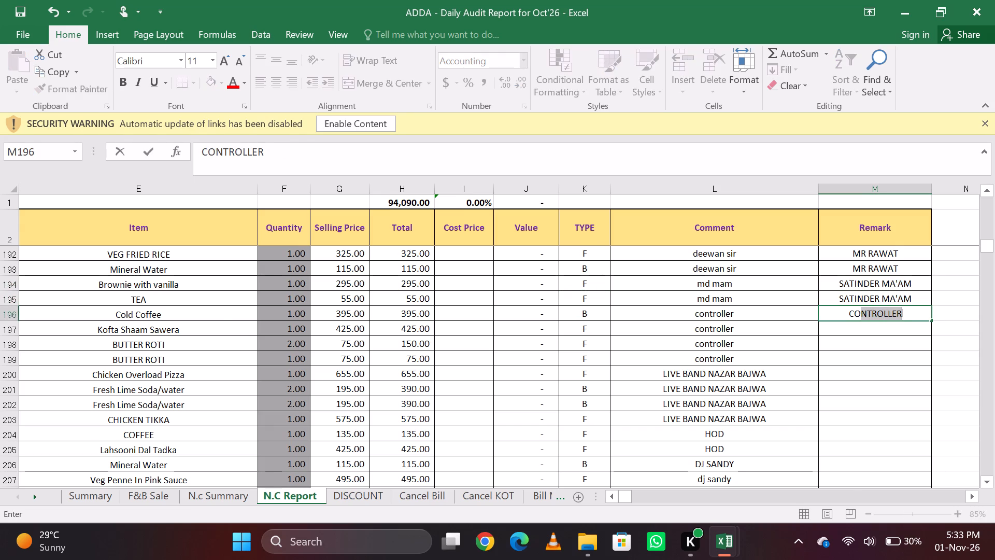
key(Down)
key(Up)
key(Down)
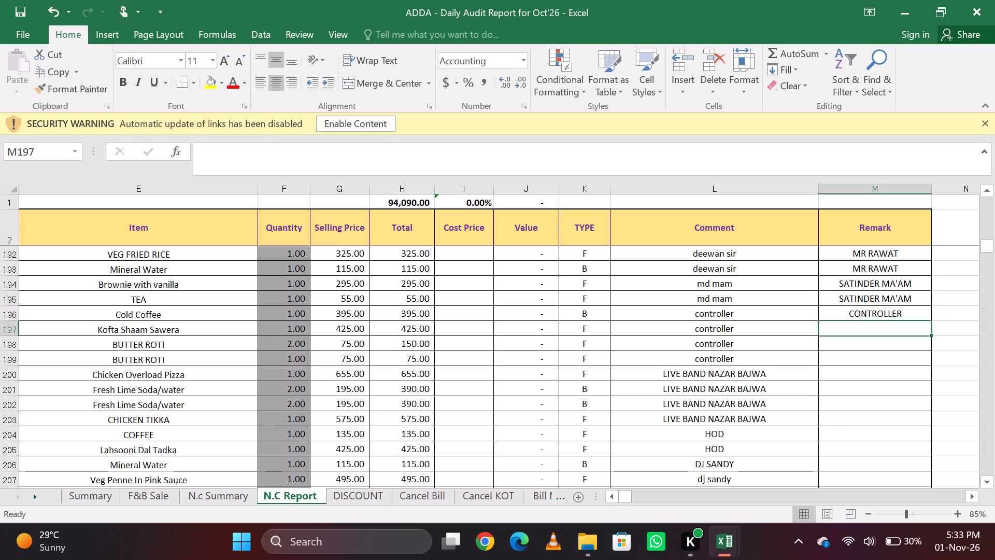
key(ctrl+d)
key(Down)
key(ctrl+d)
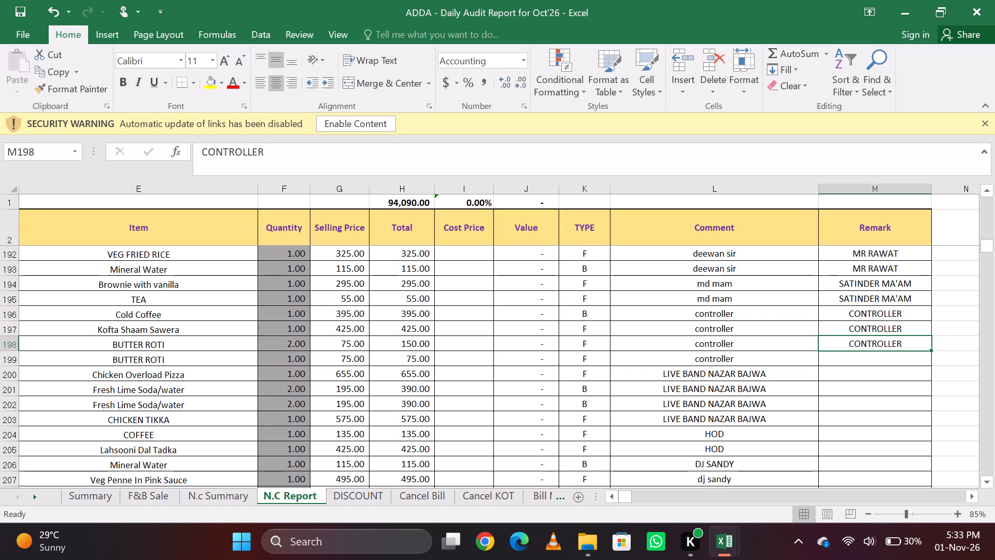
key(Down)
key(ctrl+d)
Enter the Remark BAND for the live band rows, M200 to M203.
key(Down)
text(BA)
key(Down)
key(ctrl+d)
key(Down)
key(ctrl+d)
key(Down)
key(ctrl+d)
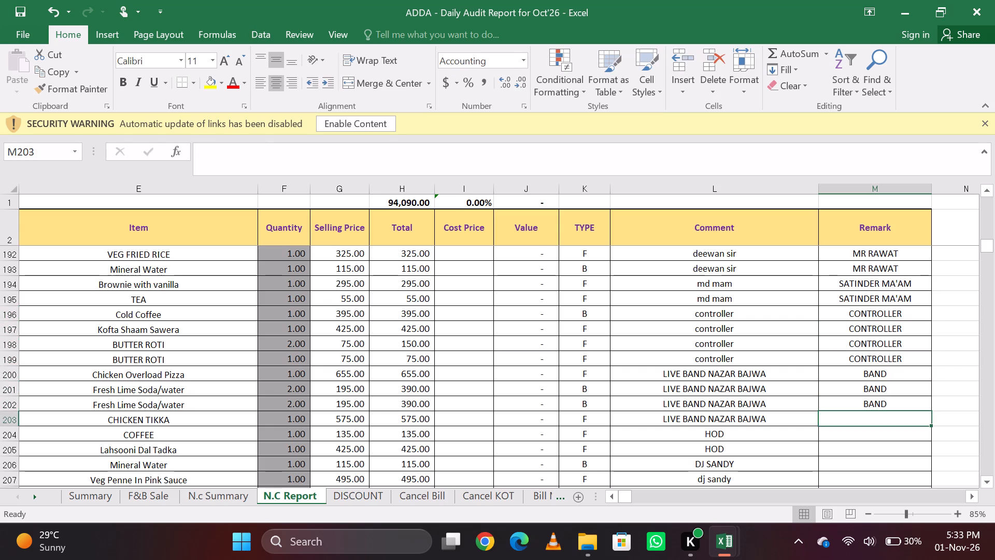
Enter the Remark MANAGER MEAL for the two HOD rows, M204 and M205.
key(Down)
text(MA)
key(Down)
key(ctrl+d)
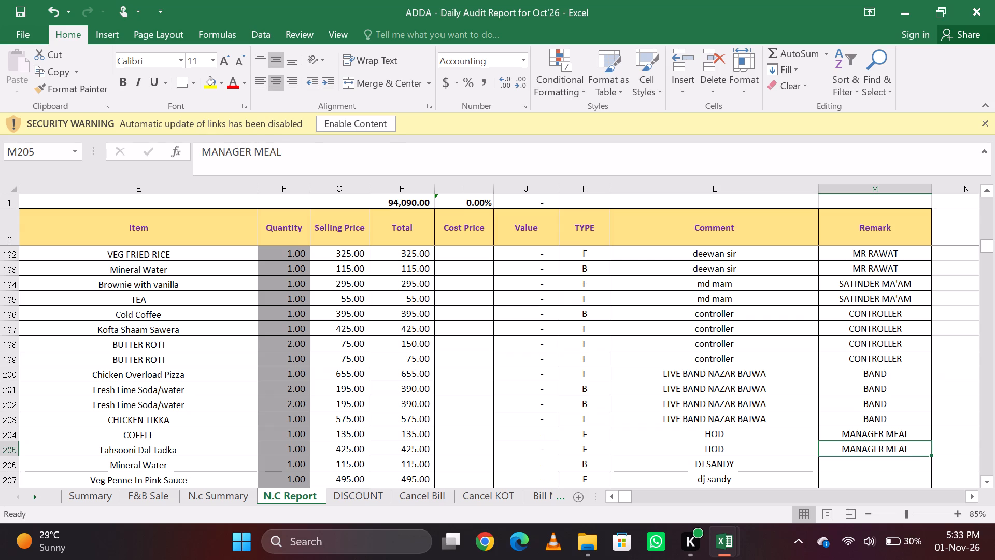
key(Down)
key(Up)
Enter the Remark DJ for the three DJ rows, M206 to M208.
key(Down)
key(d)
key(Down)
key(d)
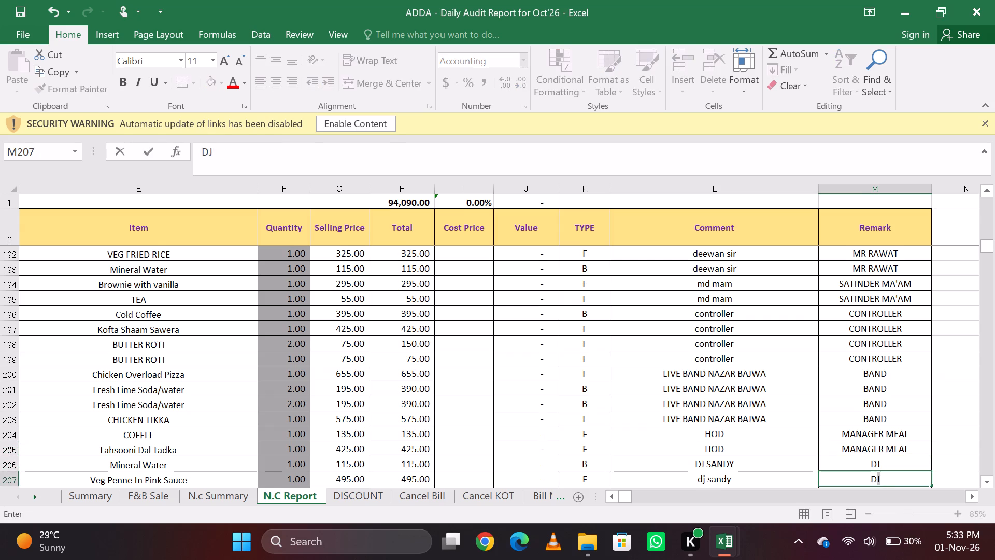
key(Down)
key(d)
Enter the Remark ACCOUNTS for the two accounts rows, M209 and M210.
key(Down)
text(AC)
key(Down)
text(AC)
key(Down)
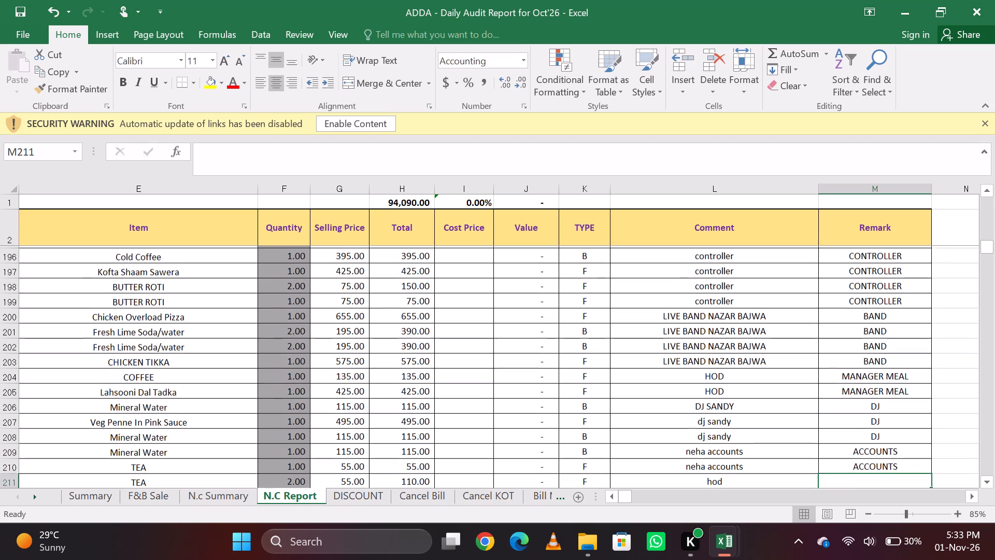
Enter the Remark MANAGER MEAL for the hod TEA row in M211, and move to the Remark cell M212.
text(MA)
key(Down)
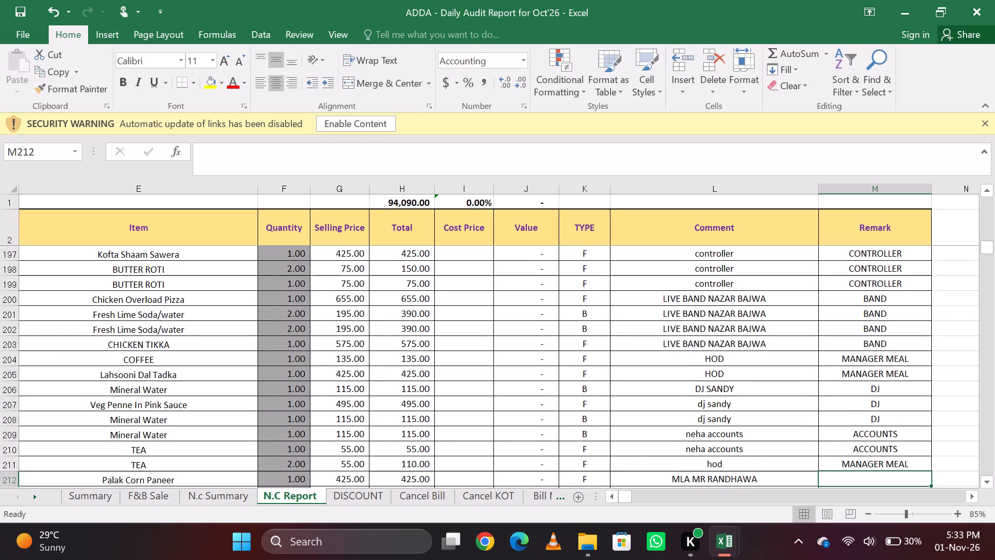
key(Down)
key(Up)
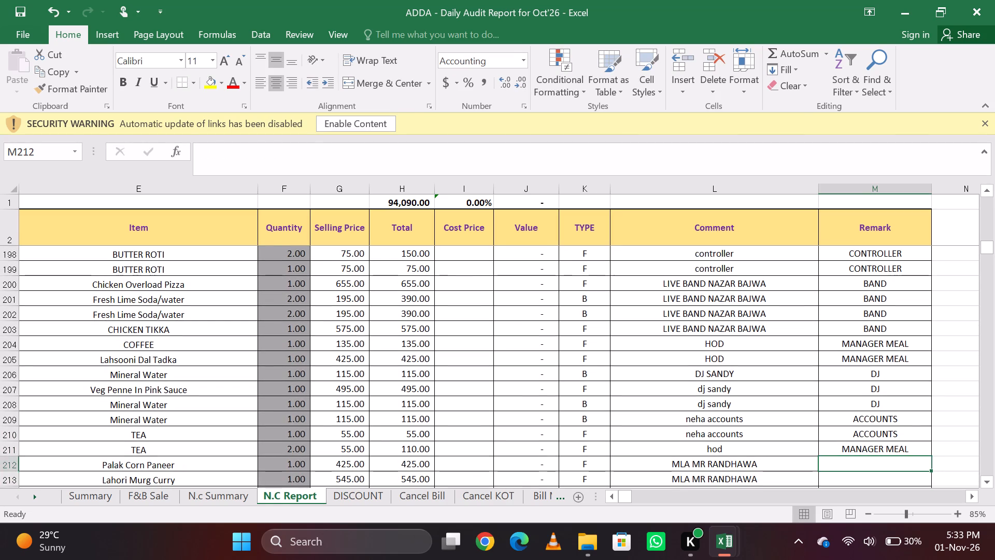
Enter the Remark GOVT. DEPT for the two MLA rows, M212 and M213.
text(GO)
key(v)
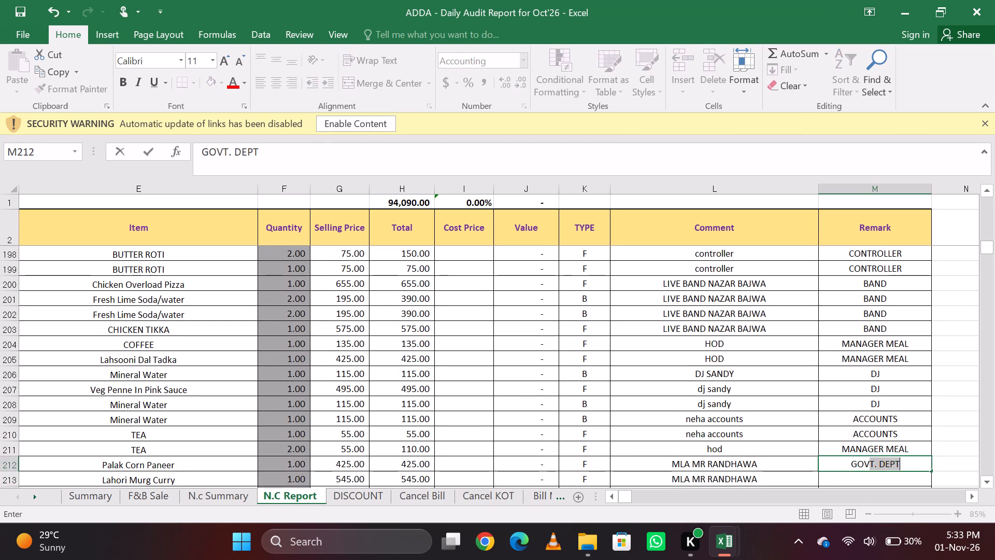
key(Down)
key(ctrl+d)
key(Down)
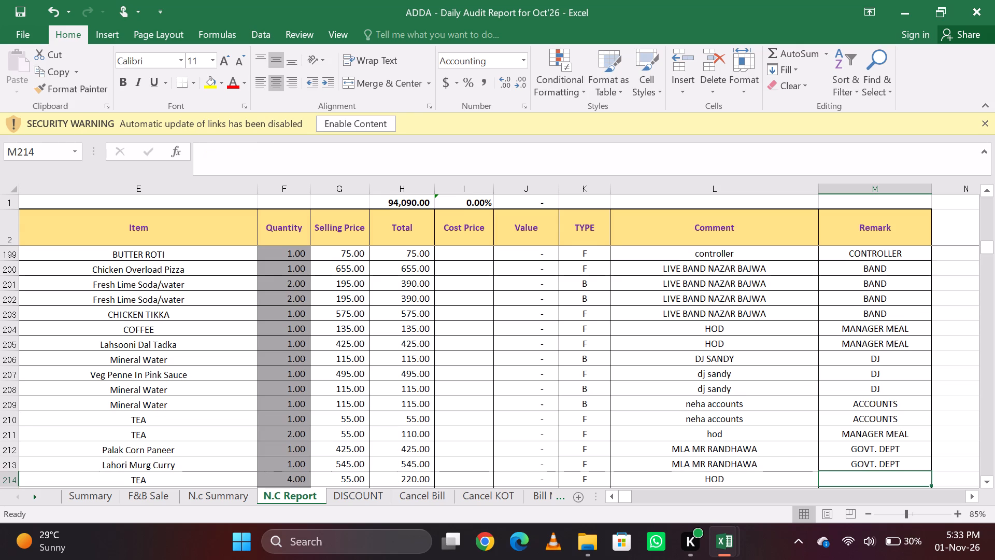
Enter the Remark MANAGER MEAL for the two HOD rows, M214 and M215.
text(MA)
key(Down)
key(ctrl+d)
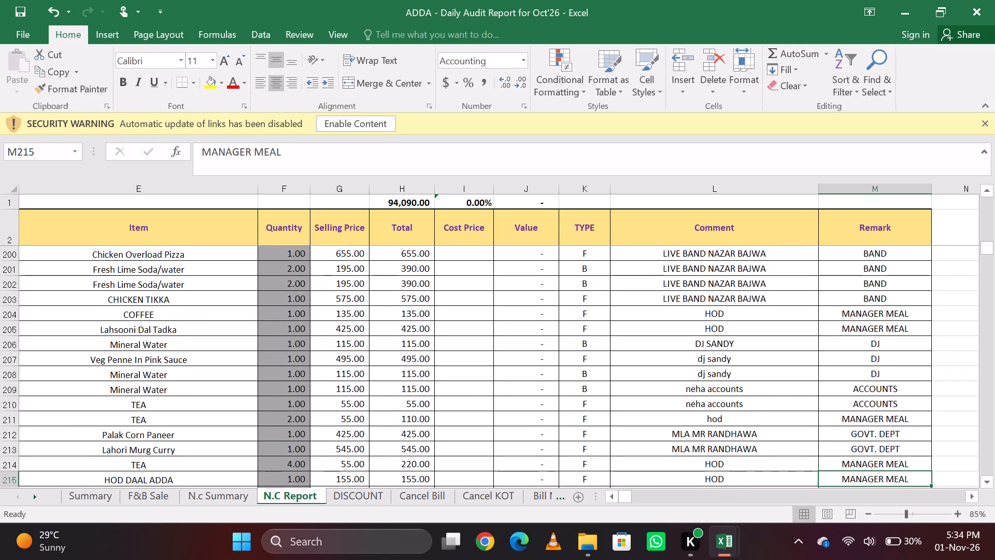
key(Down)
key(Down)
key(Up)
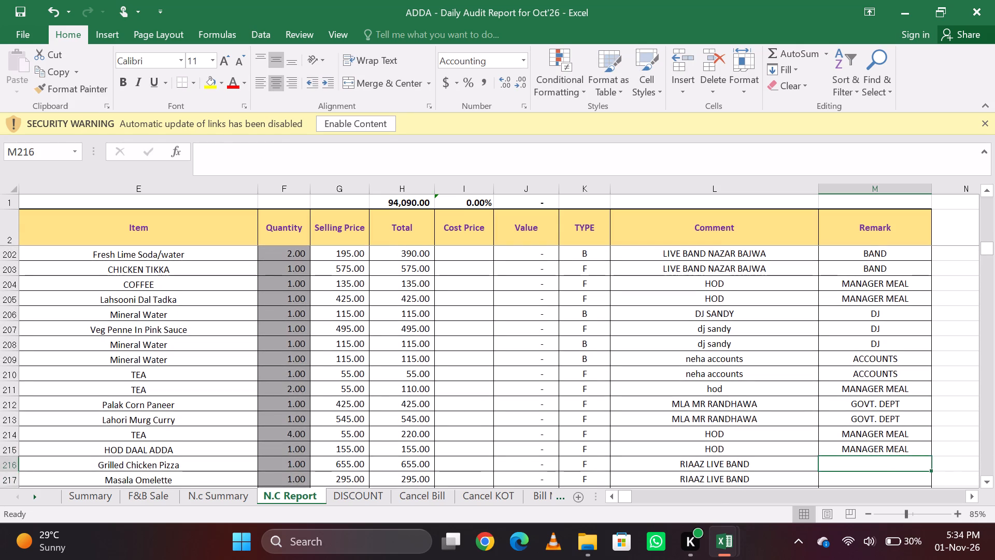
Enter the Remark BAND for the six live band rows, M216 to M221.
text(BA)
key(Down)
key(ctrl+d)
key(Down)
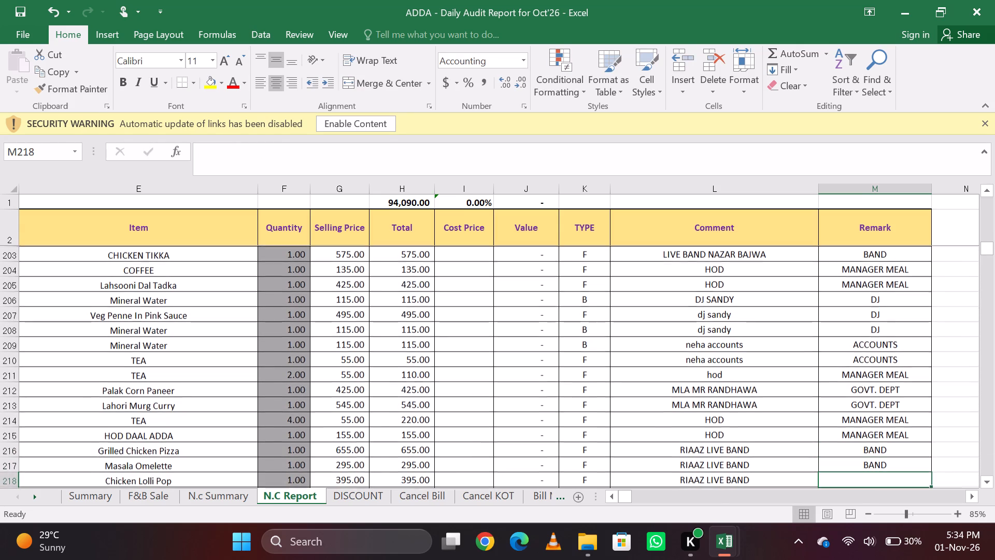
key(ctrl+d)
key(Down)
key(ctrl+d)
key(Down)
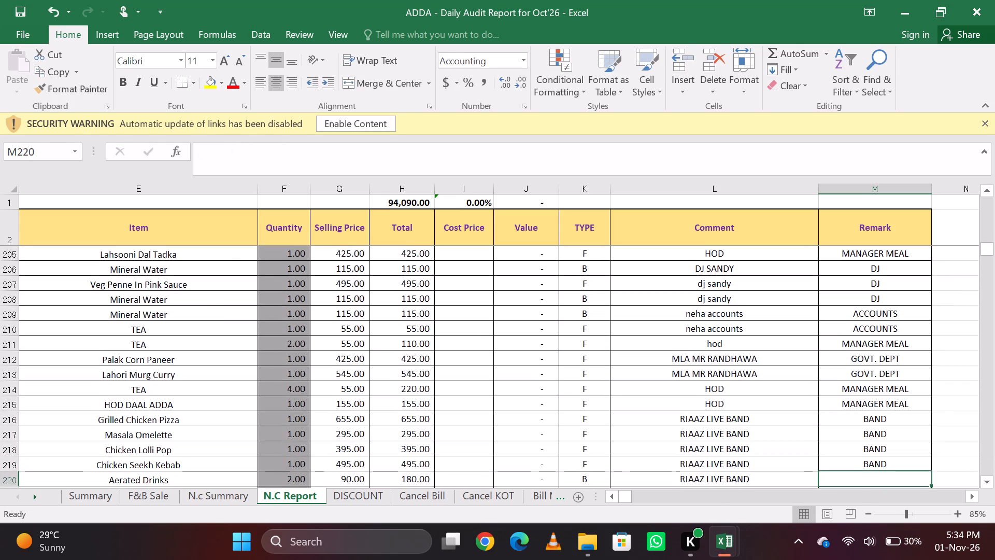
key(ctrl+d)
key(Down)
key(Down)
key(Down)
key(Up)
key(Up)
key(ctrl+d)
key(Down)
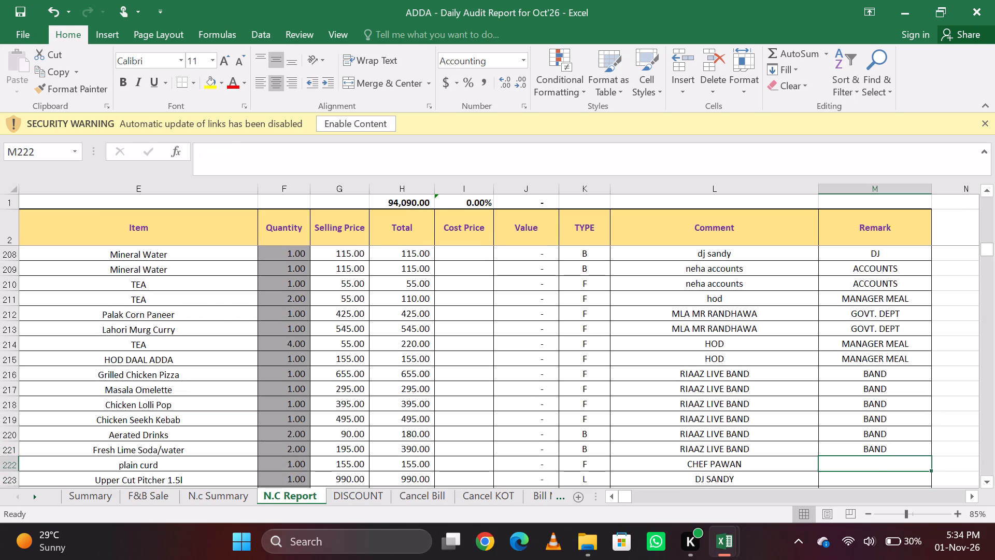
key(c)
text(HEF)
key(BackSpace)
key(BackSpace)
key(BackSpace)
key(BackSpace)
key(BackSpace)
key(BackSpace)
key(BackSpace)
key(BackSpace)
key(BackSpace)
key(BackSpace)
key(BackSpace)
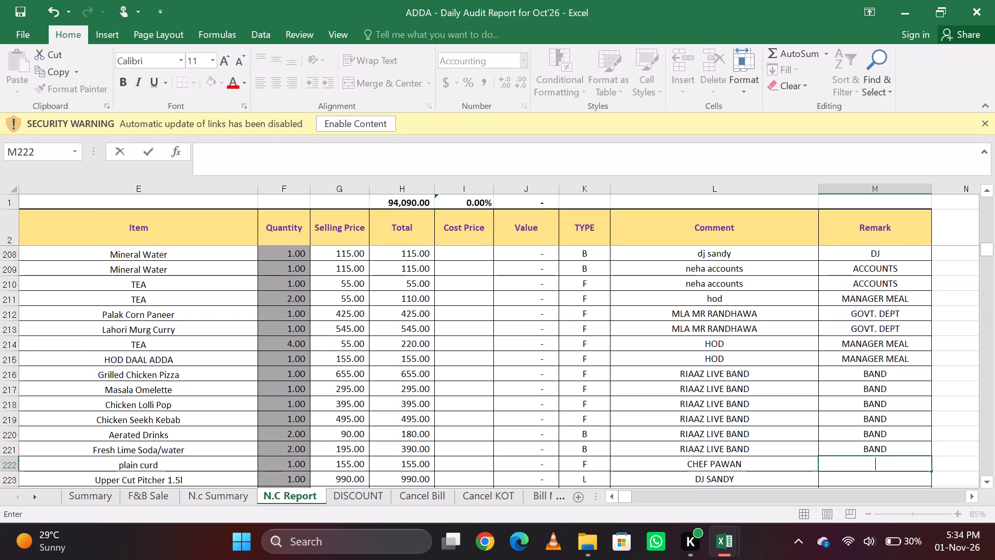
Look through the category names in the N.c Summary sheet for one that fits the chef's plain curd row.
key(ctrl+Page_Up)
key(Down)
key(Down)
key(Left)
key(Left)
key(Left)
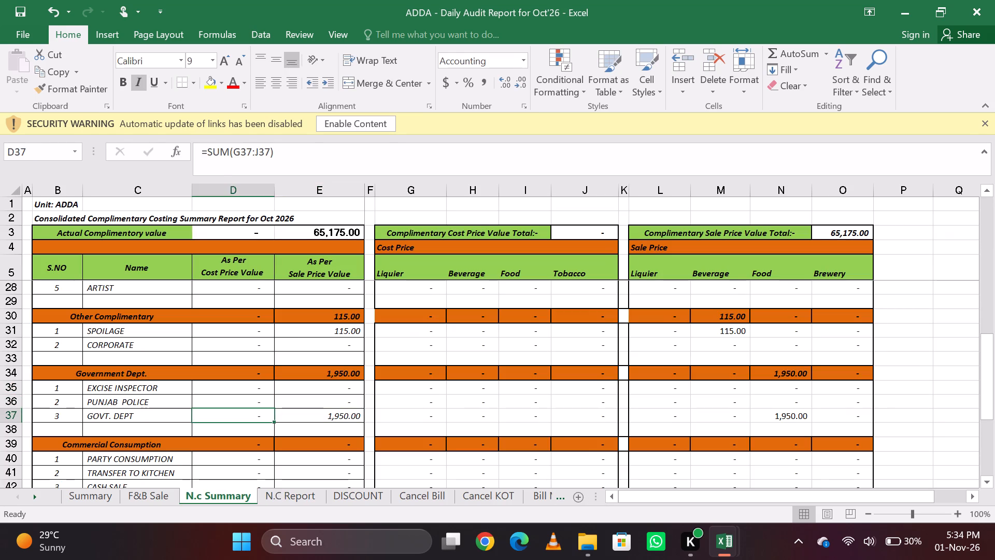
key(Up)
key(Right)
key(Down)
key(Down)
key(Down)
key(Down)
key(Down)
key(Down)
key(Down)
key(Down)
key(Down)
key(Down)
key(Down)
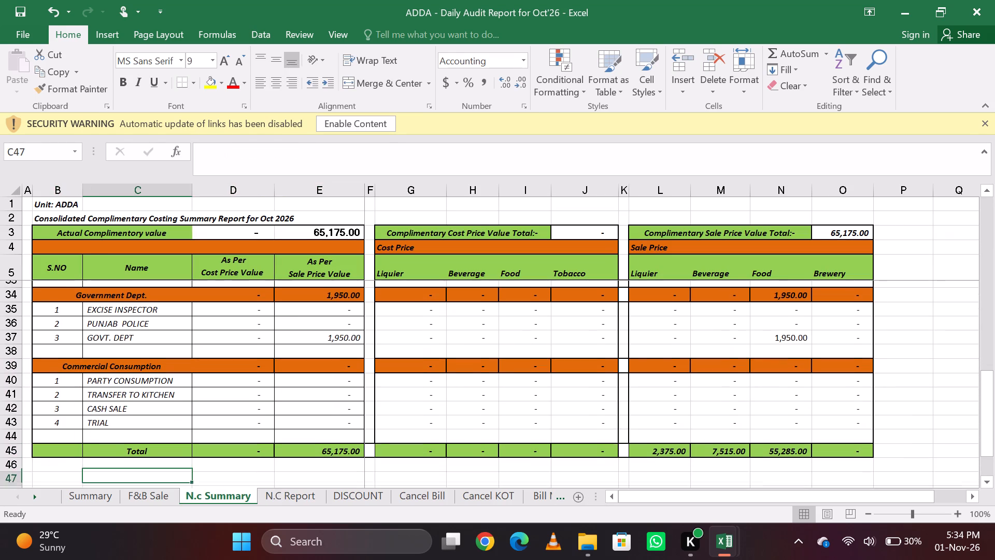
key(Up)
key(Up)
key(Up)
key(Up)
key(Up)
key(Up)
key(Up)
key(Up)
key(Up)
key(Up)
key(Up)
key(Up)
key(Up)
key(Up)
key(Up)
key(Up)
key(Up)
key(Up)
key(Up)
key(Up)
key(Down)
key(Down)
key(Down)
key(Down)
key(Down)
key(Down)
key(Down)
key(Down)
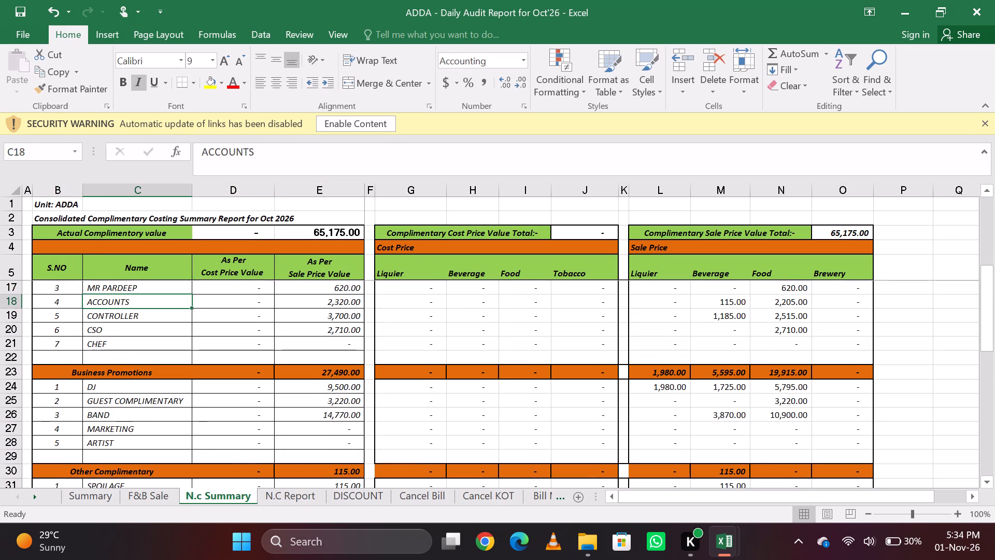
Copy the CHEF category name from N.c Summary and paste it as a value into Remark cell M222 of the N.C Report.
key(Up)
key(Up)
key(Up)
key(Up)
key(ctrl+c)
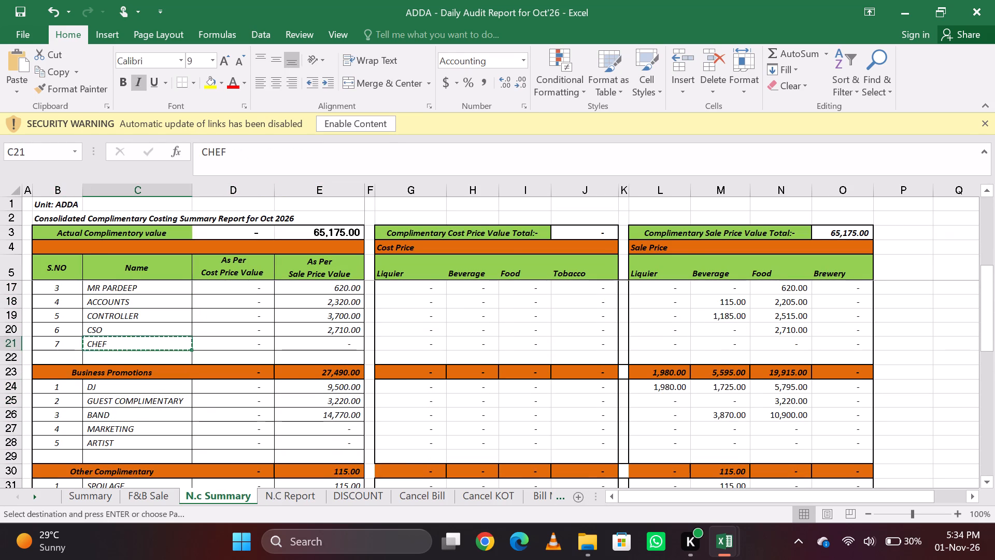
key(ctrl+Page_Down)
key(Down)
key(Up)
text(ESV)
key(Return)
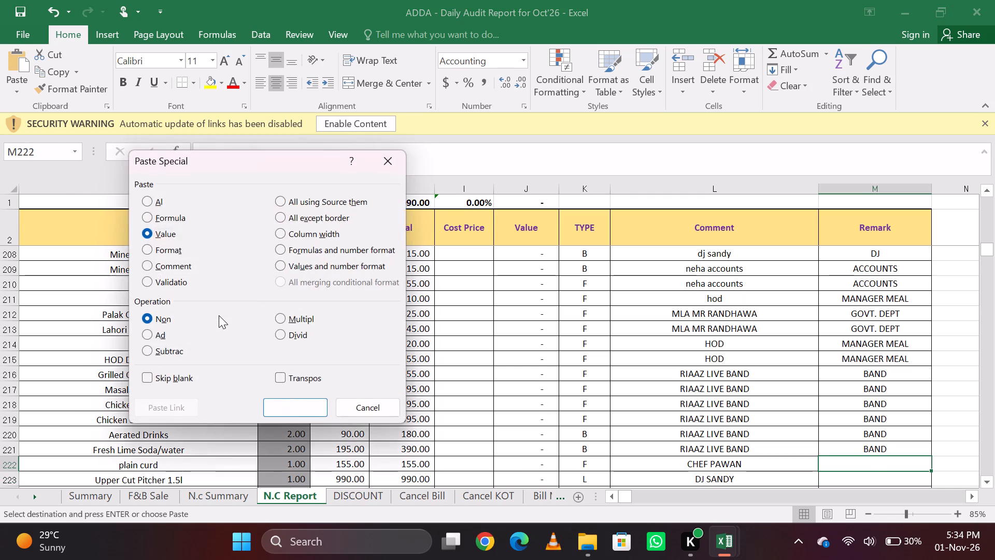
Review the bill number, date and item details along rows 222 and 223 of the N.C Report.
key(Left)
key(Left)
key(Left)
key(Left)
key(Left)
key(Left)
key(Left)
key(Left)
key(Right)
key(Right)
key(Right)
key(Right)
key(Right)
key(Right)
key(Right)
key(Right)
key(Right)
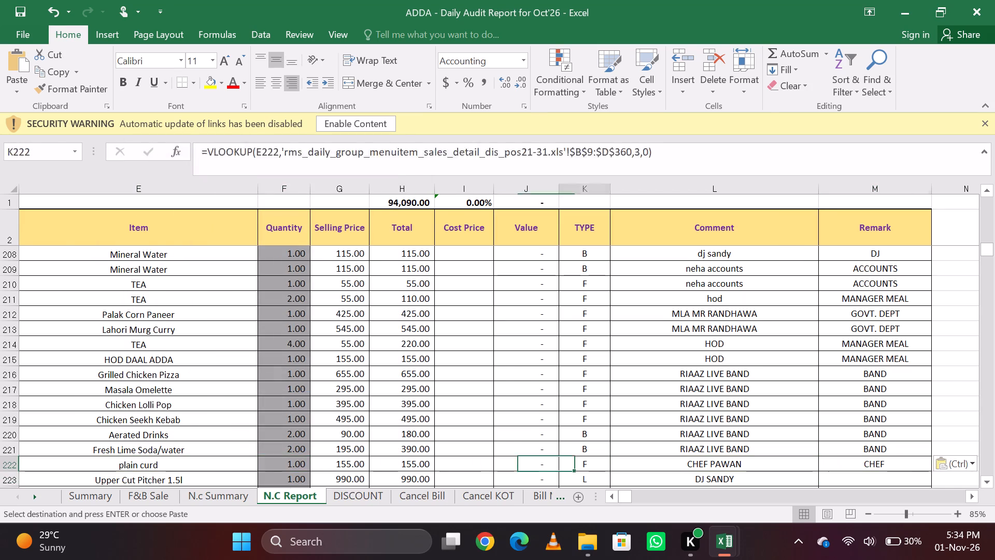
key(Left)
key(Left)
key(Right)
key(Down)
key(Left)
key(Left)
key(Left)
key(Left)
key(Left)
key(Left)
key(Left)
key(Left)
key(Left)
key(Left)
key(Left)
key(Left)
key(Left)
key(Left)
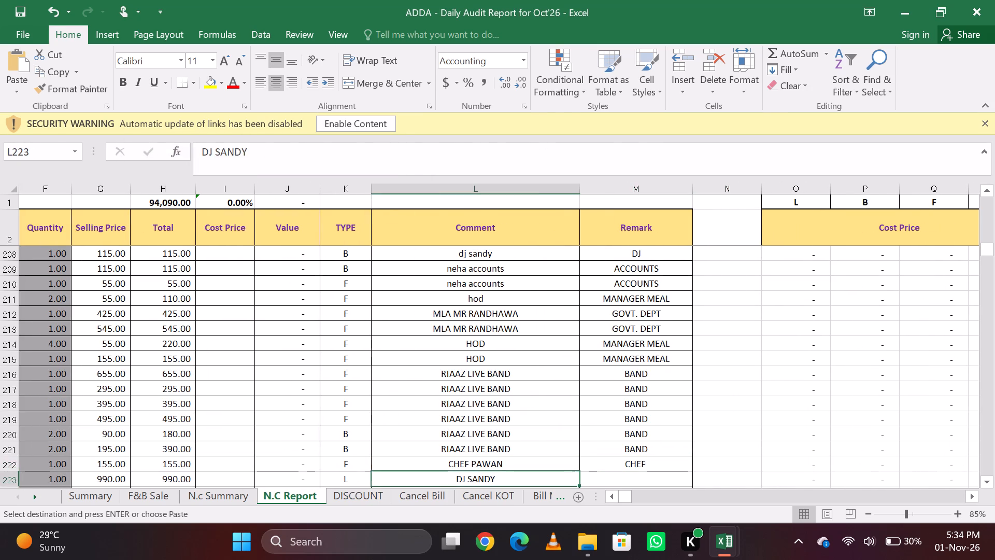
key(Right)
key(Right)
key(Right)
key(Right)
key(Right)
key(Right)
key(Right)
key(Right)
key(Right)
key(Right)
key(Right)
key(Right)
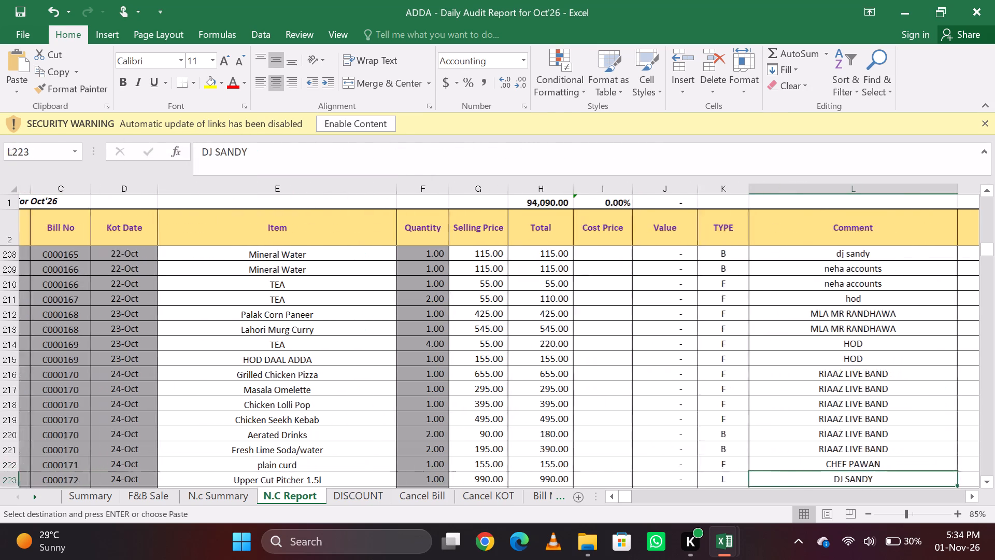
Enter the Remark DJ for the DJ's Upper Cut Pitcher row in M223.
key(Left)
key(Right)
key(f)
key(Right)
key(Left)
key(d)
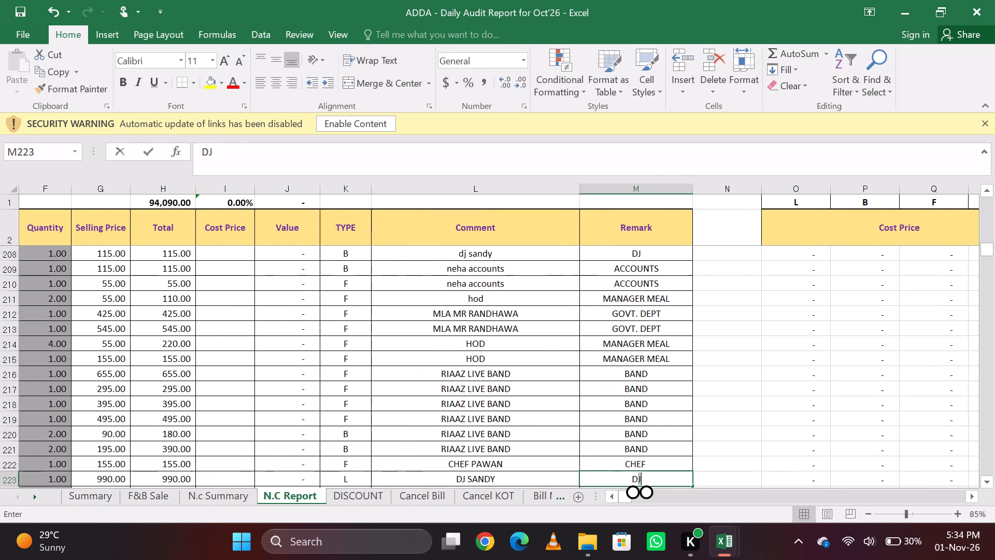
key(Down)
Enter the Remark GUEST COMPLIMENTARY for the FORGUEST row in M224.
key(d)
key(Down)
key(Up)
text(GU)
key(Down)
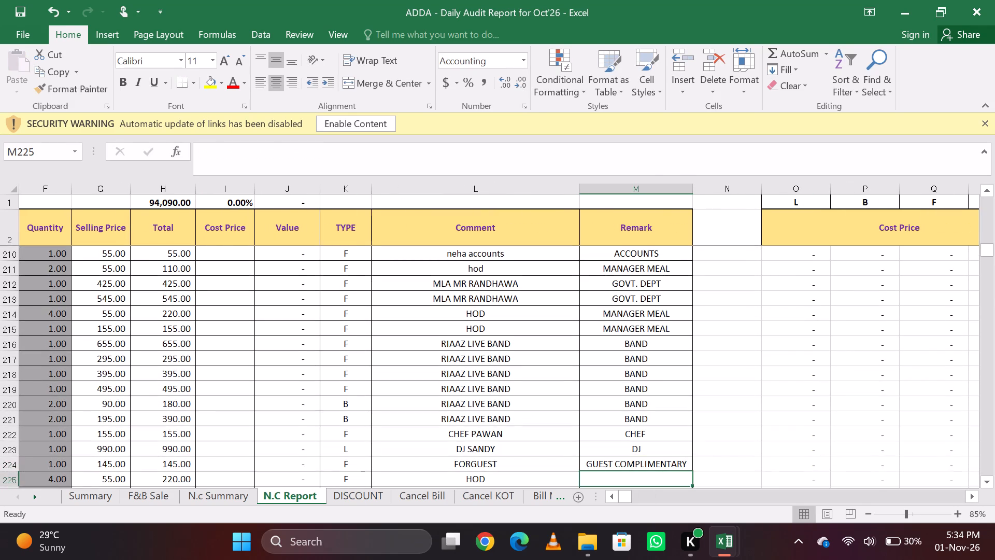
Enter the Remark MANAGER MEAL for the two HOD rows, M225 and M226.
text(MA)
key(Down)
key(ctrl+d)
key(Down)
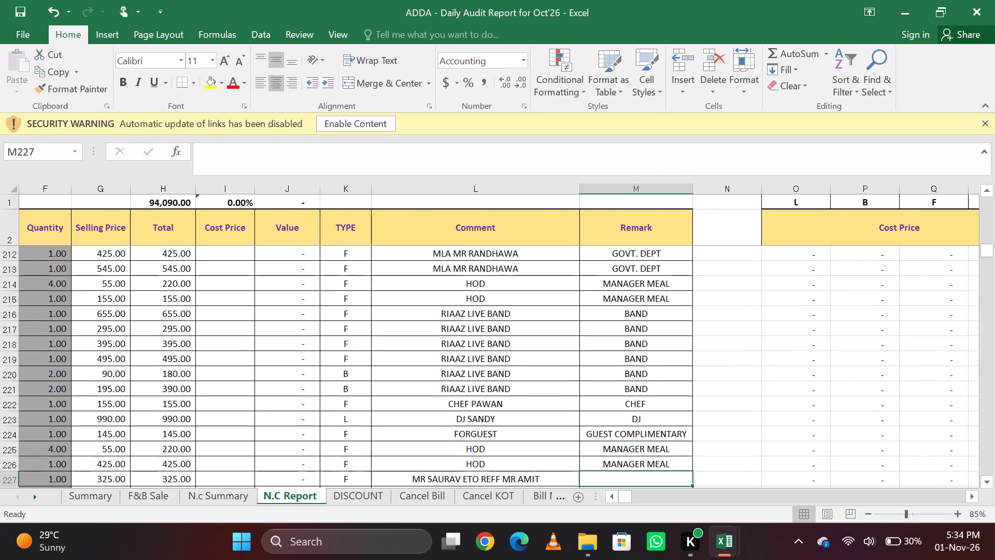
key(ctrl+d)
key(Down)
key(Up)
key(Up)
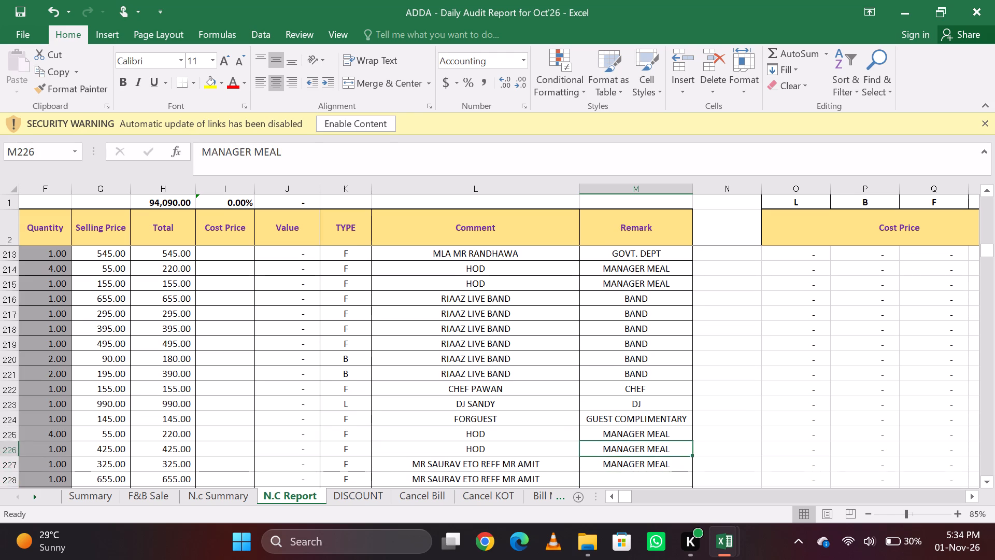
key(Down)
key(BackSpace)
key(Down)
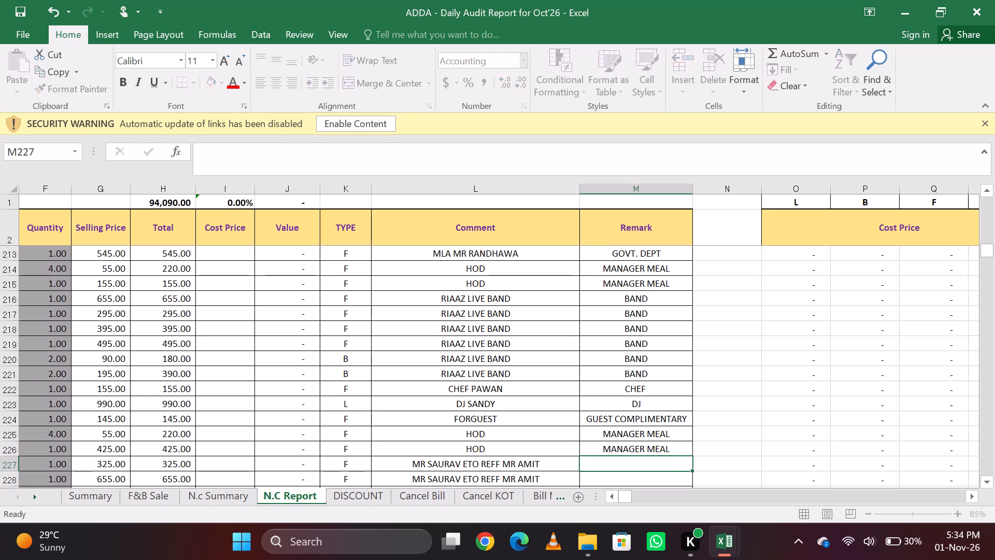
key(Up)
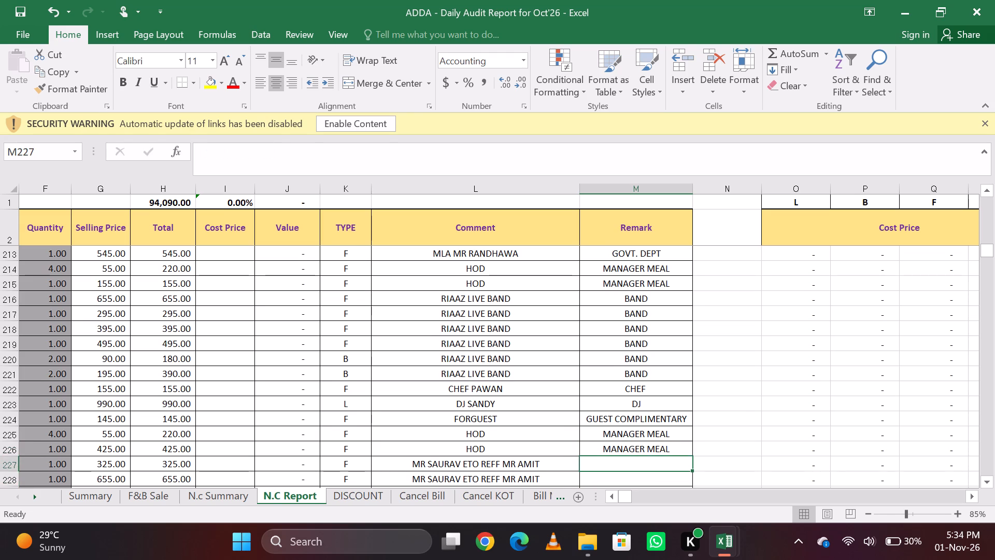
Look through the category names on the N.c Summary sheet for one that suits the ETO comment rows.
key(ctrl+Page_Up)
key(Down)
key(Down)
key(Down)
key(Down)
key(Down)
key(Down)
key(Down)
key(Down)
key(Down)
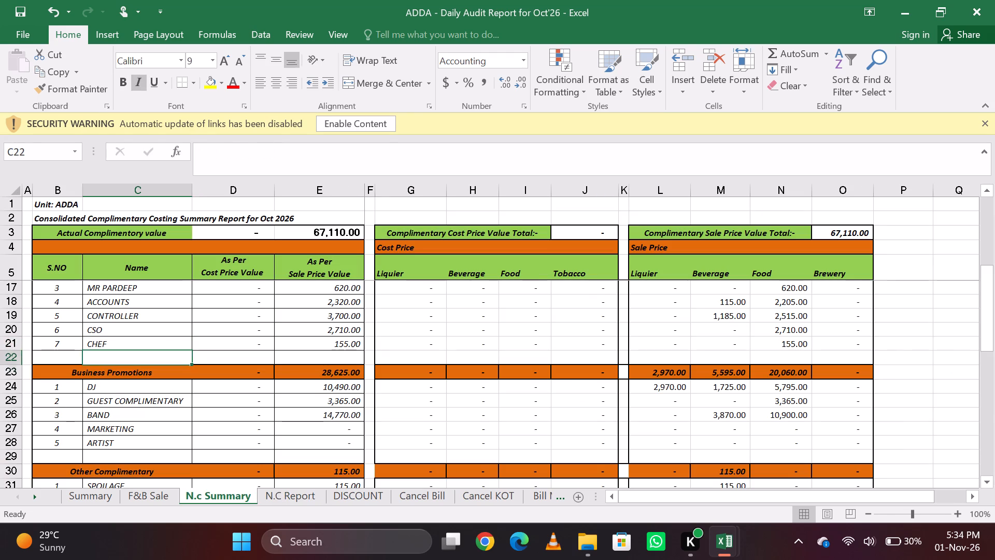
key(Down)
key(Down)
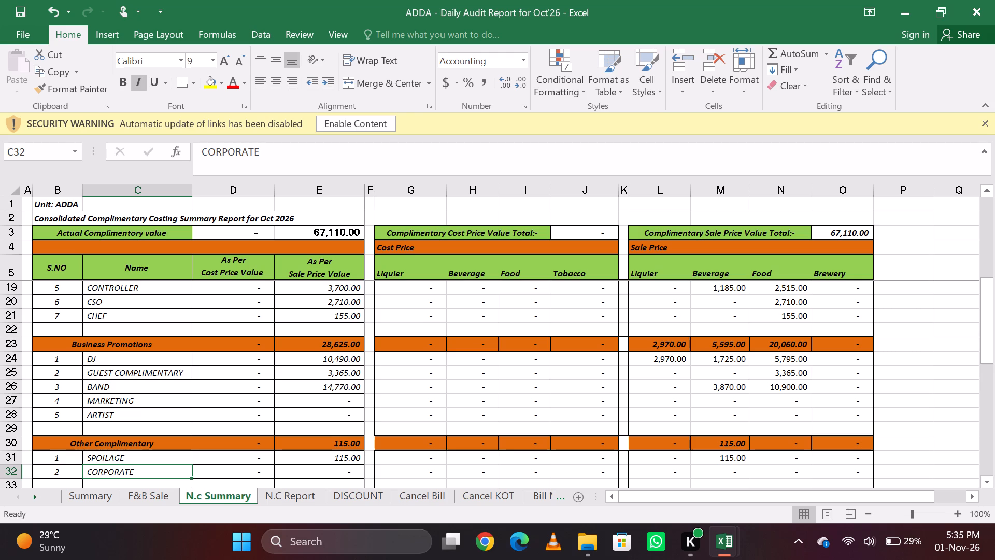
key(Down)
key(Up)
key(alt+Tab)
key(alt+Tab)
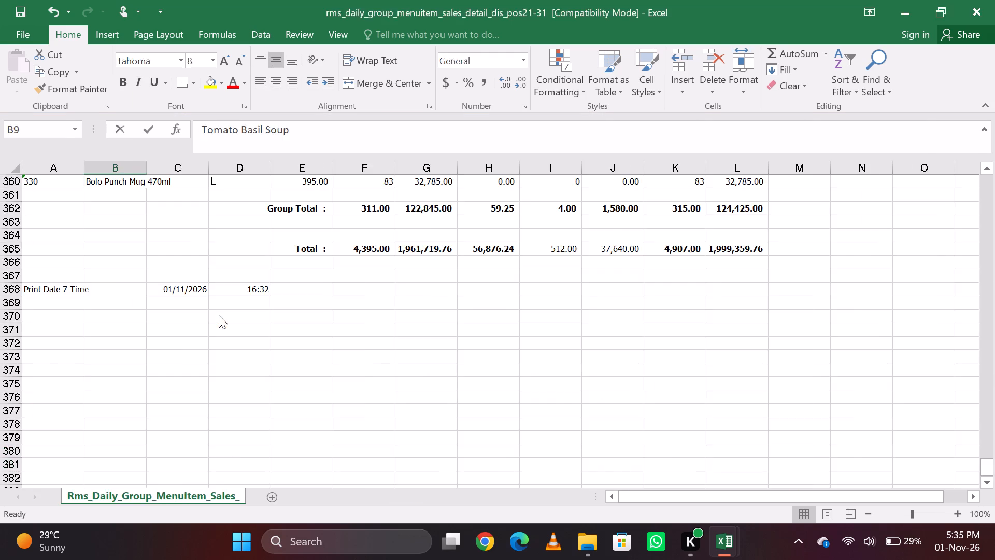
key(ctrl+Page_Down)
key(Down)
key(Up)
key(ctrl+Page_Up)
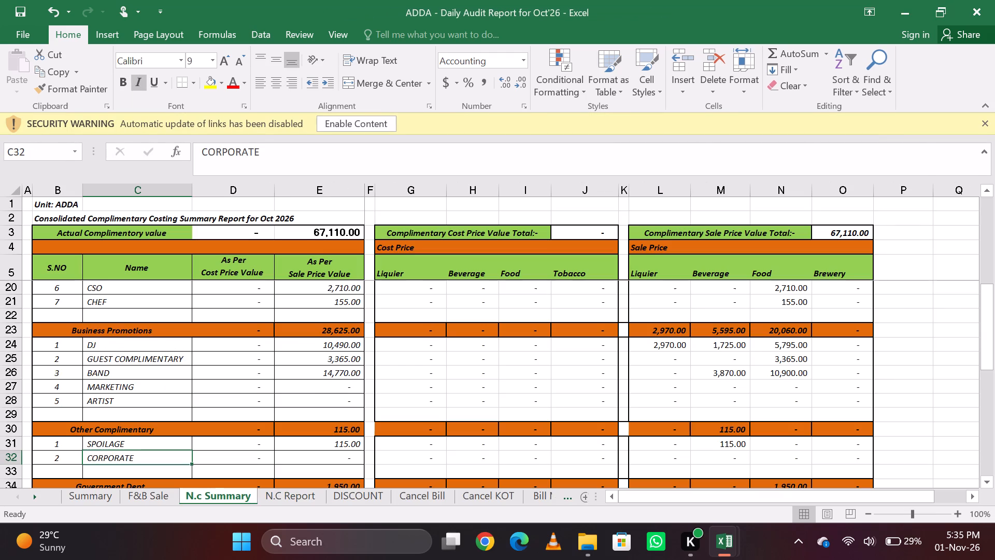
key(Down)
key(Down)
key(Down)
key(Down)
key(Down)
key(Down)
key(Down)
key(Down)
key(Down)
key(Down)
key(Down)
key(Up)
key(Up)
key(Up)
key(Up)
key(Up)
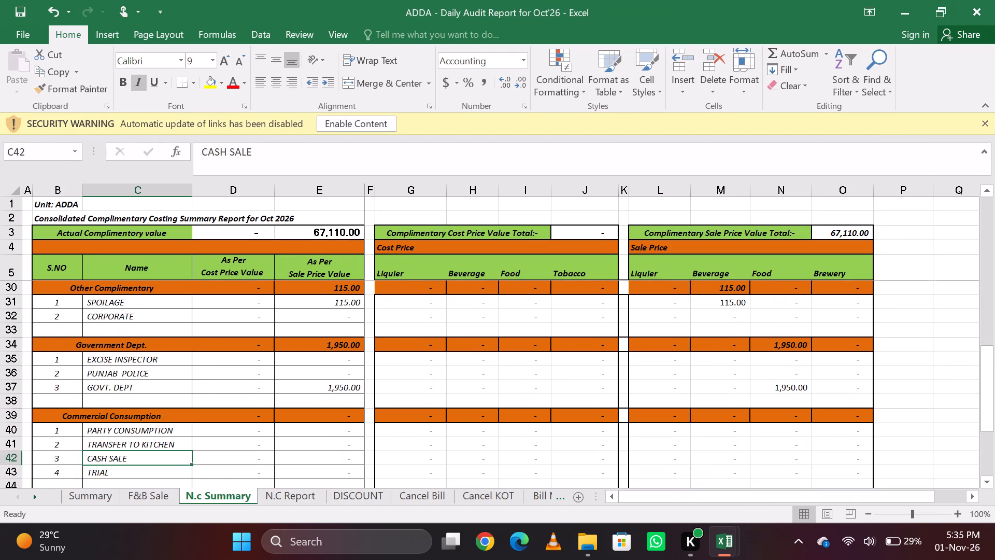
Copy the EXCISE INSPECTOR category from N.c Summary and paste it as a value into Remark cell M227 of the N.C Report.
key(Up)
key(Up)
key(Up)
key(Down)
key(Up)
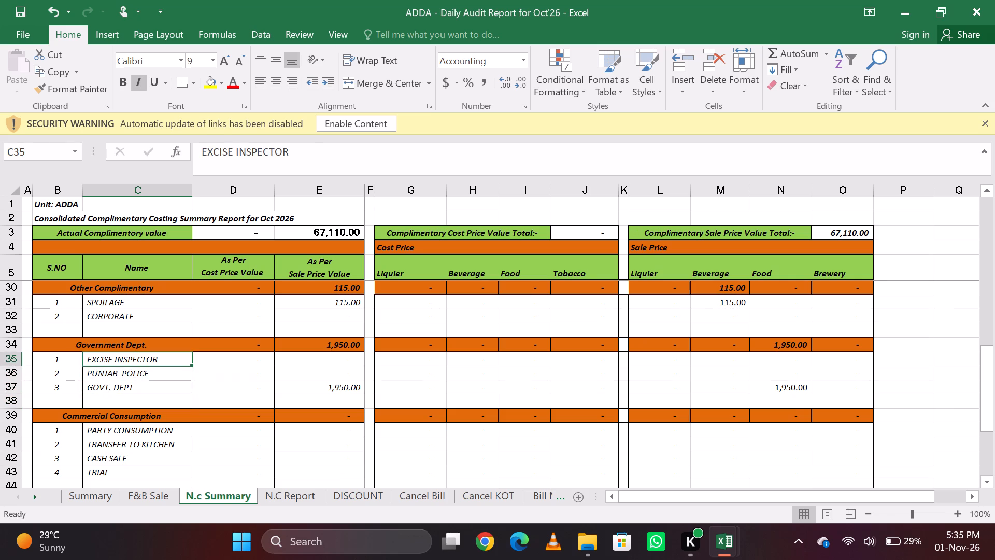
key(ctrl+c)
key(ctrl+Page_Down)
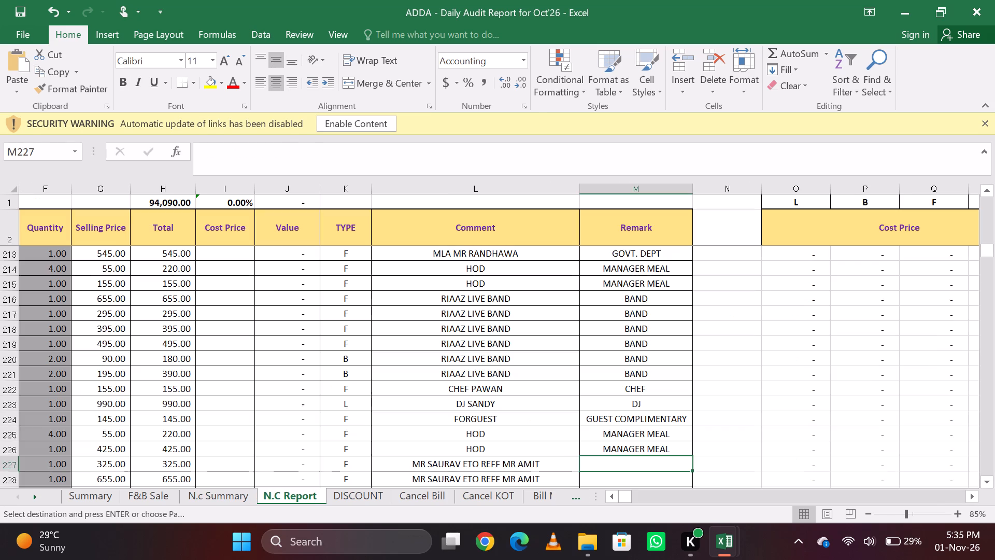
key(Down)
key(Up)
text(ESV)
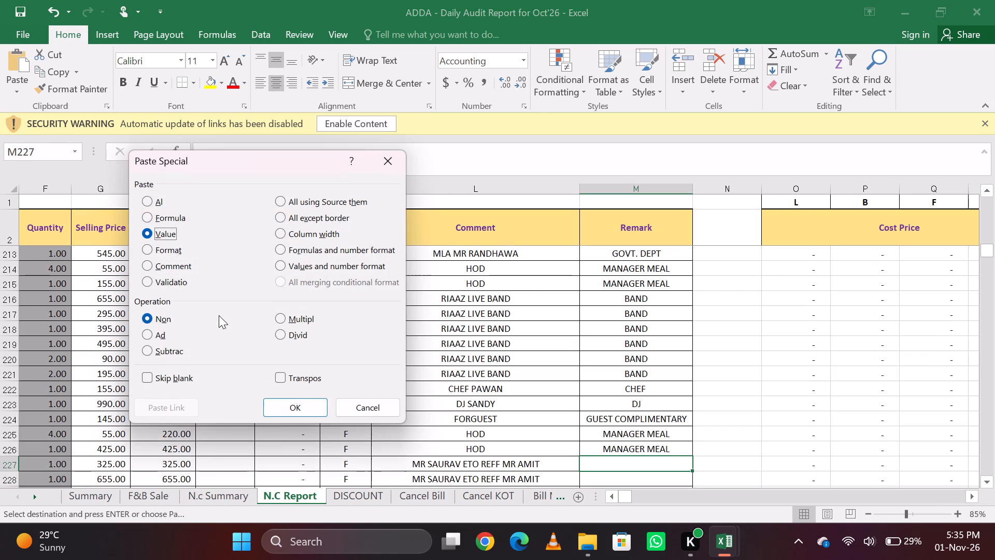
key(Return)
Copy the EXCISE INSPECTOR Remark from M227 into M228 through M233 for the following ETO rows.
key(ctrl+c)
key(Down)
key(ctrl+v)
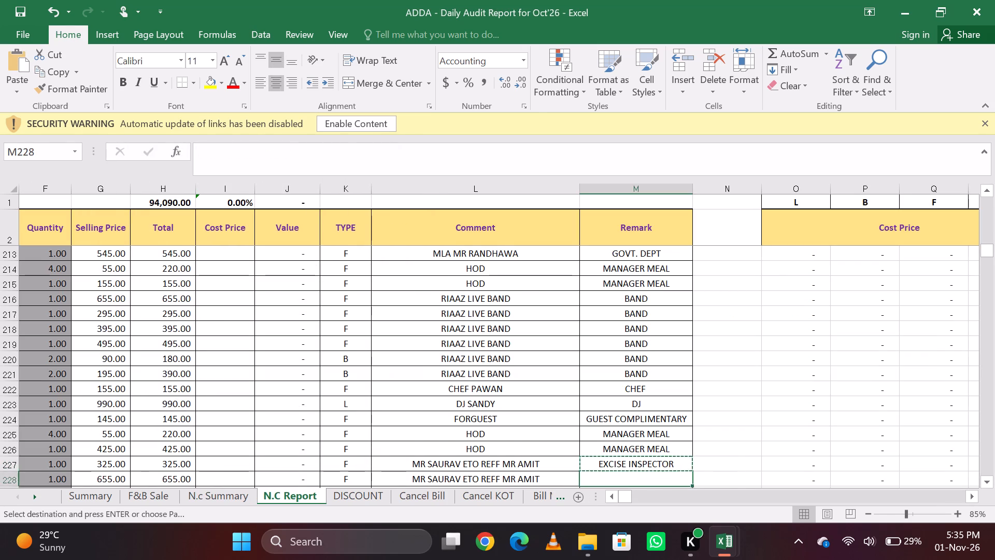
key(Down)
key(Down)
key(Down)
key(Up)
key(Up)
key(ctrl+v)
key(Down)
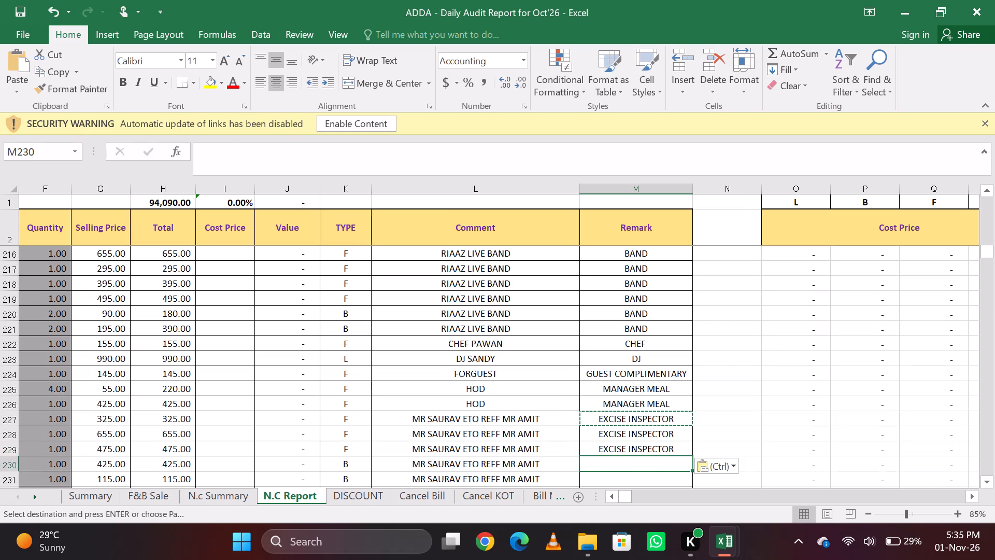
key(ctrl+v)
key(Down)
key(ctrl+v)
key(Down)
key(ctrl+v)
key(Down)
key(ctrl+v)
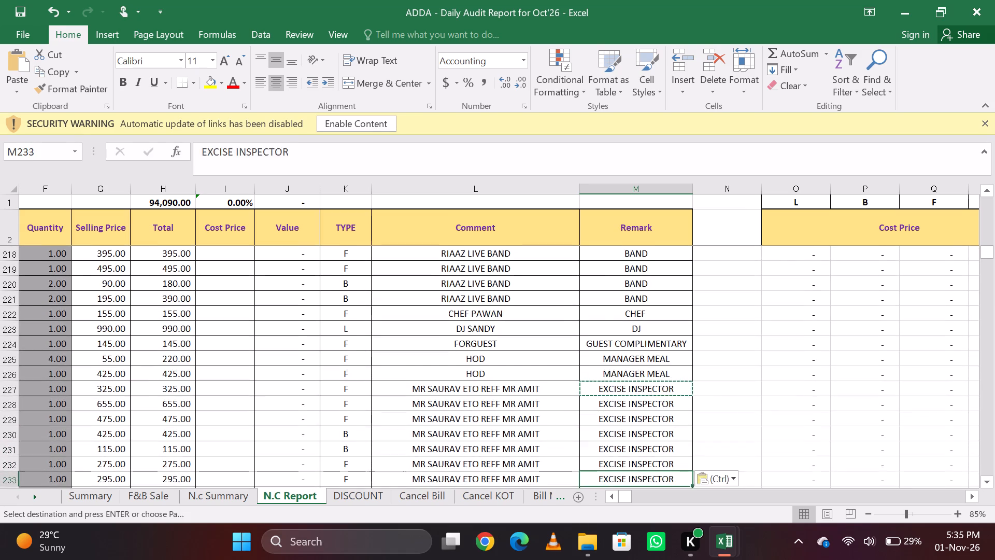
Paste the EXCISE INSPECTOR Remark into M234 through M242 for the remaining ETO rows.
key(Down)
key(ctrl+v)
key(Down)
key(ctrl+v)
key(Down)
key(ctrl+v)
key(Down)
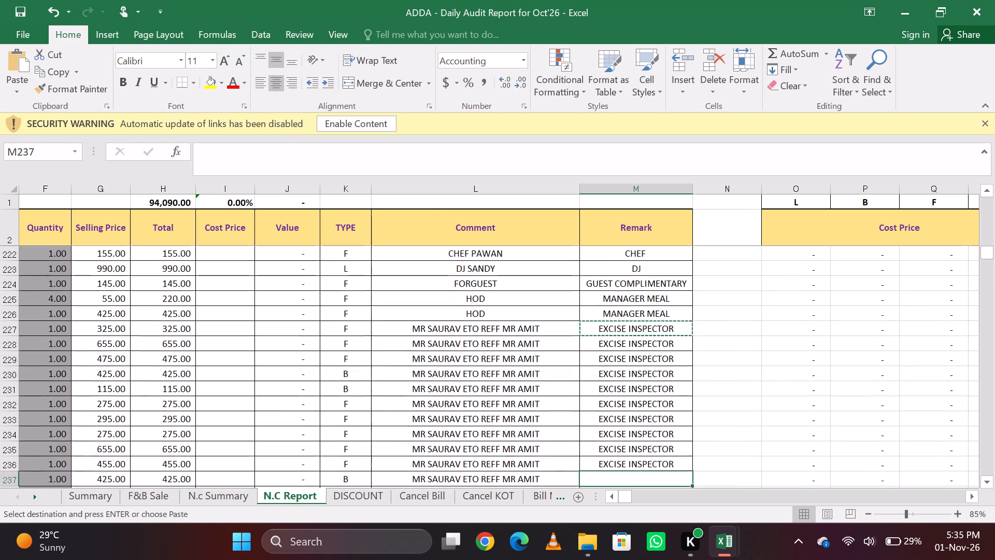
key(ctrl+v)
key(Down)
key(ctrl+v)
key(Down)
key(ctrl+v)
key(Down)
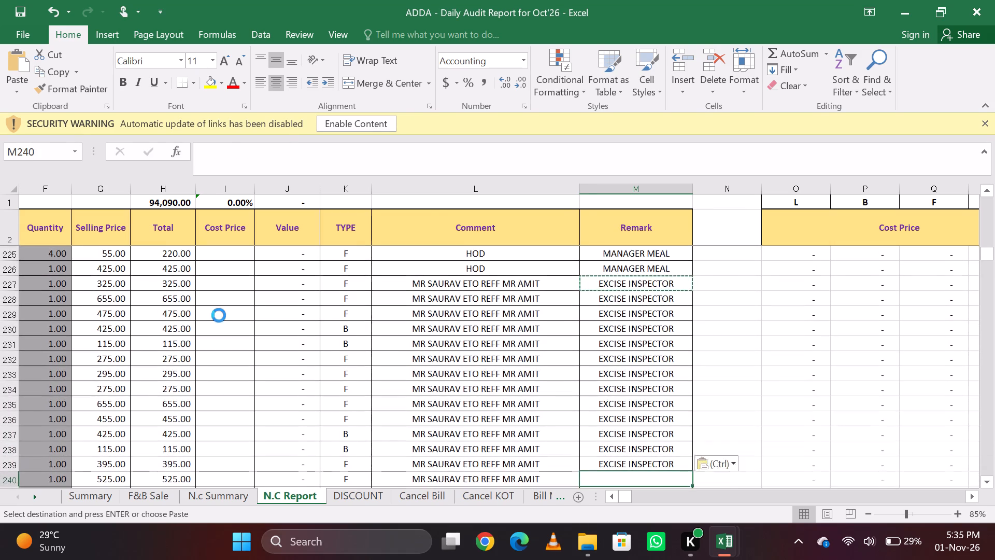
key(ctrl+v)
key(Down)
key(ctrl+v)
key(ctrl+Down)
key(ctrl+Up)
key(Down)
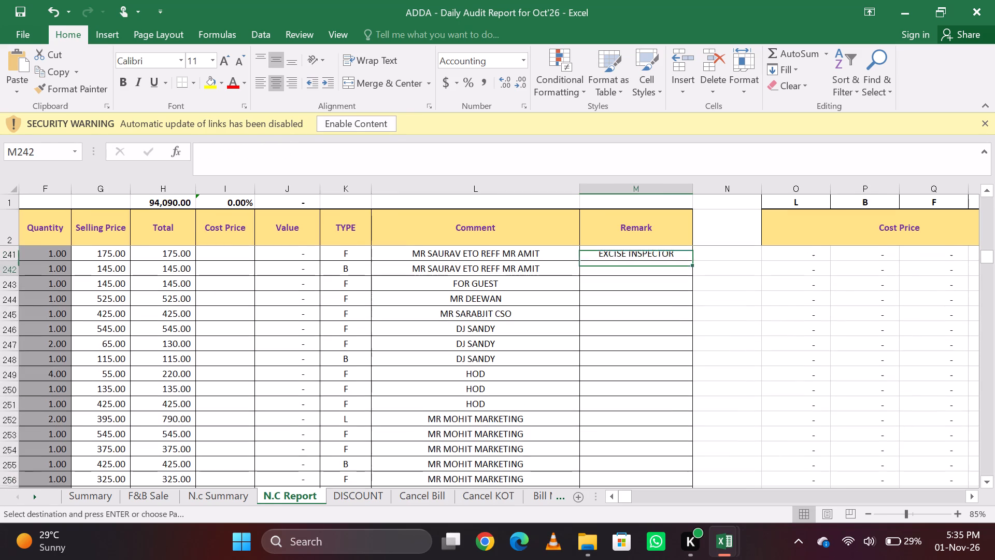
key(ctrl+v)
Enter the Remark GUEST COMPLIMENTARY for the FOR GUEST row in M243.
key(Down)
text(GY)
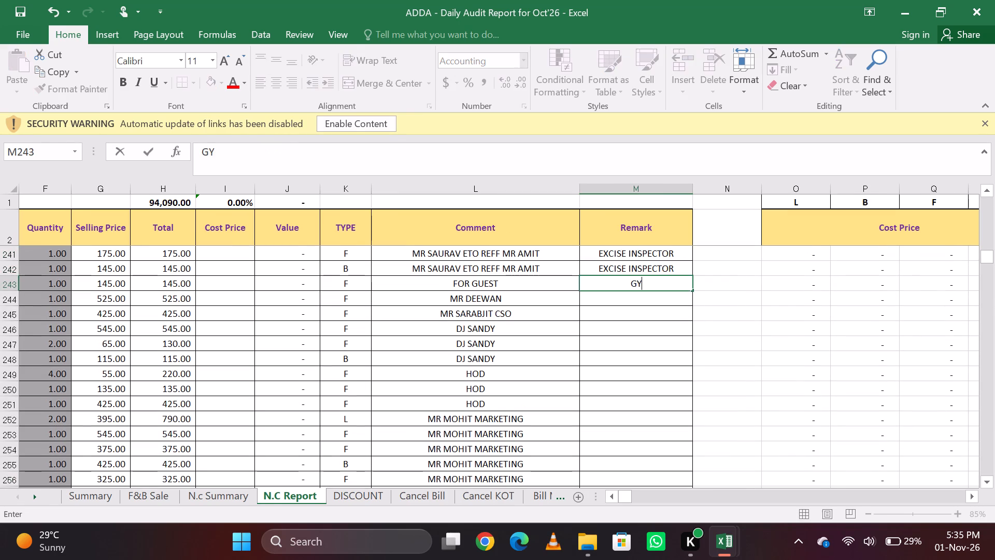
key(Up)
key(Down)
text(GU)
key(Down)
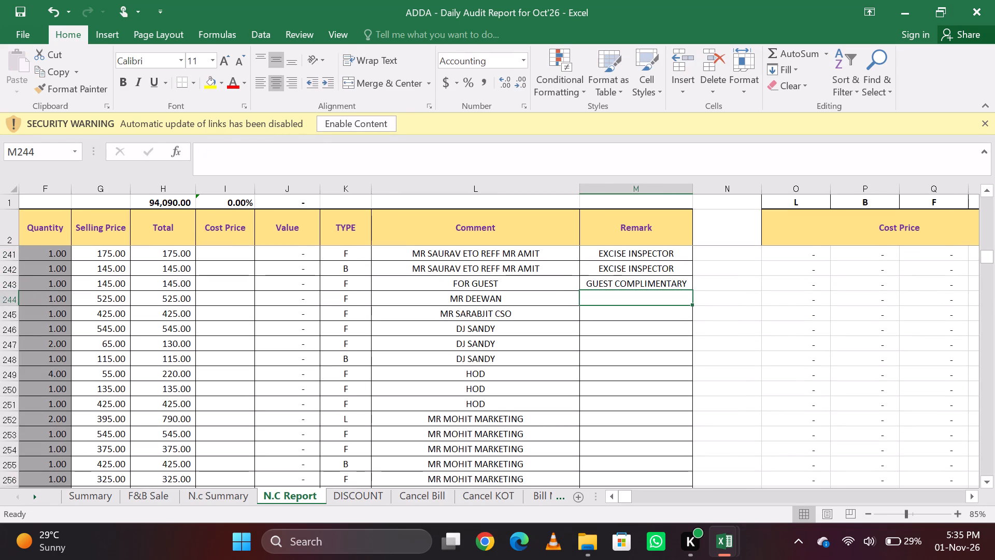
Enter the Remark MR RAWAT for the MR DEEWAN row in M244.
key(Down)
key(Up)
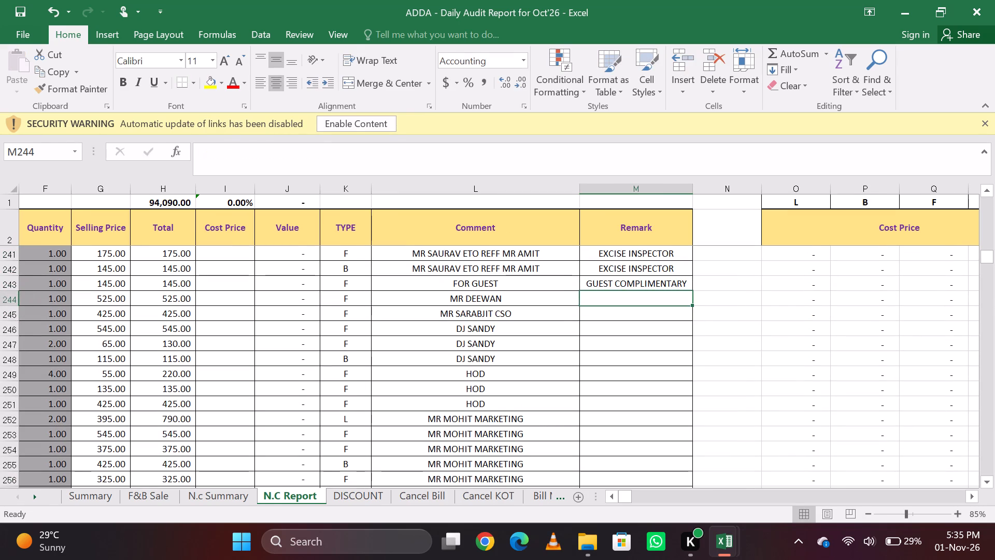
text(RA)
key(Down)
key(Up)
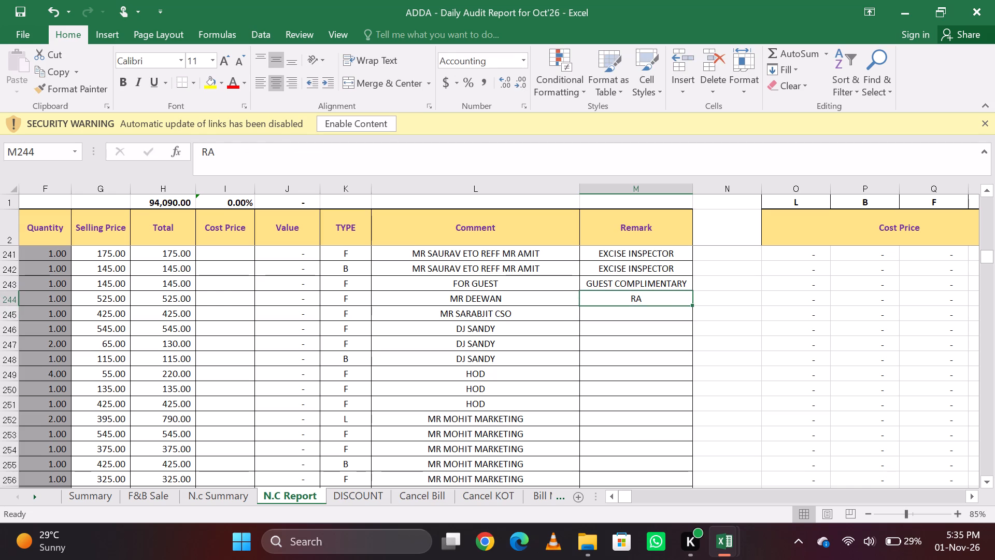
text(MR)
key(Down)
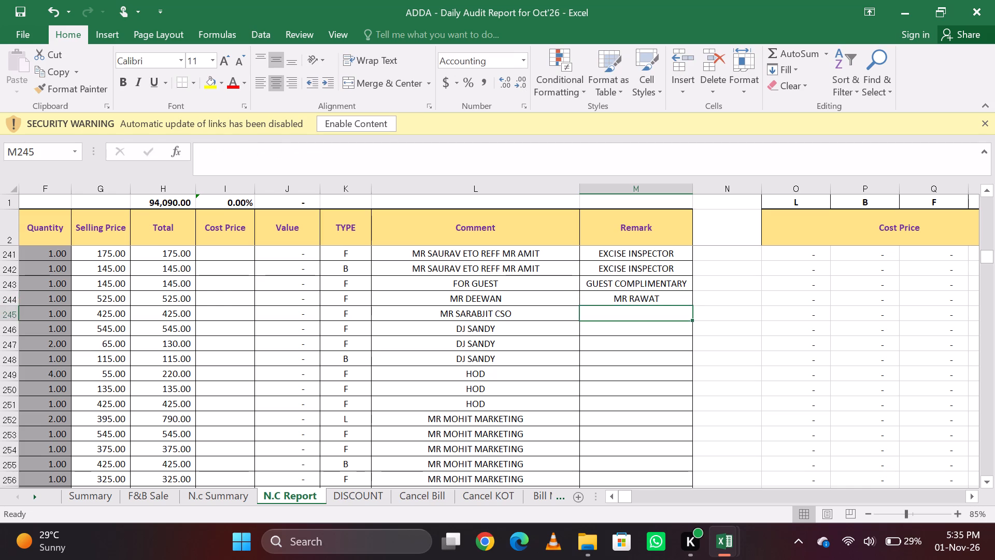
Enter the Remark CSO for the CSO's row in M245.
text(CS)
key(Down)
Enter the Remark DJ for the three DJ rows, M246 to M248.
key(d)
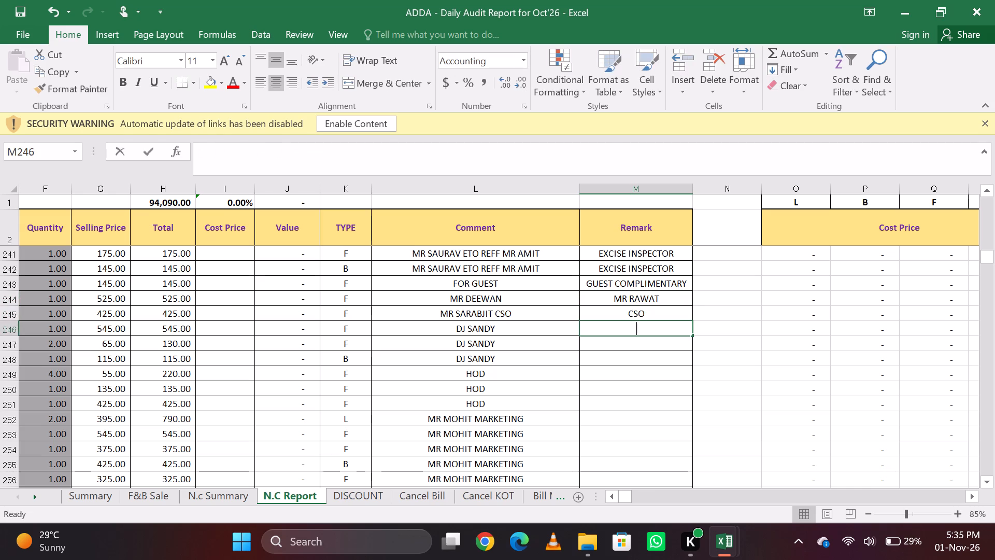
key(Down)
key(d)
key(Down)
key(d)
key(Down)
Enter the Remark MANAGER MEAL for the three HOD rows, M249 to M251.
text(MA)
key(Down)
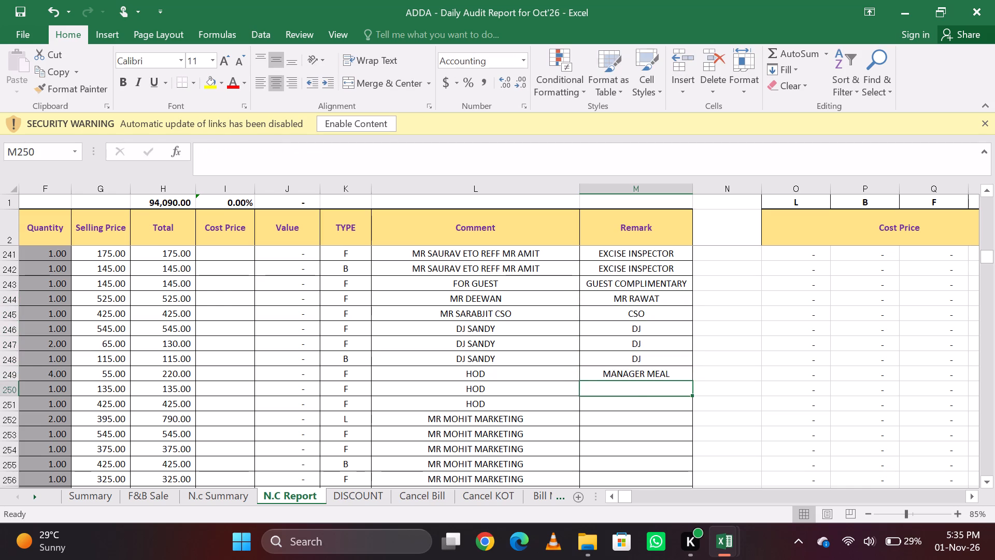
key(ctrl+c)
key(Down)
key(Up)
key(ctrl+d)
key(Down)
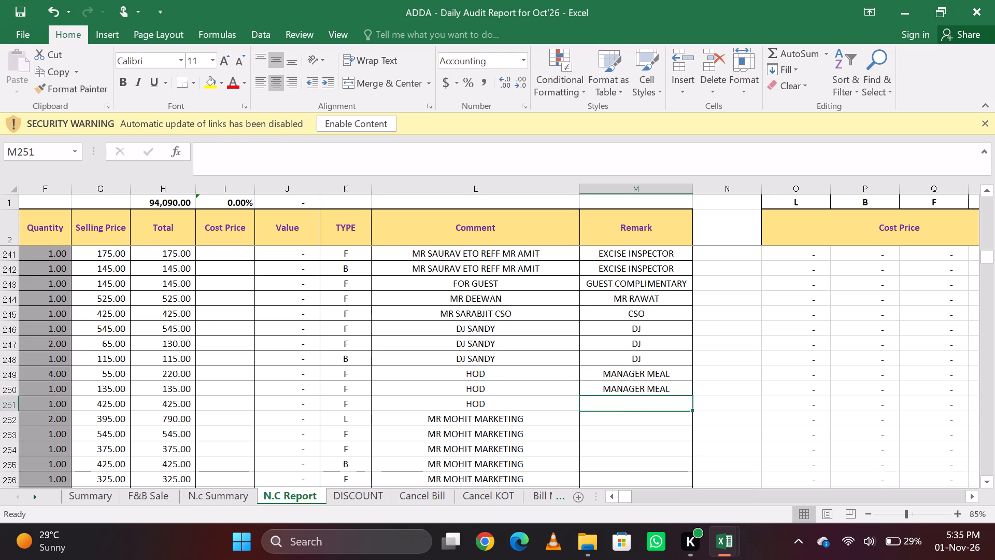
key(ctrl+d)
key(Down)
key(Down)
key(Up)
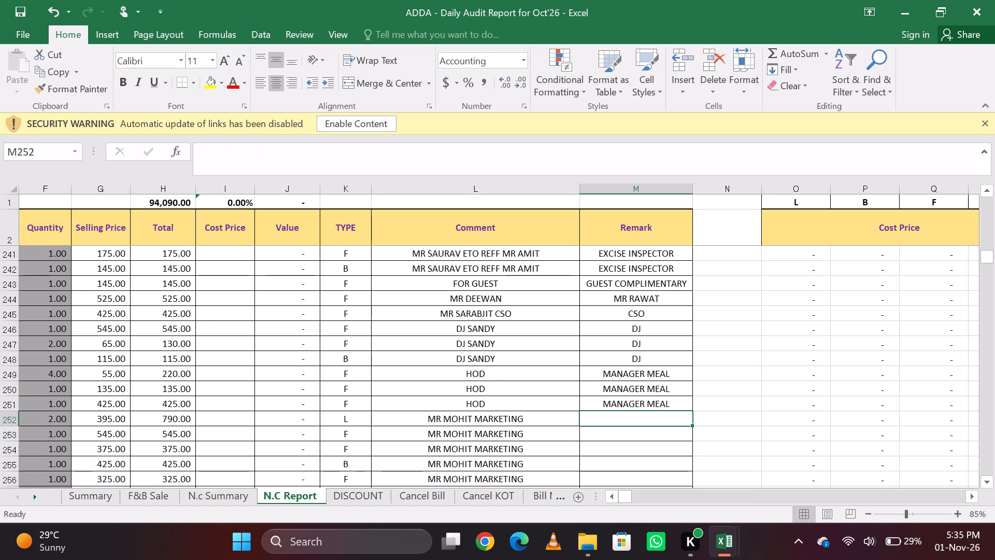
Look through the category names in the N.c Summary sheet for one that fits the MR MOHIT MARKETING comments.
key(ctrl+Page_Up)
key(Down)
key(Down)
key(Down)
key(Down)
key(Down)
key(Down)
key(Down)
key(Down)
key(Down)
key(Down)
key(Down)
key(Down)
key(Down)
key(Down)
key(Down)
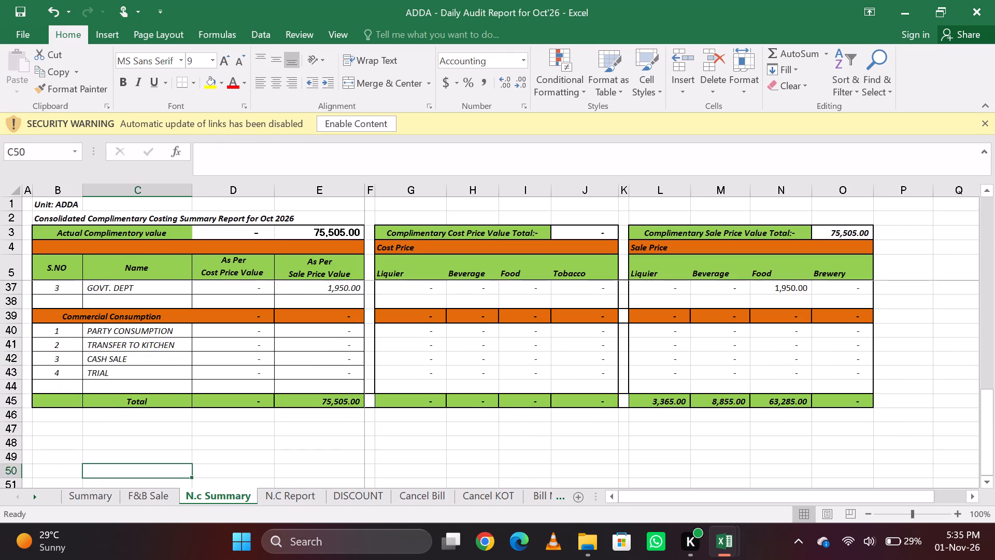
key(Up)
key(Up)
key(Up)
key(Up)
key(Up)
key(Up)
key(Up)
key(Up)
key(Up)
key(Up)
key(Up)
key(Up)
key(Up)
key(Up)
key(Up)
key(Up)
key(Up)
key(Up)
key(Up)
key(Up)
key(Up)
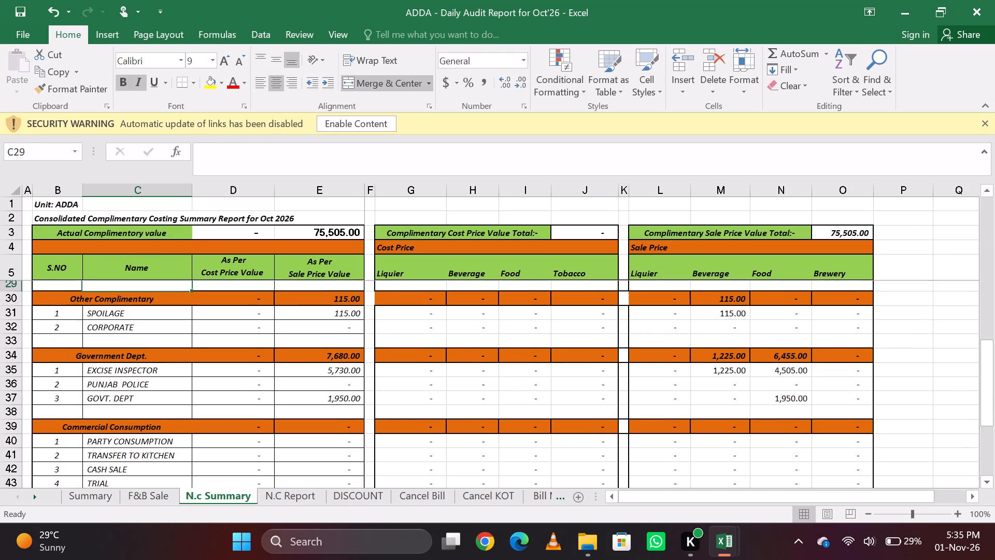
key(Down)
key(Up)
key(Up)
key(Up)
key(Up)
key(Up)
key(Up)
key(Down)
key(Down)
key(Down)
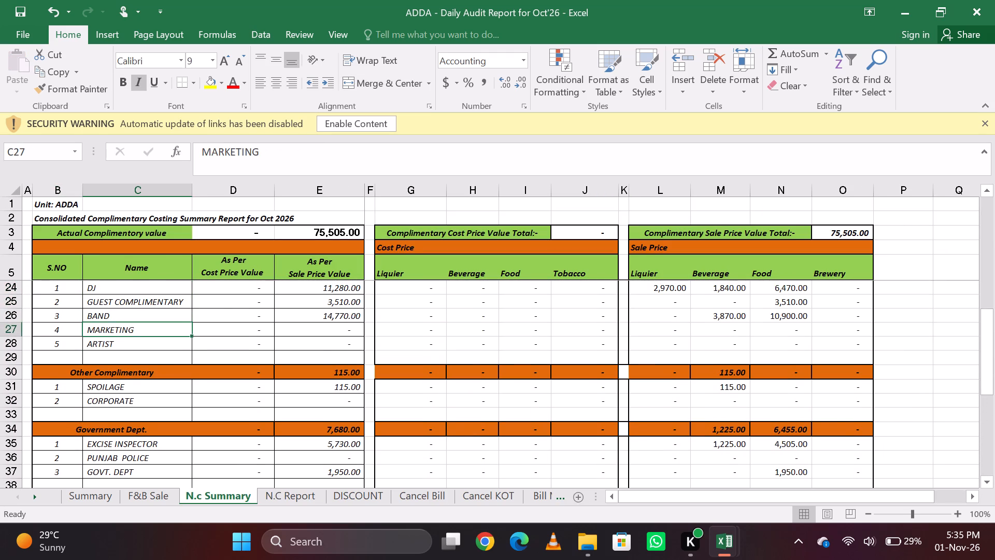
Copy the MARKETING category name from N.c Summary and paste it as a value into Remark cell M252 of N.C Report.
key(ctrl+c)
key(ctrl+Page_Down)
key(Down)
key(Up)
text(ESV)
key(Return)
Copy the MARKETING Remark from M252 to the remaining MR MOHIT MARKETING rows, down to M259.
key(ctrl+c)
key(shift+Down)
key(shift+Down)
key(shift+Down)
key(shift+Down)
key(shift+Down)
key(shift+Down)
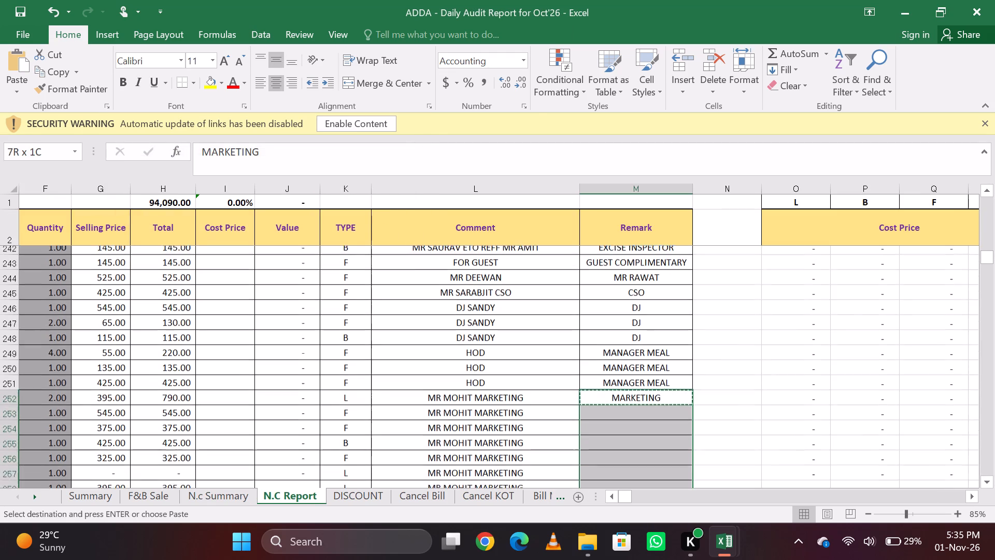
key(shift+Down)
key(shift+Down)
key(shift+Down)
key(shift+Down)
key(shift+Down)
key(shift+Up)
key(shift+Up)
key(shift+Up)
key(shift+Up)
key(ctrl+v)
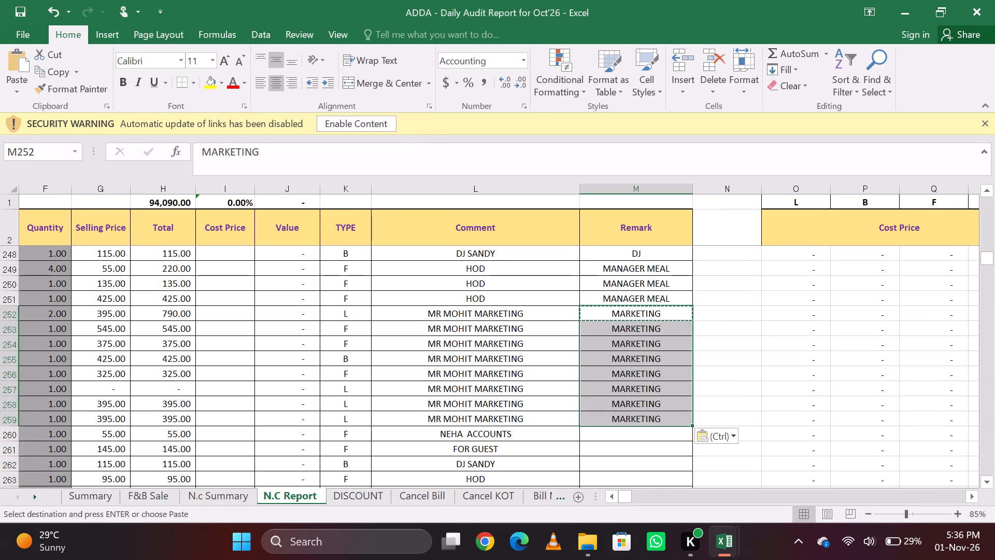
Enter the Remark ACCOUNTS for the accounts row in M260.
key(Down)
key(Down)
key(Down)
key(Down)
key(Down)
key(Down)
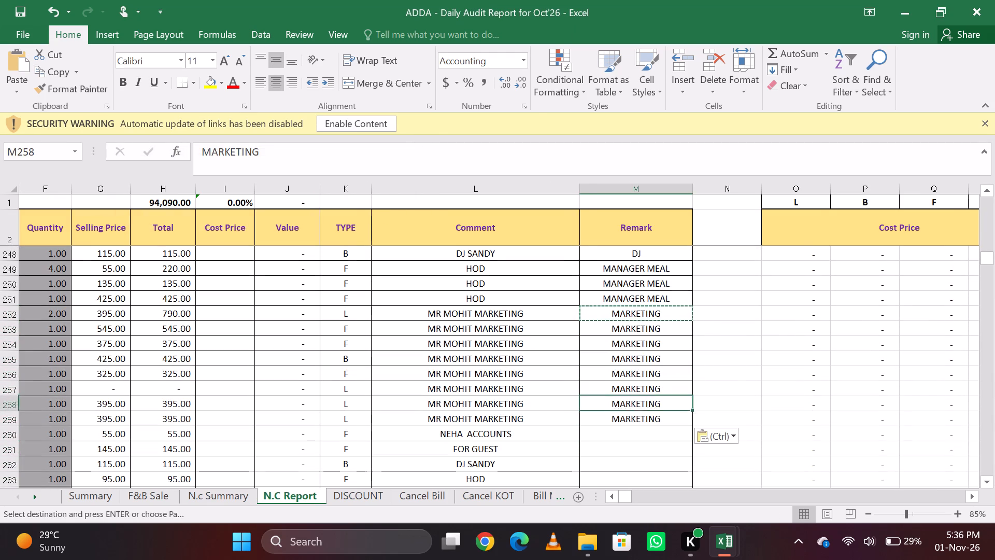
key(Down)
key(Down)
text(ACC)
key(Down)
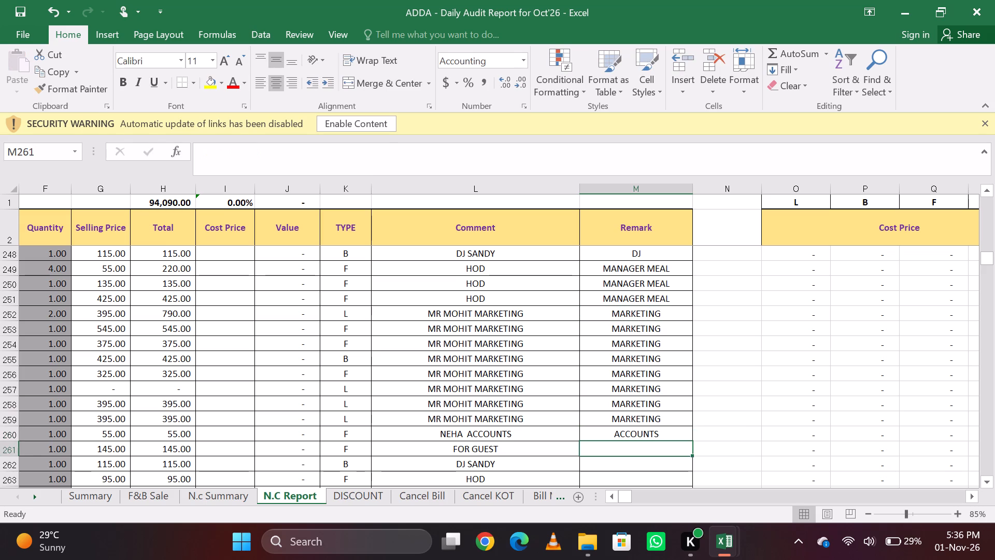
Enter the Remark GUEST COMPLIMENTARY for the FOR GUEST row in M261.
text(GU)
key(Down)
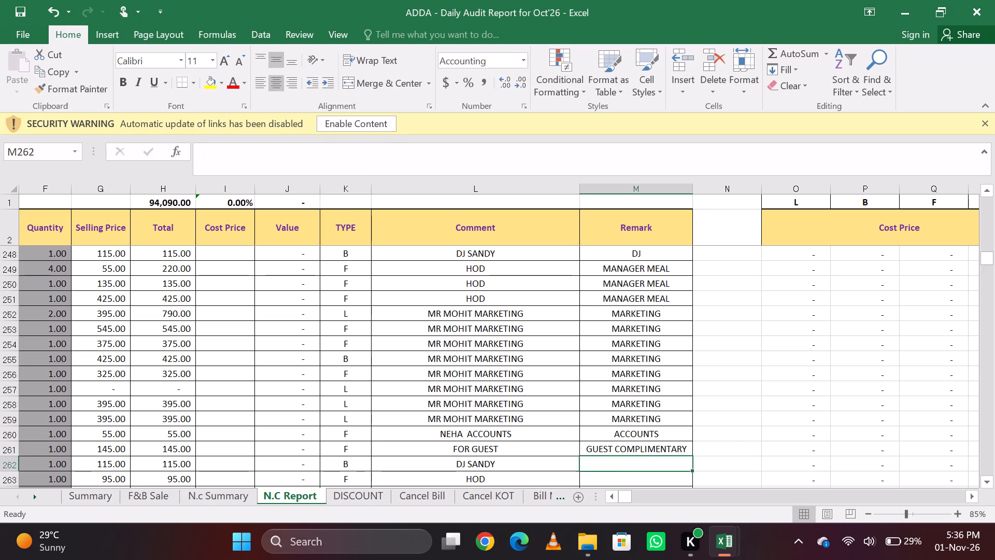
Enter the Remark DJ for the DJ SANDY row in M262.
key(d)
key(Down)
Enter the Remark MANAGER MEAL for the two HOD rows, M263 and M264.
text(MA)
key(Down)
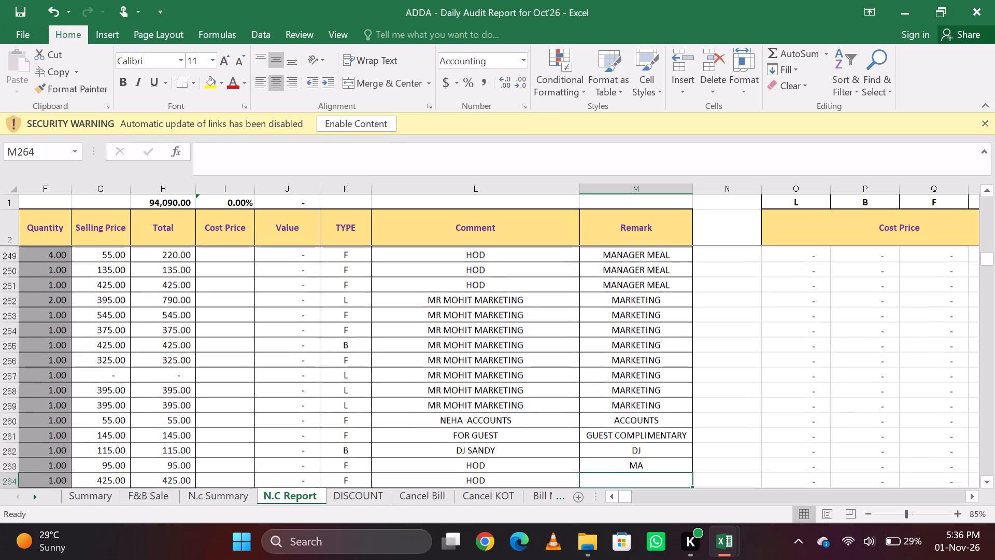
key(Up)
text(MA)
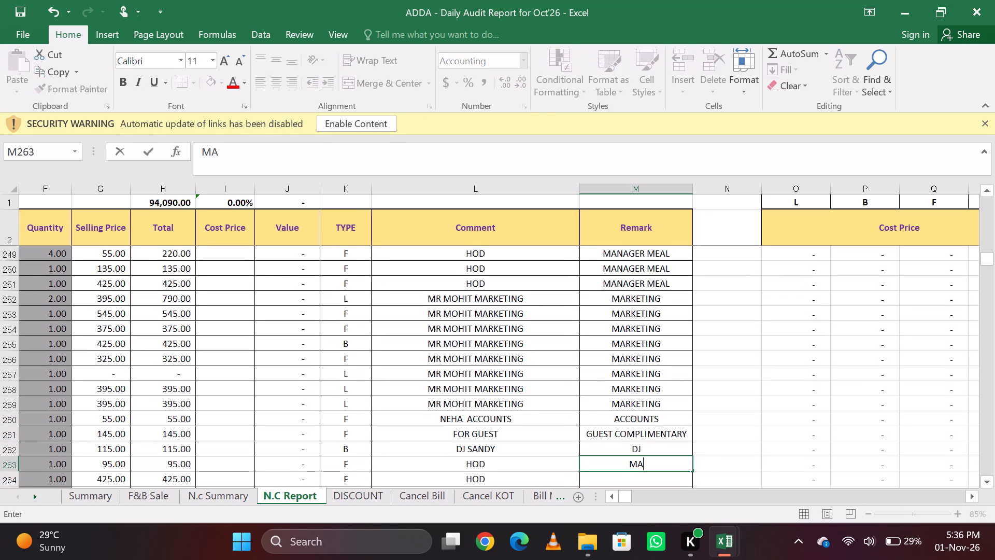
key(n)
key(Down)
key(ctrl+d)
key(Down)
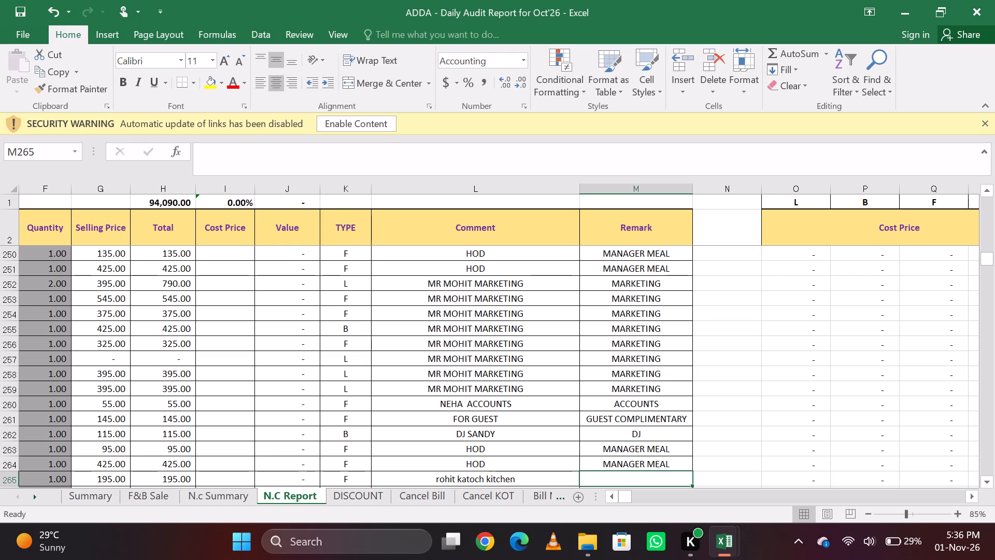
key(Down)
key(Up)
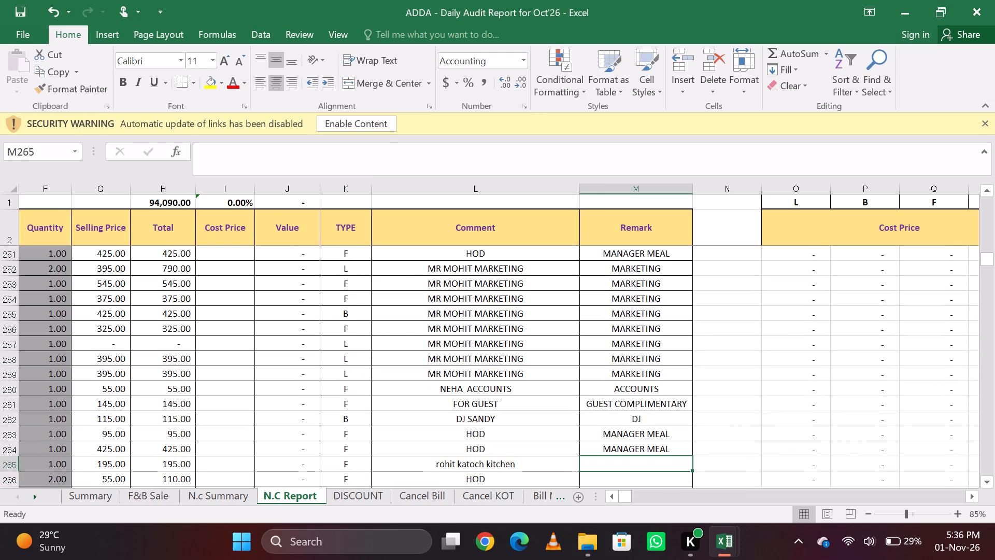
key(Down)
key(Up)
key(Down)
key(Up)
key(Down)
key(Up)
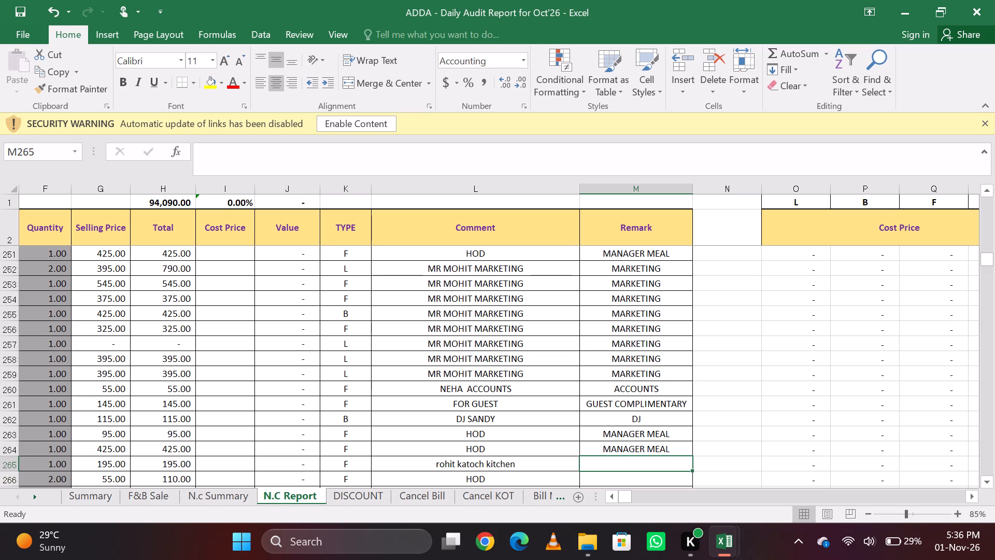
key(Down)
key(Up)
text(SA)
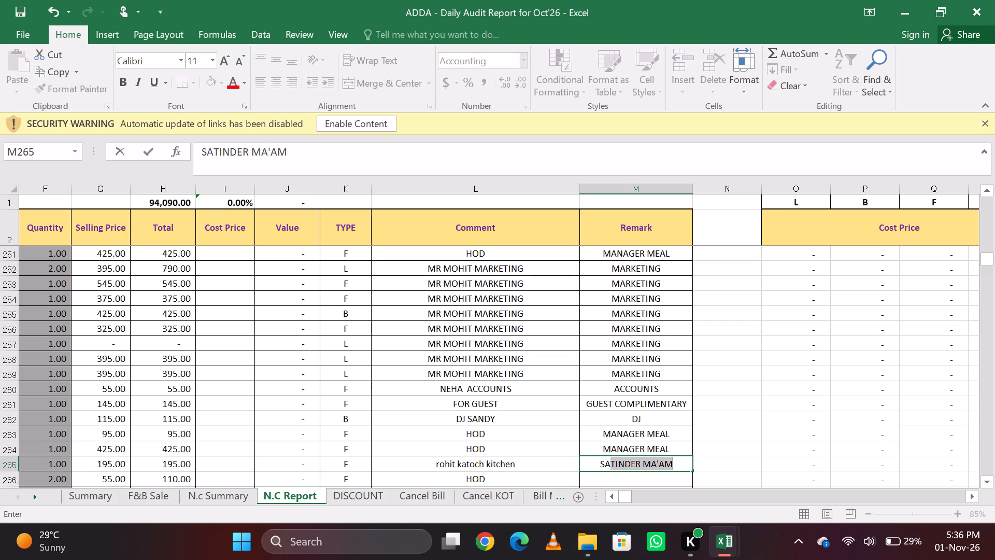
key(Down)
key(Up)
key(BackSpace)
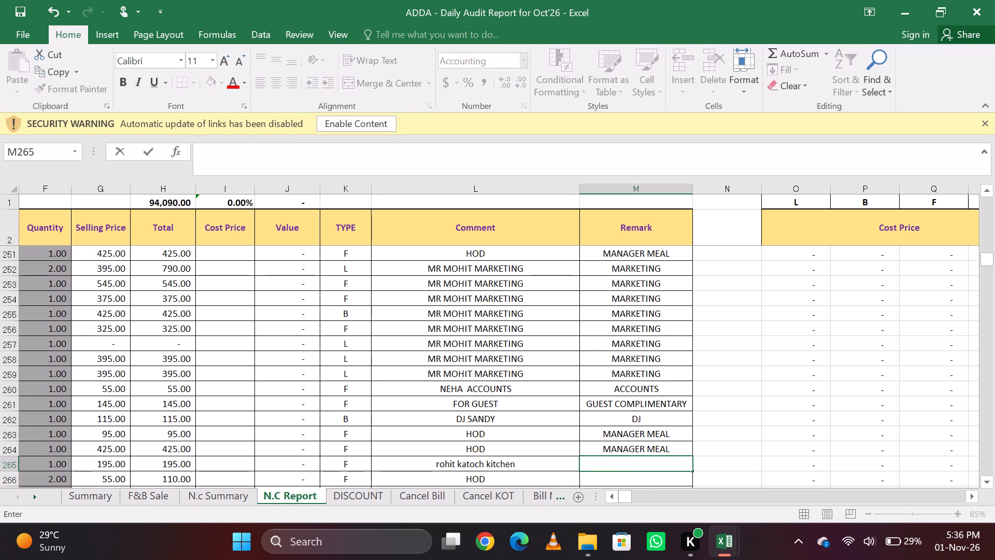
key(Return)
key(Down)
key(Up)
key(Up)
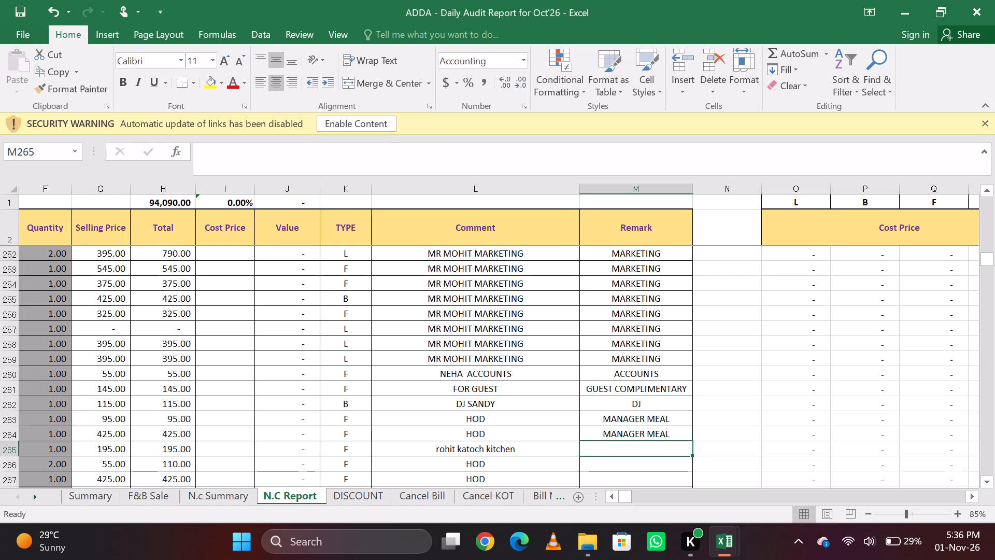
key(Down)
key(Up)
Review the category names on the N.c Summary sheet for the kitchen comment in row 265, and return to N.C Report.
key(ctrl+Page_Up)
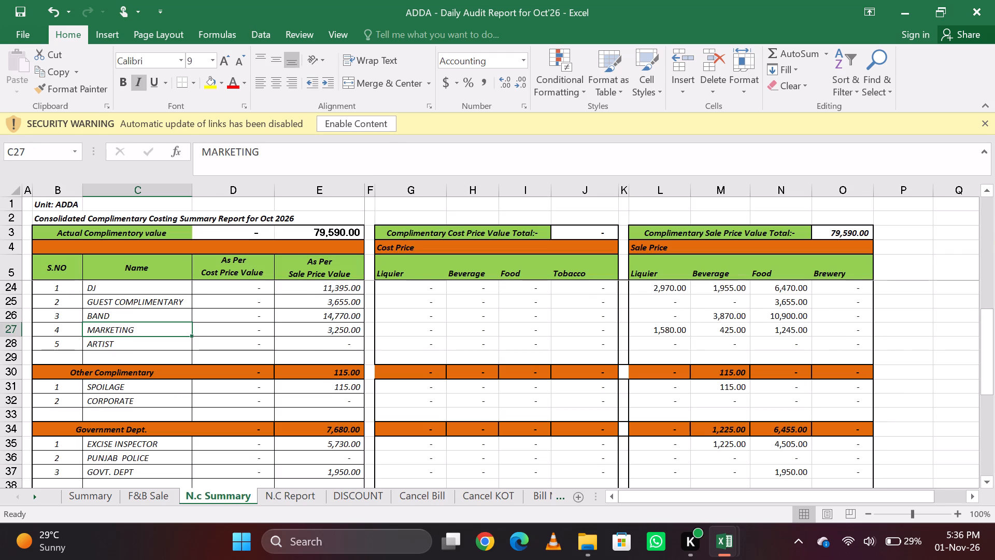
key(Down)
key(Down)
key(Down)
key(Down)
key(Down)
key(Down)
key(Down)
key(Down)
key(Down)
key(Down)
key(Down)
key(Down)
key(Down)
key(Down)
key(Down)
key(Down)
key(Down)
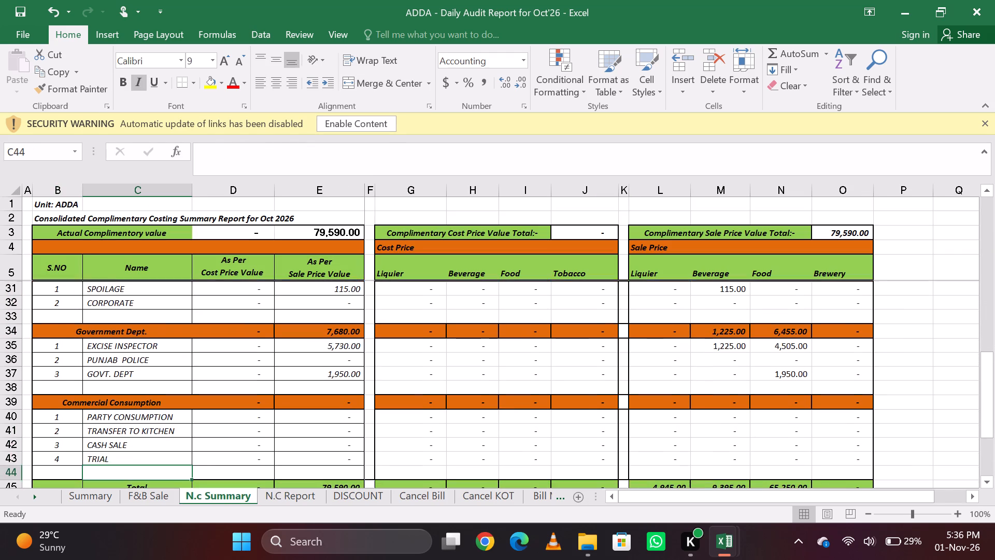
key(Up)
key(Up)
key(Up)
key(Up)
key(Up)
key(Up)
key(Up)
key(Up)
key(Up)
key(Up)
key(Up)
key(Up)
key(Up)
key(Up)
key(Up)
key(Up)
key(Up)
key(Up)
key(Up)
key(Up)
key(Down)
key(Down)
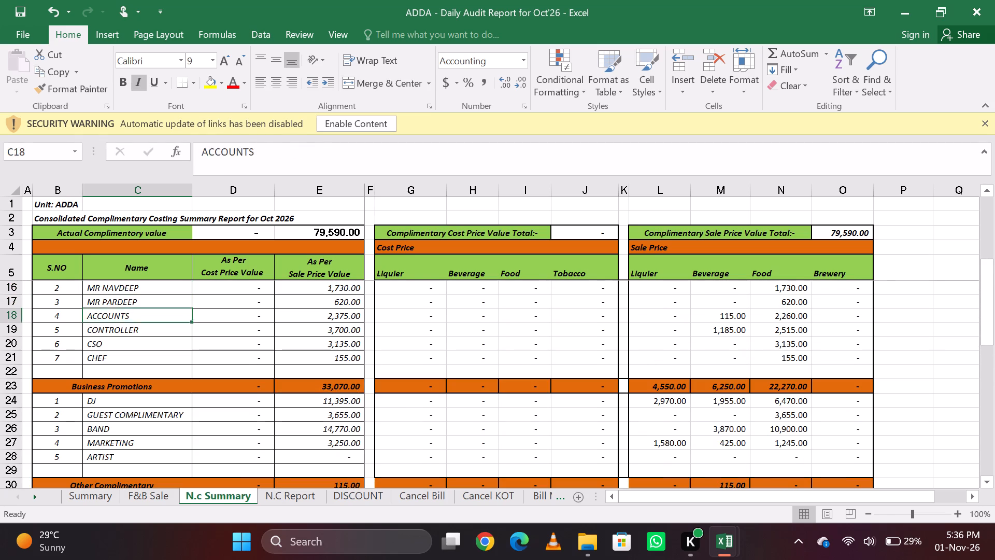
key(Down)
key(Down)
key(Down)
key(Down)
key(Up)
key(Up)
key(Up)
key(Up)
key(Up)
key(Up)
key(Up)
key(Up)
key(Up)
key(Up)
key(Up)
key(Up)
key(Up)
key(Up)
key(Up)
key(Up)
key(Up)
key(Up)
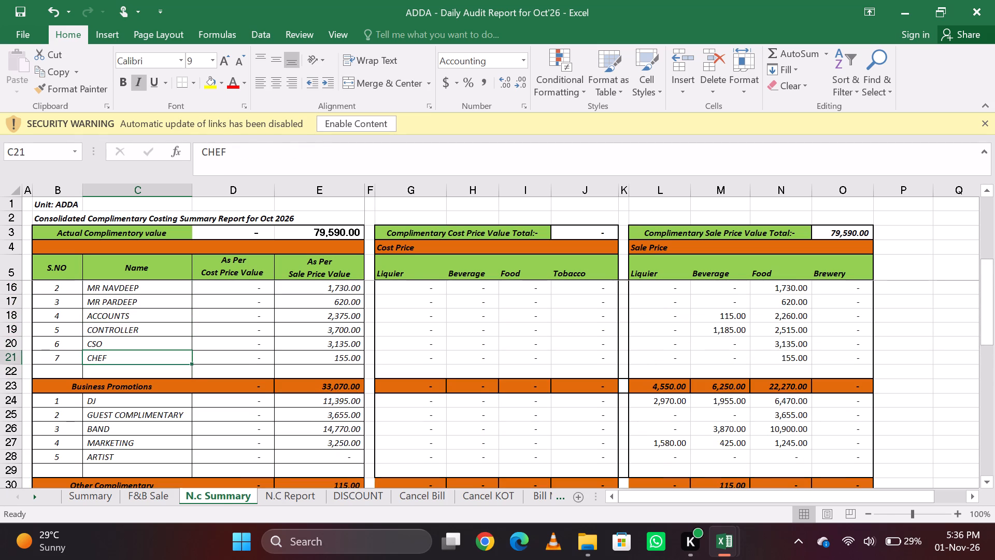
key(ctrl+Page_Down)
key(Down)
key(Up)
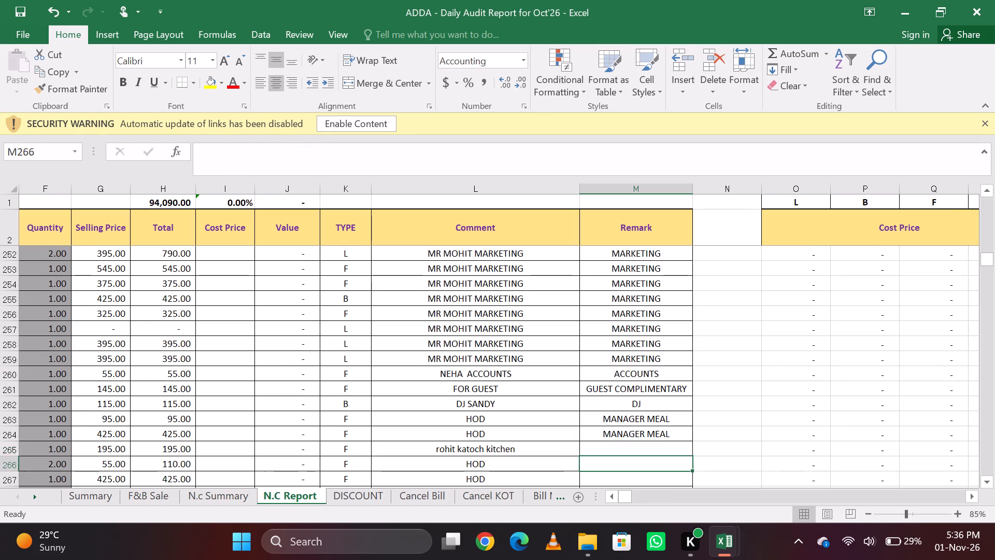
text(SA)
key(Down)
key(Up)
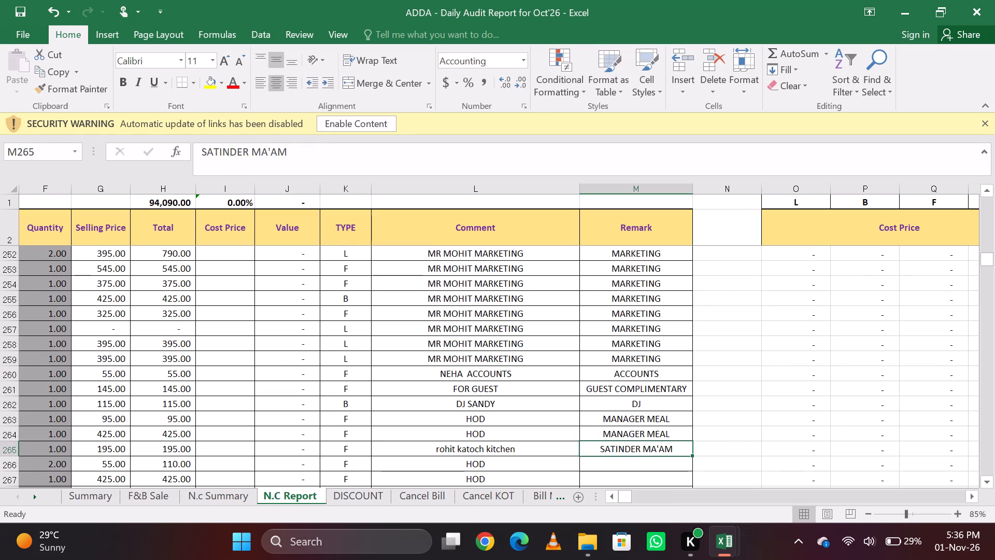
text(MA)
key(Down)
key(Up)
Enter the Remark MANAGER MEAL for the kitchen row in M265 and the two HOD rows, M266 and M267.
text(MAN)
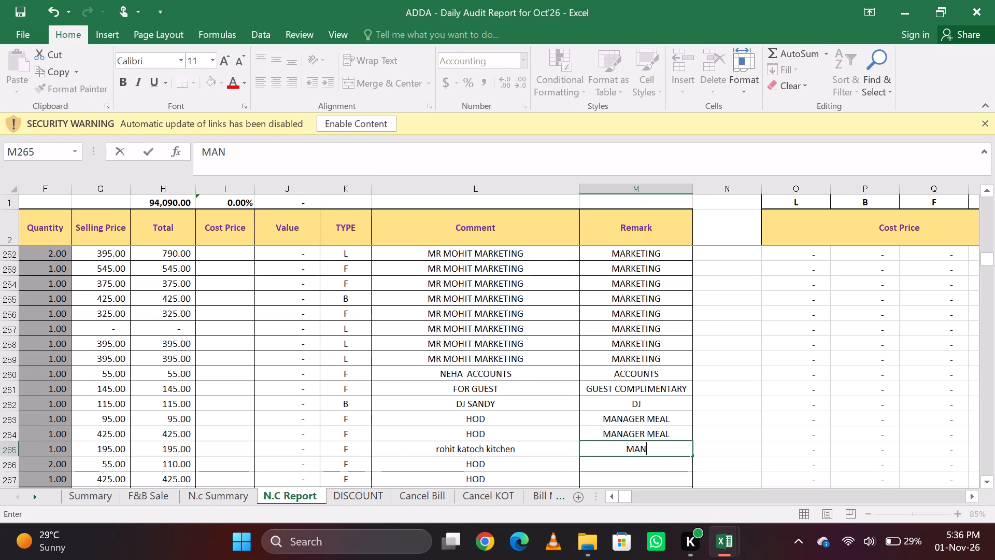
key(Down)
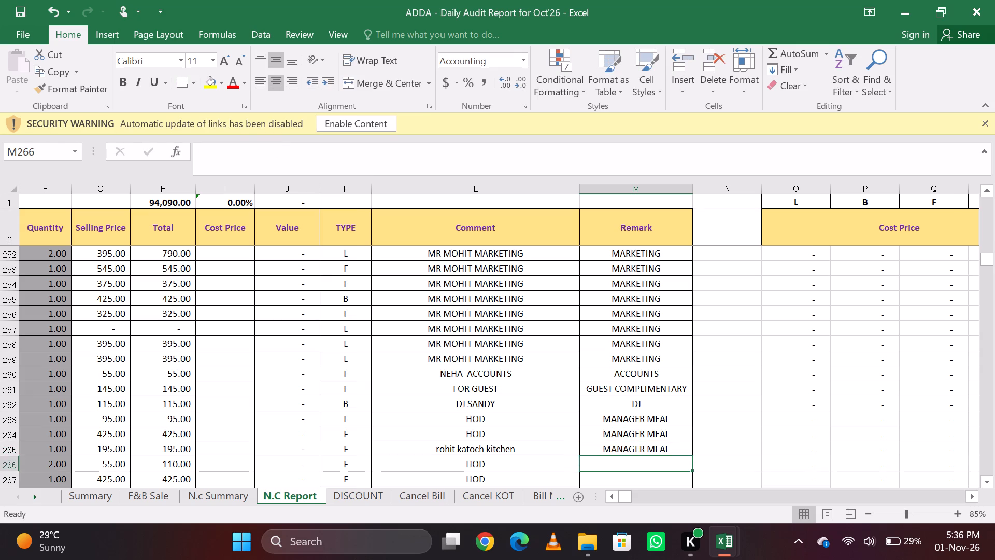
key(Down)
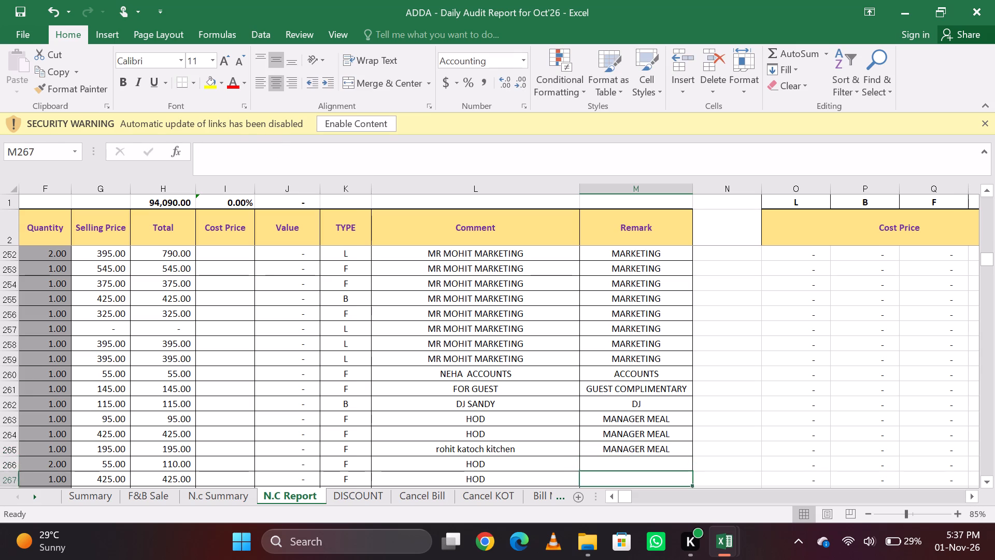
key(Up)
key(ctrl+d)
key(Down)
key(ctrl+d)
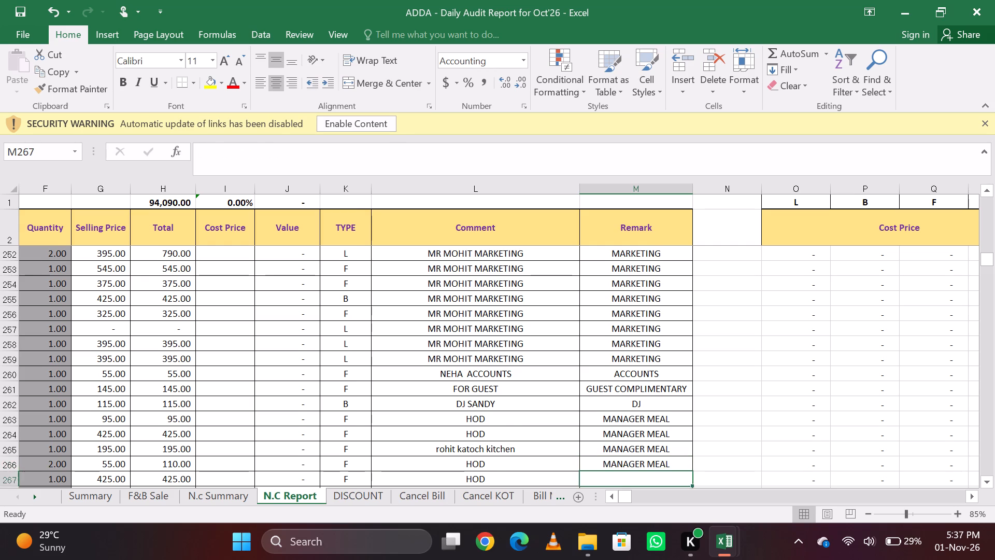
Enter the Remark GUEST COMPLIMENTARY for the FOR GUEST row in M268.
key(Down)
key(ctrl+d)
key(Down)
key(Up)
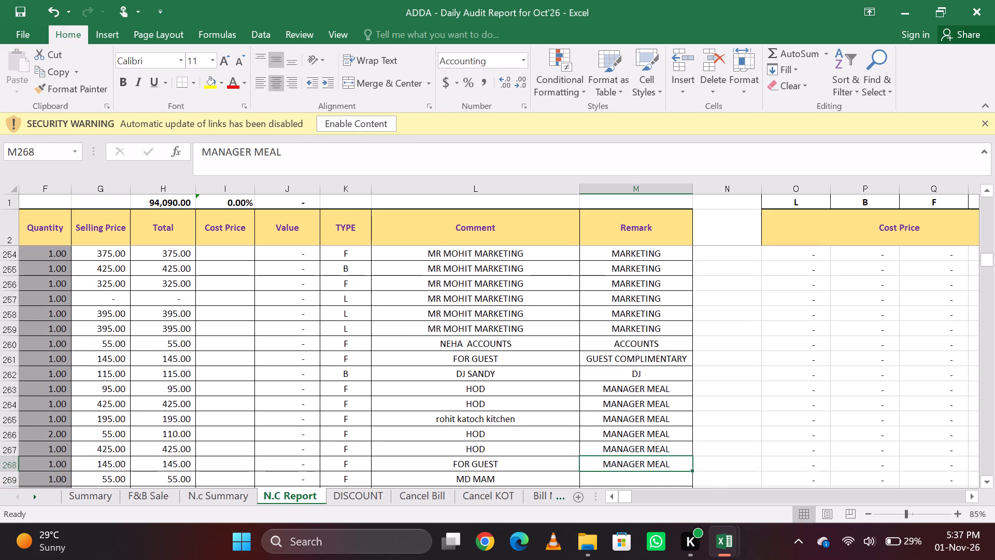
text(GUE)
key(Down)
Enter the Remark SATINDER MA'AM for the two MD MAM rows, M269 and M270.
text(SA)
key(Down)
key(Up)
text(SAT)
key(Down)
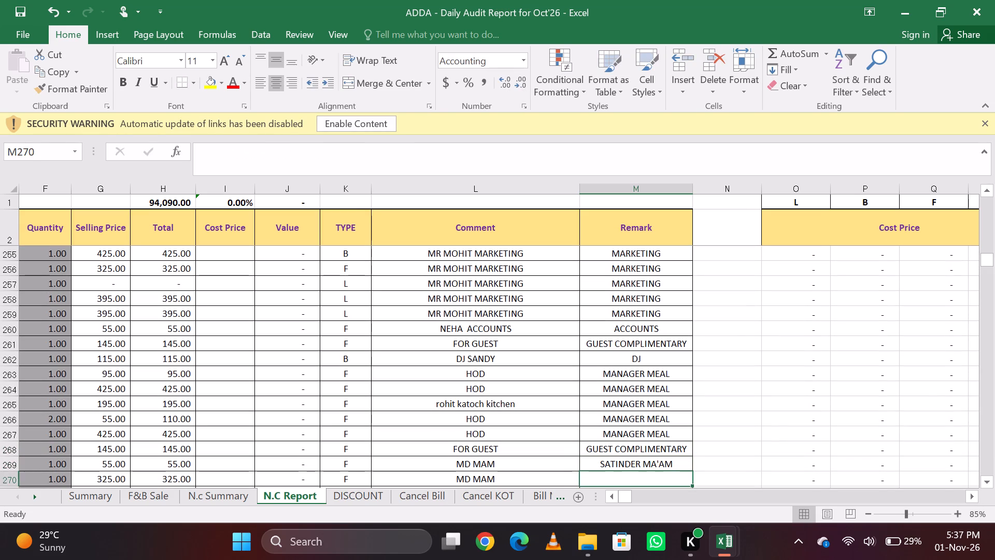
key(ctrl+d)
key(Down)
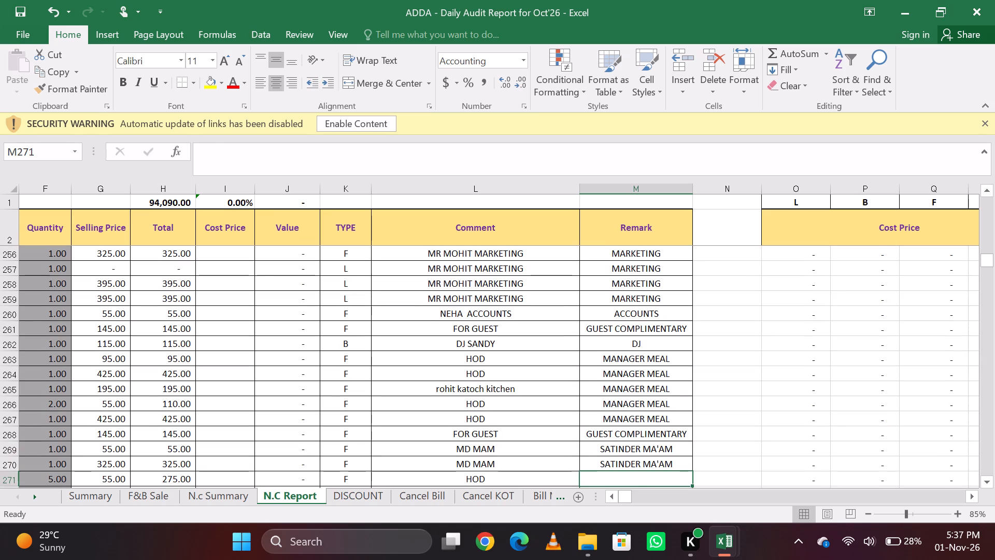
Enter the Remark MANAGER MEAL for the HOD row in M271.
text(MA)
key(n)
key(Down)
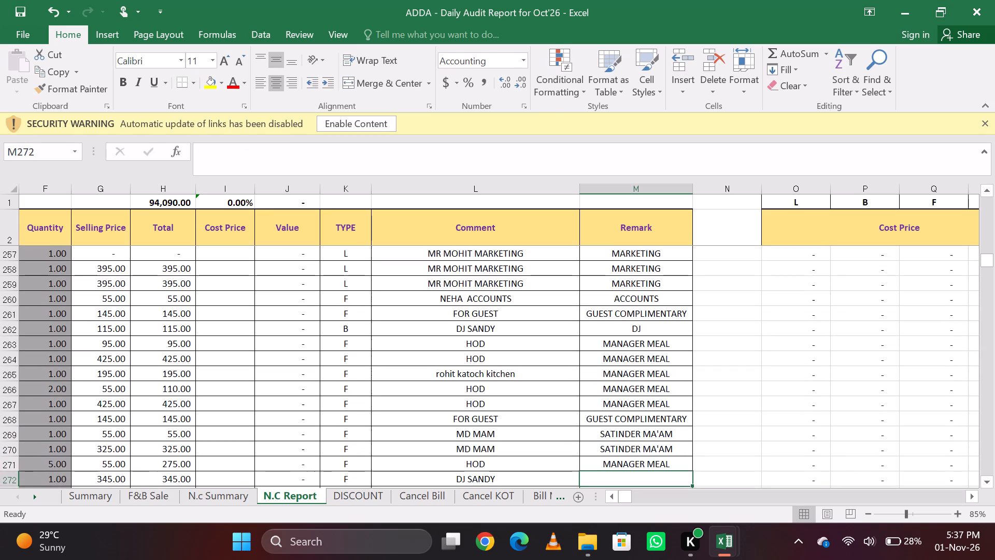
Enter the Remark DJ for the two DJ SANDY rows, M272 and M273.
key(d)
key(Down)
key(Up)
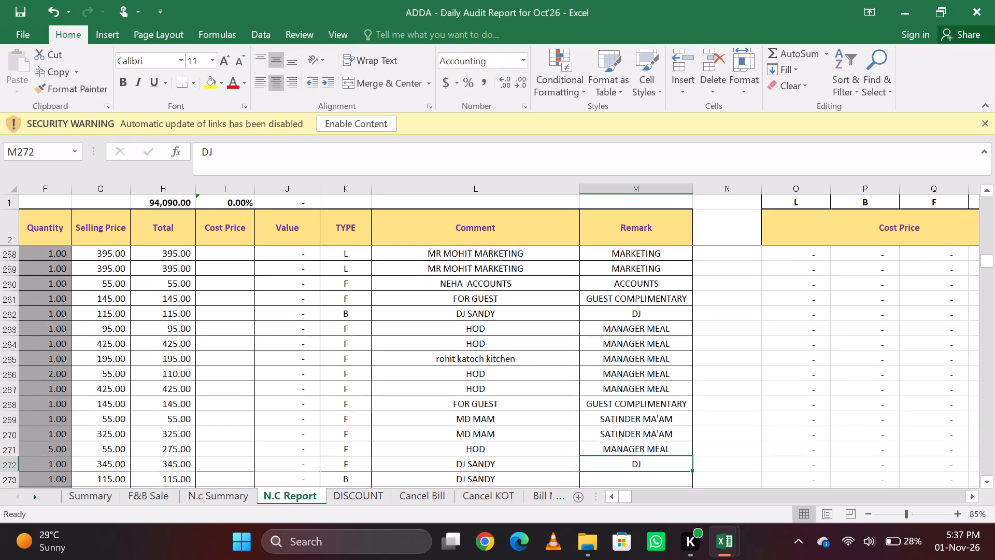
key(Down)
key(Up)
key(Down)
key(Up)
key(Down)
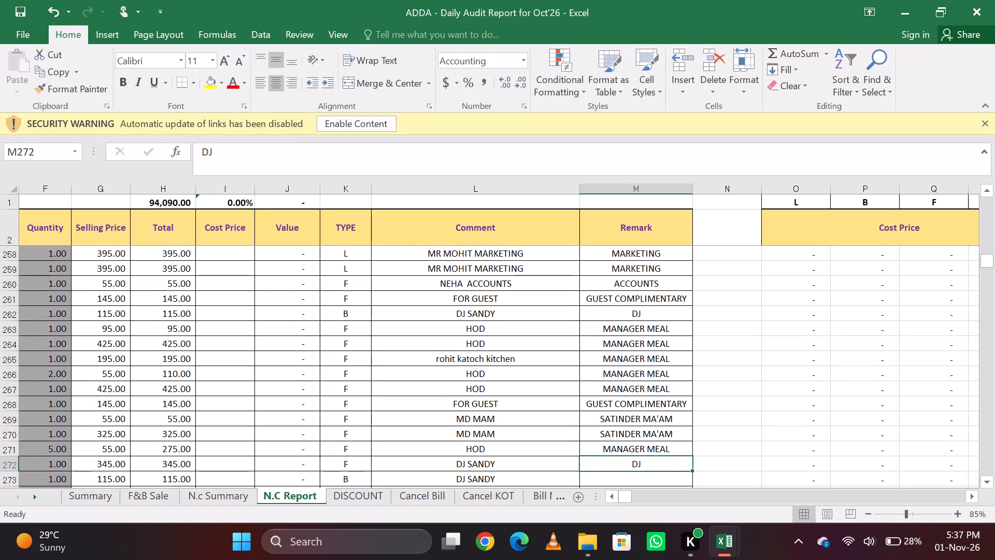
key(d)
key(Down)
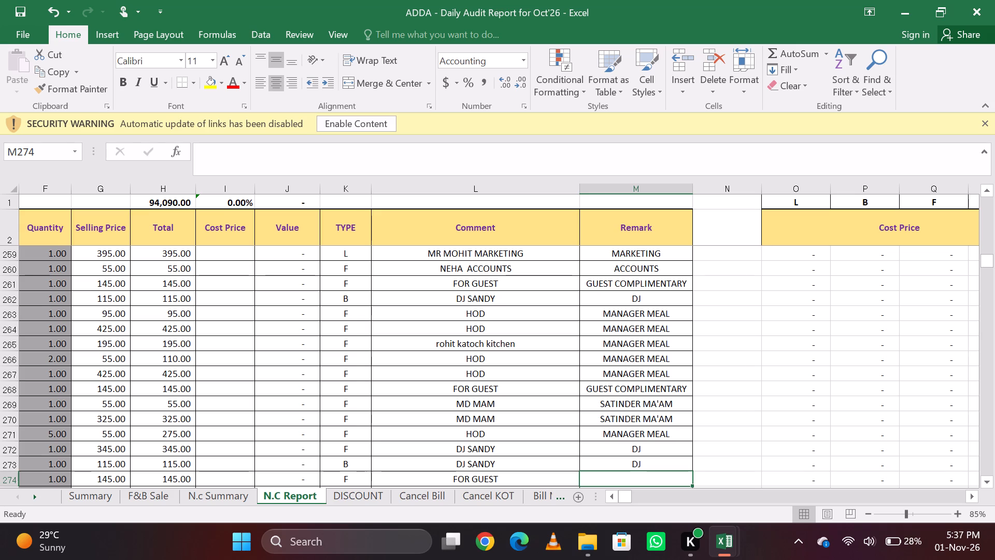
Enter the Remark GUEST COMPLIMENTARY for the two FOR GUEST rows, M274 and M275.
key(Down)
key(Up)
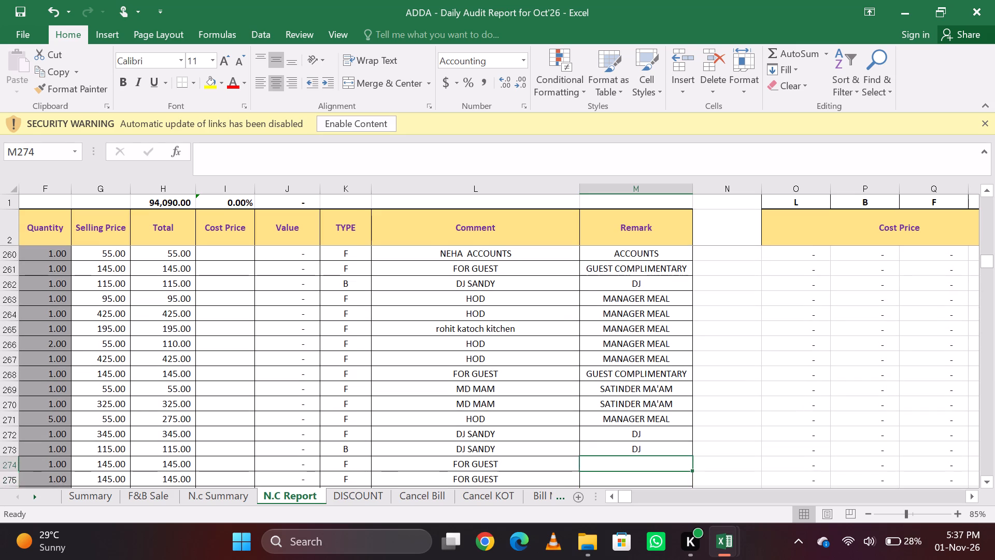
key(Down)
key(Up)
text(GUE)
key(Down)
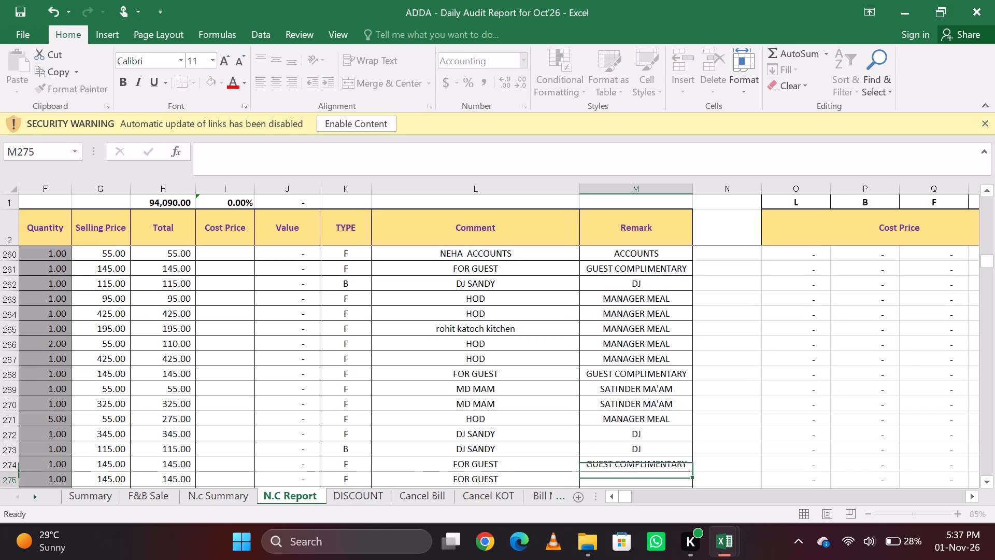
key(ctrl+d)
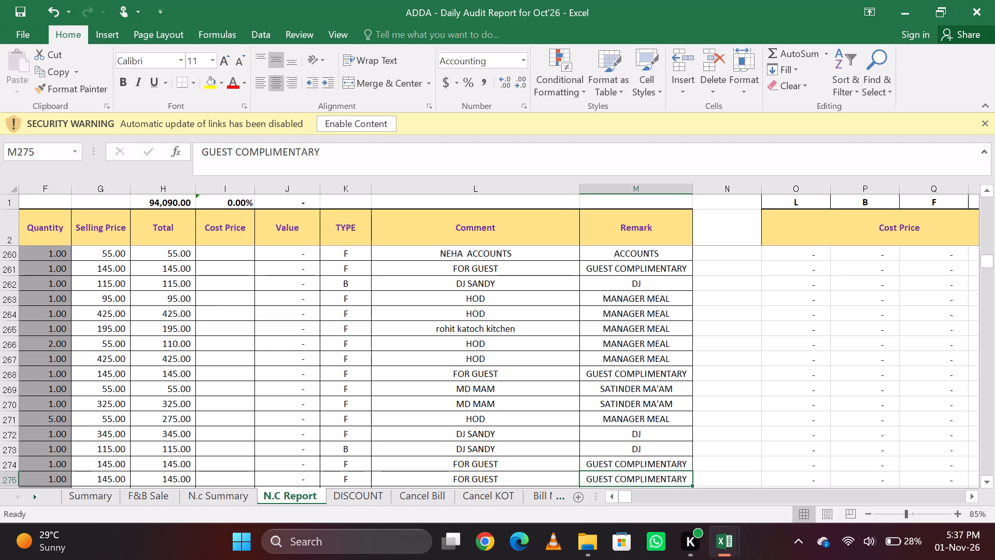
key(Down)
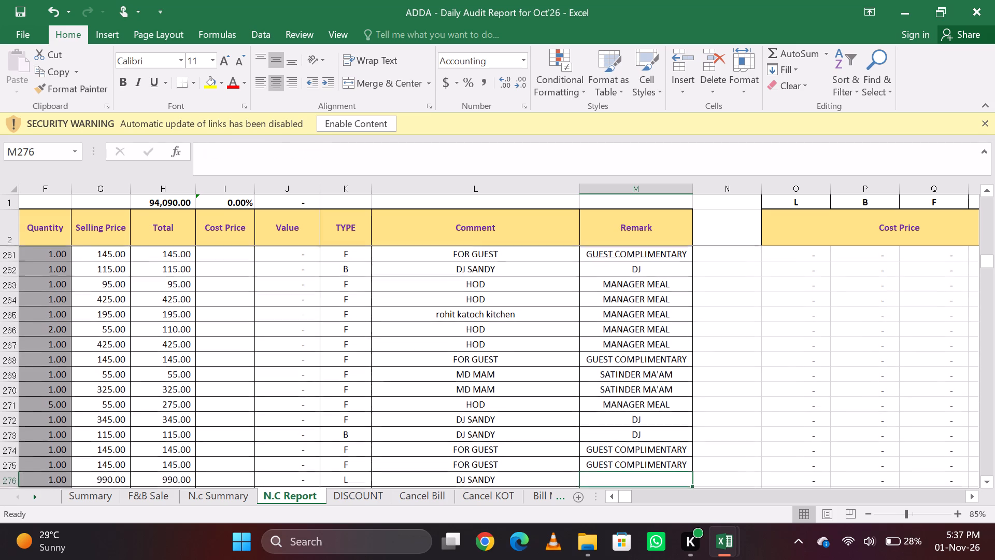
Enter the Remark DJ for the DJ SANDY row in M276.
key(Up)
key(Down)
key(d)
key(Down)
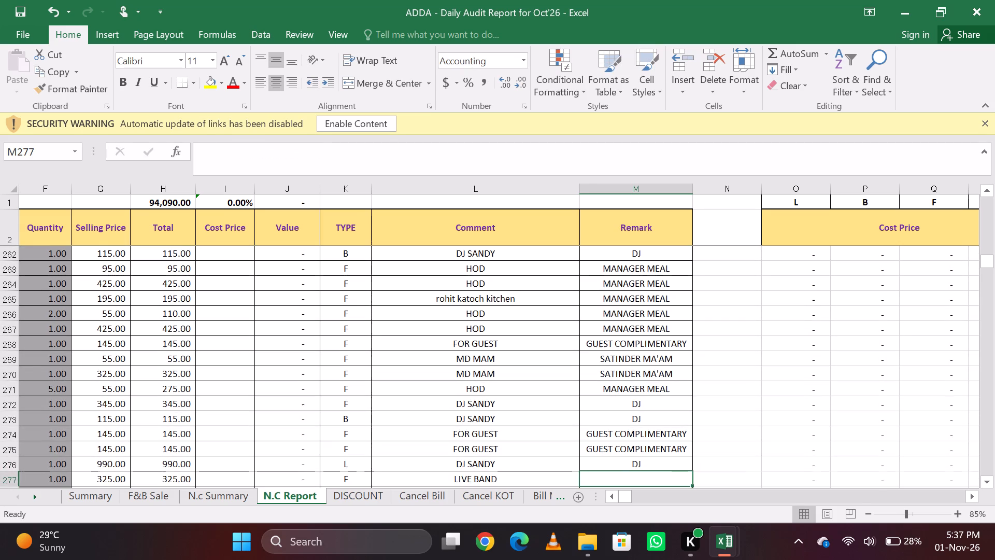
Enter the Remark BAND for the four LIVE BAND rows, M277 to M280.
text(BA)
key(Down)
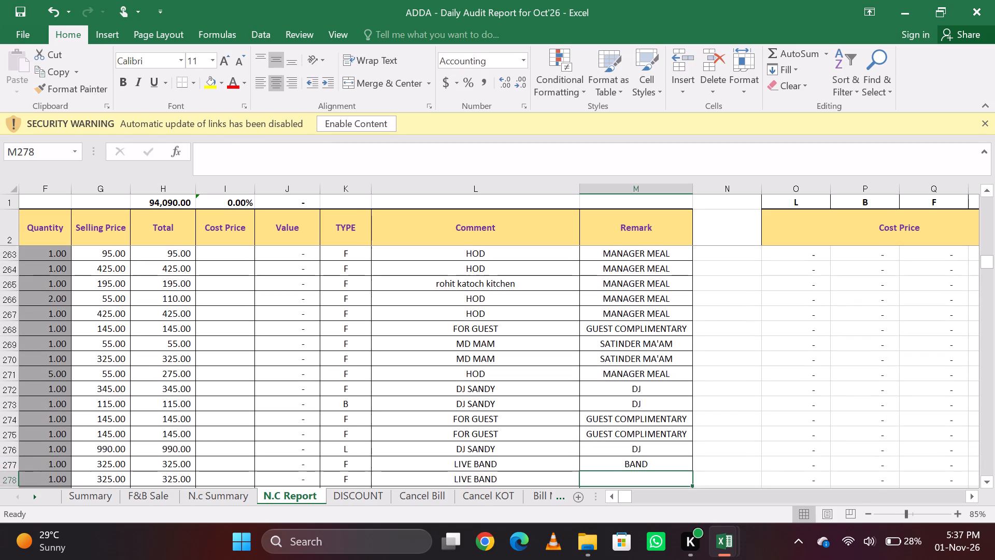
key(ctrl+d)
key(Down)
key(ctrl+d)
key(Down)
key(ctrl+d)
key(Down)
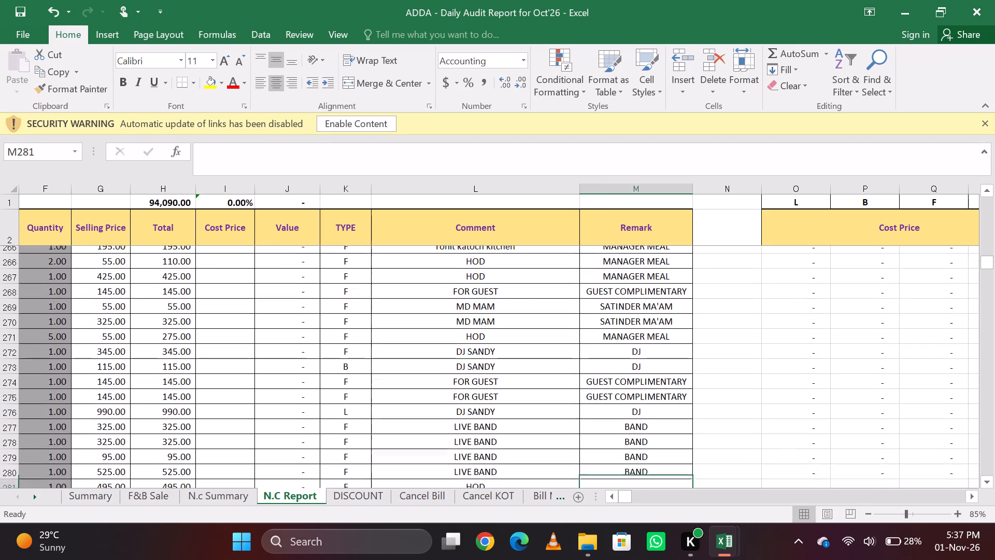
Enter the Remark MANAGER MEAL for the HOD row in M281.
text(MAN)
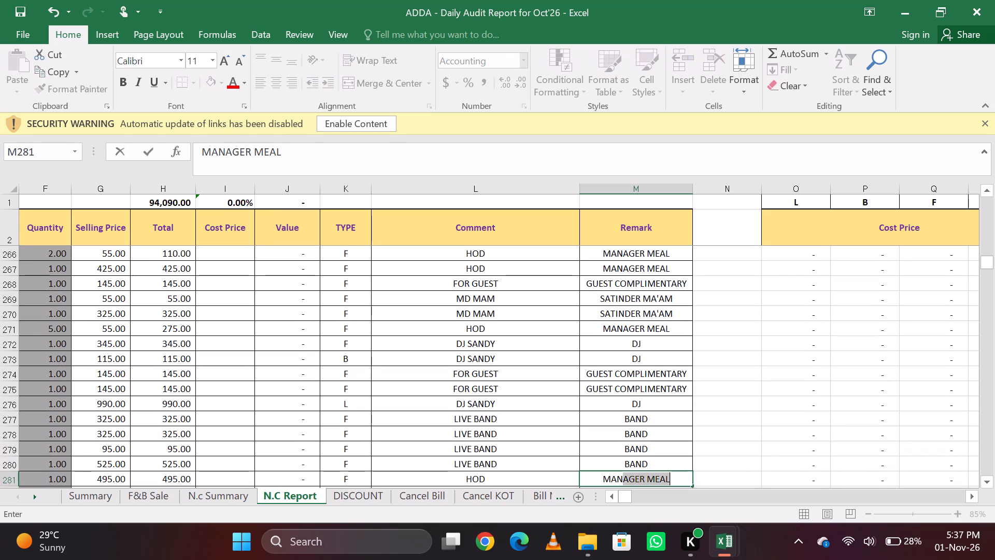
key(Down)
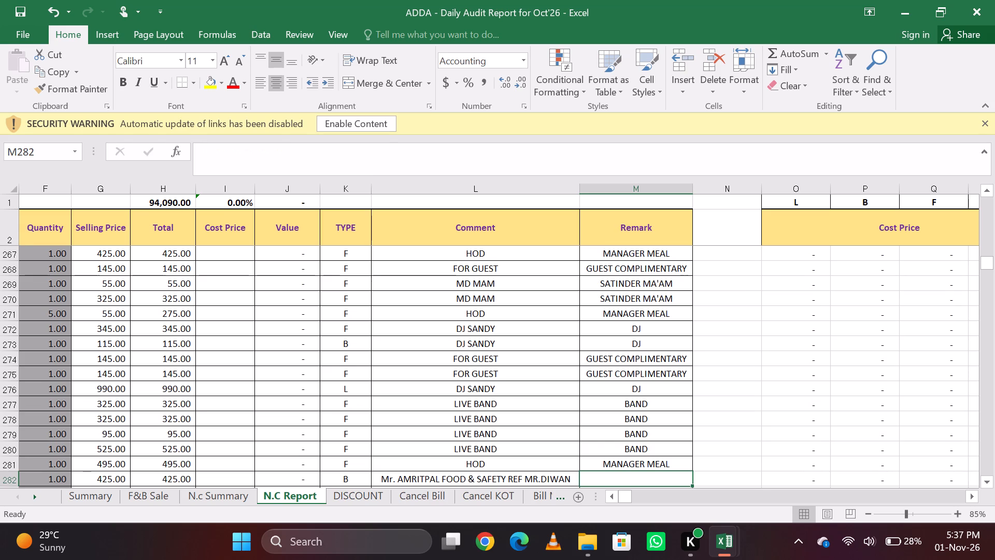
Enter the Remark GOVT. DEPT for the five FOOD & SAFETY rows, M282 to M286.
key(Down)
key(Up)
key(Down)
key(Up)
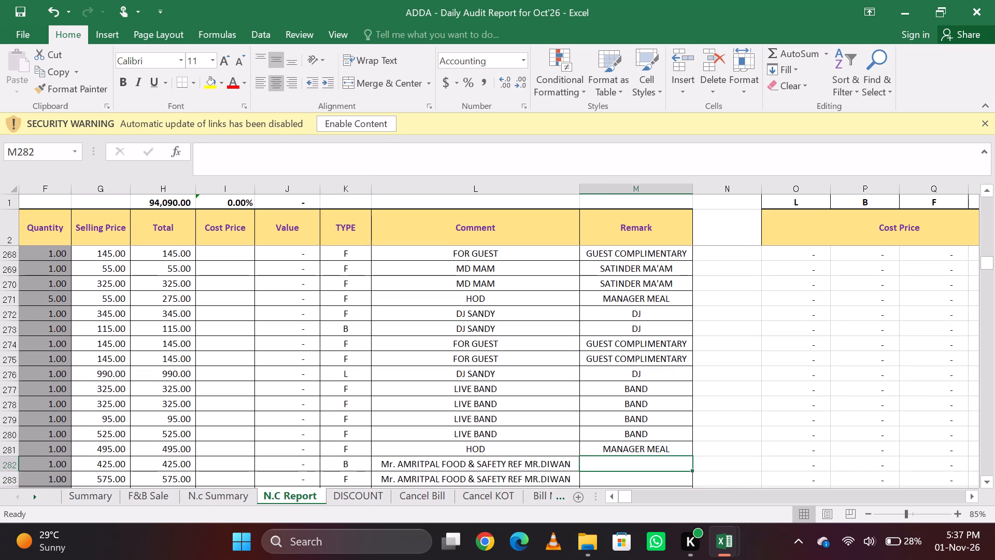
key(Down)
key(Up)
key(Down)
key(Up)
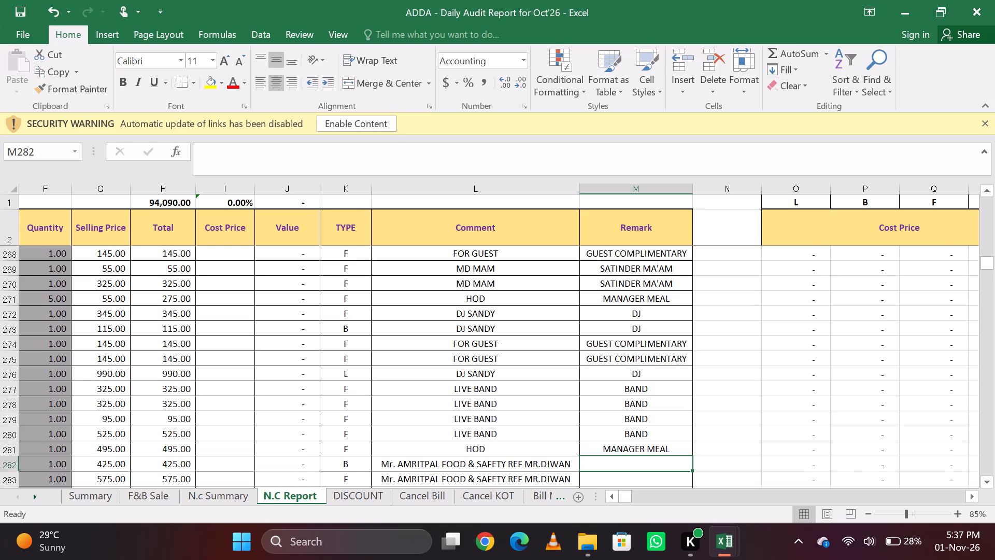
key(Down)
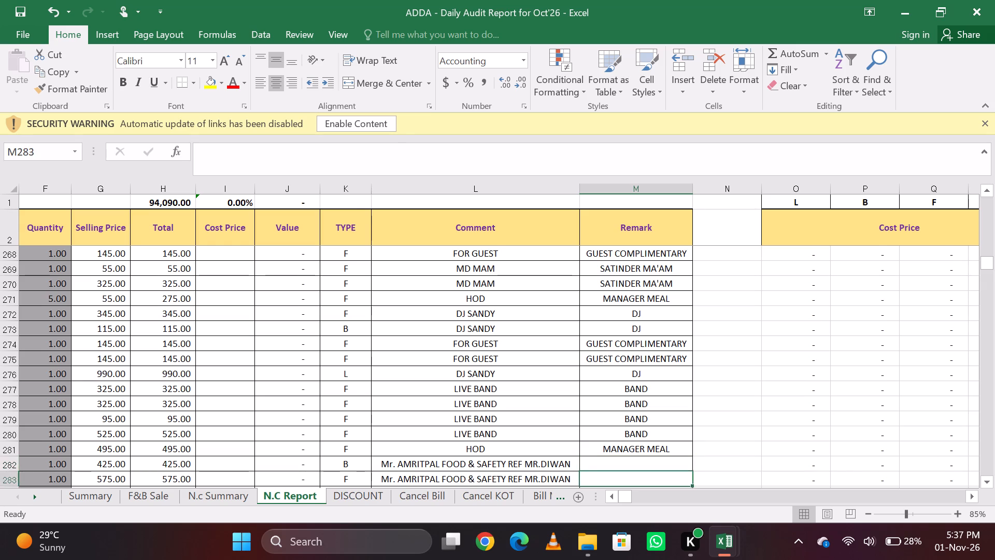
key(Up)
text(GOV)
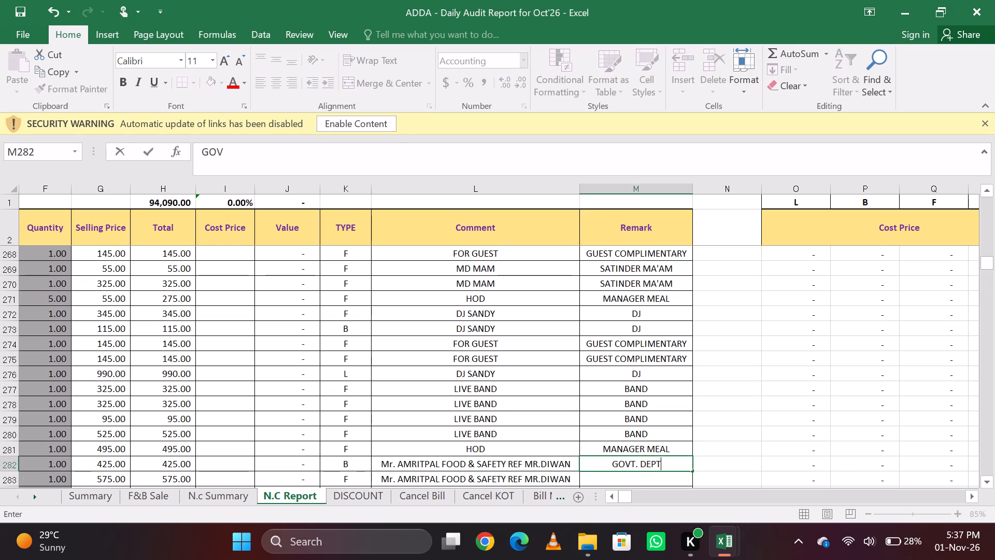
key(Down)
key(ctrl+d)
key(Down)
key(ctrl+d)
key(Down)
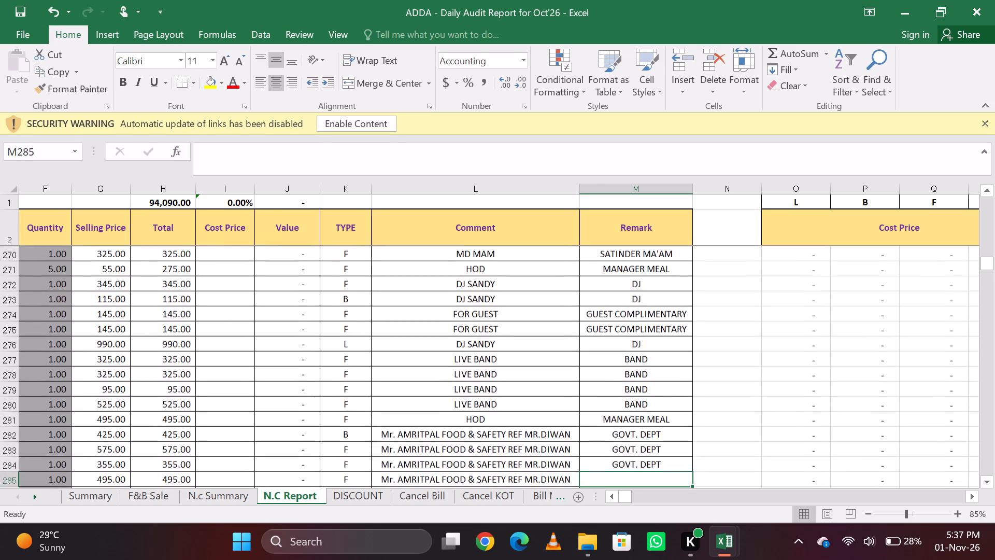
key(ctrl+d)
key(ctrl+Down)
key(ctrl+Up)
key(Down)
key(ctrl+d)
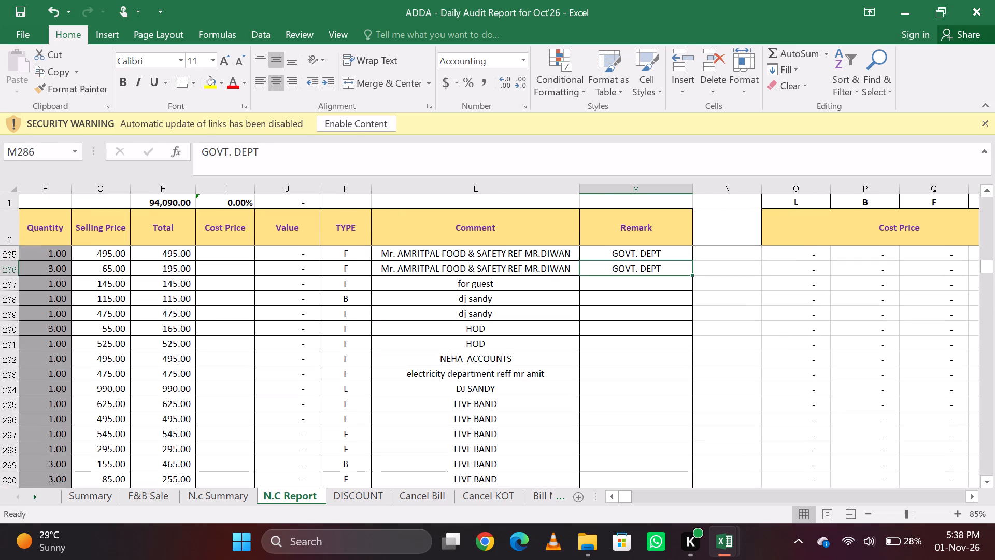
Enter the Remark GUEST COMPLIMENTARY for the for guest row in M287.
key(Down)
text(GUE)
key(Down)
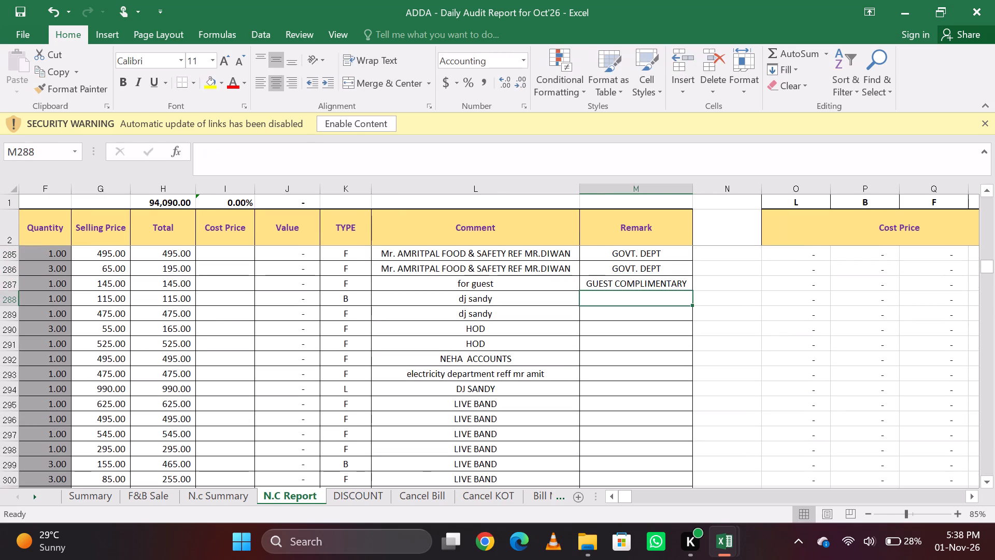
Enter the Remark DJ for the two dj sandy rows, M288 and M289.
key(d)
key(Down)
key(d)
key(Down)
Enter the Remark MANAGER MEAL for the HOD row in M290.
text(MA)
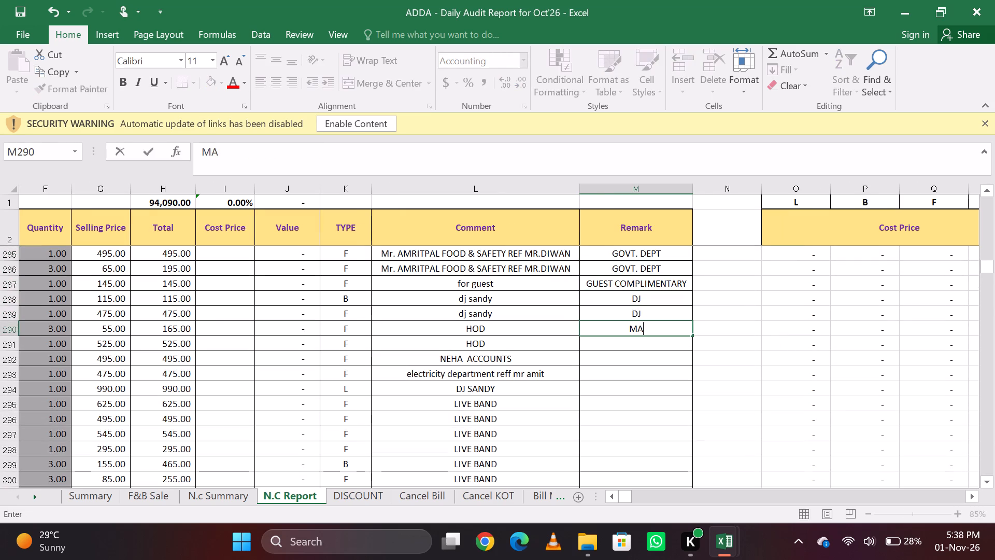
key(Down)
key(Up)
text(MAN)
key(Down)
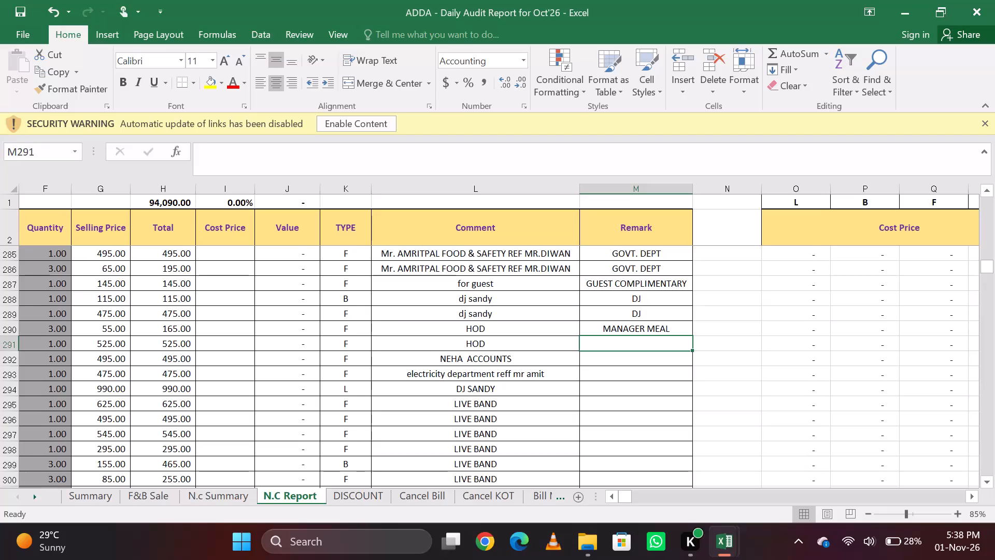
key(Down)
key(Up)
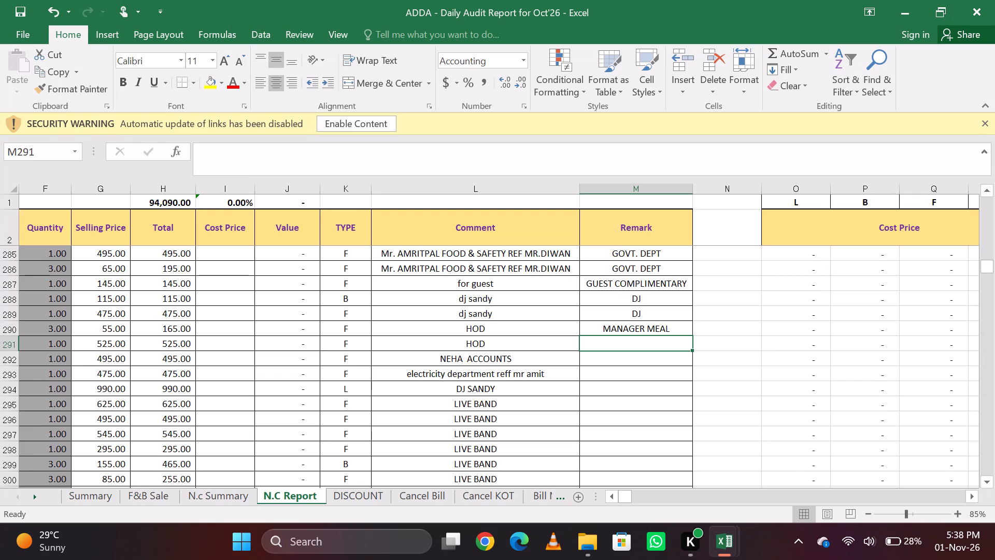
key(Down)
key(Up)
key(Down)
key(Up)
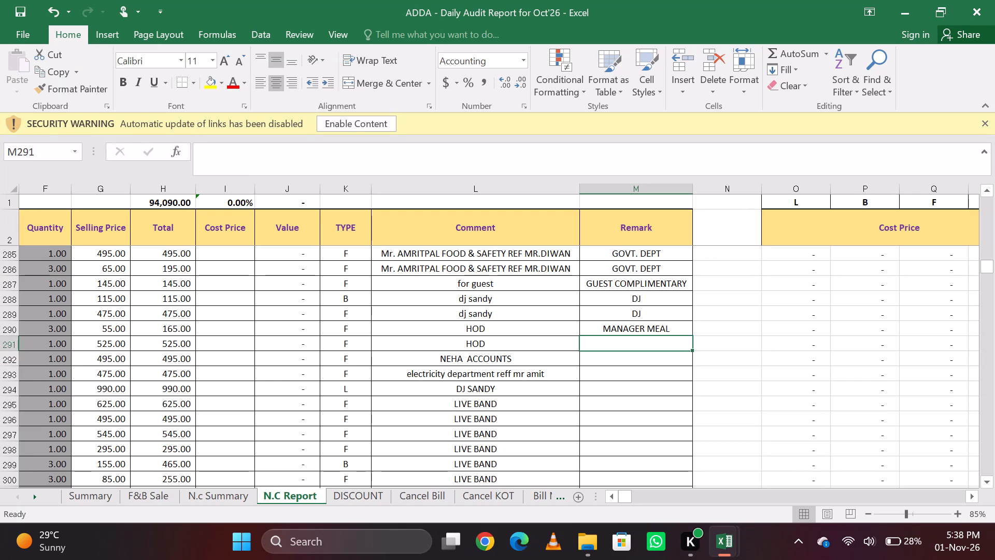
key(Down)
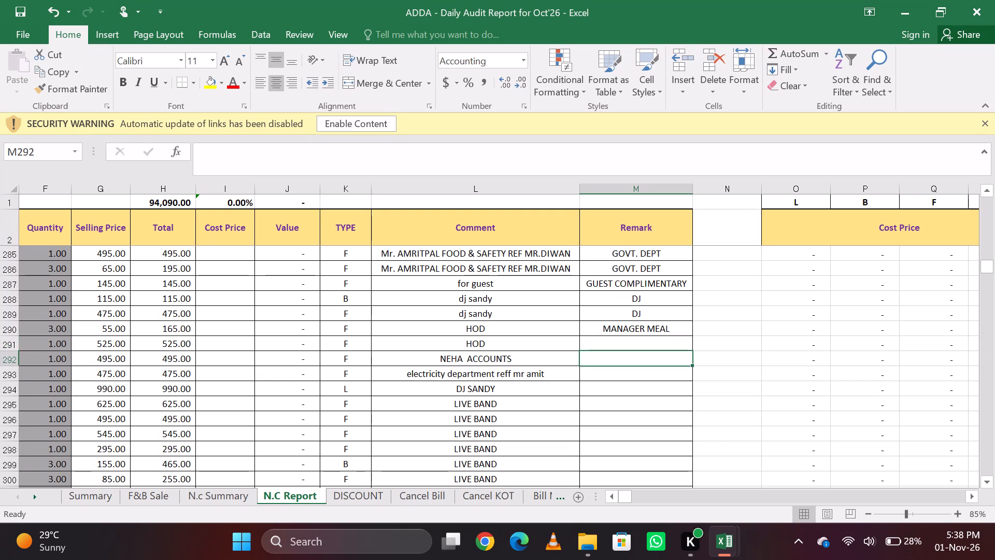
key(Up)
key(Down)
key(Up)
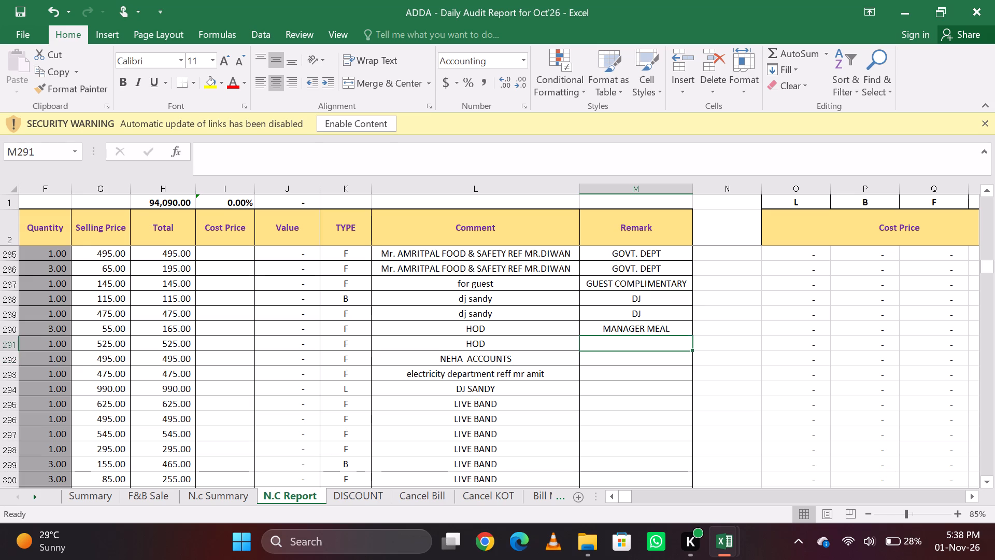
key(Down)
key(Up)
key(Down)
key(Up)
Enter the Remark MANAGER MEAL for the HOD row in M291 and ACCOUNTS for the accounts row in M292.
text(MAN)
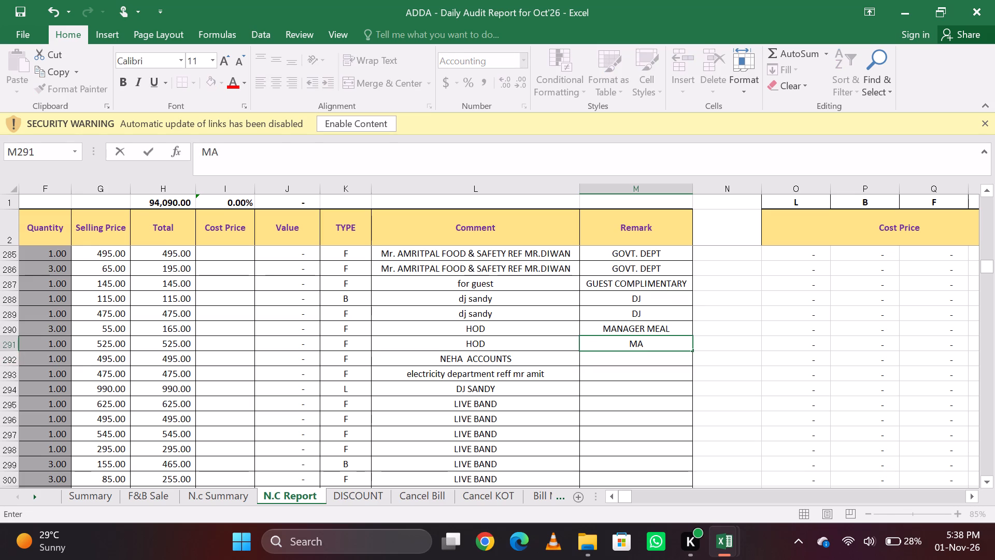
key(Down)
text(ACC)
key(Down)
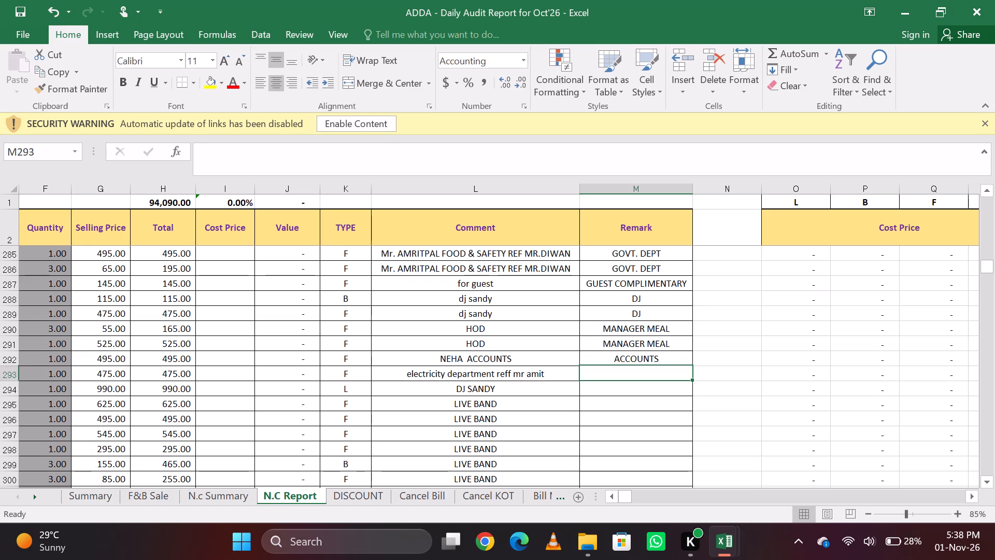
Enter the Remark GOVT. DEPT for the electricity department row in M293 and DJ for the DJ SANDY row in M294.
text(GO)
key(Down)
key(d)
key(Down)
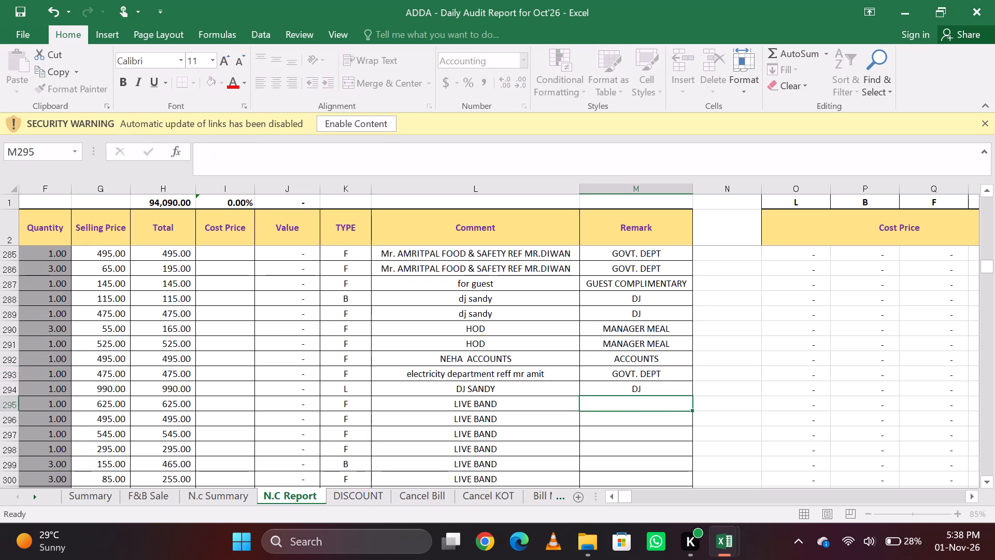
Enter the Remark BAND for the seven LIVE BAND rows, M295 to M301.
text(MA)
key(BackSpace)
key(BackSpace)
text(BAN)
key(Down)
key(ctrl+d)
key(Down)
key(ctrl+d)
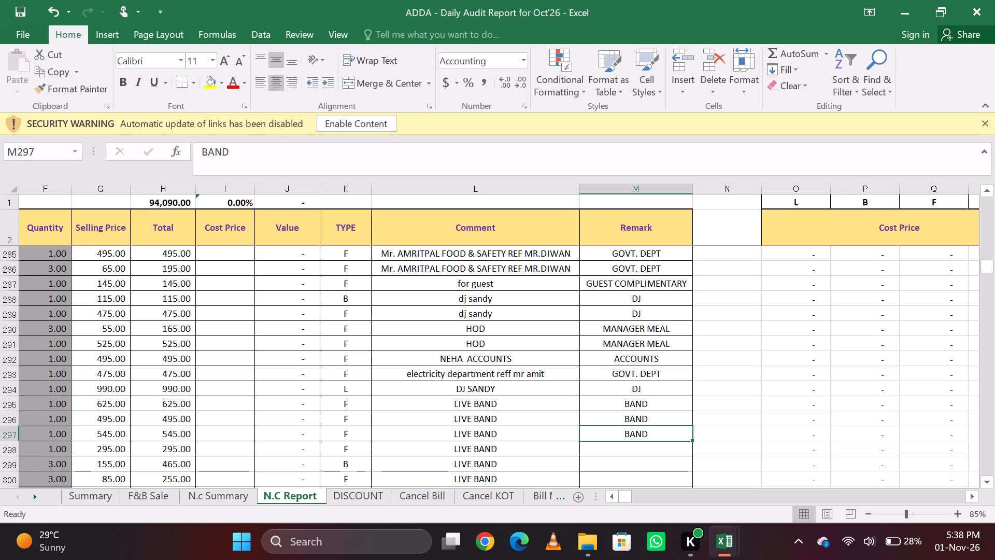
key(ctrl+v)
key(ctrl+c)
key(shift+Down)
key(shift+Down)
key(shift+Down)
key(shift+Down)
key(shift+Down)
key(shift+Down)
key(shift+Down)
key(shift+Down)
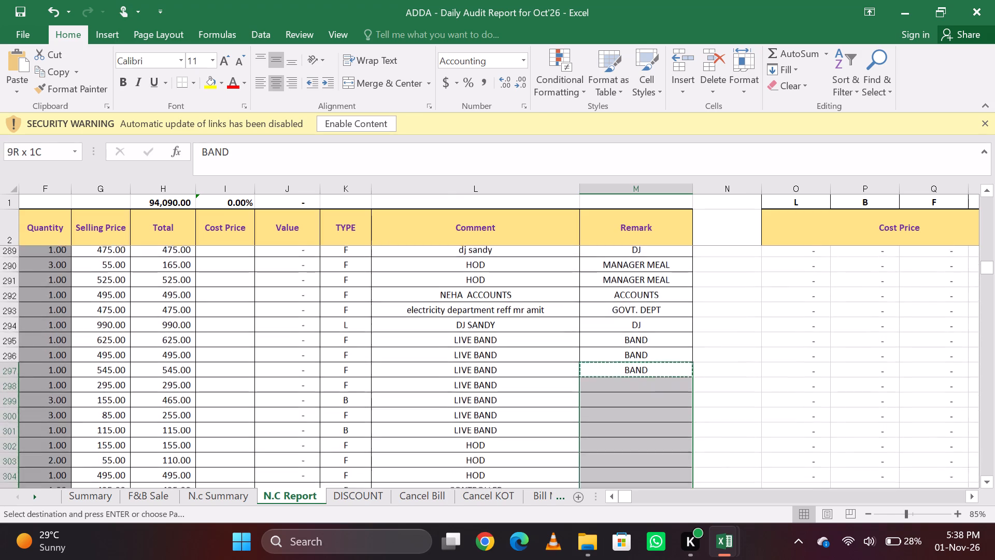
key(shift+Down)
key(shift+Up)
key(shift+Up)
key(shift+Up)
key(shift+Up)
key(shift+Up)
key(ctrl+v)
Enter the Remark MANAGER MEAL for the three HOD rows, M302 to M304.
key(Down)
key(Down)
key(Down)
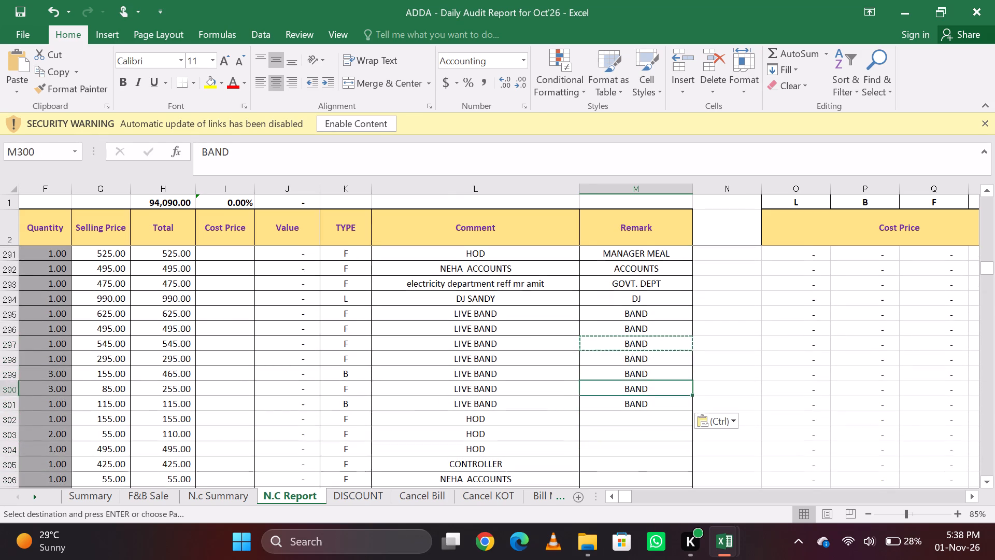
key(Down)
key(Down)
text(MA)
key(n)
key(Down)
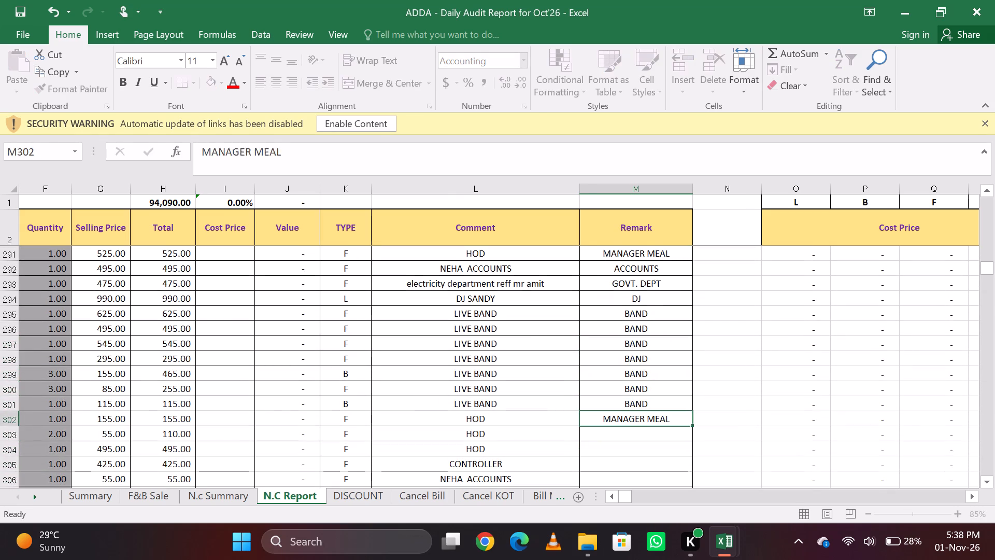
key(ctrl+d)
key(Down)
key(ctrl+d)
key(Down)
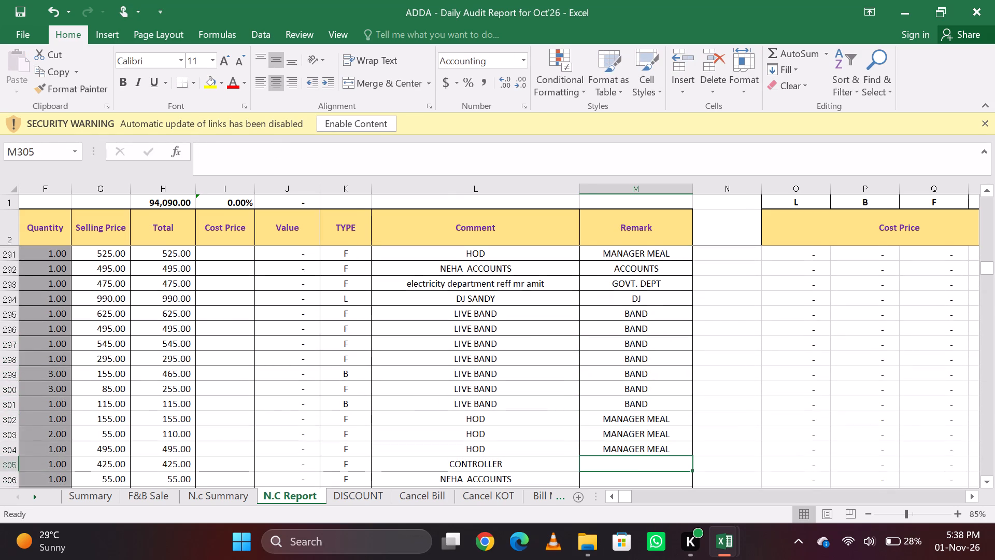
Enter the Remark CONTROLLER for the CONTROLLER row in M305.
key(c)
key(o)
key(Down)
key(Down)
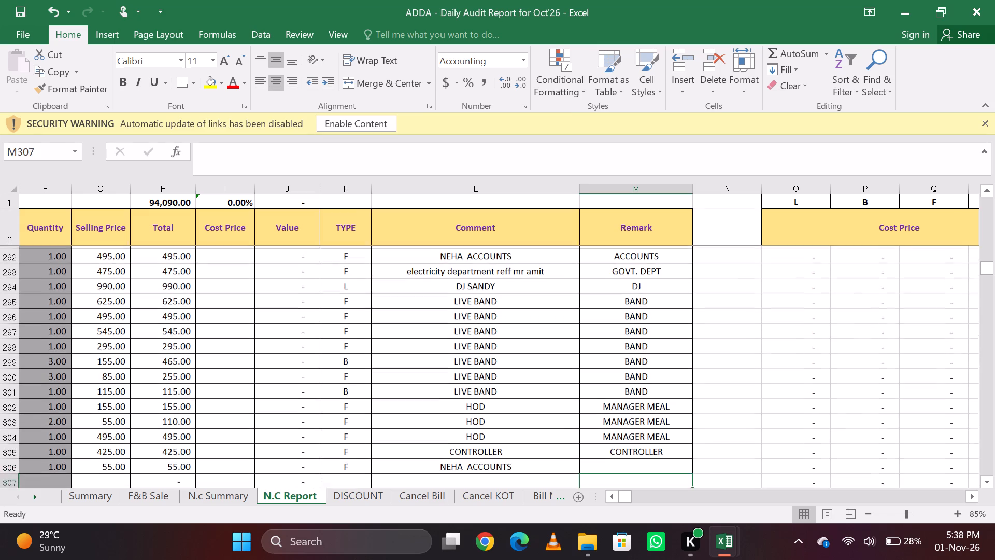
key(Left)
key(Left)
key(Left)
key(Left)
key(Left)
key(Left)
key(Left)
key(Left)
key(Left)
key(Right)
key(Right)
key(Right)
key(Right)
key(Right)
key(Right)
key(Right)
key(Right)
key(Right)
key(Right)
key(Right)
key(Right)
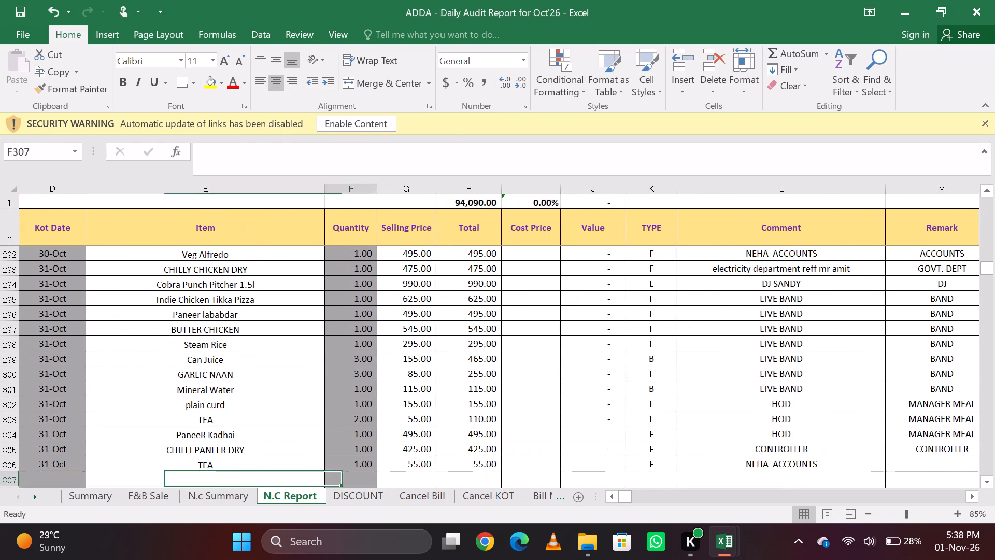
Enter the Remark ACCOUNTS for the last accounts row in M306 and save the workbook.
key(Left)
key(Left)
key(Left)
key(Up)
key(Left)
key(Right)
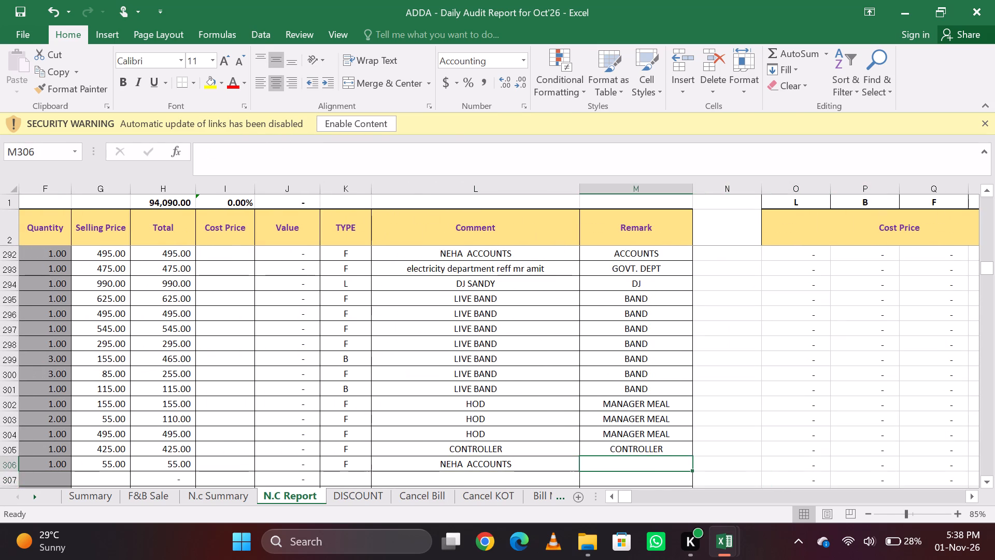
text(ACC)
key(Down)
key(Up)
key(ctrl+s)
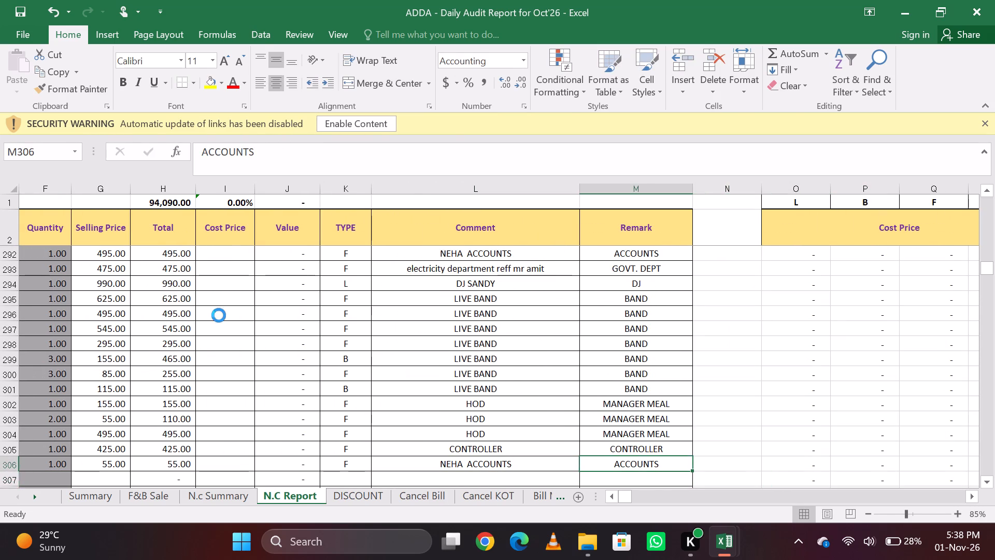
Compare the complimentary value totals on the N.c Summary sheet with the entries of the N.C Report.
key(ctrl+Page_Up)
key(Up)
key(Right)
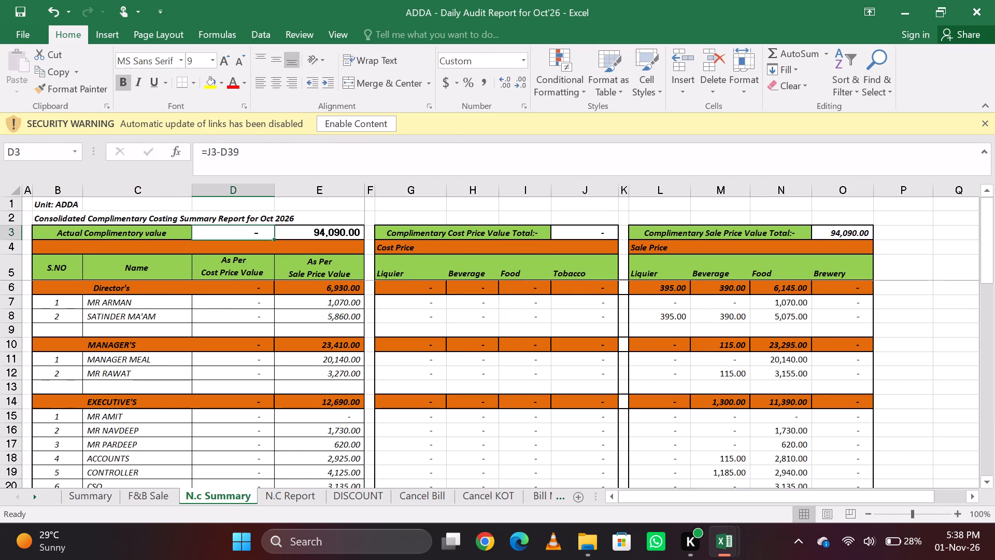
key(ctrl+Page_Down)
key(Left)
key(Left)
key(Left)
key(Left)
key(Left)
key(Left)
key(Left)
key(Left)
key(Left)
key(Left)
key(Left)
key(Left)
key(Left)
key(Left)
key(Left)
key(Left)
key(Left)
key(Left)
key(Left)
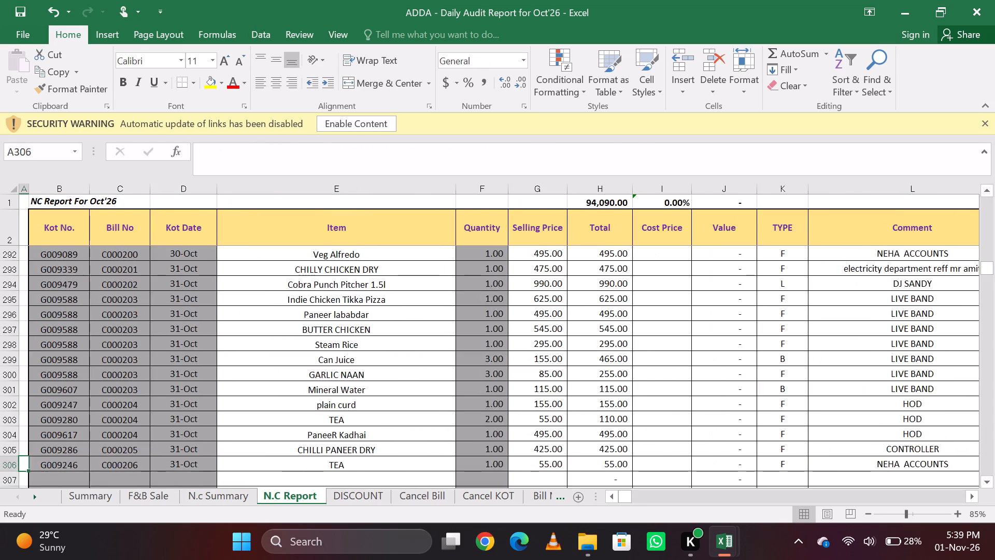
Review the sale price values of the director, manager and executive categories on the N.c Summary sheet, then return to the N.C Report.
key(ctrl+Page_Up)
key(Down)
key(Down)
key(Down)
key(Down)
key(Down)
key(Down)
key(Down)
key(Down)
key(Down)
key(Down)
key(Down)
key(Down)
key(Down)
key(Down)
key(Down)
key(Down)
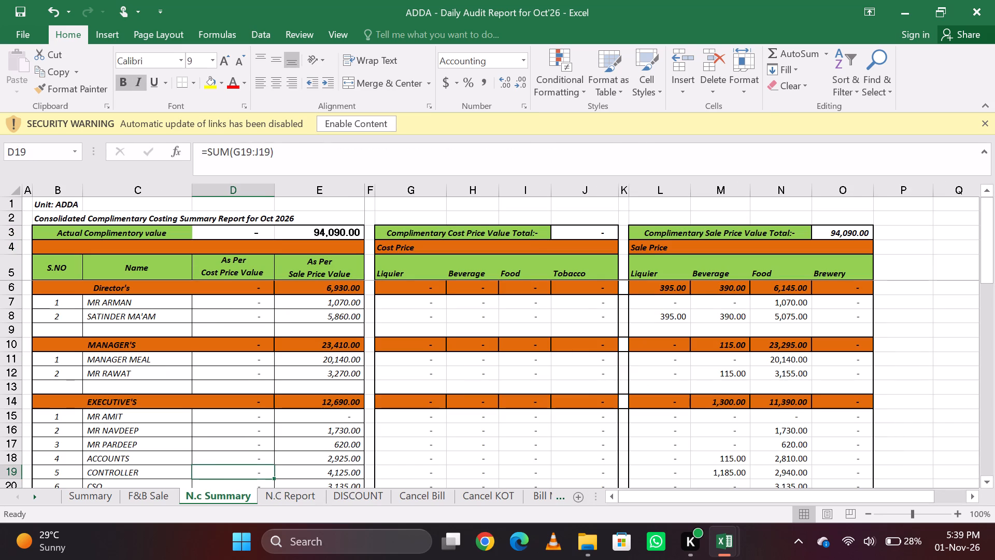
key(Right)
key(Right)
key(Left)
key(Down)
key(Down)
key(Up)
key(Up)
key(Right)
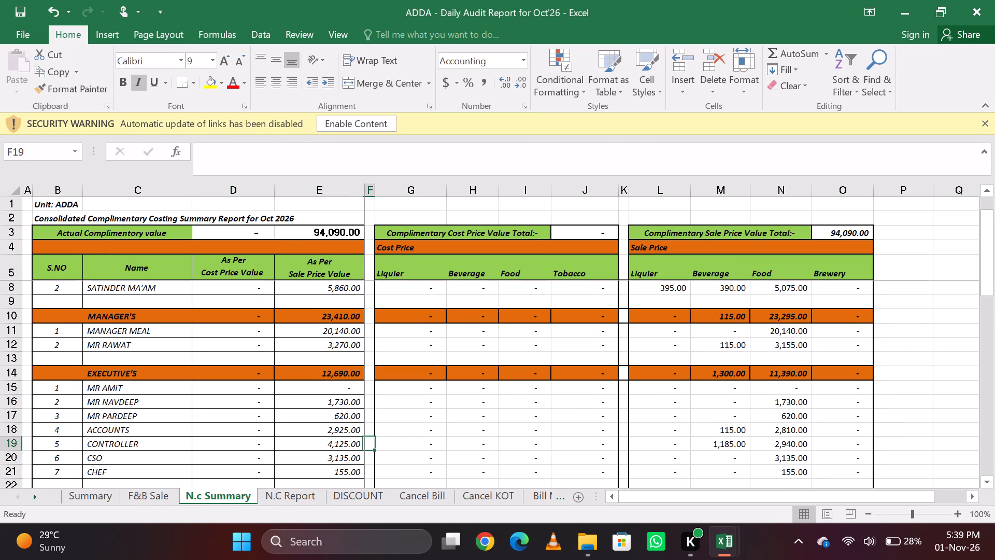
key(Left)
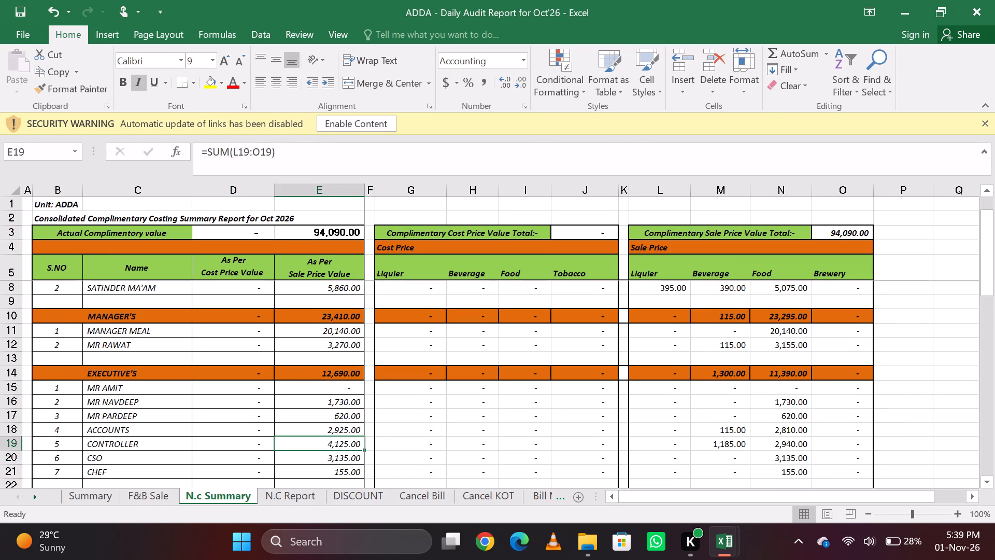
key(ctrl+Page_Down)
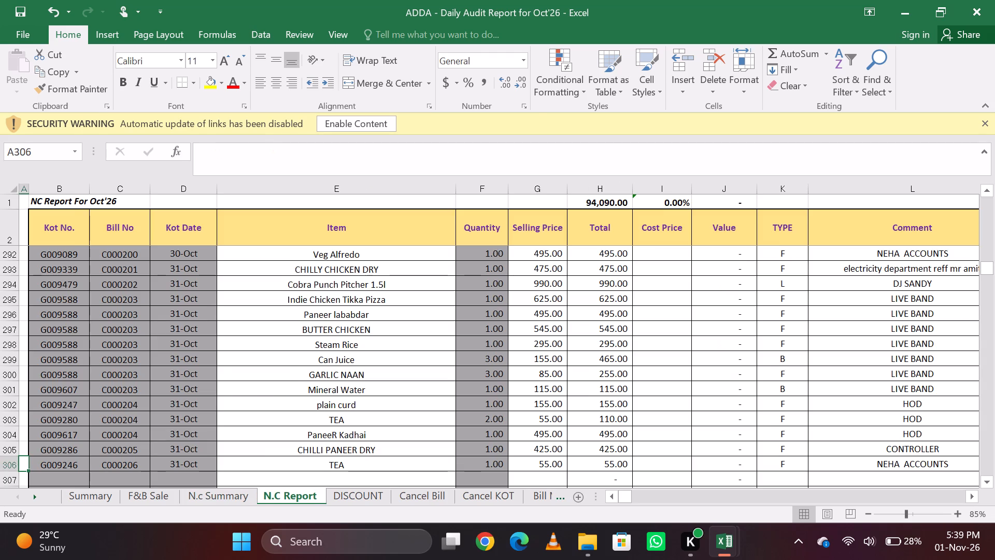
Look through the DISCOUNT sheet's bill list to find the first empty row below the last 20-Oct entry.
key(ctrl+Page_Down)
key(Down)
key(Down)
key(Down)
key(Down)
key(Down)
key(Down)
key(Down)
key(Down)
key(Down)
key(Down)
key(Down)
key(Down)
key(Down)
key(Down)
key(Down)
key(Down)
key(Down)
key(Down)
key(Down)
key(Down)
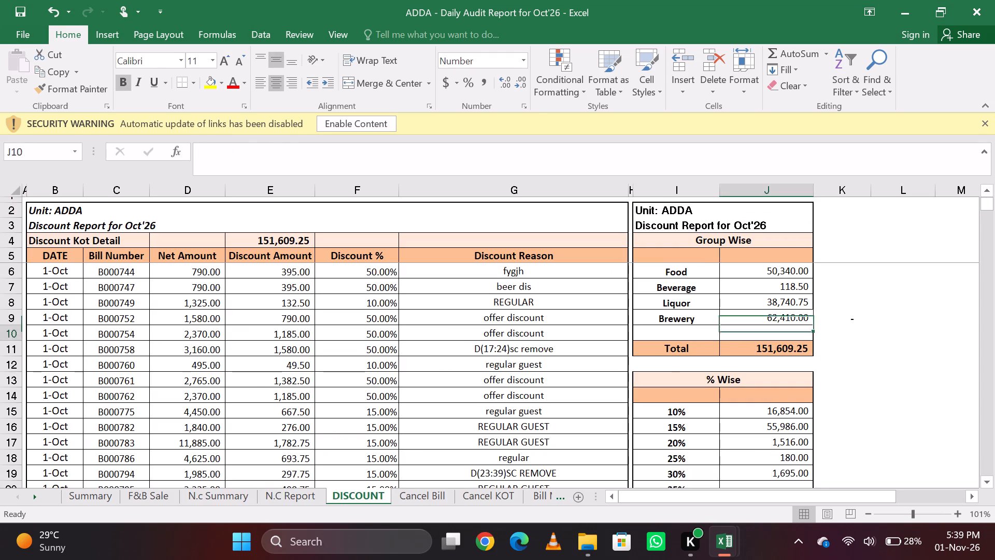
key(Left)
key(Left)
key(Left)
key(Left)
key(Left)
key(Left)
key(Left)
key(Left)
key(Left)
key(Left)
key(Down)
key(Page_Down)
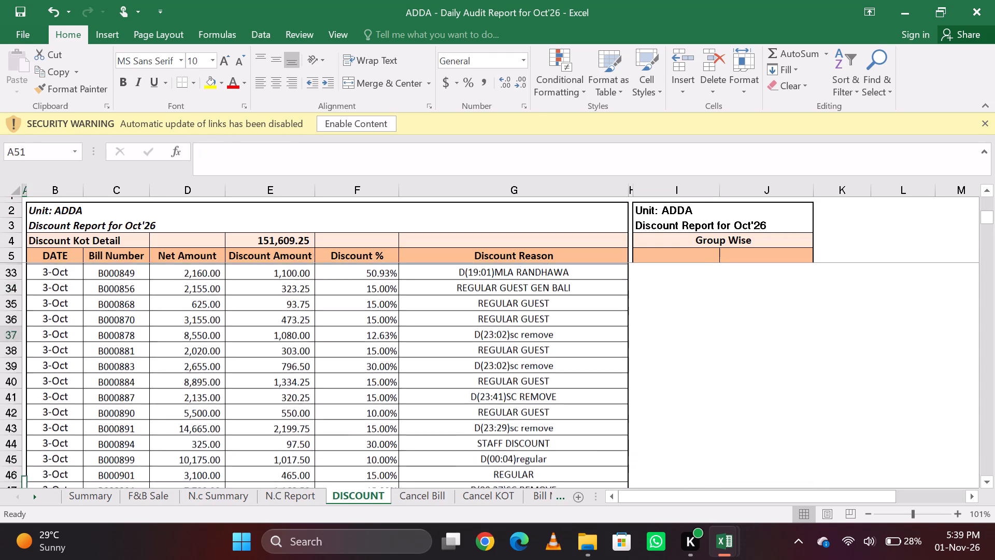
key(Page_Down)
key(Page_Down)
key(Page_Down)
key(Page_Down)
key(Page_Down)
key(Page_Down)
key(Page_Down)
key(Page_Down)
key(Page_Down)
key(Page_Down)
key(Page_Down)
key(Page_Down)
key(Up)
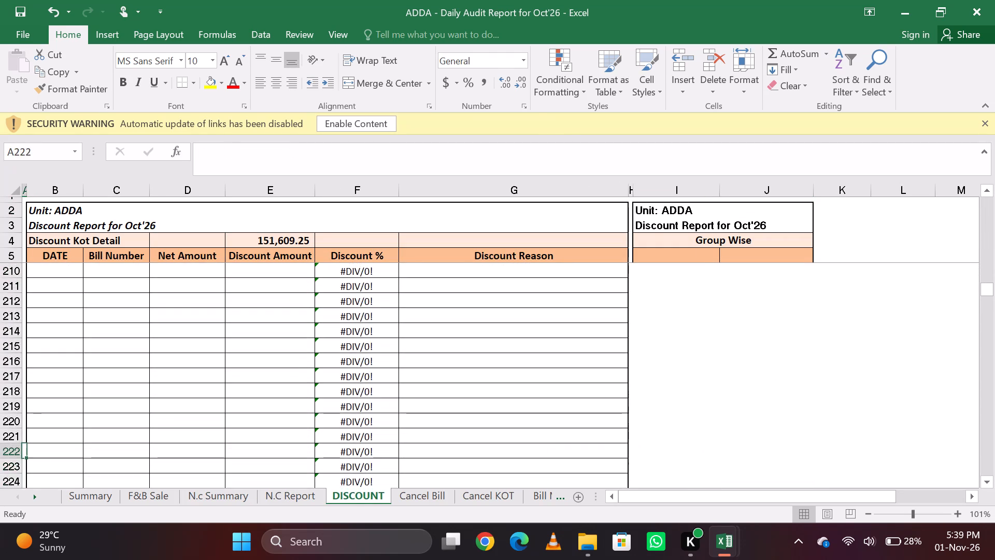
key(Page_Up)
key(Page_Up)
key(Page_Down)
key(Page_Up)
key(Right)
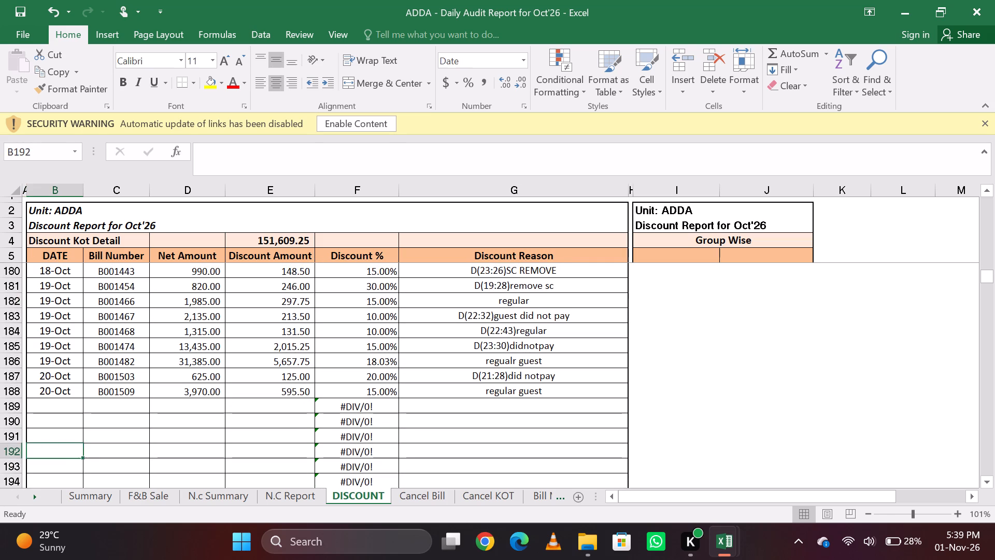
key(Up)
key(Up)
key(Up)
Switch to the rms_daily_group_menuitem_sales_detail_dis_pos21-31 workbook and close it.
key(alt+Tab)
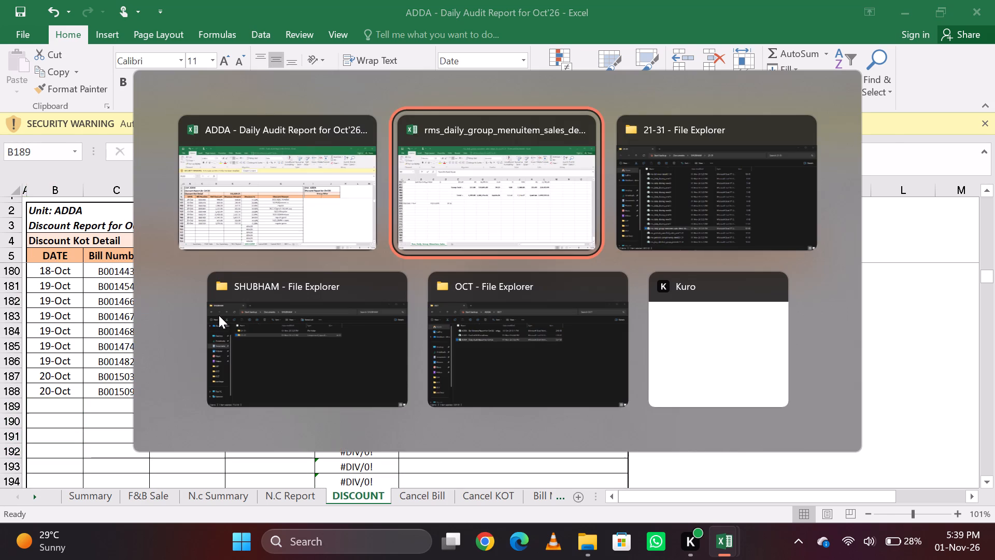
scroll(470, 326, up, 4)
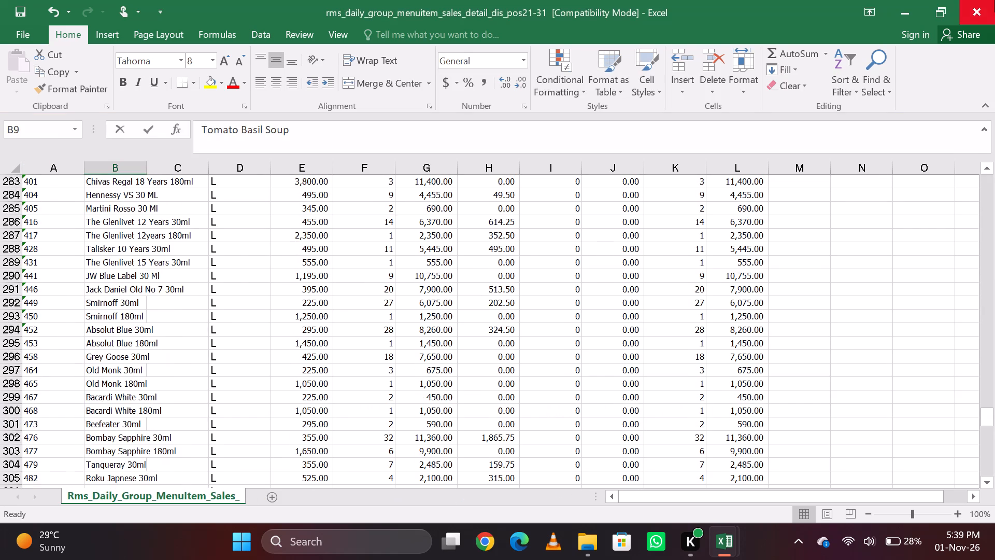
click(994, 0)
click(431, 296)
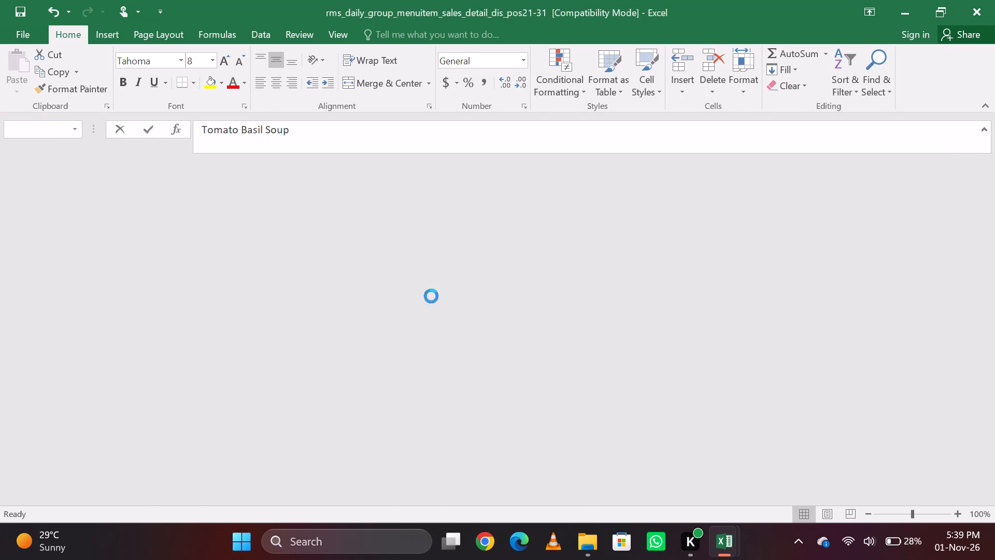
Open the rms_daily_discreg_new21 discount register from the 21-31 folder and enable editing.
key(Up)
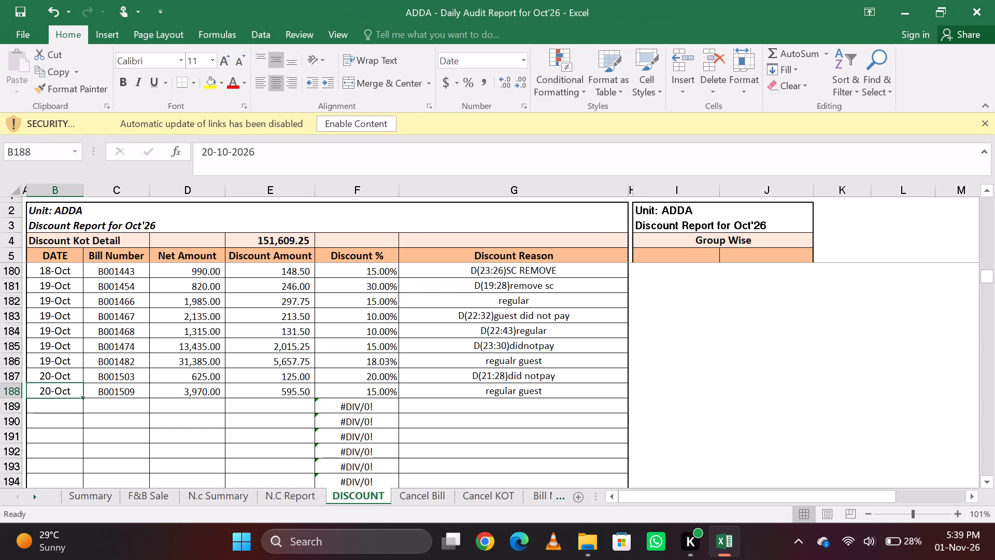
key(Down)
key(Up)
key(alt+Tab)
key(alt+Tab)
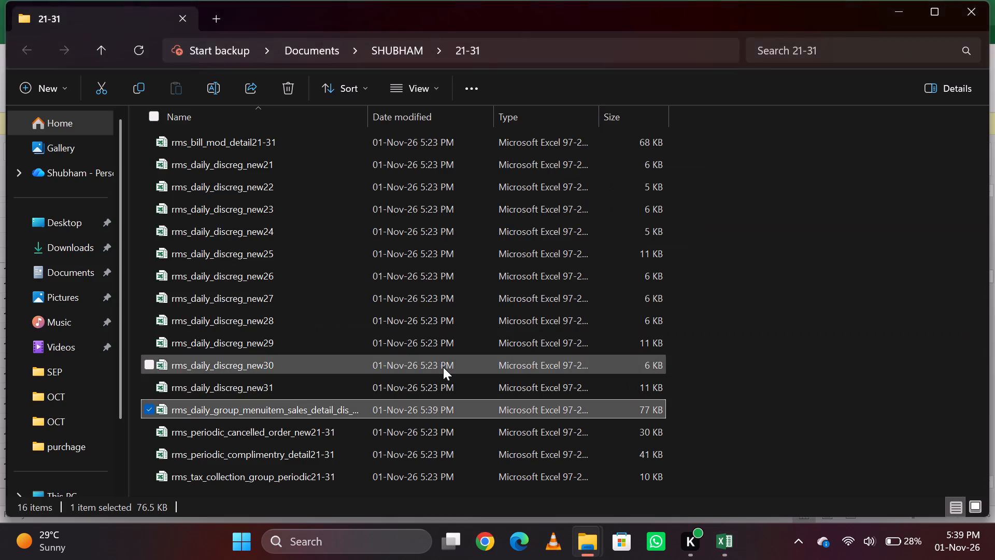
key(alt+Tab)
key(Up)
key(Up)
key(Up)
key(Up)
key(Up)
key(Up)
key(Up)
key(Up)
key(Up)
key(Up)
key(Up)
key(Up)
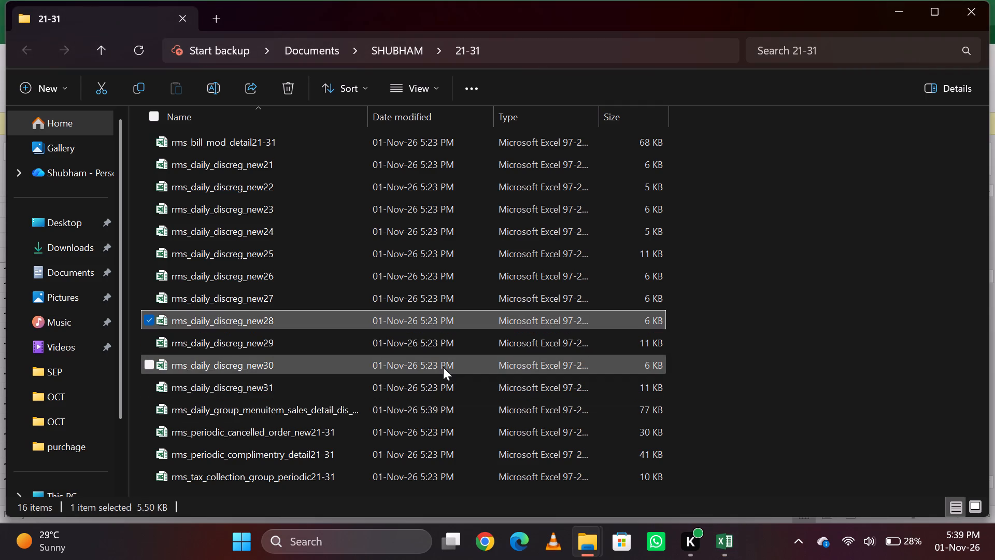
key(Down)
key(Return)
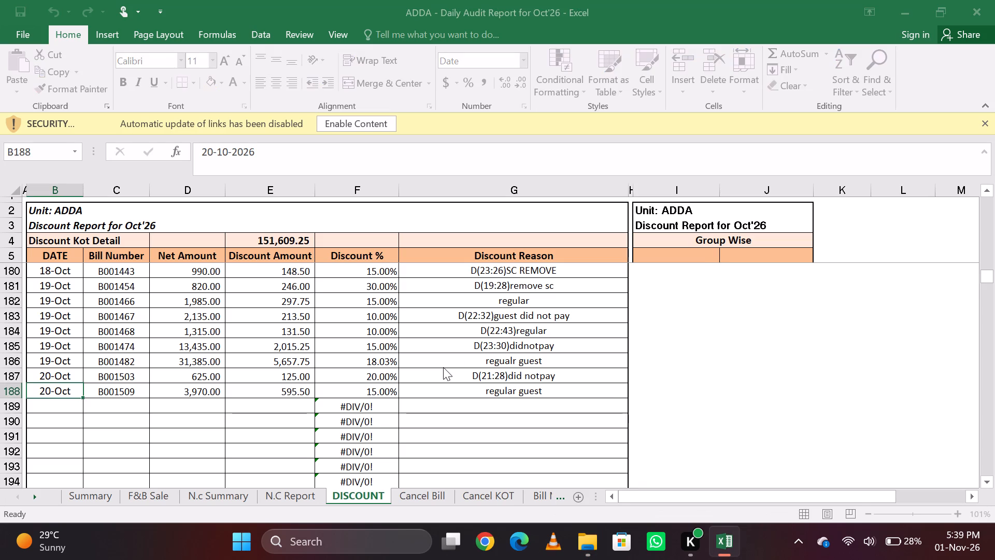
click(637, 54)
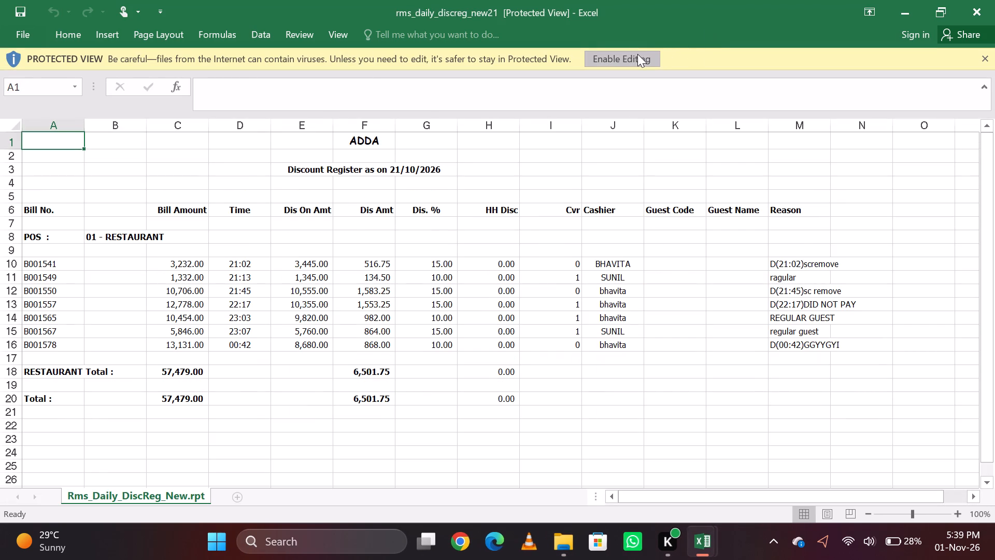
Copy the seven Dis On Amt and Dis Amt rows and paste them as values into the DISCOUNT sheet from D189.
key(Down)
key(Down)
key(Right)
key(Down)
key(Right)
key(Down)
key(Down)
key(Right)
key(Down)
key(Down)
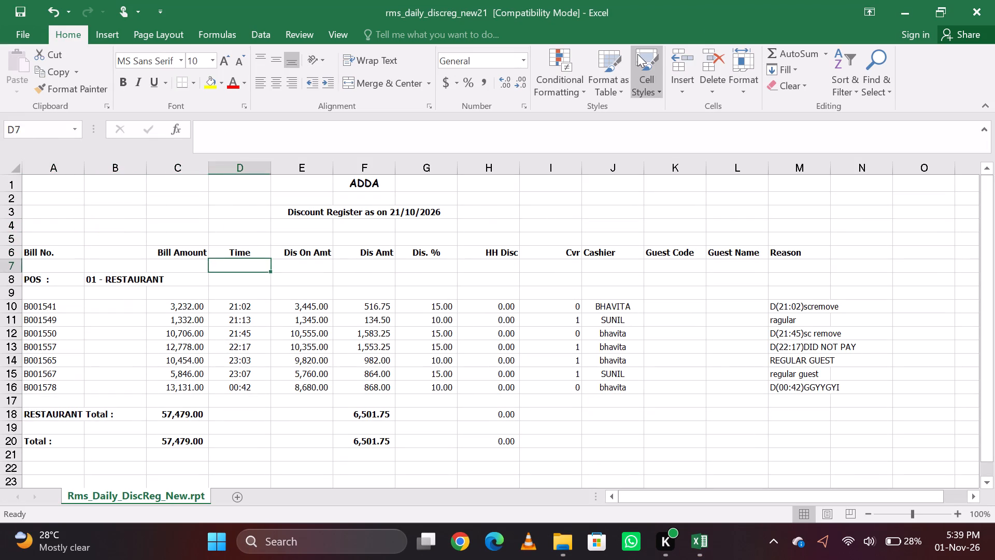
key(Down)
key(Down)
key(Left)
key(Right)
key(Right)
key(shift+Right)
key(shift+Down)
key(ctrl+shift+Down)
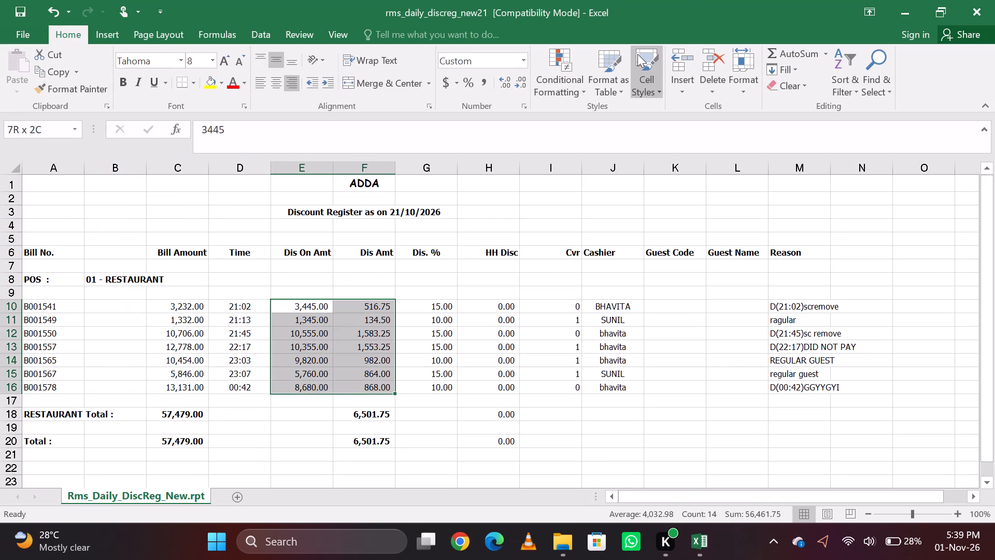
key(ctrl+c)
key(alt+Tab)
key(Right)
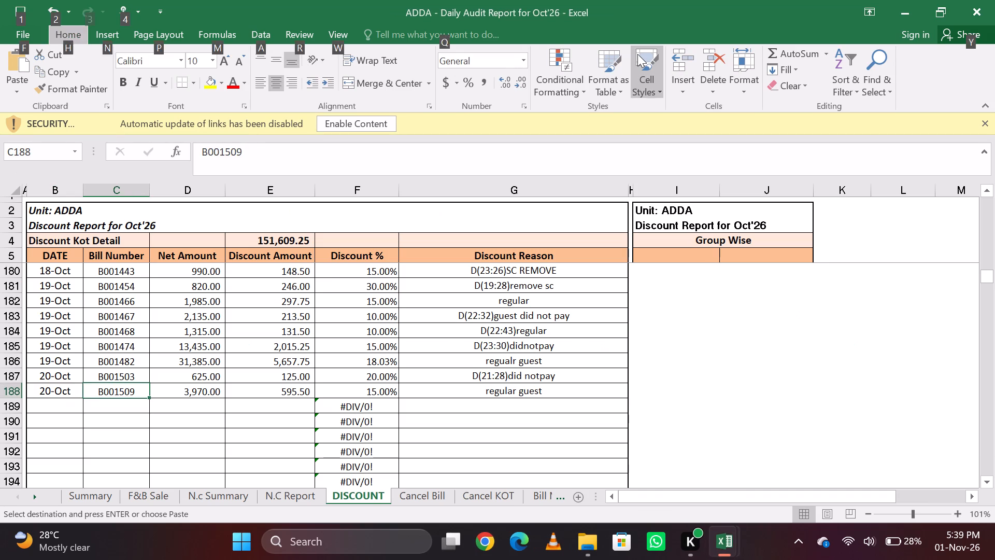
key(Escape)
key(Right)
key(Down)
text(ESV)
key(Return)
Copy the register's bill numbers B001541 to B001578 and paste them as values into the DISCOUNT sheet from C189.
key(Left)
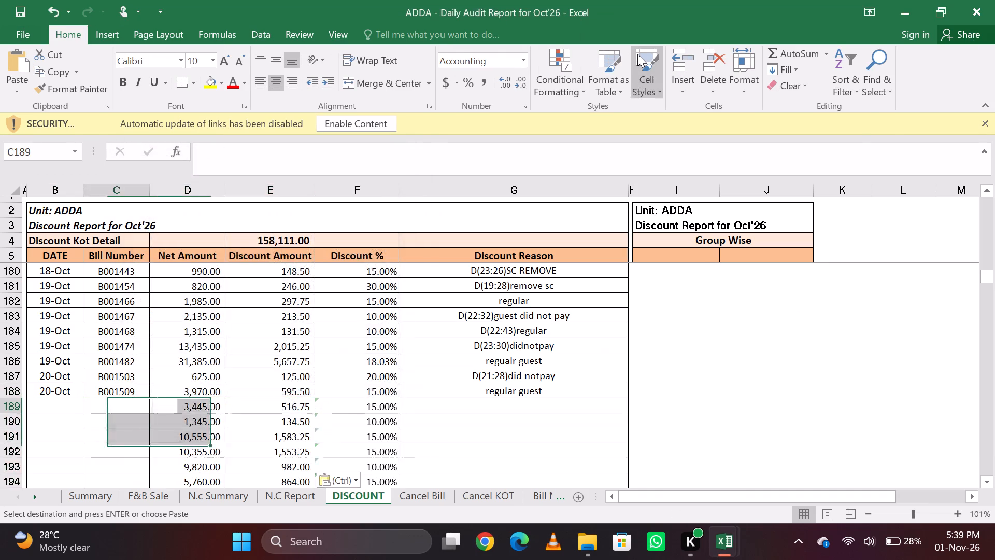
key(alt+Tab)
key(Left)
key(Left)
key(Left)
key(Left)
key(shift+Down)
key(shift+Down)
key(shift+Down)
key(shift+Down)
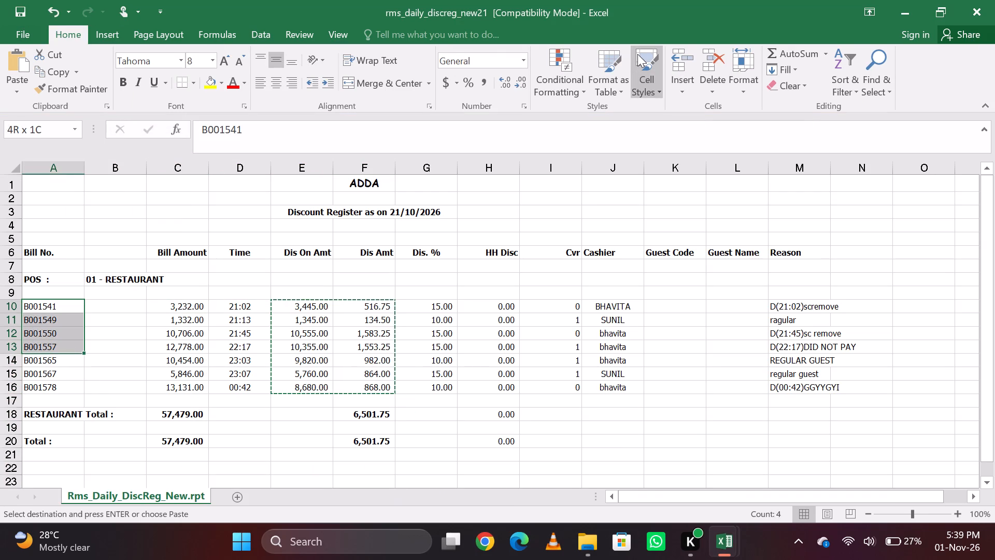
key(shift+Down)
key(shift+Down)
key(ctrl+c)
key(alt+Tab)
key(Right)
key(Left)
text(ESV)
key(Return)
Enter the date 21-10-2026 in B189 for bill B001541 on the DISCOUNT sheet.
key(Left)
key(alt+Tab)
key(Right)
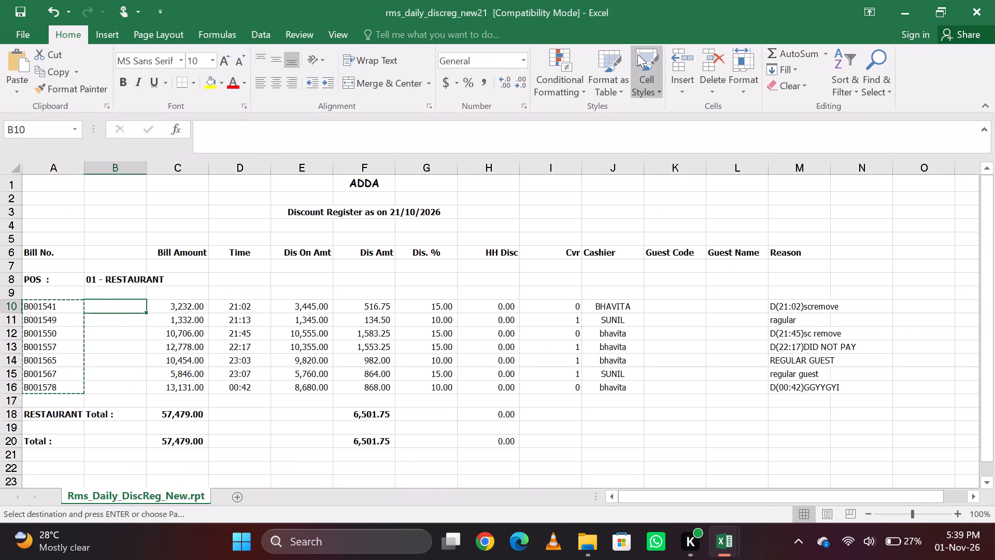
key(Left)
key(alt+Tab)
key(ctrl+d)
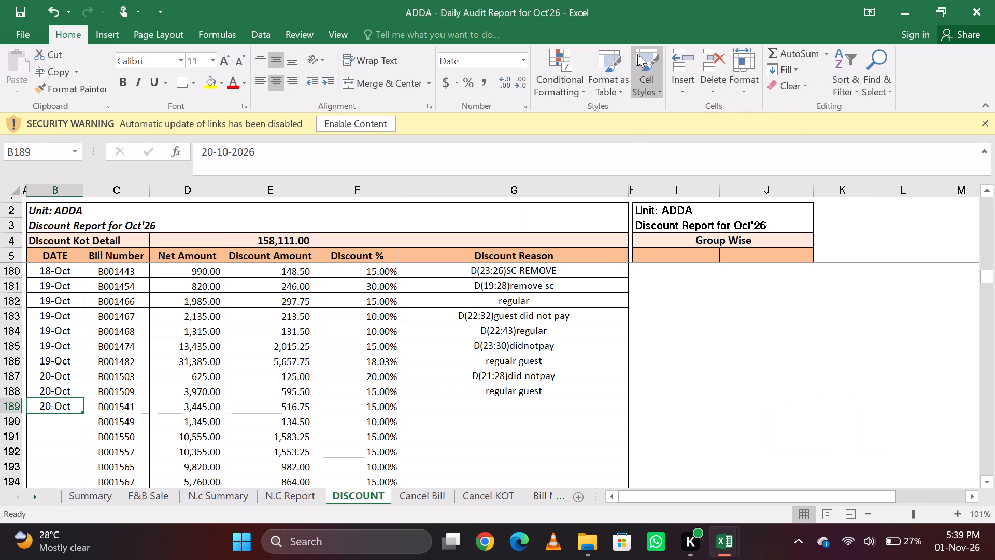
click(212, 147)
key(BackSpace)
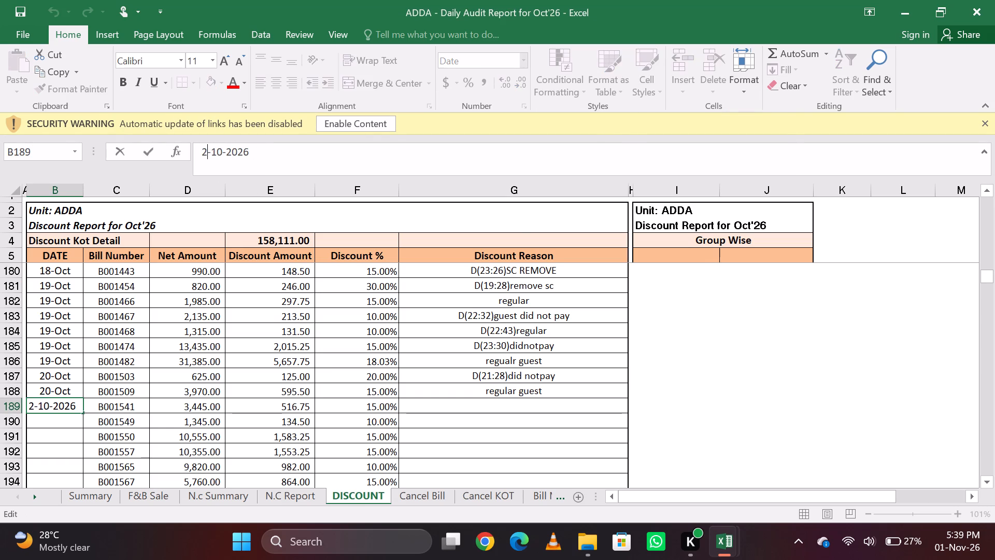
key(1)
key(Down)
key(Return)
key(Up)
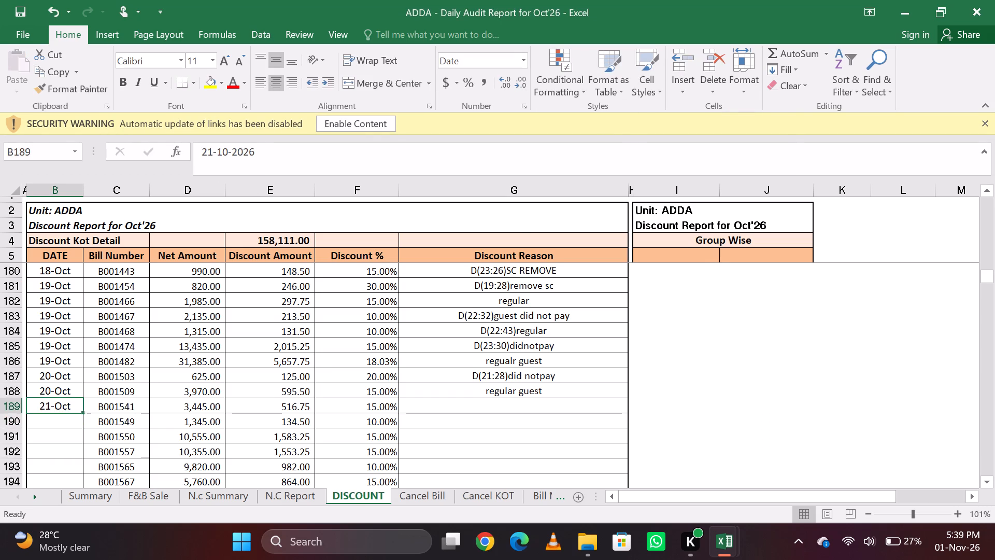
Copy the 21-10-2026 date from B189 down the DATE column through B196.
key(ctrl+c)
key(shift+Down)
key(shift+Down)
key(shift+Down)
key(shift+Down)
key(shift+Down)
key(shift+Down)
key(shift+Down)
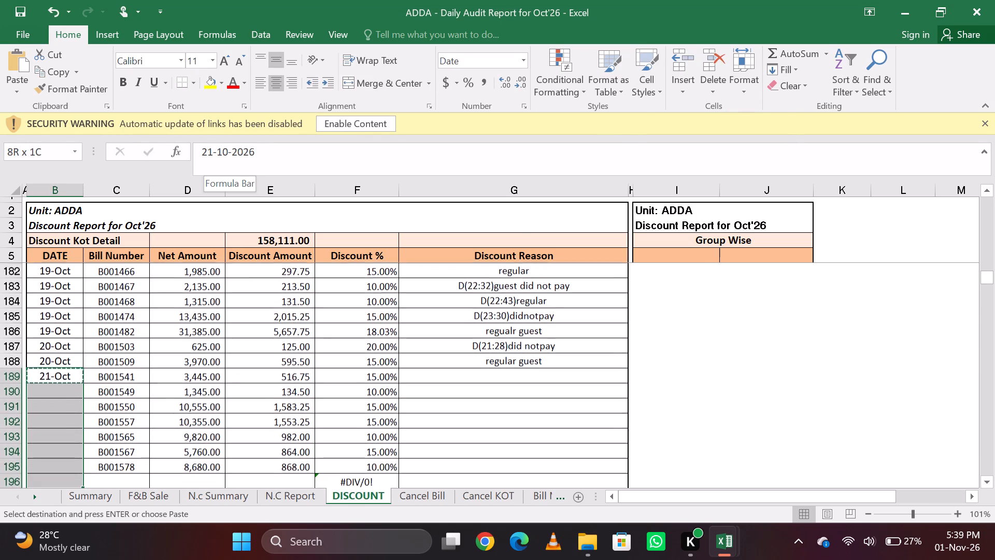
key(ctrl+v)
key(Down)
key(Down)
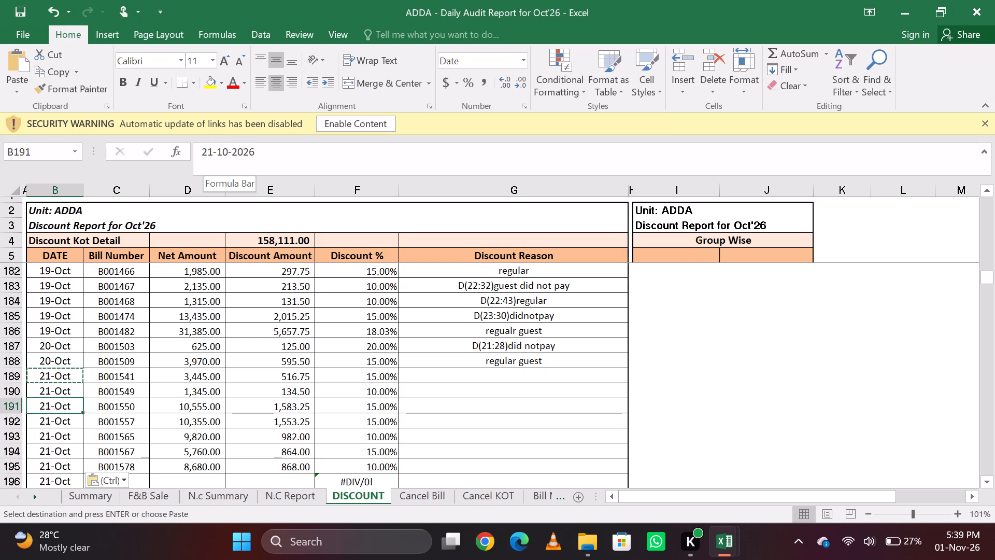
key(Down)
key(Down)
key(Down)
key(Up)
key(Up)
key(Down)
key(Down)
key(Down)
key(Down)
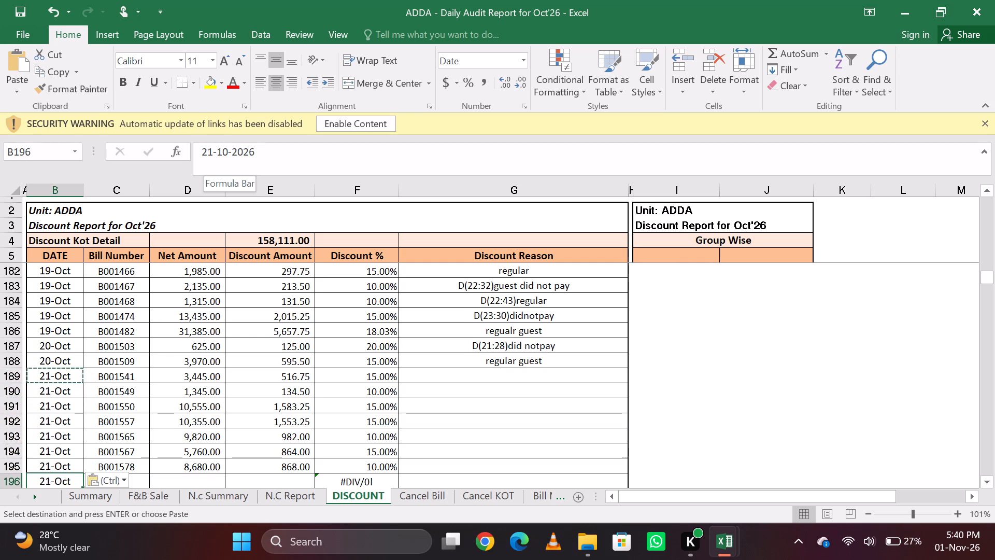
Change the date in B196 on the DISCOUNT sheet to 22-10-2026.
click(212, 147)
key(BackSpace)
key(2)
key(Return)
Copy the seven Reason entries from the 21/10/2026 discount register and paste them as values into the DISCOUNT sheet from G189.
key(Up)
key(Right)
key(Right)
key(Right)
key(Right)
key(Right)
key(Right)
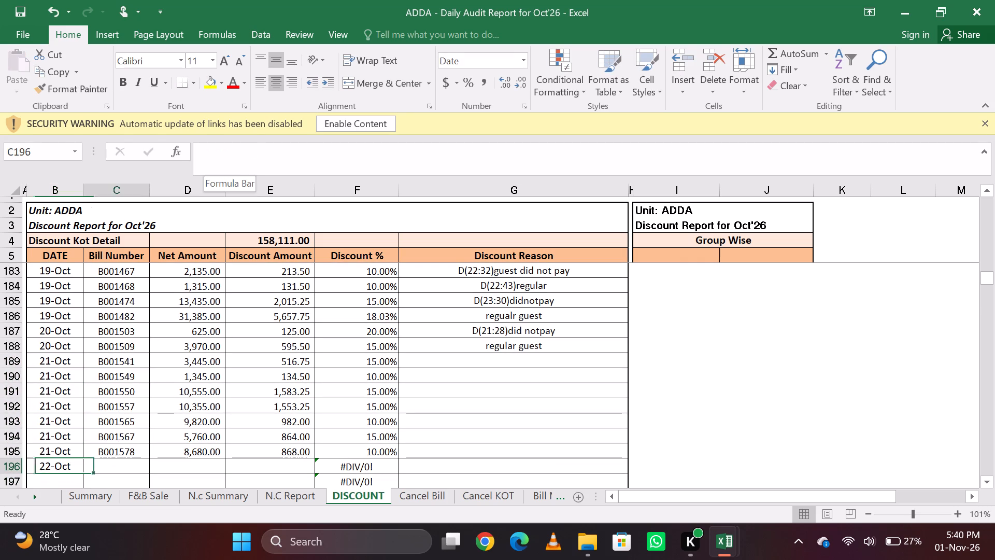
key(Up)
key(Up)
key(Up)
key(Up)
key(Up)
key(Up)
key(Left)
key(Up)
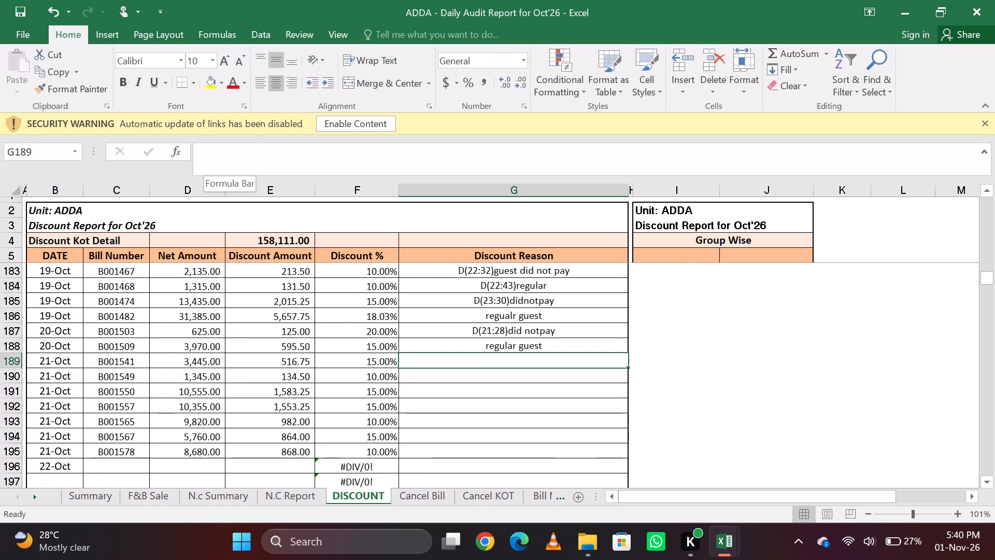
key(alt+Tab)
key(Right)
key(Right)
key(Right)
key(Right)
key(Right)
key(Right)
key(Right)
key(Right)
key(Right)
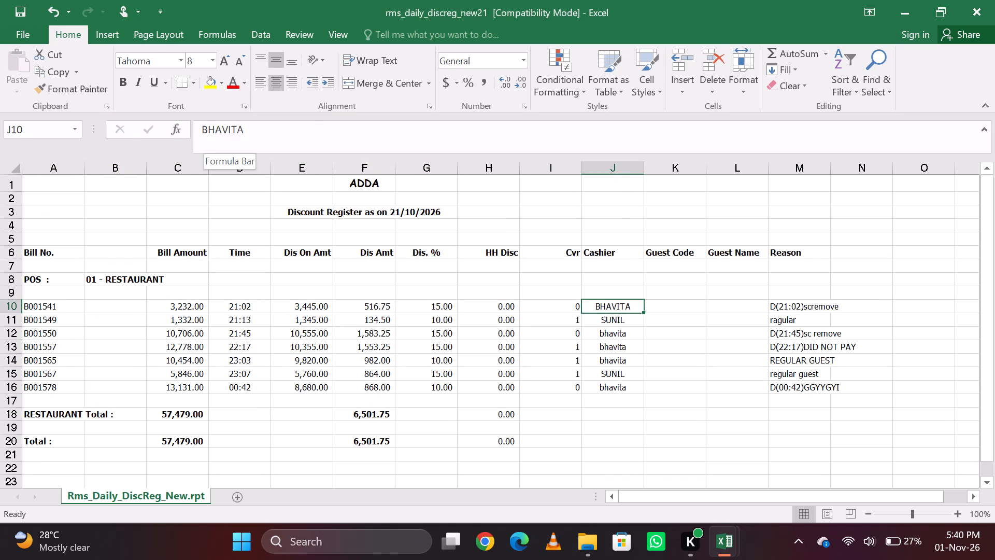
key(Right)
key(Right)
key(Right)
key(shift+Down)
key(shift+Down)
key(shift+Down)
key(shift+Down)
key(shift+Down)
key(shift+Down)
key(ctrl+c)
key(alt+Tab)
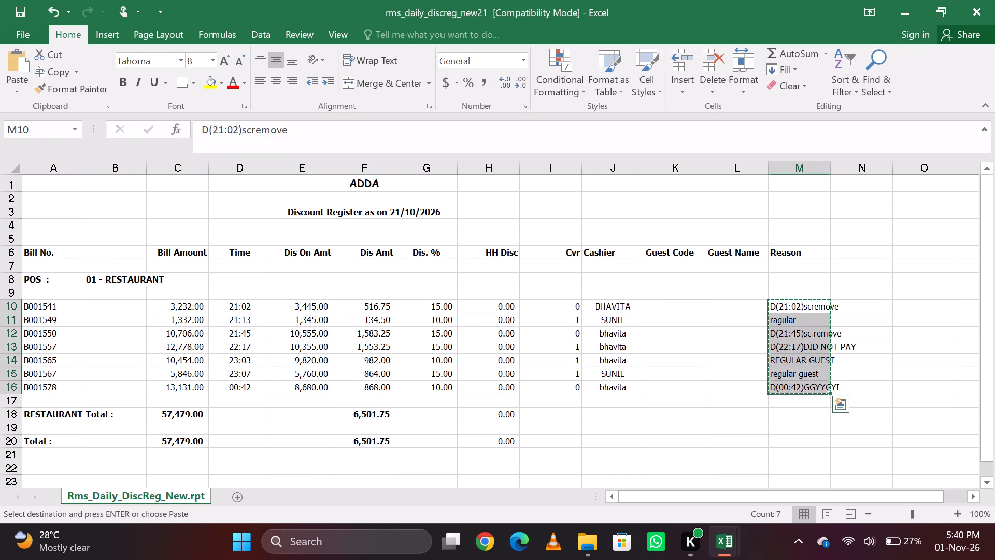
key(Right)
key(Left)
text(ESV)
key(Return)
Select C196, the empty Bill Number cell of the 22-Oct row on the DISCOUNT sheet.
key(Left)
key(Left)
key(Left)
key(Left)
key(Left)
key(Left)
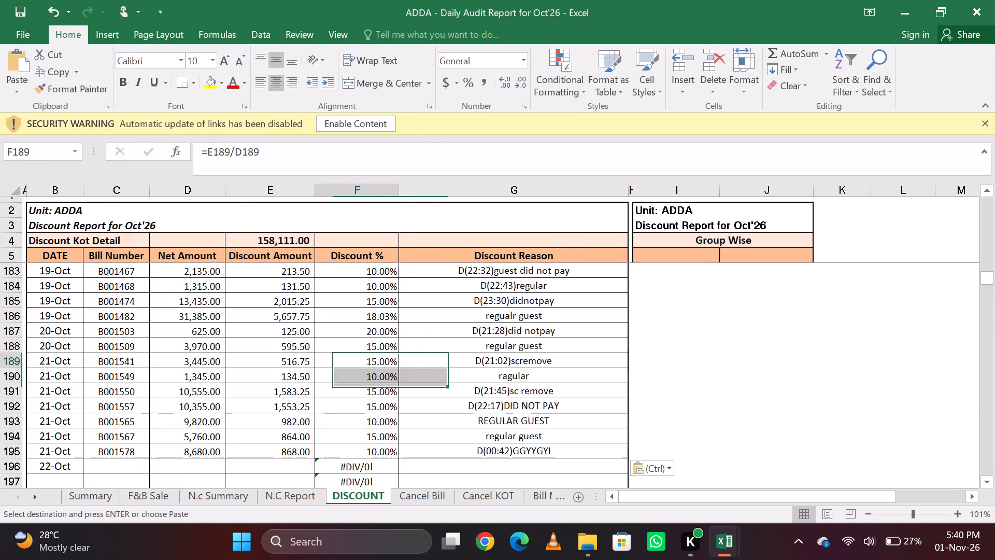
key(Down)
key(Down)
key(Right)
key(Down)
key(Down)
key(Down)
key(Down)
key(Right)
key(Down)
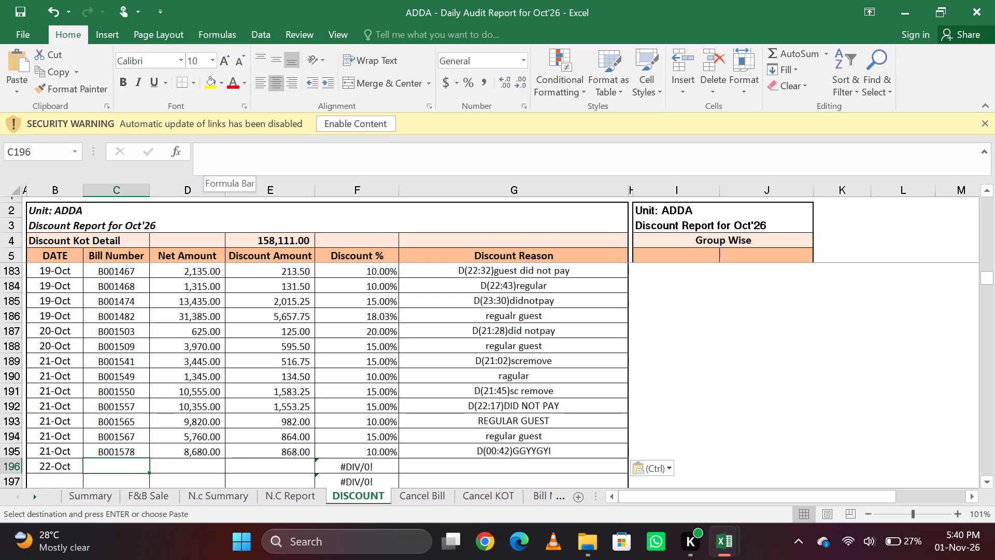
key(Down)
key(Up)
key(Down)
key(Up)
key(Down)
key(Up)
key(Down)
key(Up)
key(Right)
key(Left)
Close the 21/10/2026 discount register workbook rms_daily_discreg_new21 and return to the DISCOUNT sheet.
key(alt+Tab)
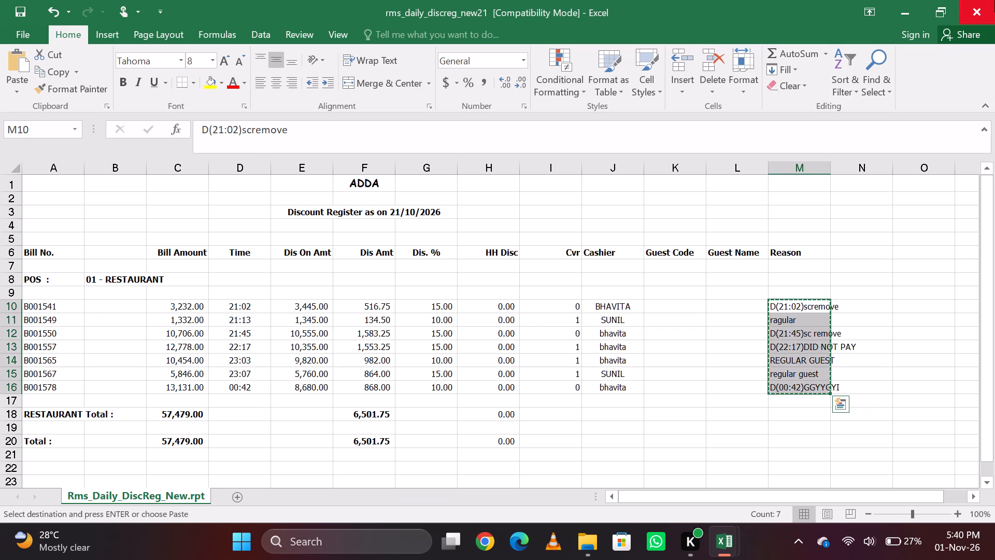
click(994, 0)
key(Right)
key(Left)
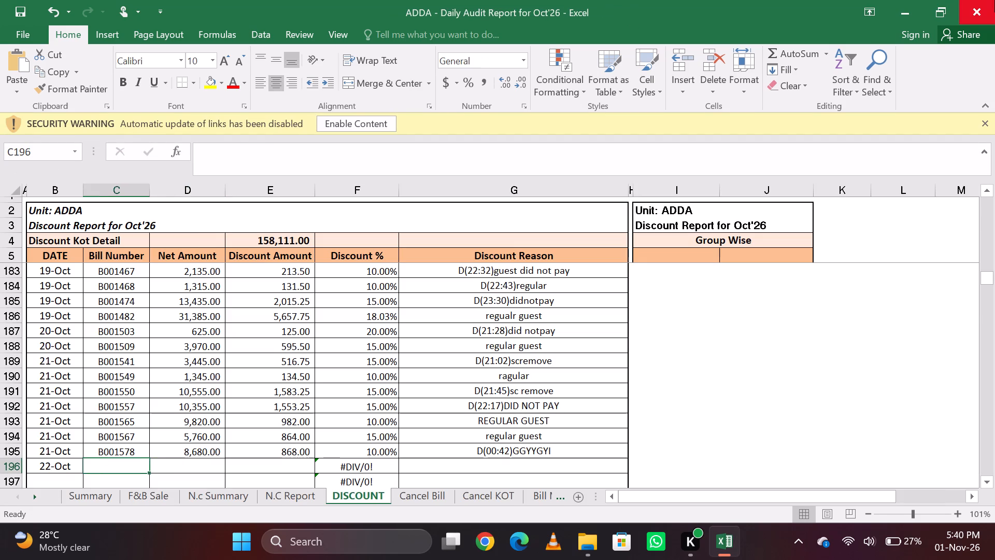
Open the next discount register file, rms_daily_discreg_new22, from File Explorer and enable it for editing.
key(alt+Tab)
key(Down)
key(Return)
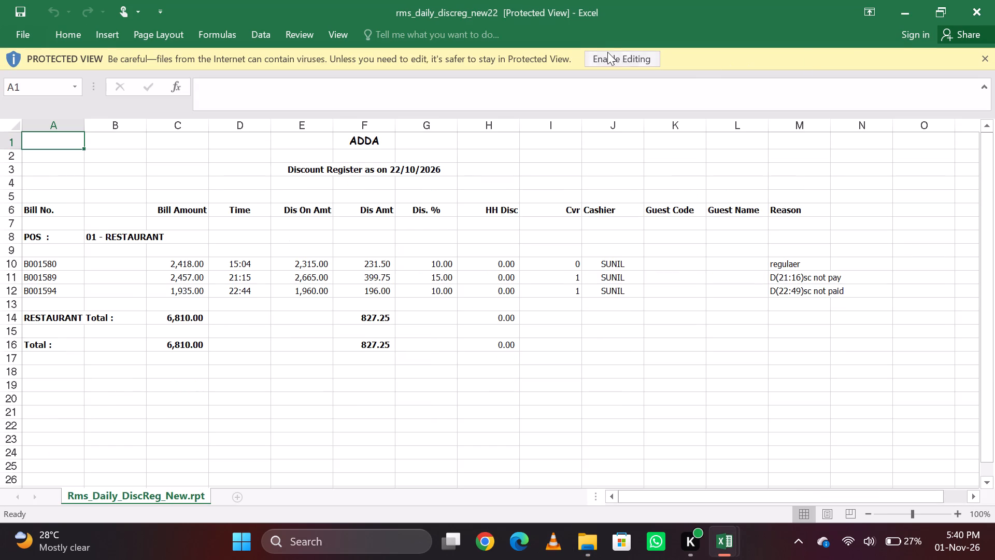
click(611, 55)
Copy the register's bill numbers B001580 to B001594 and paste them as values into the DISCOUNT sheet from C196.
key(Down)
key(Down)
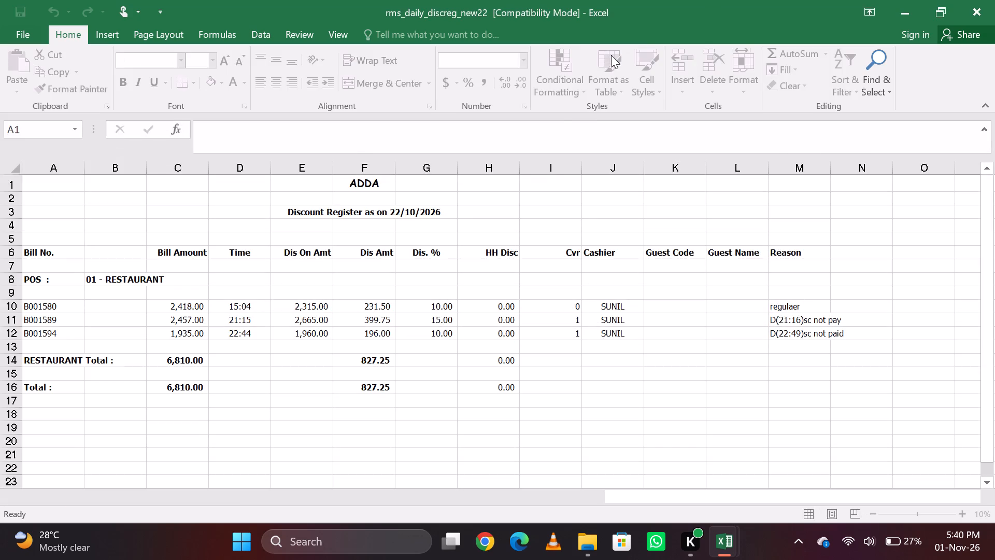
key(Down)
key(Down)
key(Down)
key(Down)
key(Down)
key(Down)
key(Down)
key(shift+Down)
key(shift+Down)
key(ctrl+c)
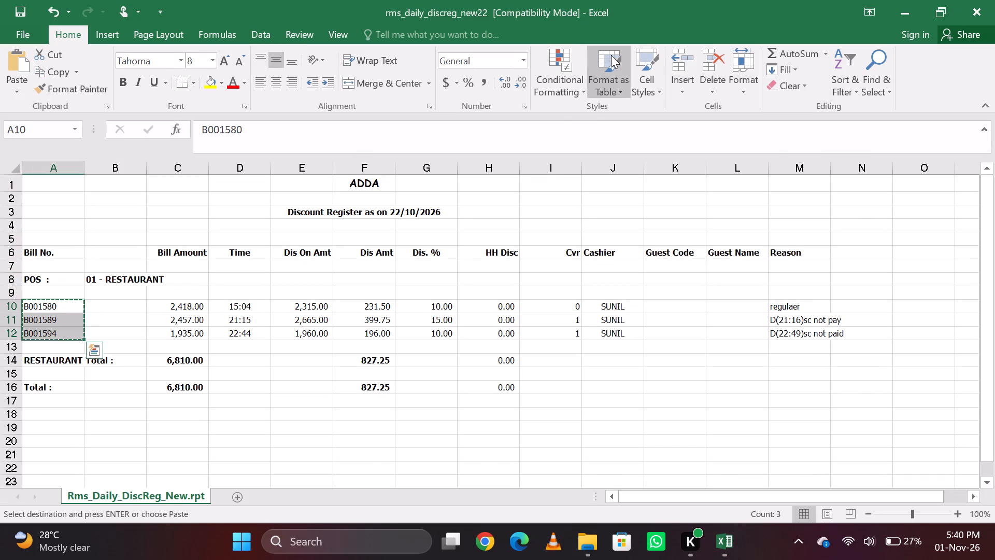
key(alt+Tab)
key(Right)
key(Left)
text(ESV)
key(Return)
Fill the 22-10-2026 date from B196 down the DATE column through B199.
key(Left)
key(Down)
key(ctrl+d)
key(Down)
key(ctrl+d)
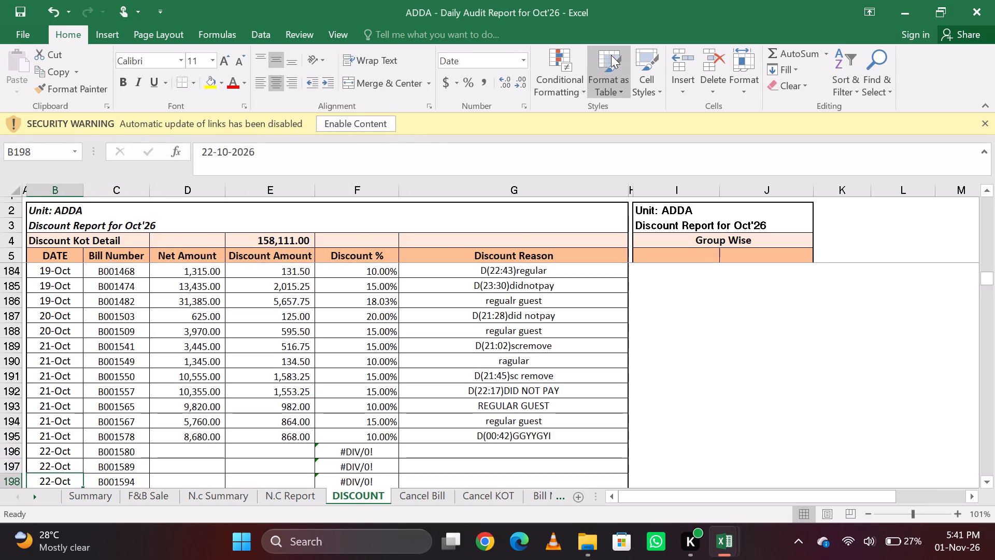
key(Right)
key(Down)
key(Up)
key(Up)
key(Down)
key(Down)
key(Left)
key(ctrl+d)
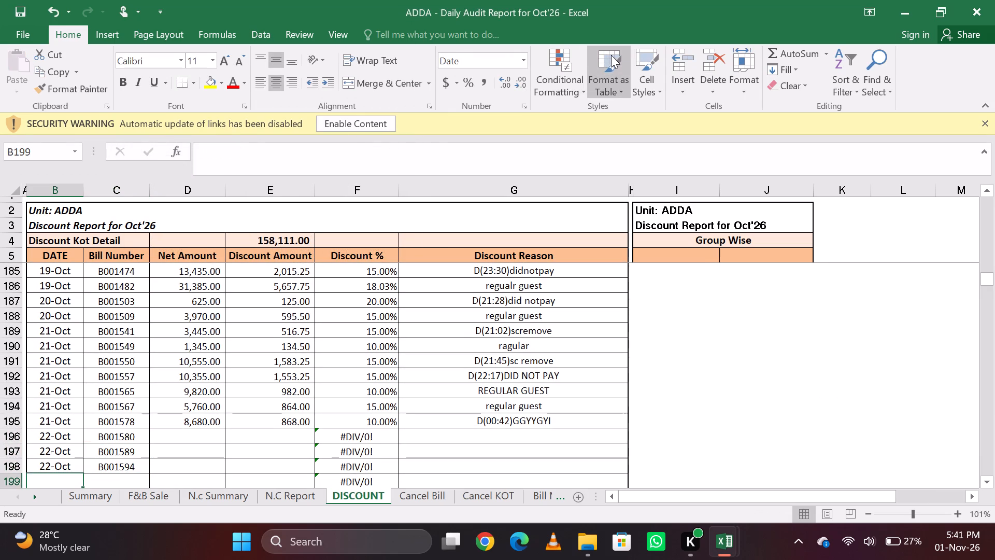
Change the date in B199 on the DISCOUNT sheet to 23-10-2026.
key(Up)
key(Down)
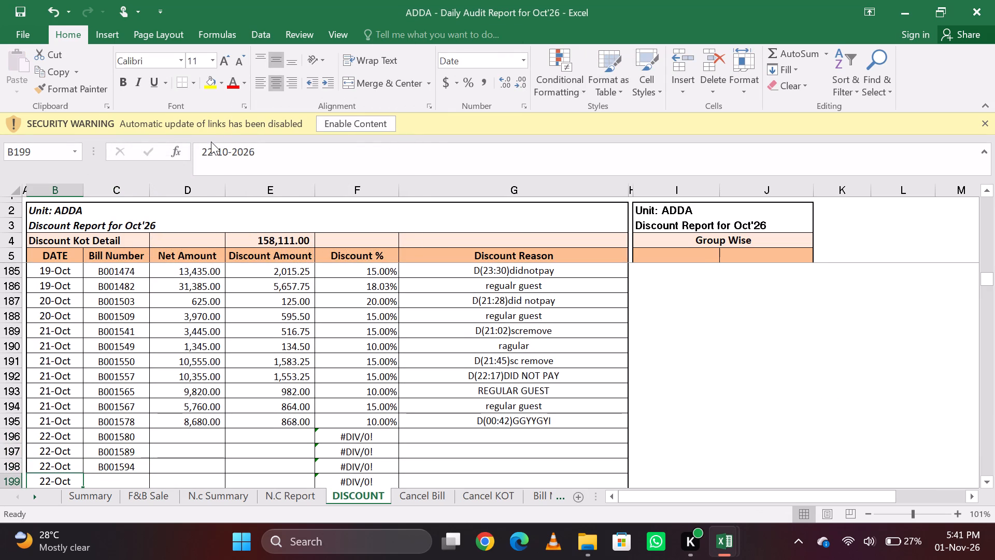
click(212, 147)
key(BackSpace)
key(3)
key(Return)
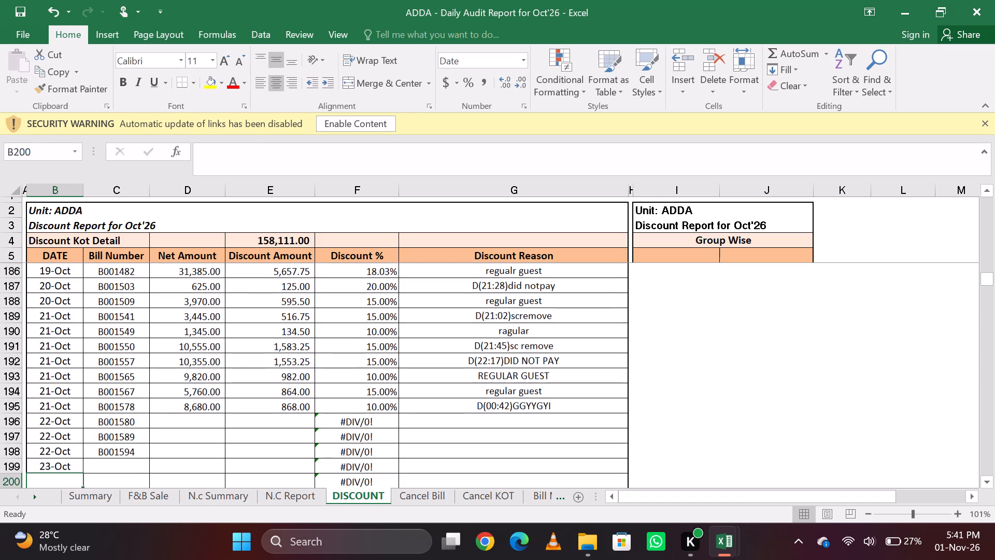
Copy the three Dis On Amt and Dis Amt rows from the 22/10/2026 register and paste them as values into the DISCOUNT sheet from D196.
key(Up)
key(Right)
key(Right)
key(Up)
key(Up)
key(Up)
key(alt+Tab)
key(Right)
key(Right)
key(Right)
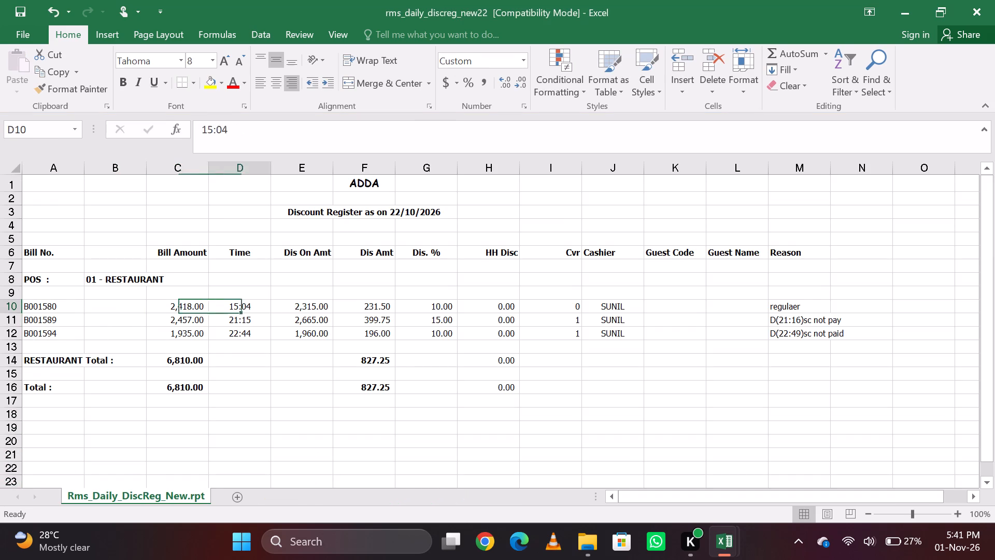
key(Right)
key(Right)
key(Left)
key(shift+Right)
key(shift+Down)
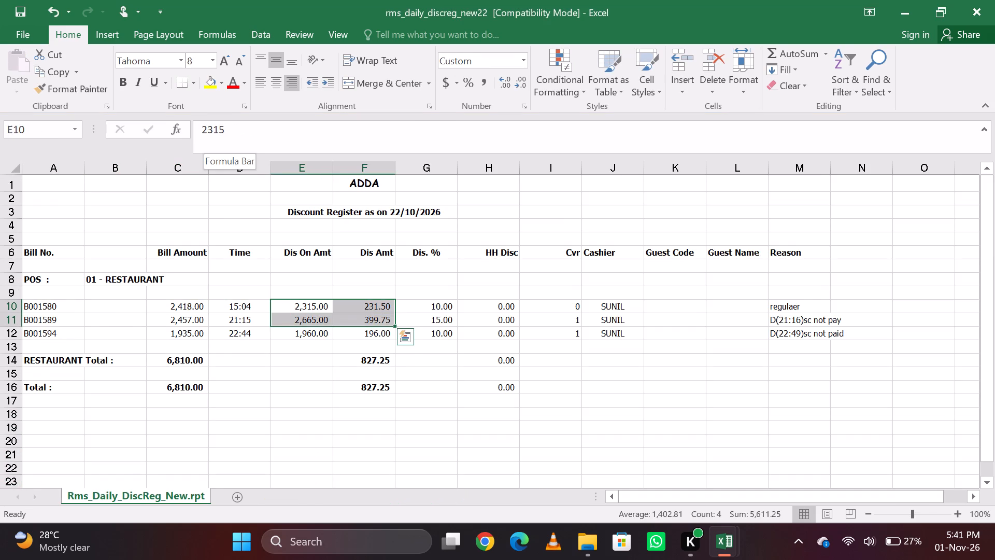
key(shift+Down)
key(ctrl+c)
key(alt+Tab)
key(Right)
key(Left)
text(ESV)
key(Return)
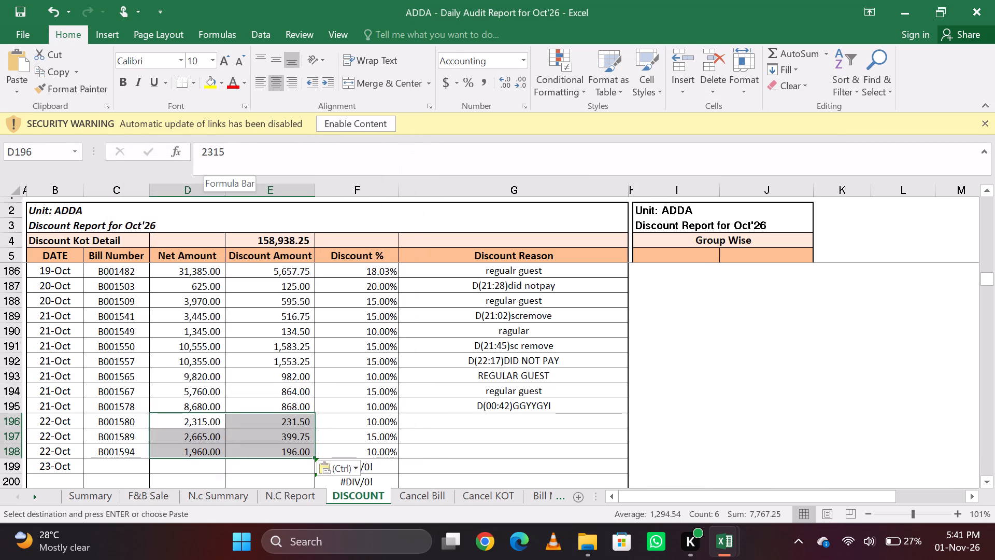
Copy the three Reason entries from the 22/10/2026 register and paste them as values into the DISCOUNT sheet from G196.
key(Right)
key(Right)
key(Right)
key(Right)
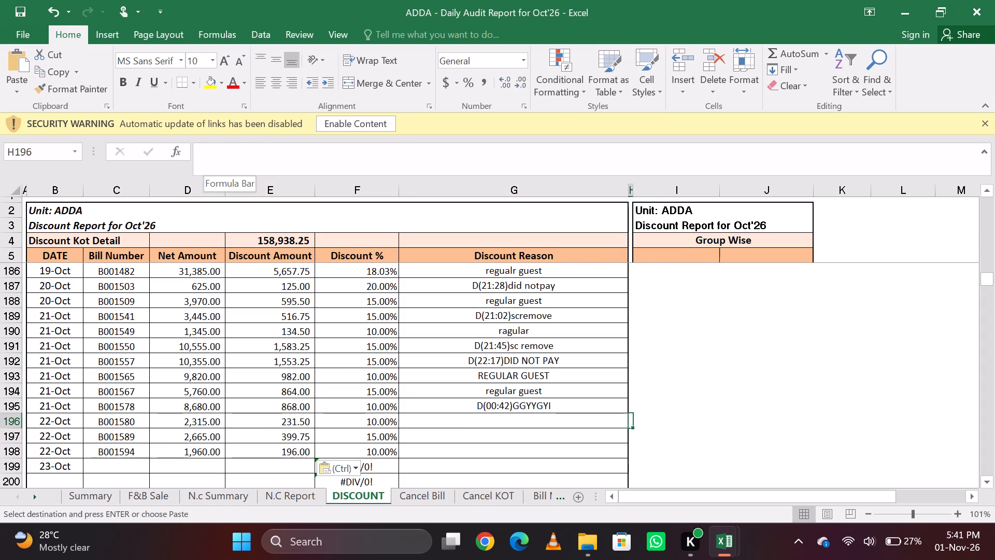
key(Left)
key(alt+Tab)
key(Right)
key(Right)
key(Right)
key(Right)
key(Right)
key(Right)
key(Right)
key(Right)
key(shift+Down)
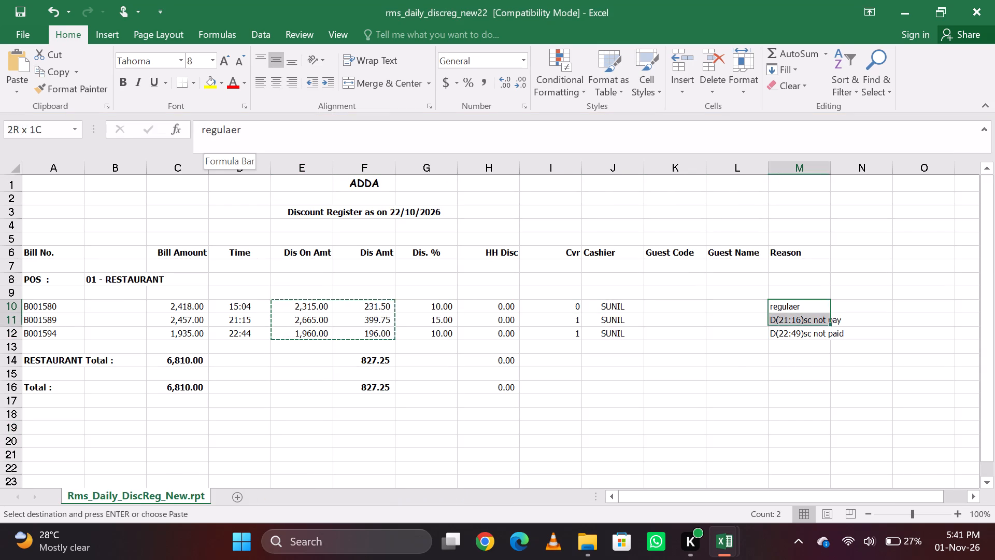
key(shift+Down)
key(ctrl+c)
key(alt+Tab)
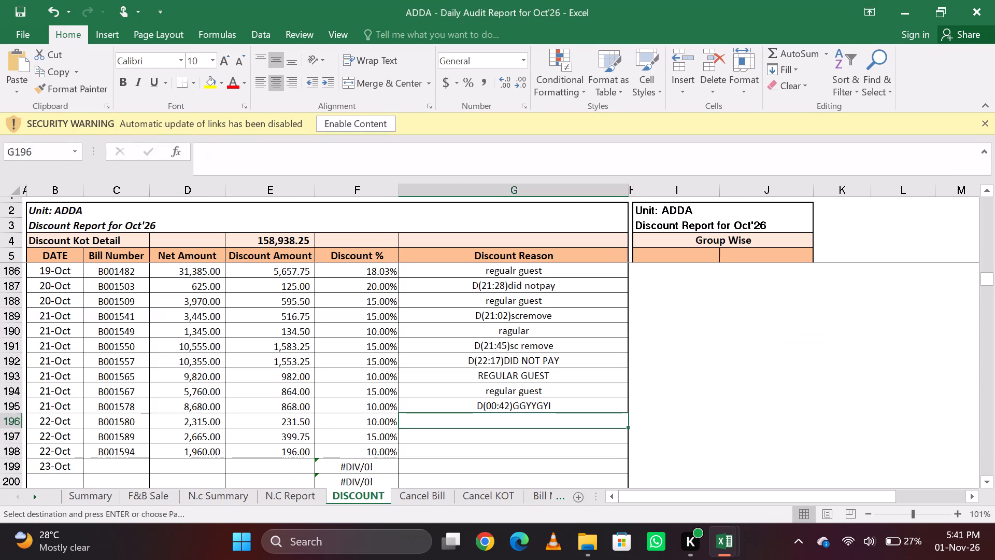
key(Right)
key(Left)
text(ESV)
key(Return)
Return to the 23-Oct row 199 on the DISCOUNT sheet and close the 22/10/2026 discount register.
key(Left)
key(Left)
key(Left)
key(Left)
key(Left)
key(Left)
key(Left)
key(Left)
key(Left)
key(Left)
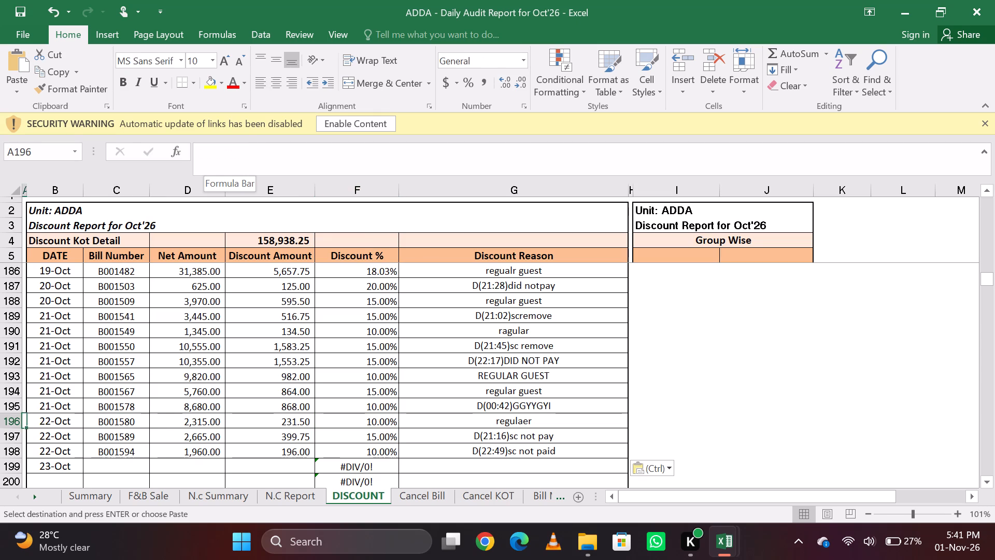
key(Right)
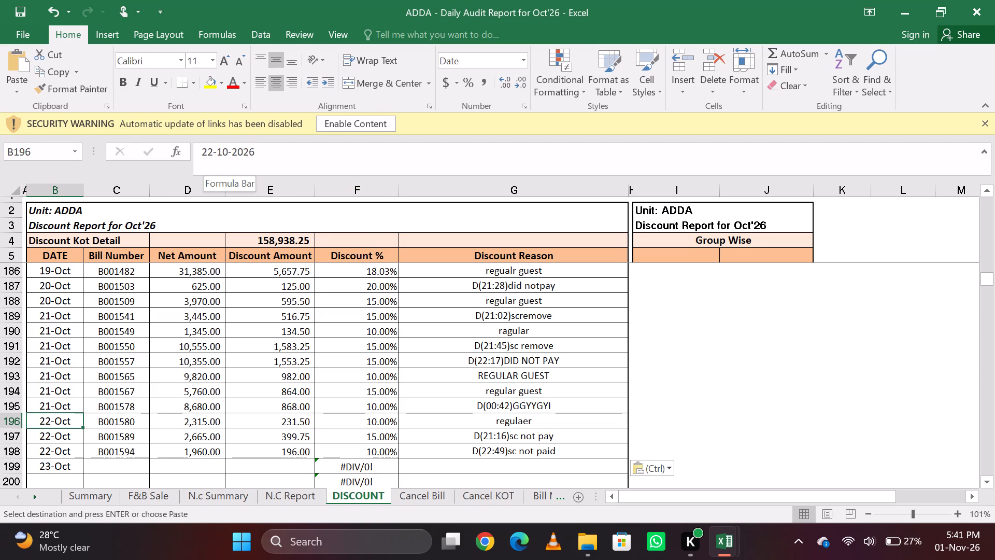
key(Right)
key(Left)
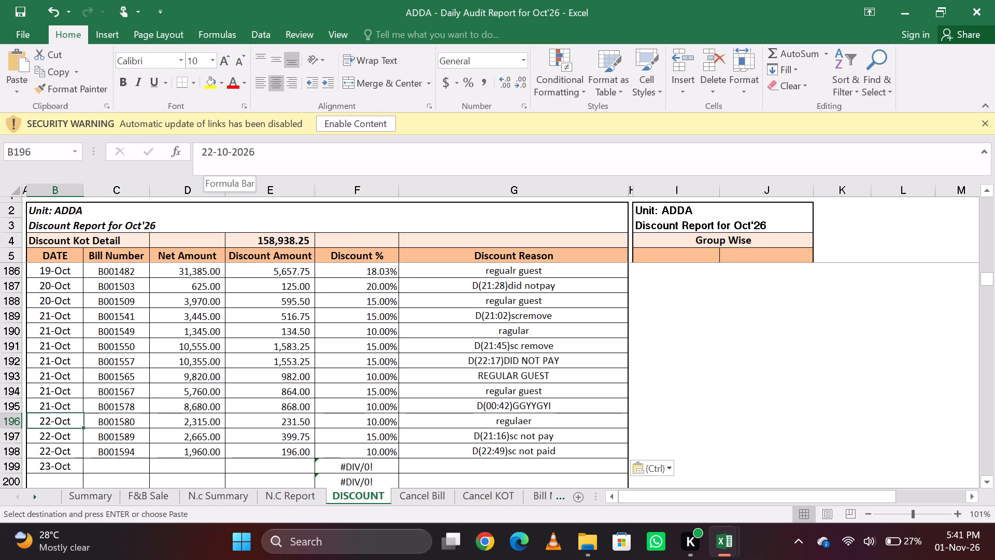
key(Down)
key(Down)
key(Down)
key(Right)
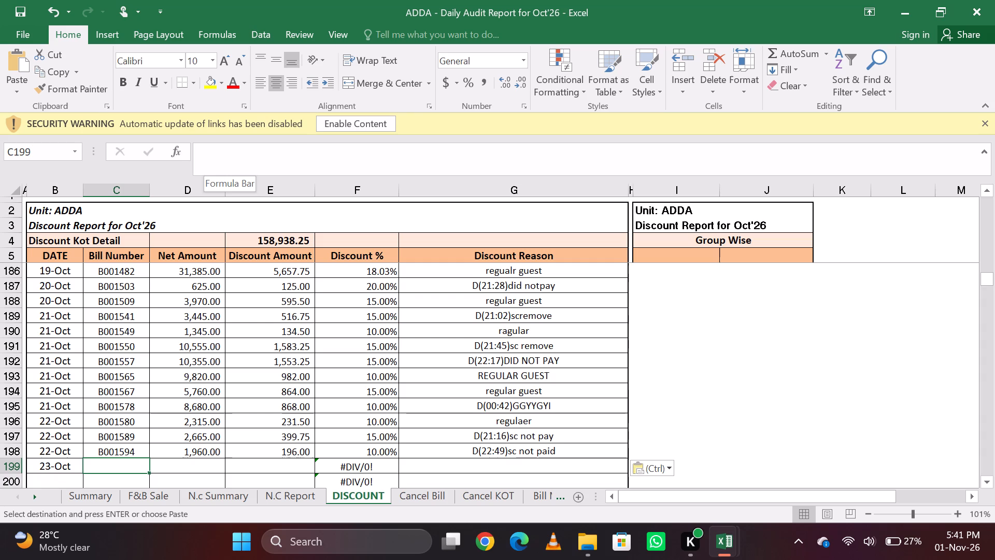
key(Left)
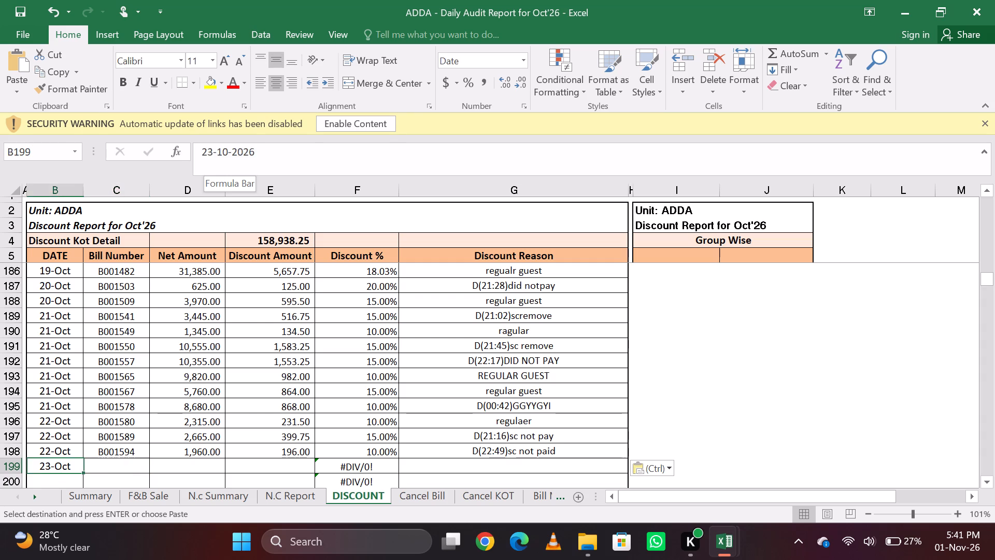
key(Right)
key(Left)
key(alt+Tab)
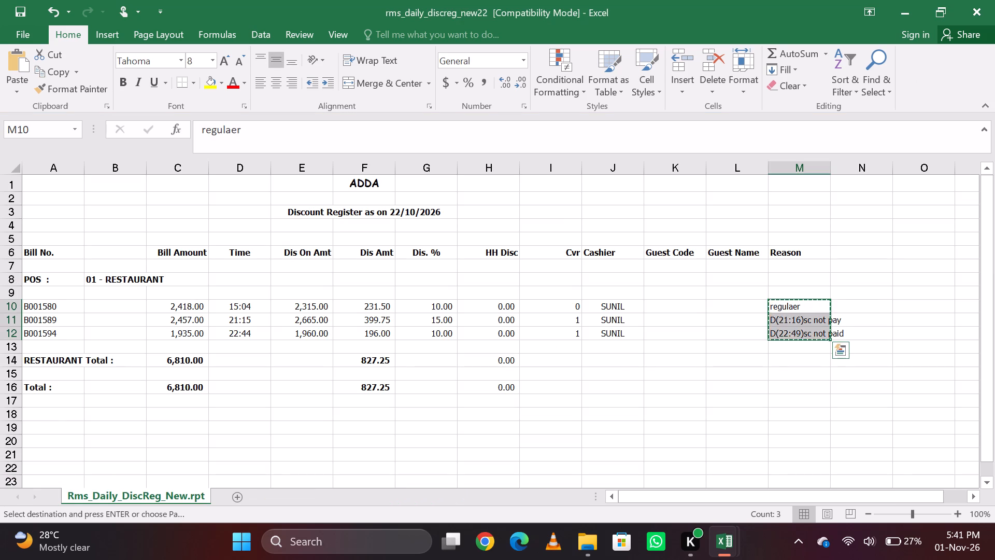
key(alt+Tab)
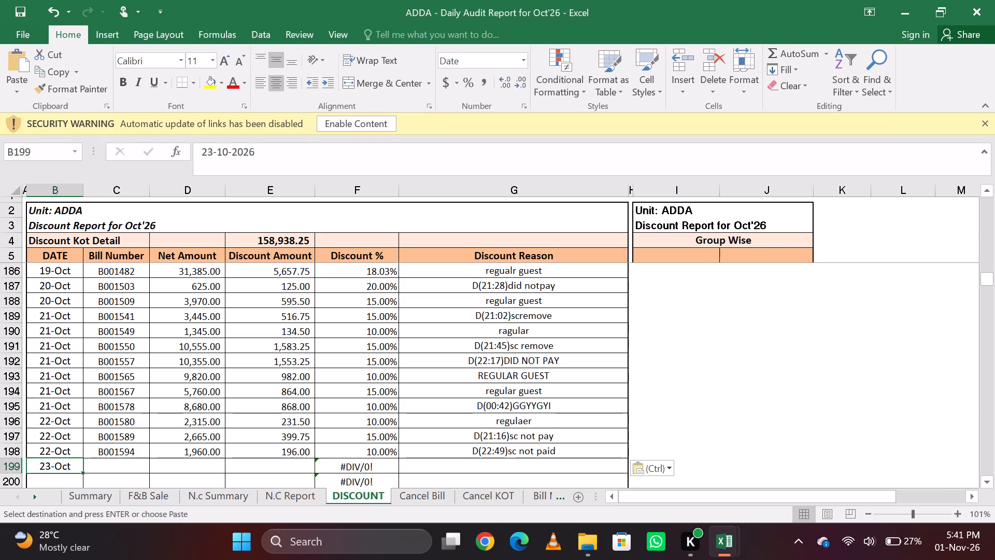
key(alt+Tab)
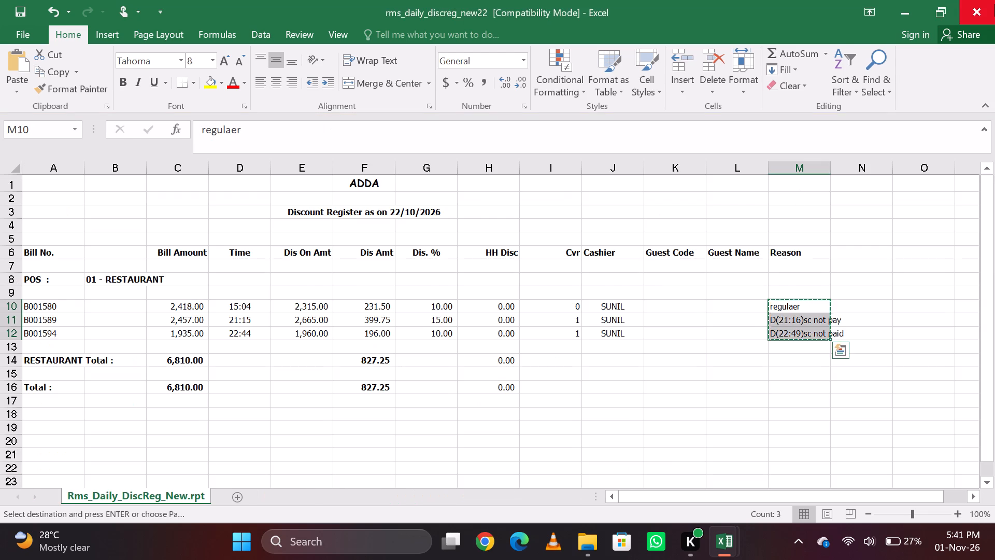
click(994, 4)
Open the rms_daily_discreg_new23 register from the 21-31 folder and enable editing.
key(Right)
key(Left)
key(alt+Tab)
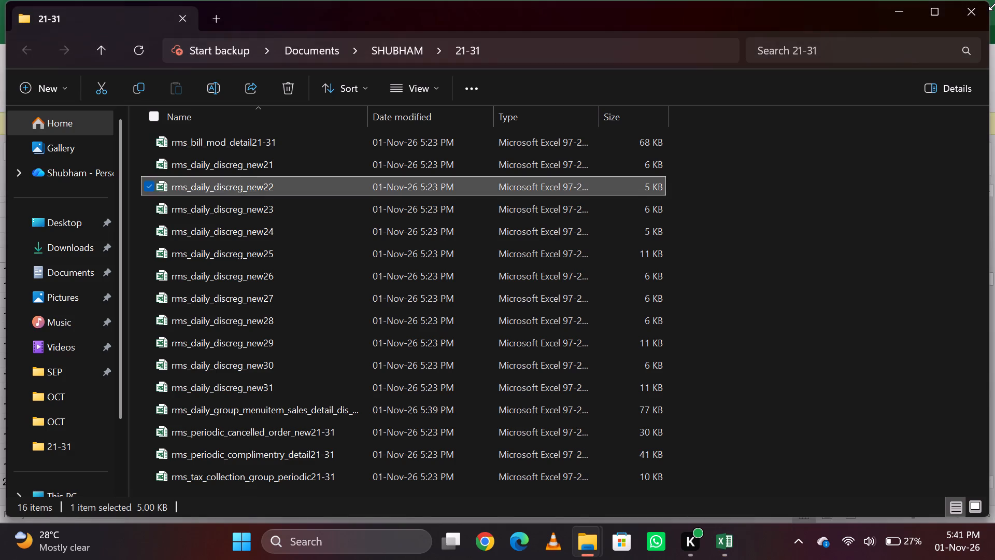
key(Down)
key(Return)
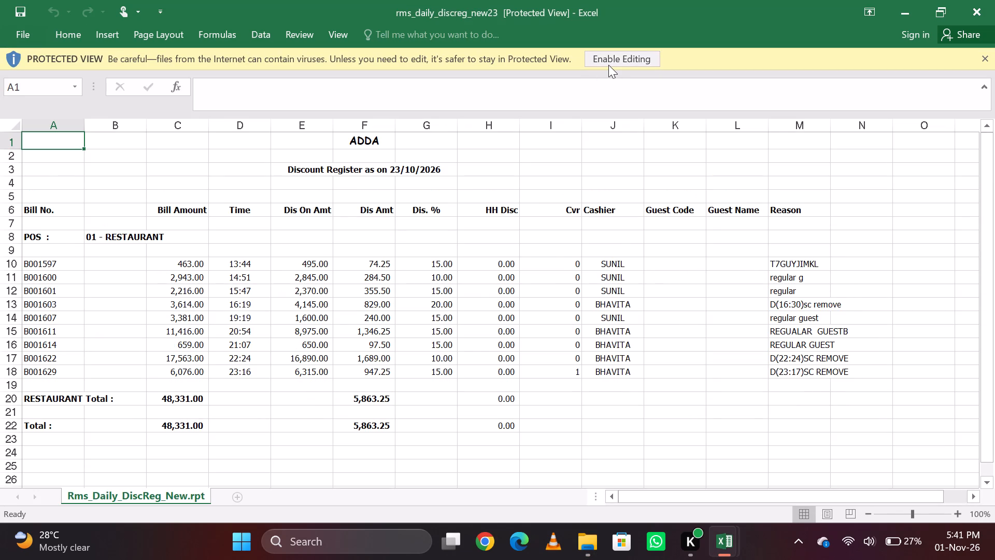
click(608, 65)
Copy the register's bill numbers B001597 to B001629 and paste them as values into the DISCOUNT sheet from C199.
key(Down)
key(Down)
key(Down)
key(Down)
key(Right)
key(Down)
key(Down)
key(Left)
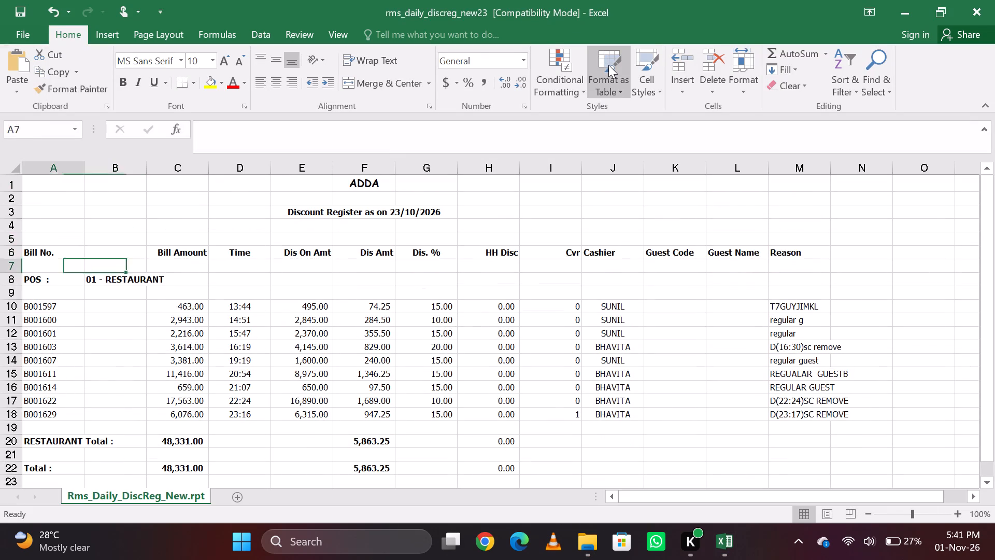
key(Down)
key(Down)
key(shift+Down)
key(shift+Down)
key(shift+Down)
key(Up)
key(Down)
key(Down)
key(shift+Down)
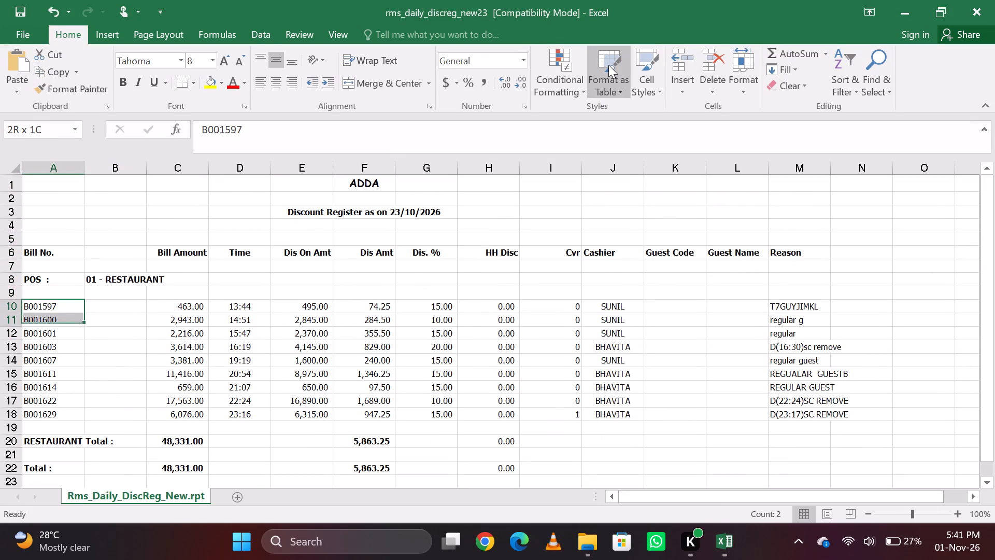
key(shift+Down)
key(shift+Down)
key(shift+Down)
key(shift+Down)
key(shift+Down)
key(shift+Down)
key(shift+Down)
key(ctrl+c)
key(alt+Tab)
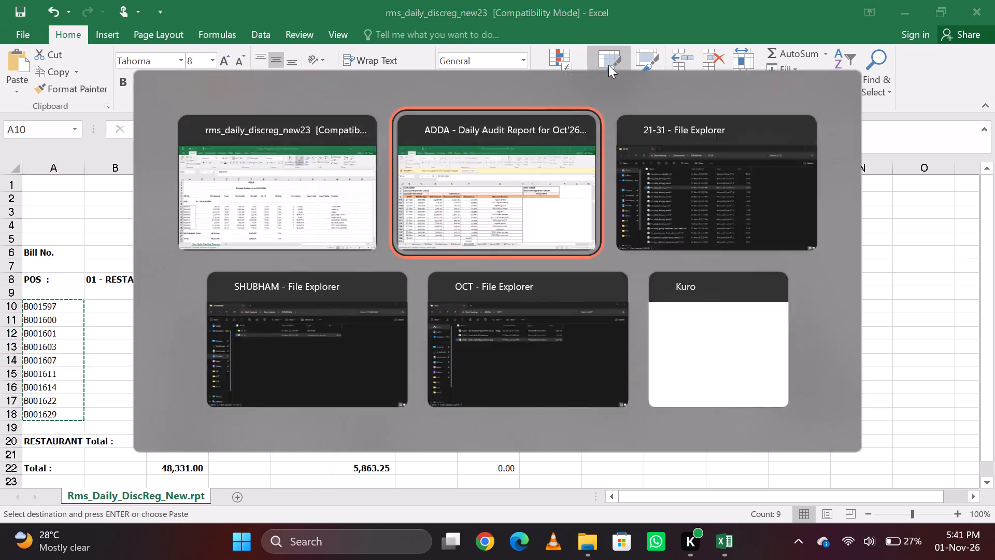
key(Right)
text(ESV)
key(Return)
Fill the 23-10-2026 date from B199 down the DATE column through B207.
key(Left)
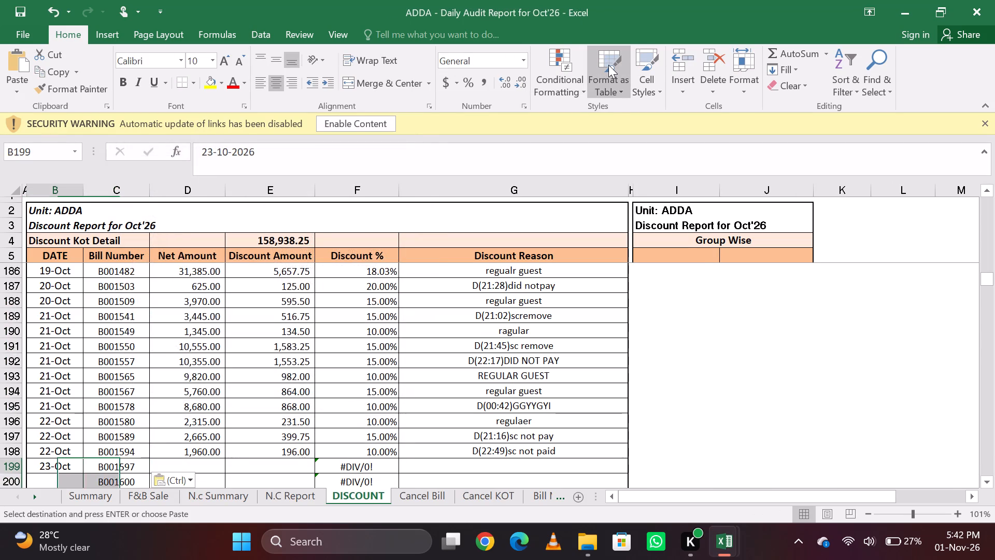
key(ctrl+c)
key(shift+Down)
key(shift+Down)
key(shift+Down)
key(shift+Down)
key(shift+Down)
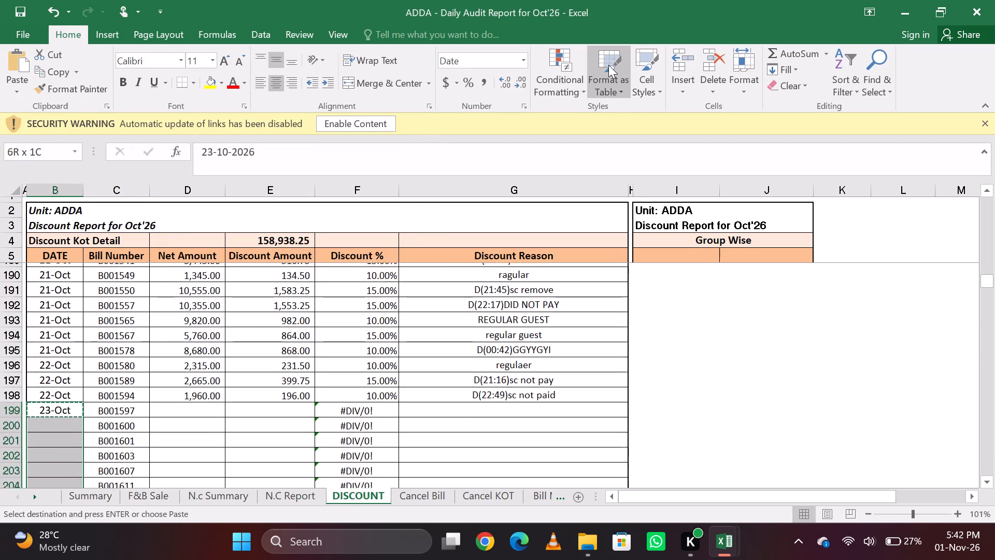
key(shift+Down)
key(shift+Down)
key(shift+Down)
key(shift+Down)
key(shift+Up)
key(ctrl+v)
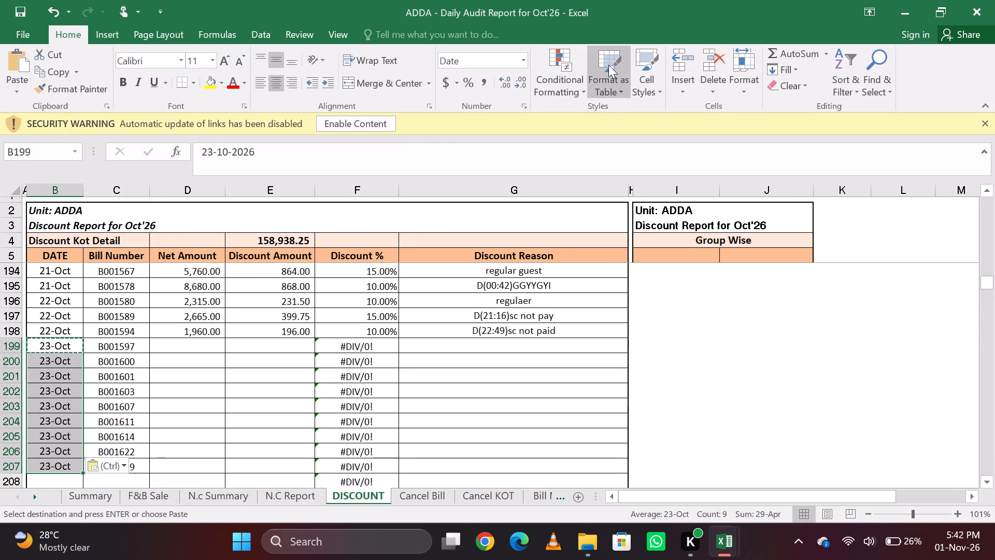
Copy the nine Dis On Amt and Dis Amt rows from the 23/10/2026 register and paste them as values into the DISCOUNT sheet from D199.
key(Right)
key(Right)
key(Right)
key(Left)
key(alt+Tab)
key(Right)
key(Right)
key(Right)
key(Right)
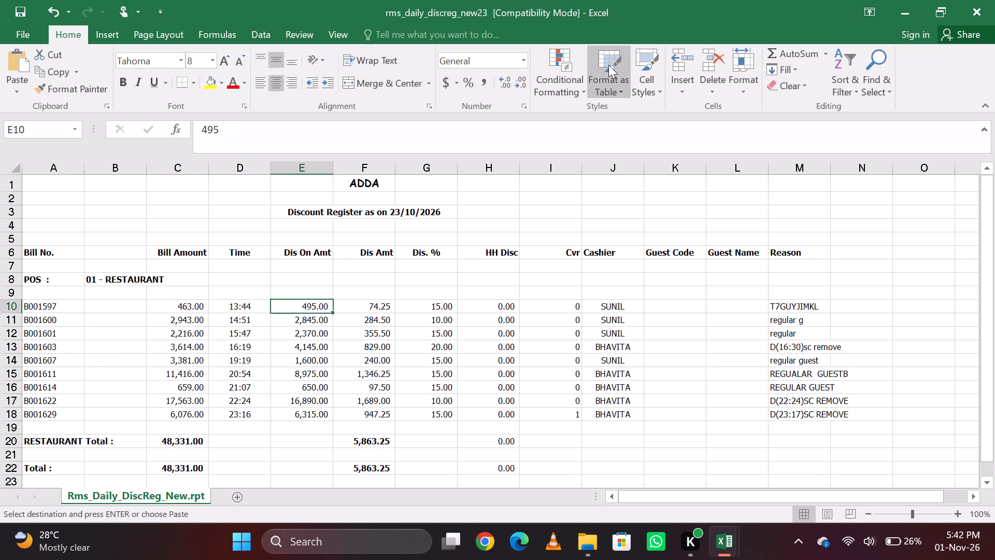
key(shift+Right)
key(shift+Right)
key(shift+Left)
key(shift+Down)
key(shift+Down)
key(shift+Down)
key(shift+Down)
key(shift+Down)
key(shift+Down)
key(shift+Down)
key(shift+Down)
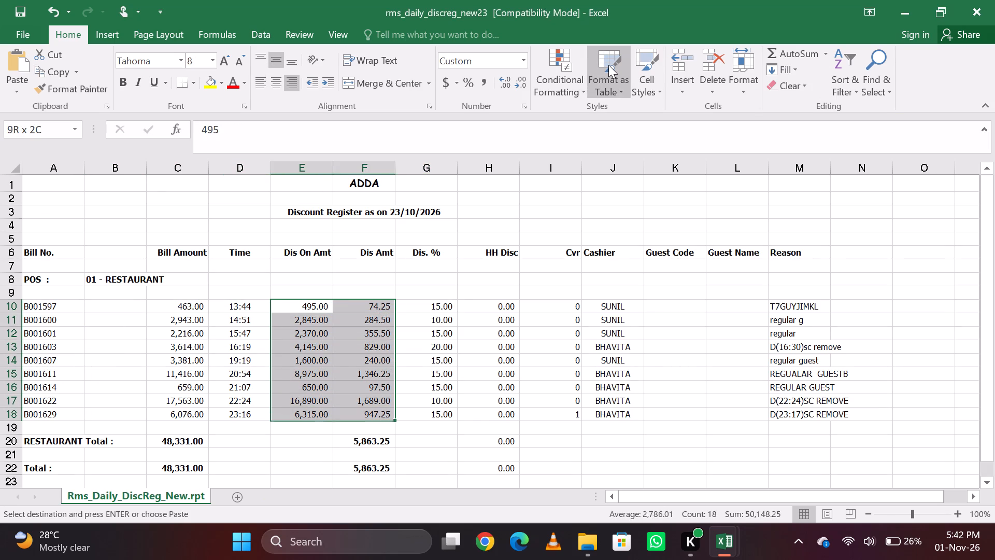
key(ctrl+c)
key(alt+Tab)
key(Right)
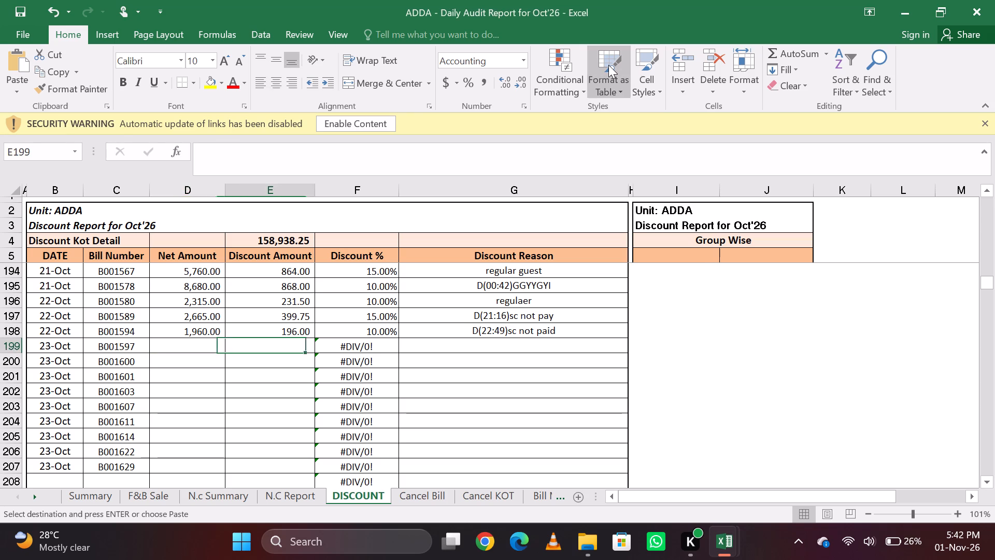
key(Left)
text(ESV)
key(Return)
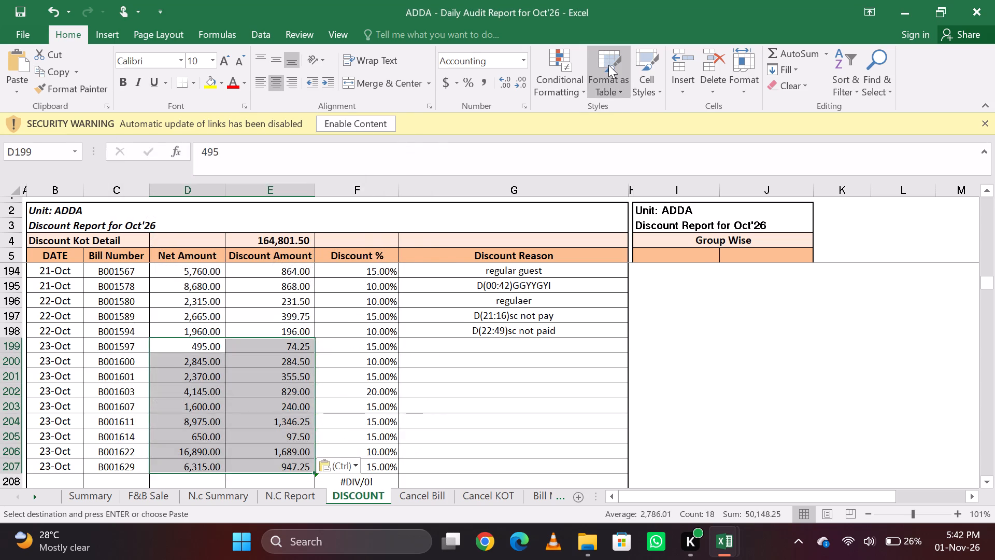
Copy the Reason entries from the 23/10/2026 register and paste them as values into the DISCOUNT sheet from G199.
key(Right)
key(Right)
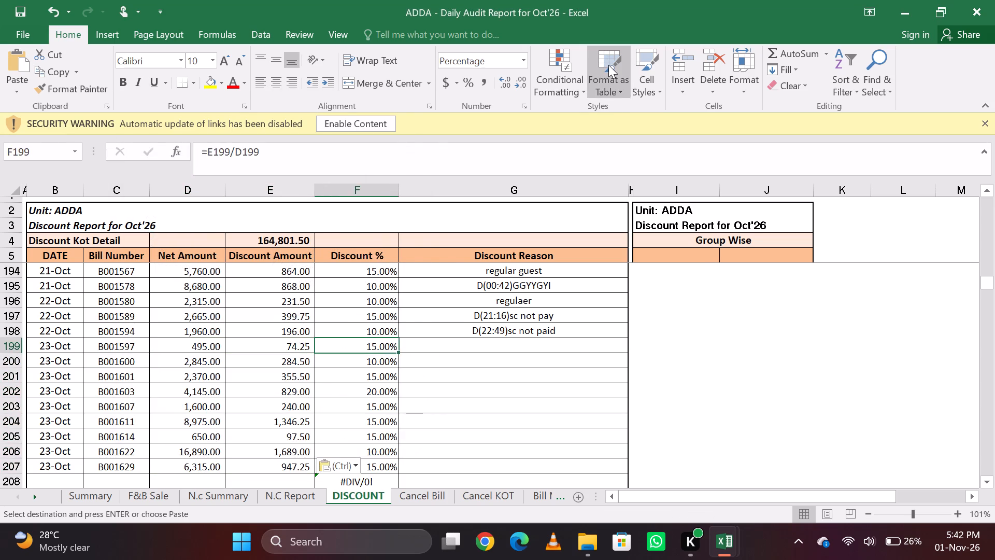
key(Right)
key(alt+Tab)
key(Right)
key(Right)
key(Right)
key(Right)
key(Right)
key(Right)
key(Right)
key(Right)
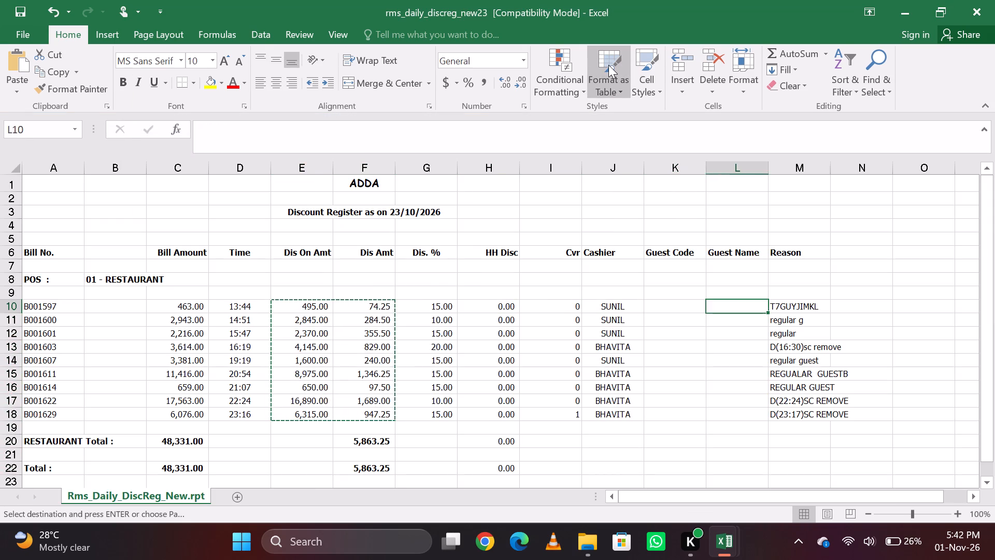
key(ctrl+shift+Down)
key(ctrl+c)
key(alt+Tab)
key(Right)
key(Left)
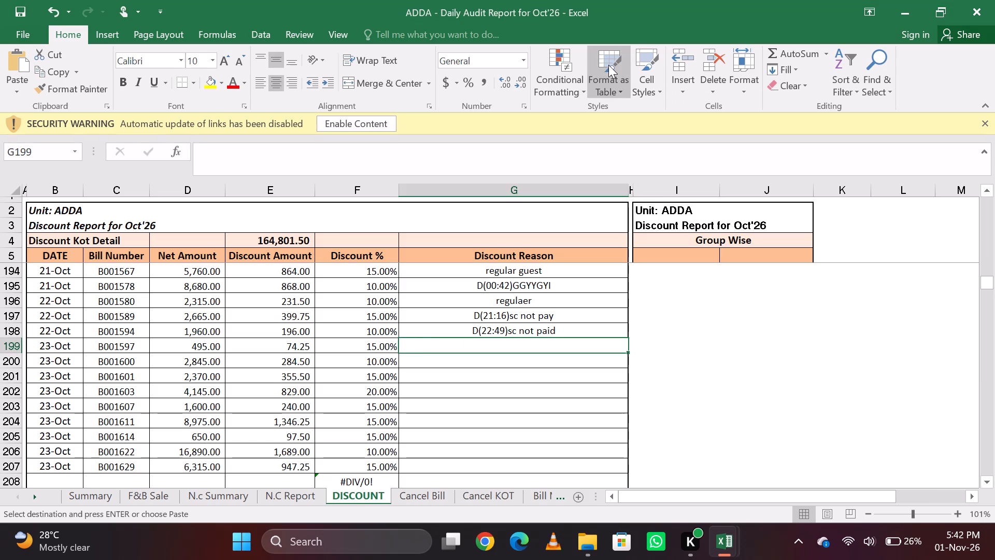
text(ESV)
key(Return)
Enter the date 24-10-2026 in B208 of the DISCOUNT sheet, reusing the date from the row above.
key(Left)
key(Left)
key(Left)
key(Left)
key(Left)
key(Left)
key(Down)
key(Down)
key(Down)
key(Down)
key(Down)
key(Down)
key(Down)
key(Down)
key(Down)
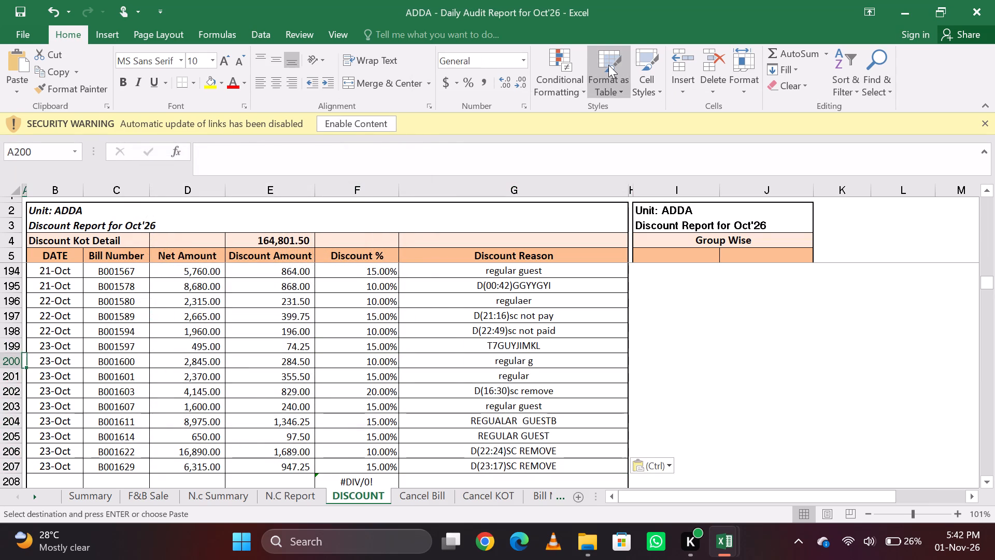
key(Right)
key(ctrl+d)
key(Down)
key(Down)
key(Down)
key(Down)
key(Down)
key(Down)
key(Down)
key(Down)
key(Down)
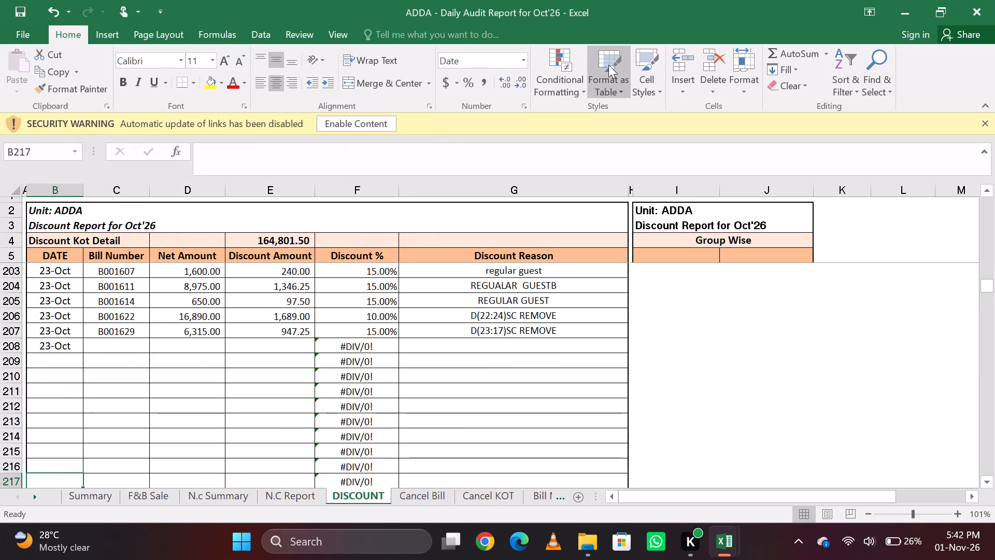
key(Up)
key(Up)
key(Up)
key(Up)
key(Up)
key(Up)
key(Up)
key(Up)
key(Up)
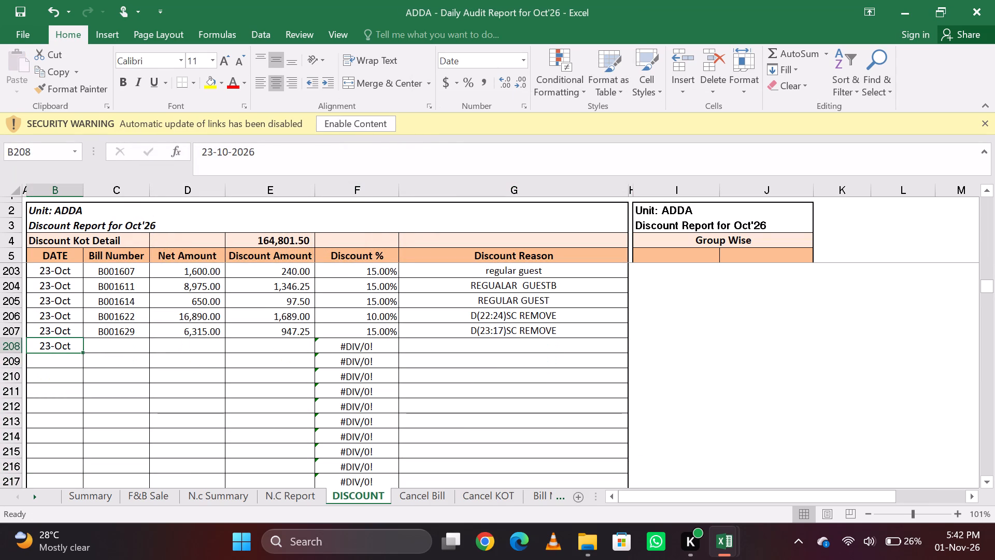
click(211, 150)
key(BackSpace)
key(4)
key(Return)
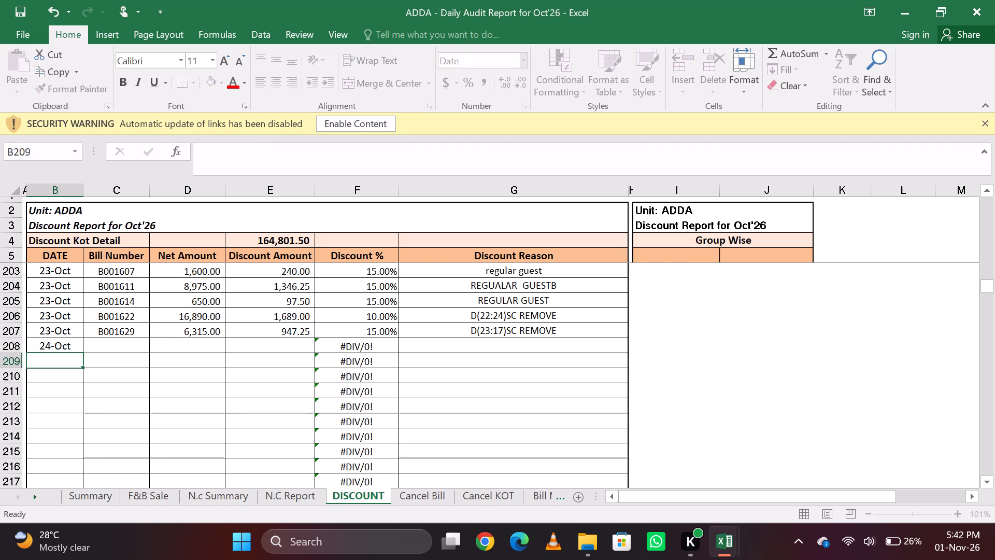
Close the 23 October register, open rms_daily_discreg_new24 from the 21-31 folder and enable editing.
key(Up)
key(alt+Tab)
click(994, 0)
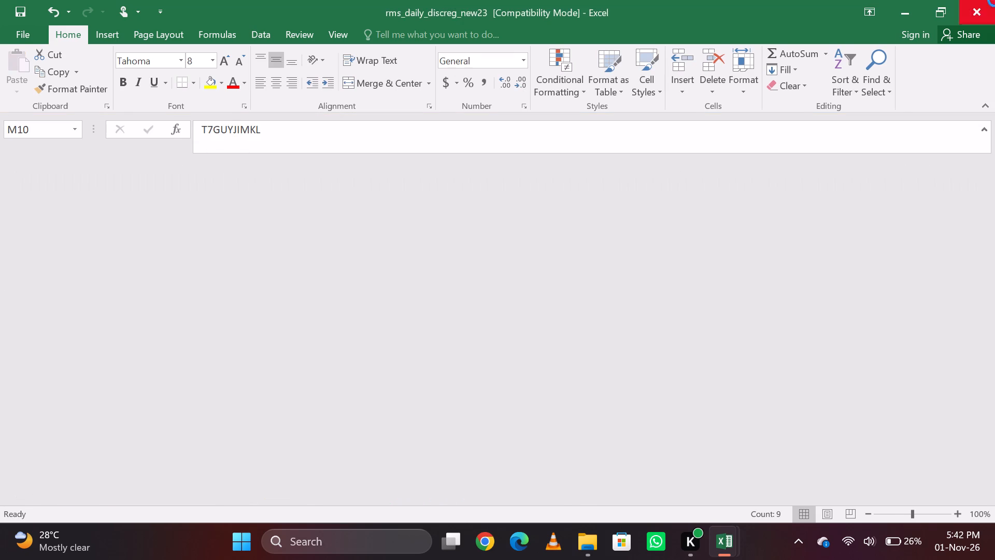
key(Right)
key(Left)
key(Right)
key(alt+Tab)
key(Down)
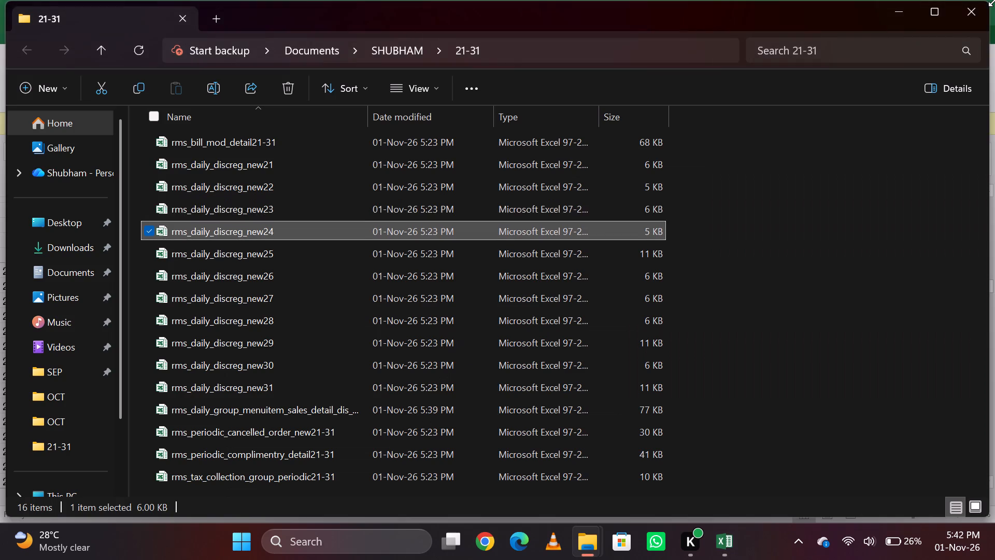
key(Return)
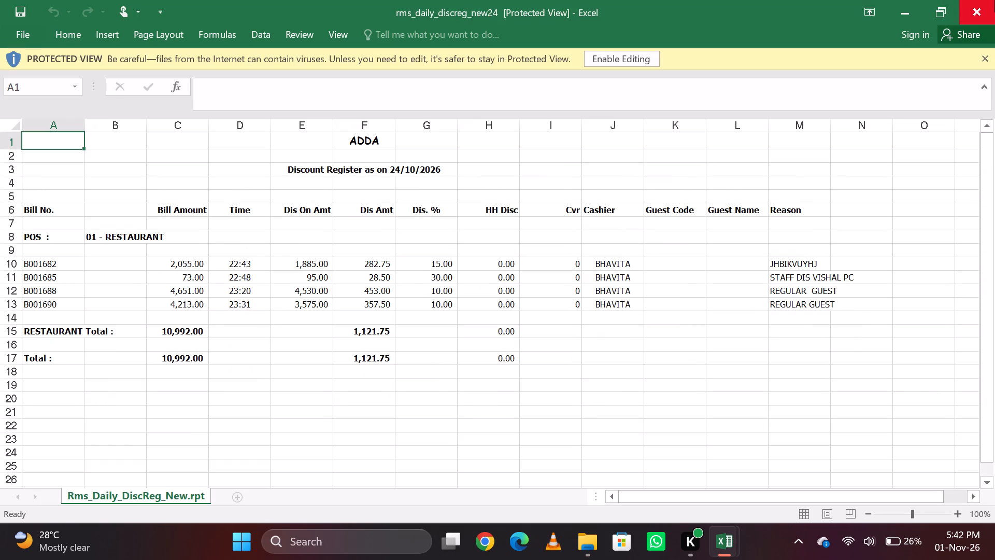
key(Right)
key(Down)
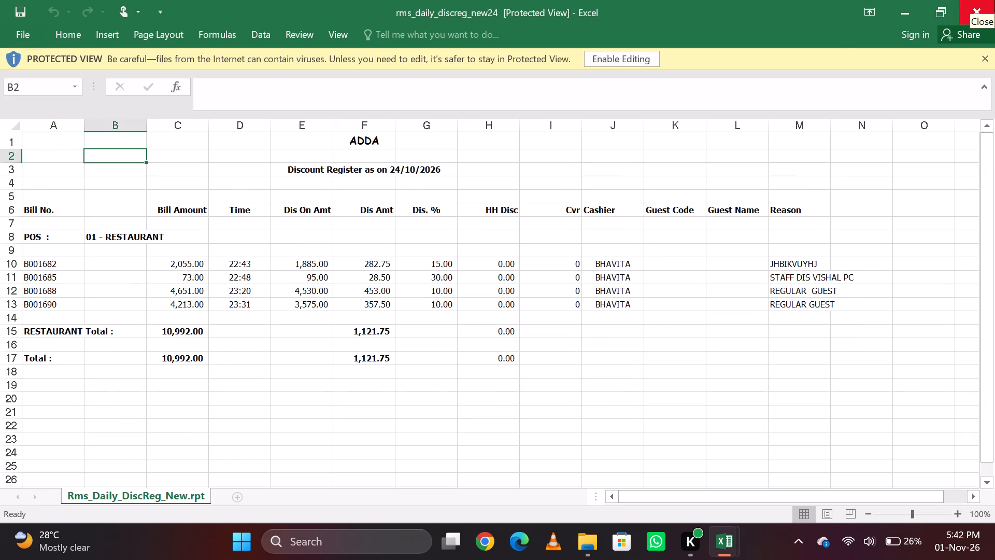
click(643, 57)
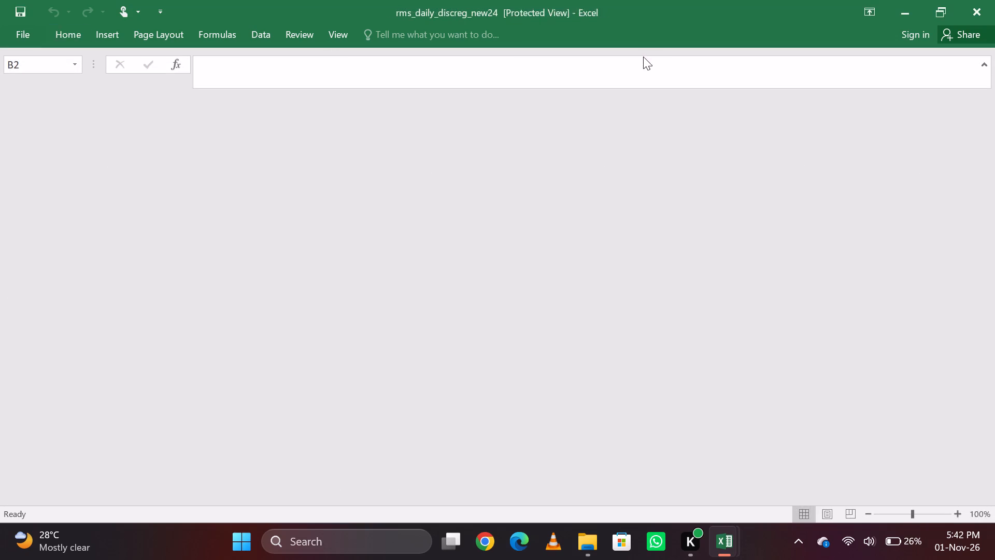
Copy the register's bill numbers B001682 to B001690 and paste them as values into the DISCOUNT sheet from C208.
key(Down)
key(Down)
key(Down)
key(Down)
key(Left)
key(Down)
key(Down)
key(Down)
key(Down)
key(shift+Down)
key(shift+Down)
key(shift+Down)
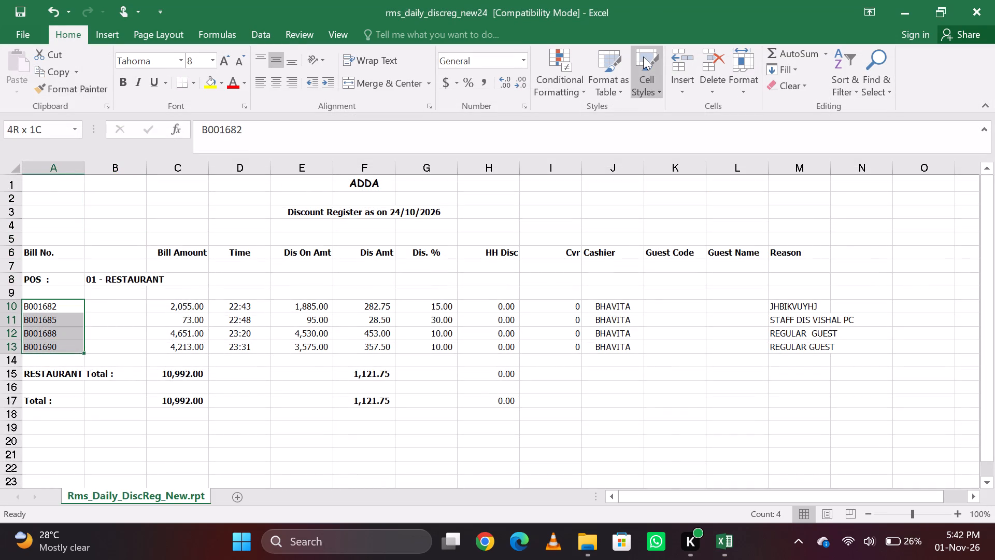
key(ctrl+c)
key(alt+Tab)
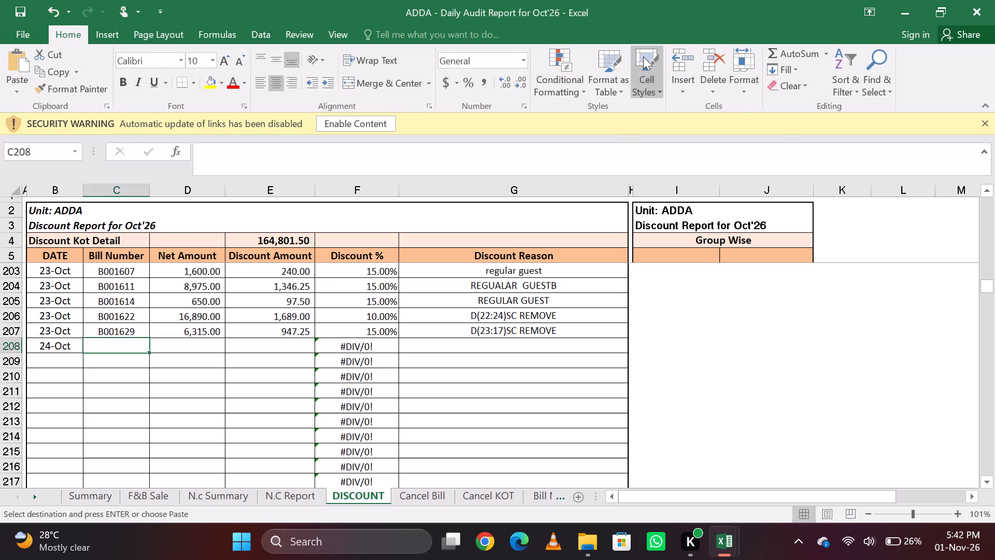
key(Right)
key(Left)
text(ESV)
key(Return)
Fill the 24-10-2026 date from B208 down the DATE column through B211.
key(Down)
key(Left)
key(ctrl+d)
key(Down)
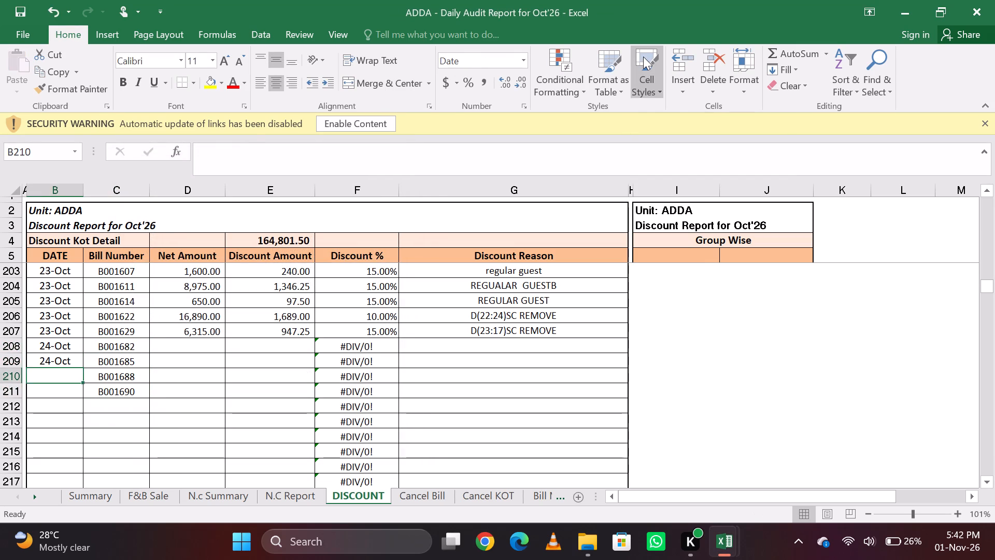
key(ctrl+d)
key(Down)
key(ctrl+d)
Enter the date 25-10-2026 in B212, reusing the date from the row above.
key(Down)
key(ctrl+d)
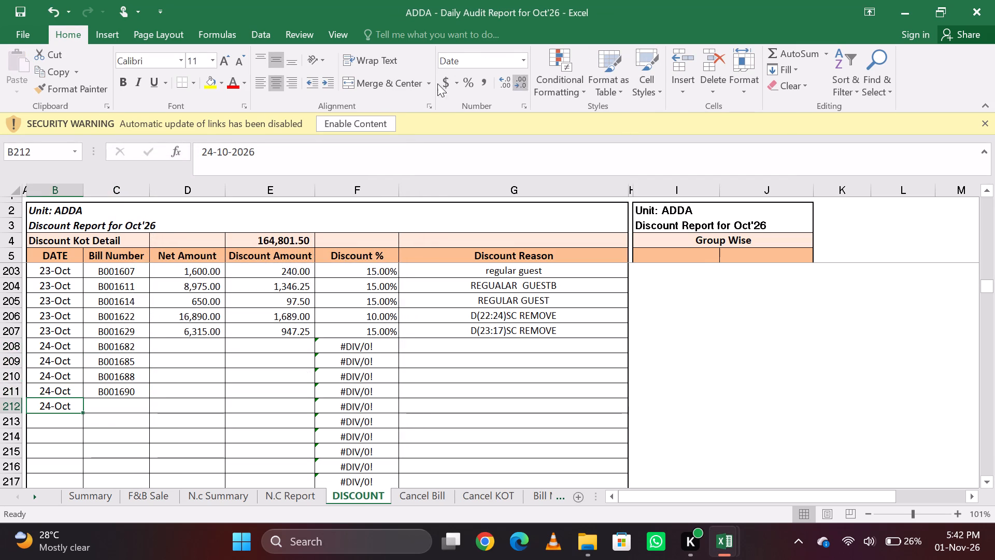
click(212, 148)
key(BackSpace)
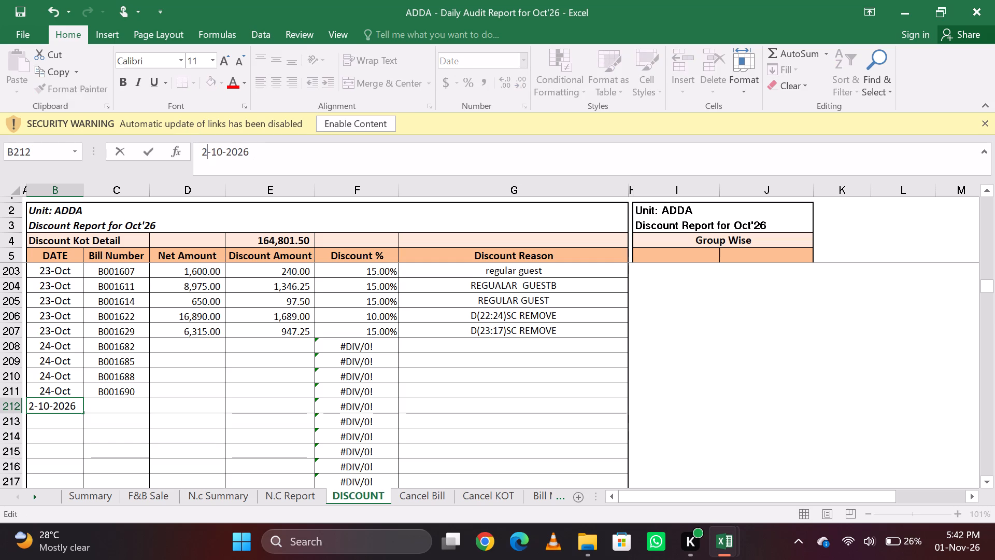
key(5)
key(Return)
key(Up)
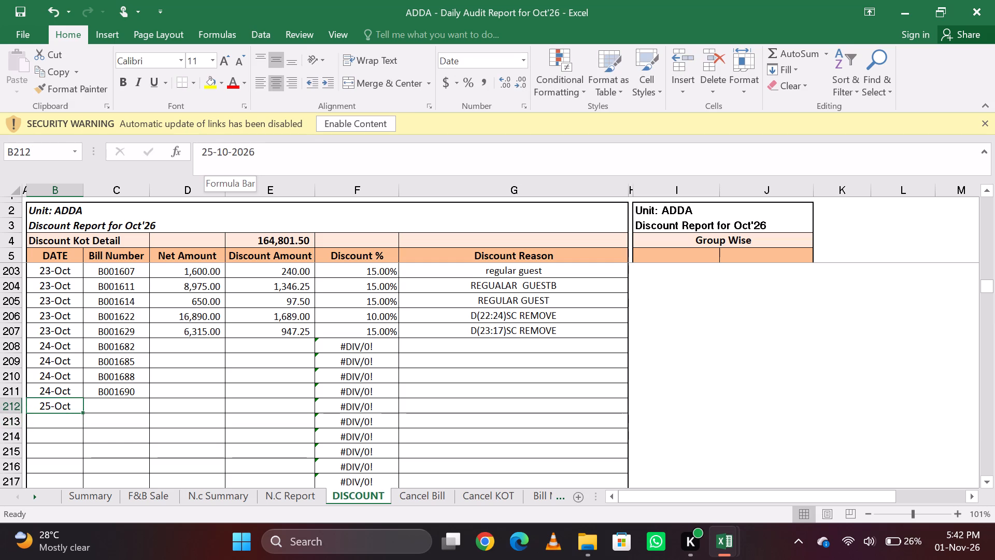
Copy the four Dis On Amt and Dis Amt rows from the 24/10/2026 register and paste them as values into the DISCOUNT sheet from D208.
key(Up)
key(Up)
key(Up)
key(Up)
key(Up)
key(Right)
key(Right)
key(Down)
key(alt+Tab)
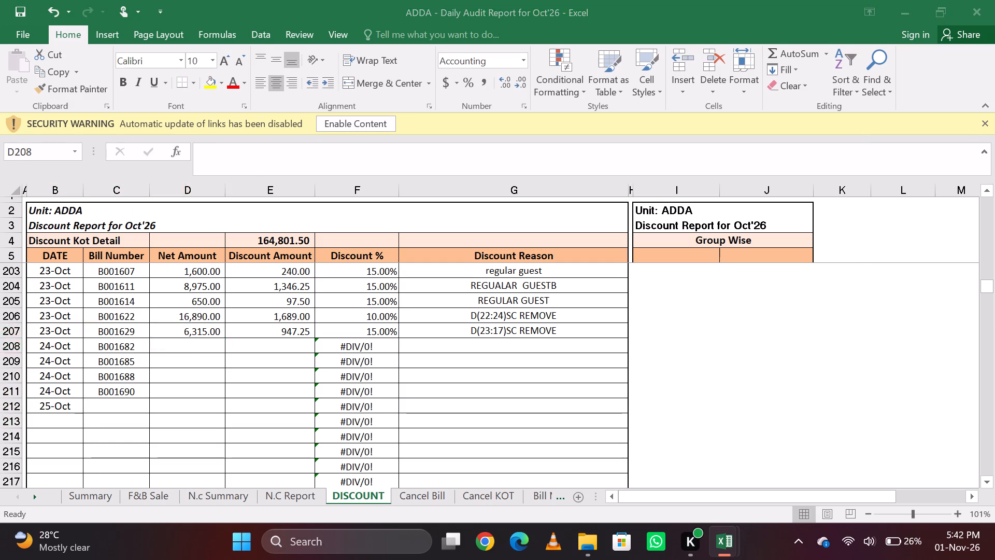
key(Right)
key(Right)
key(Right)
key(Right)
key(shift+Right)
key(shift+Down)
key(shift+Down)
key(shift+Down)
key(ctrl+c)
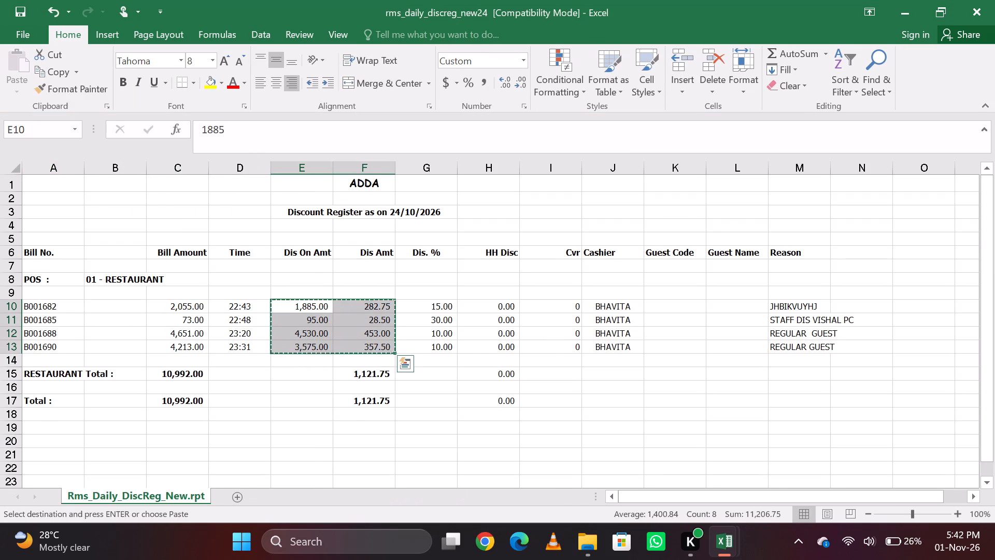
key(alt+Tab)
key(Right)
key(Left)
text(ESV)
key(Return)
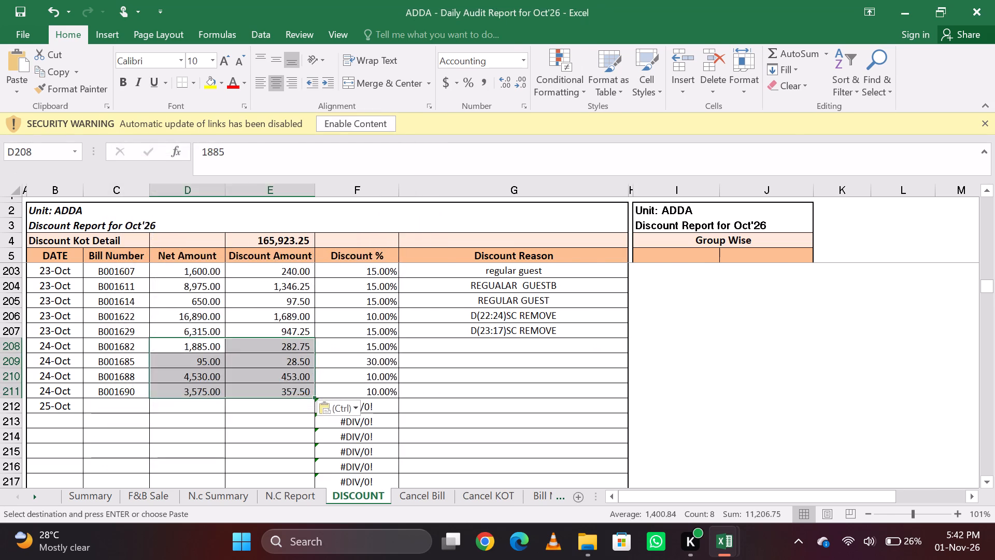
Copy the four Reason entries from the 24/10/2026 register and paste them as values into the DISCOUNT sheet from G208.
key(alt+Tab)
key(Right)
key(Right)
key(Right)
key(Right)
key(Right)
key(Right)
key(Right)
key(Right)
key(shift+Down)
key(shift+Down)
key(shift+Down)
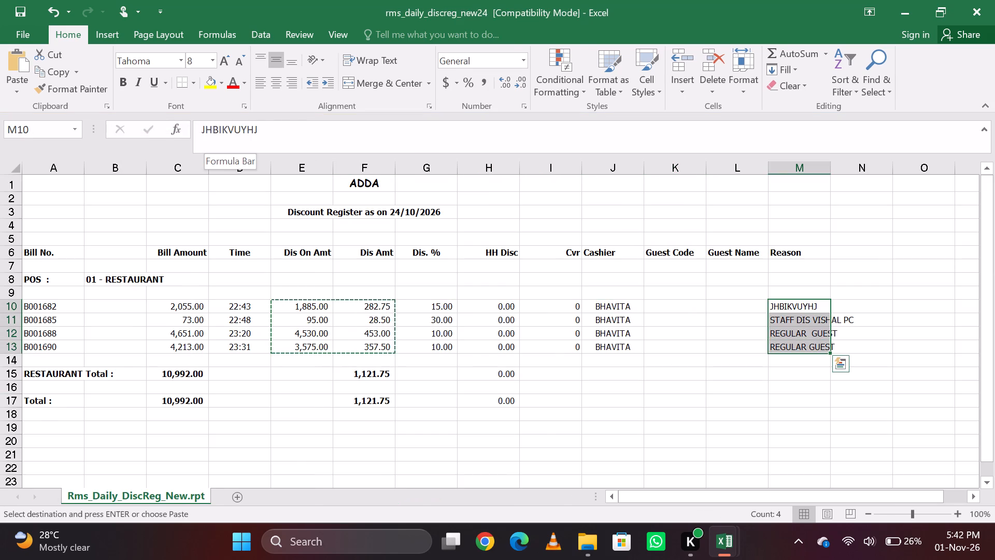
key(ctrl+c)
key(alt+Tab)
key(Right)
key(Right)
key(Right)
text(ESV)
key(Return)
Select C212 in the DISCOUNT sheet, close the 24 October register, and open rms_daily_discreg_new25 with editing enabled.
key(Left)
key(Left)
key(Left)
key(Left)
key(Down)
key(Down)
key(Down)
key(Down)
key(alt+Tab)
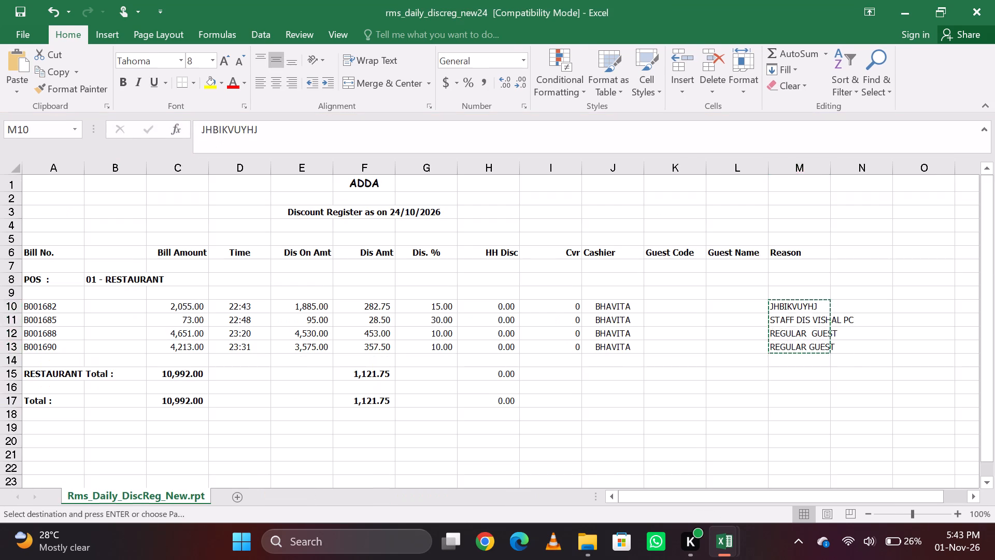
click(994, 0)
key(Right)
key(Left)
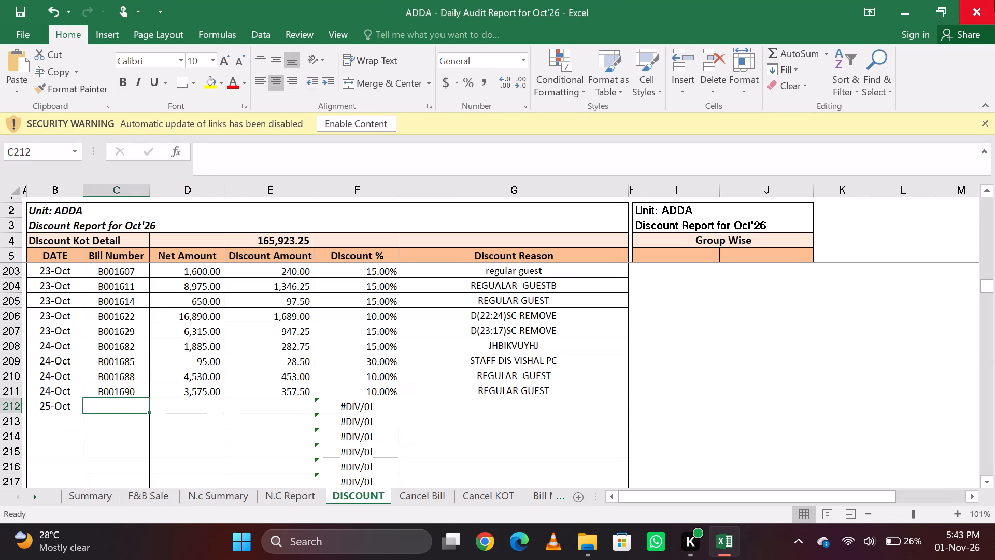
key(alt+Tab)
key(Down)
key(Return)
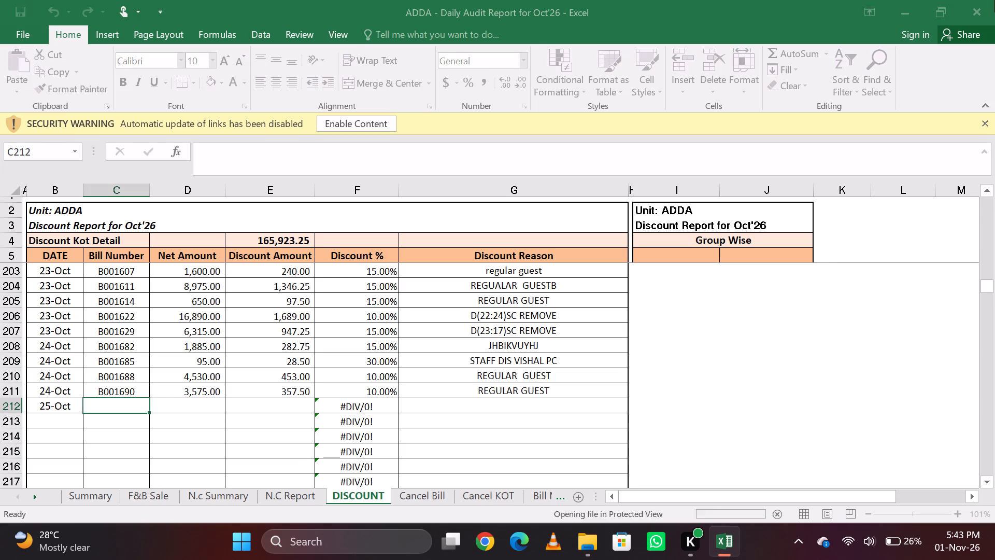
key(Down)
key(Down)
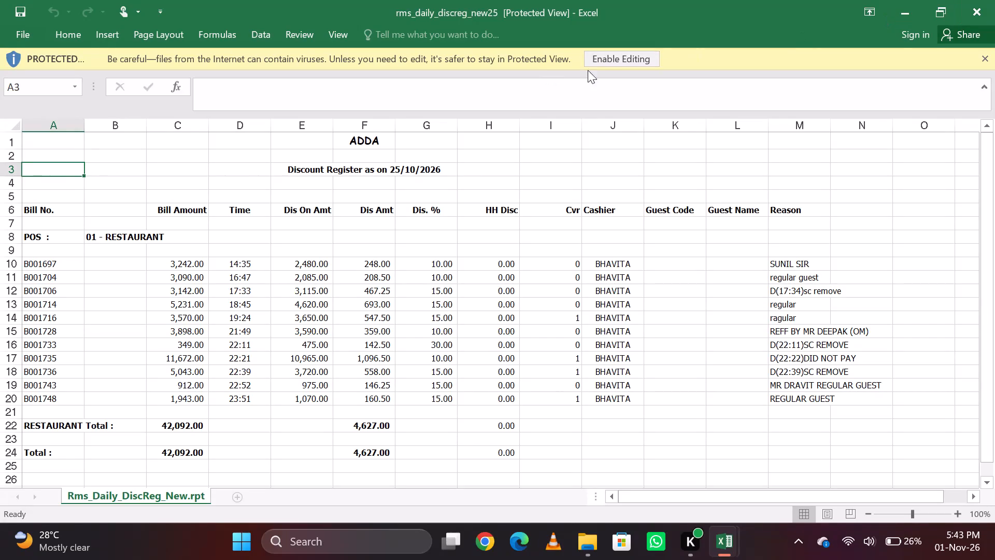
click(605, 64)
Copy the register's bill numbers B001697 to B001748 and paste them as values into the DISCOUNT sheet from C212.
key(Down)
key(Down)
key(Down)
key(Down)
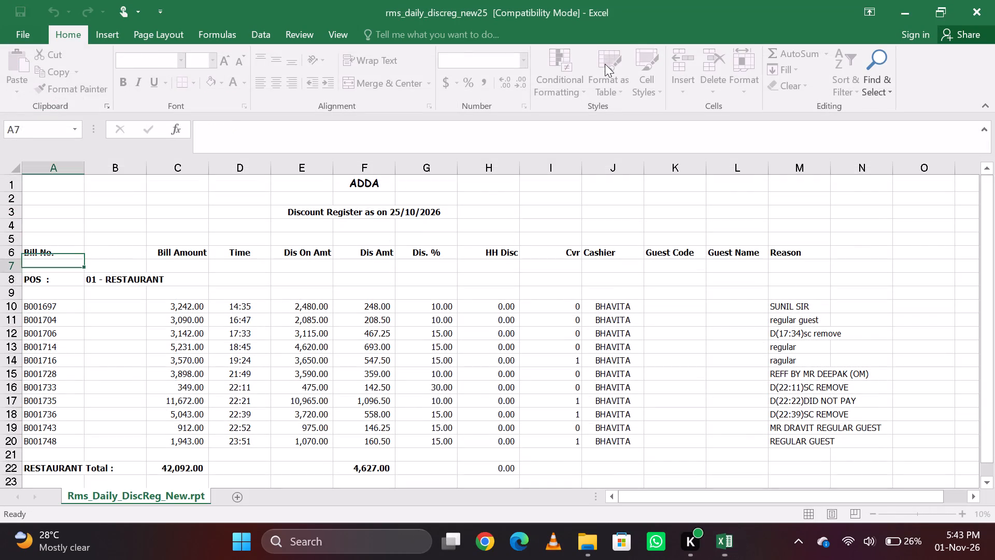
key(Down)
key(Down)
key(shift+Down)
key(Down)
key(ctrl+shift+Down)
key(ctrl+c)
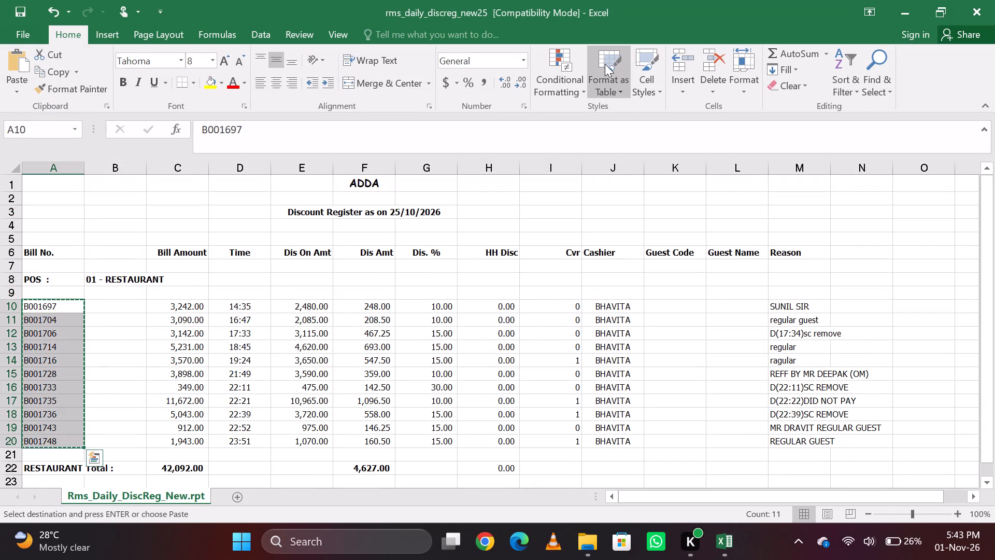
key(alt+Tab)
key(Right)
key(Left)
text(ESV)
key(Return)
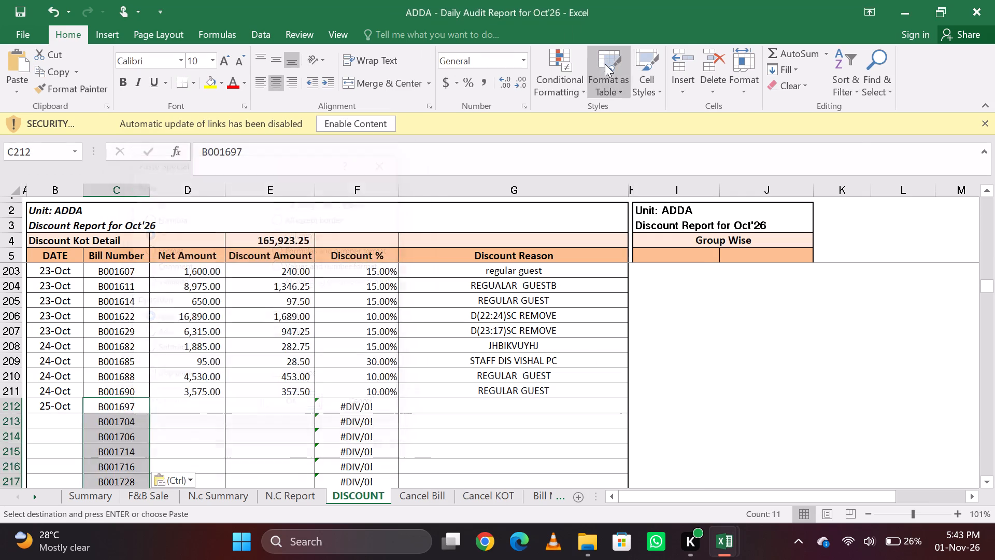
Copy the eleven Dis On Amt and Dis Amt rows from the 25/10/2026 register and paste them as values into the DISCOUNT sheet from D212.
key(alt+Tab)
key(Right)
key(Right)
key(Right)
key(Right)
key(shift+Right)
key(shift+Down)
key(ctrl+shift+Down)
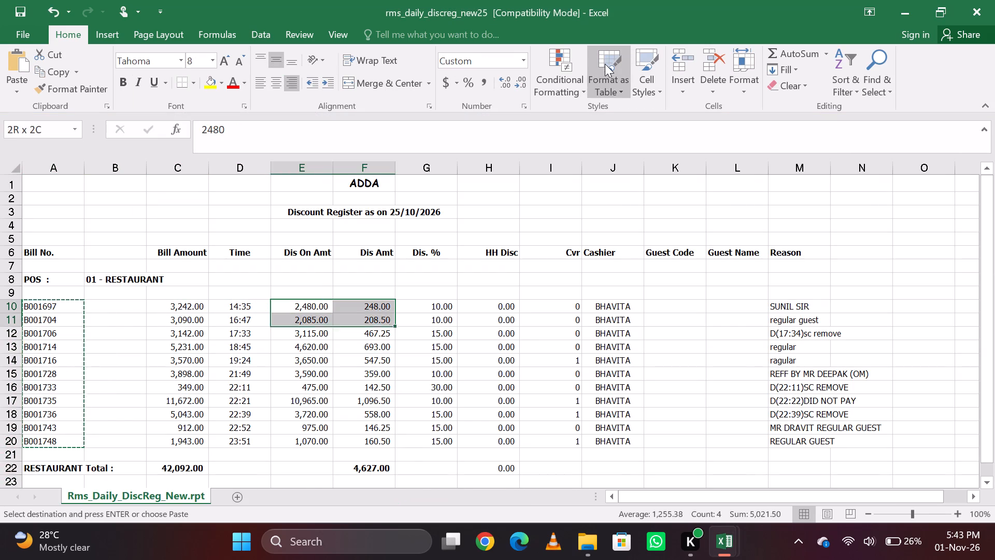
key(Escape)
key(ctrl+c)
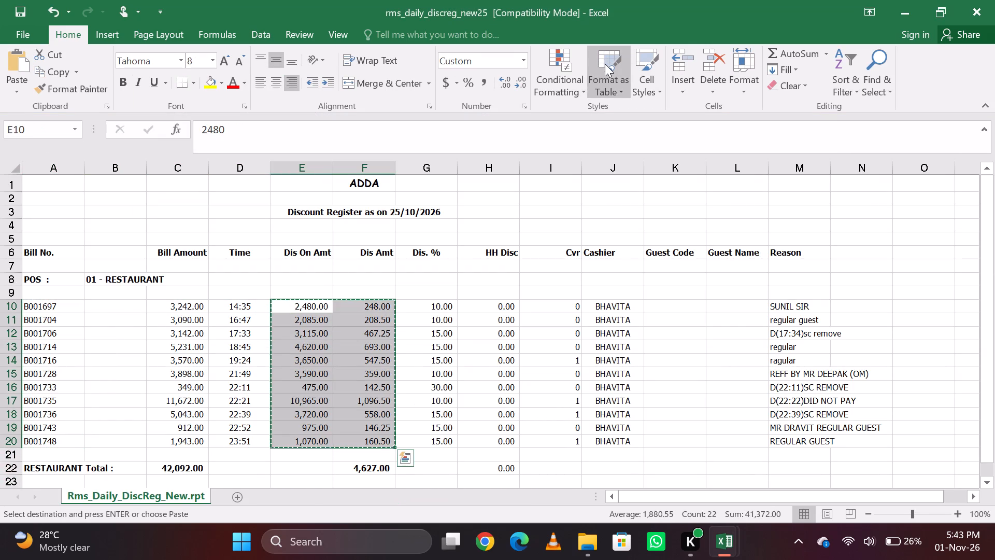
key(Tab)
key(alt+Tab)
key(Right)
key(Left)
key(Right)
text(ESV)
key(Return)
Copy the 25-Oct date in B212 down the DATE column through B223.
key(Left)
key(Left)
key(ctrl+c)
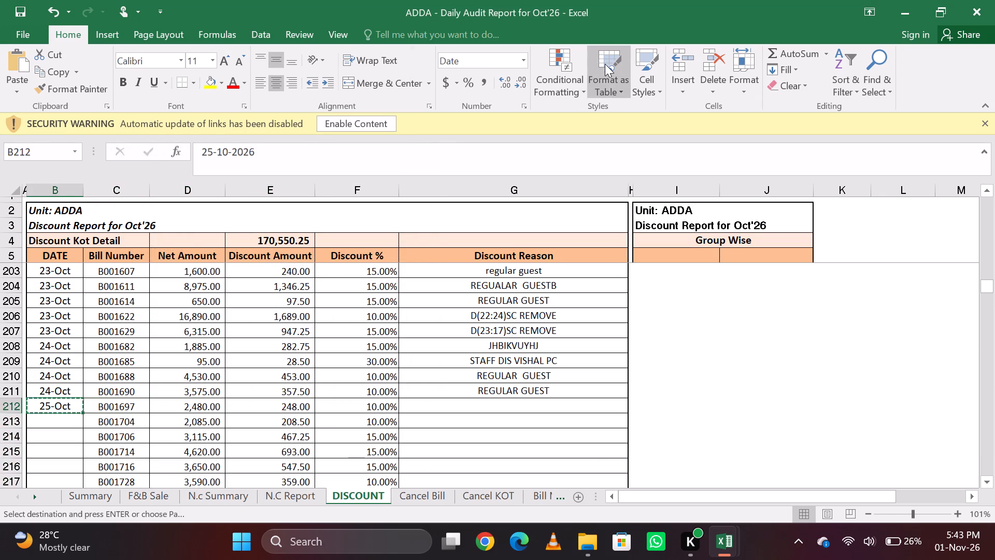
key(shift+Down)
key(shift+Down)
key(shift+Down)
key(shift+Down)
key(shift+Down)
key(shift+Down)
key(shift+Down)
key(shift+Down)
key(shift+Down)
key(shift+Down)
key(shift+Down)
key(shift+Down)
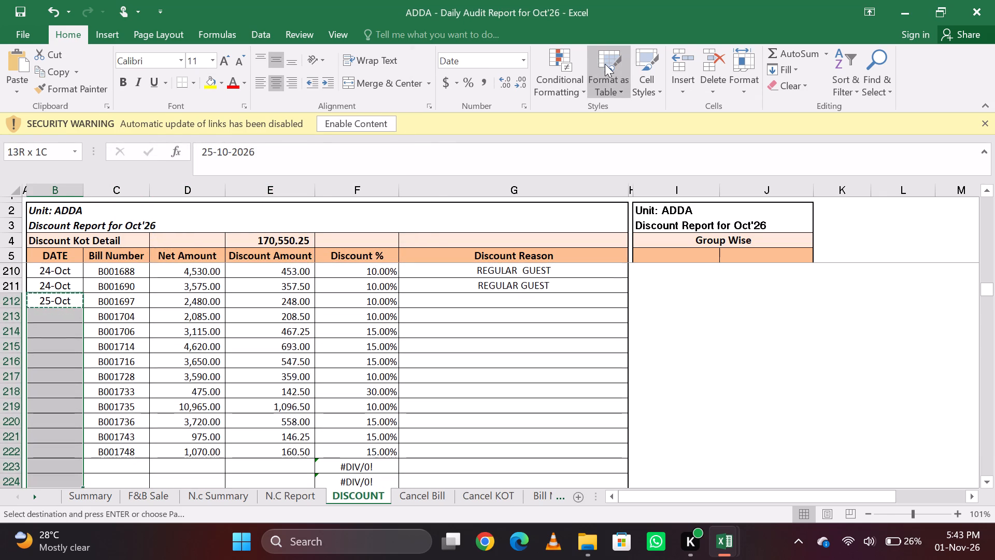
key(shift+Up)
key(ctrl+v)
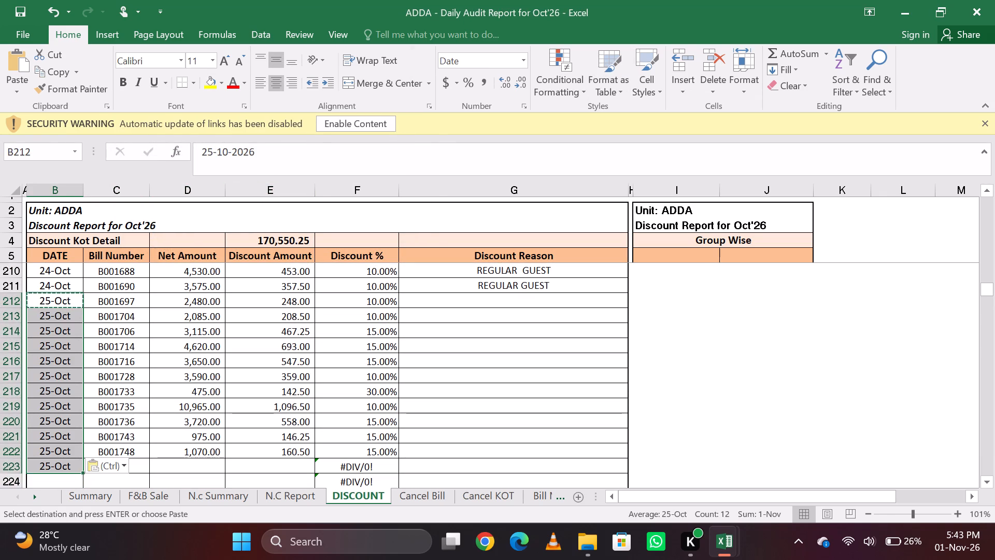
Copy the eleven Reason entries from the 25/10/2026 register and paste them as values into the DISCOUNT sheet from G212.
key(Right)
key(Right)
key(Right)
key(Right)
key(Right)
key(alt+Tab)
key(Right)
key(Right)
key(Right)
key(Right)
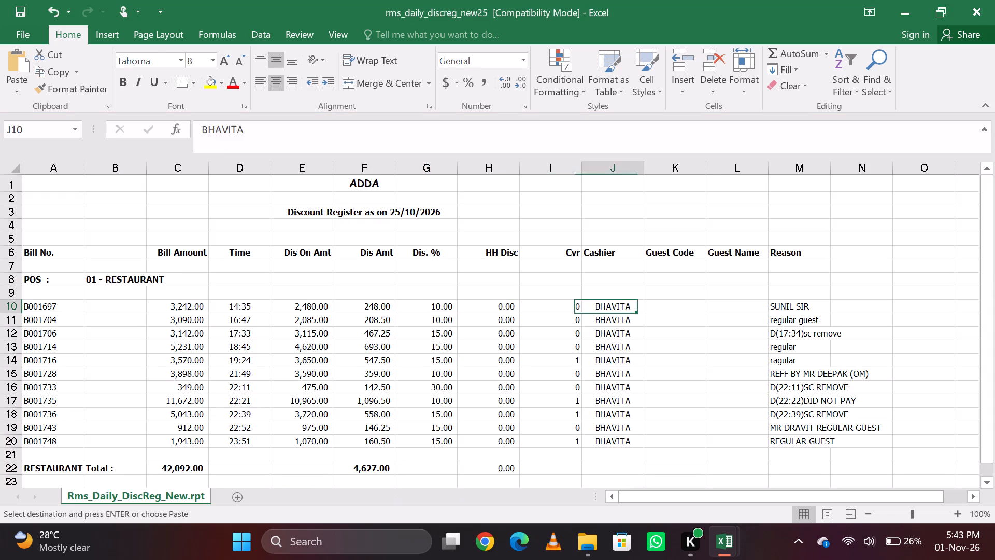
key(Right)
key(Right)
key(Right)
key(ctrl+shift+Down)
key(ctrl+c)
key(alt+Tab)
key(Right)
key(Right)
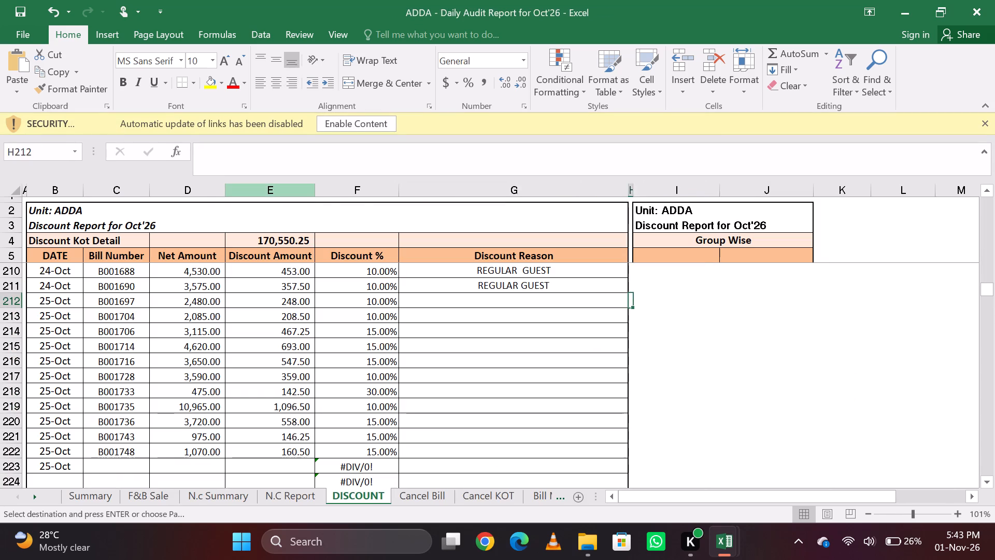
key(Left)
key(Left)
text(ESV)
key(Return)
Change the date in B223 of the DISCOUNT sheet to 26-10-2026.
key(Left)
key(Left)
key(Left)
key(Left)
key(Left)
key(Left)
key(Left)
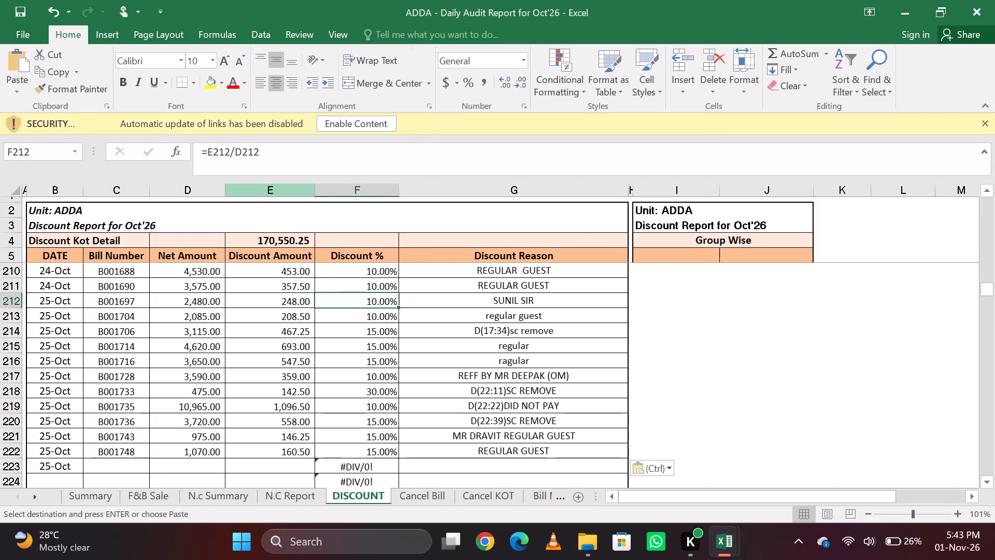
key(Down)
key(Down)
key(Down)
key(Down)
key(Down)
key(Down)
key(Down)
key(Down)
key(Down)
key(Down)
key(Down)
key(Down)
key(Down)
key(Down)
key(Down)
key(Down)
key(Down)
key(Down)
key(Down)
key(Down)
key(Right)
key(Up)
key(Up)
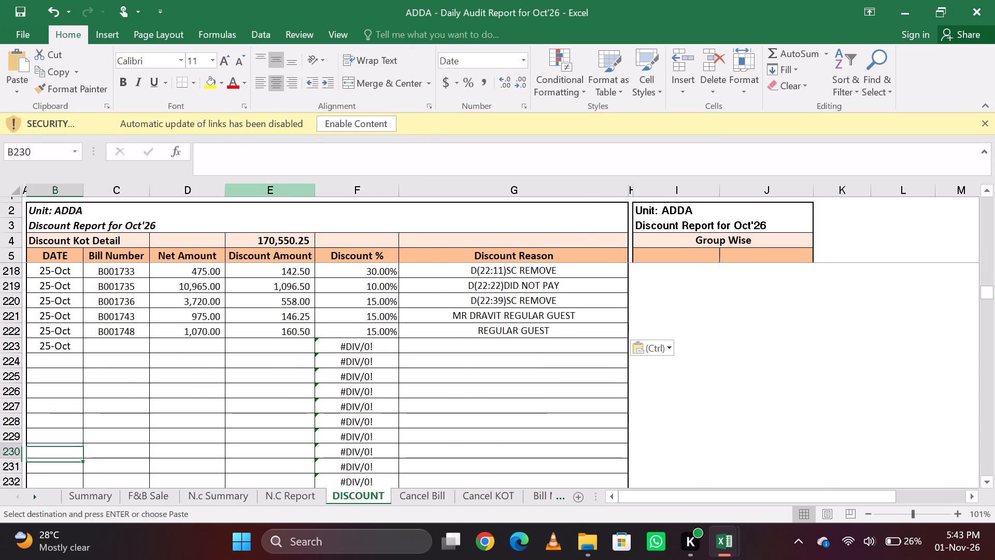
key(Up)
key(Up)
key(Up)
key(Up)
key(Up)
key(Up)
key(Up)
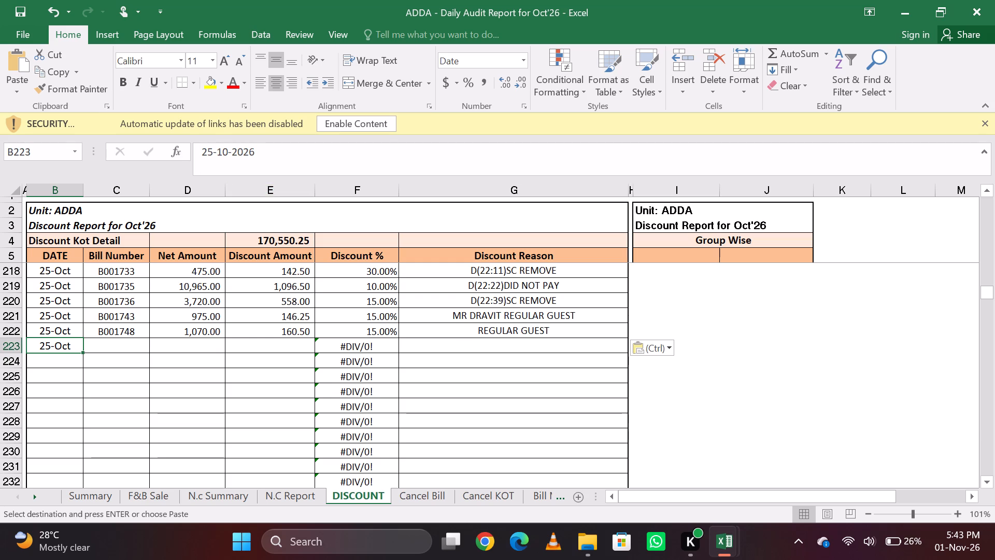
click(215, 153)
key(BackSpace)
key(6)
key(Return)
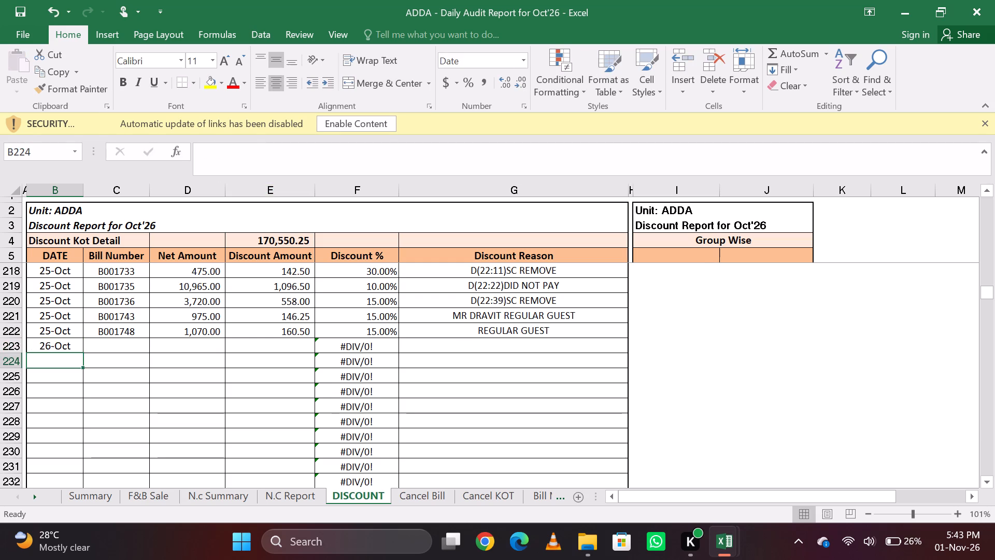
Select B223 in the DISCOUNT sheet, close the 25 October register, and open rms_daily_discreg_new26 with editing enabled.
key(Up)
key(alt+Tab)
click(994, 1)
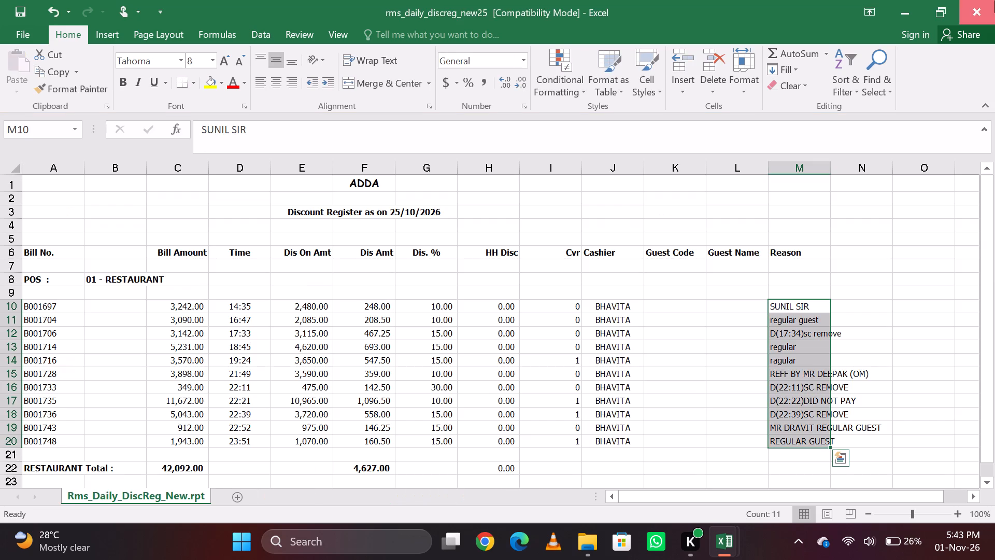
key(alt+Tab)
key(Right)
key(Down)
key(Return)
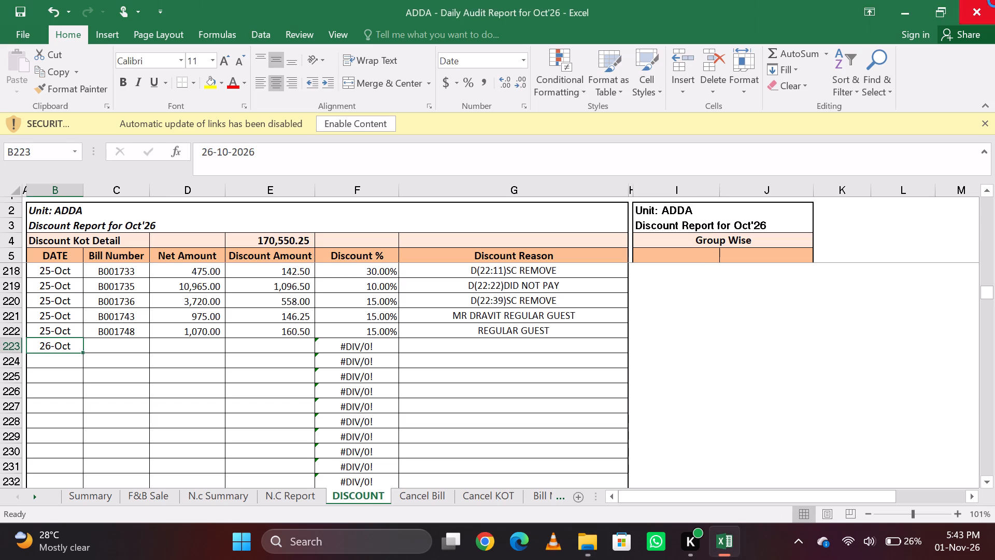
key(Down)
key(Down)
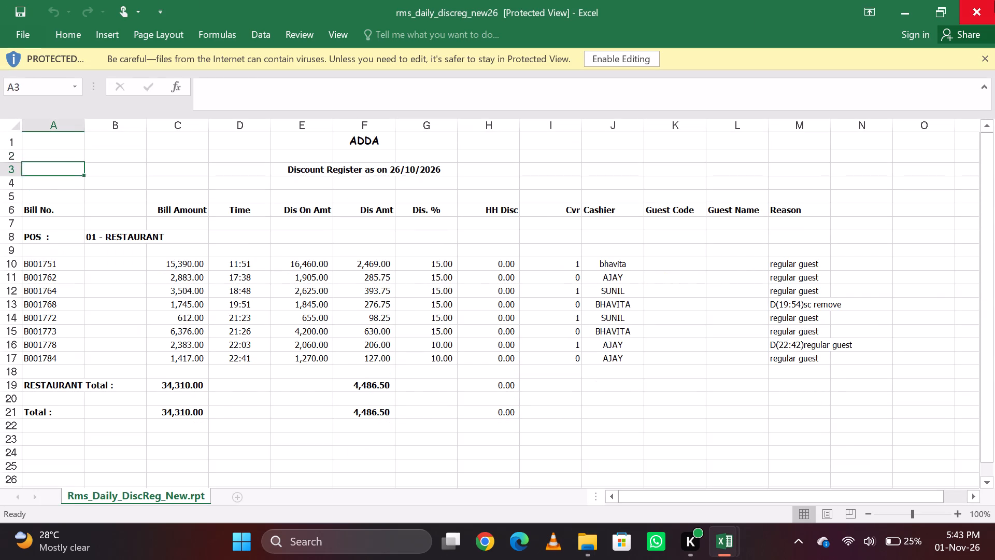
key(Down)
click(637, 65)
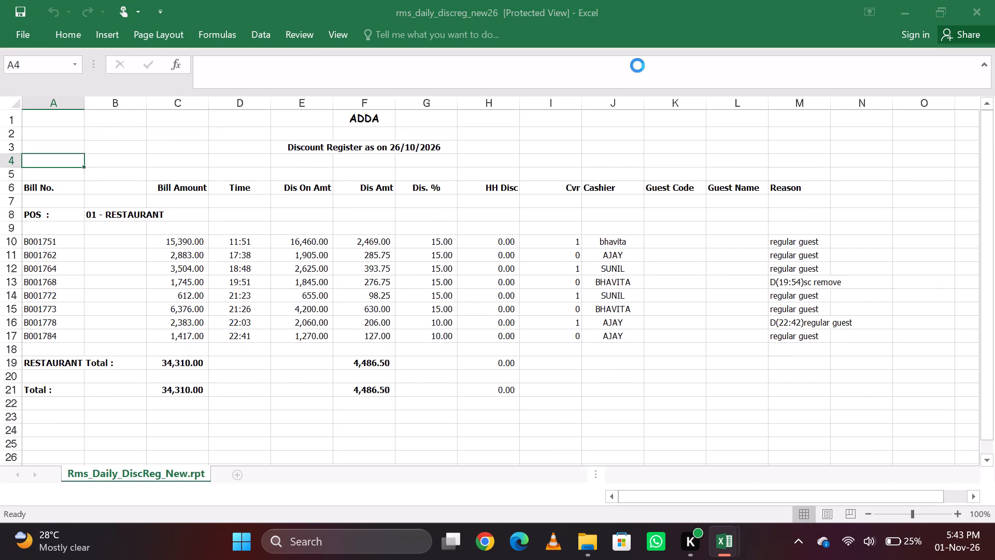
Copy the register's bill numbers B001751 to B001784 and paste them as values into the DISCOUNT sheet from C223.
key(Down)
key(Down)
key(Down)
key(Down)
key(Down)
key(Down)
key(ctrl+shift+Down)
key(ctrl+c)
key(alt+Tab)
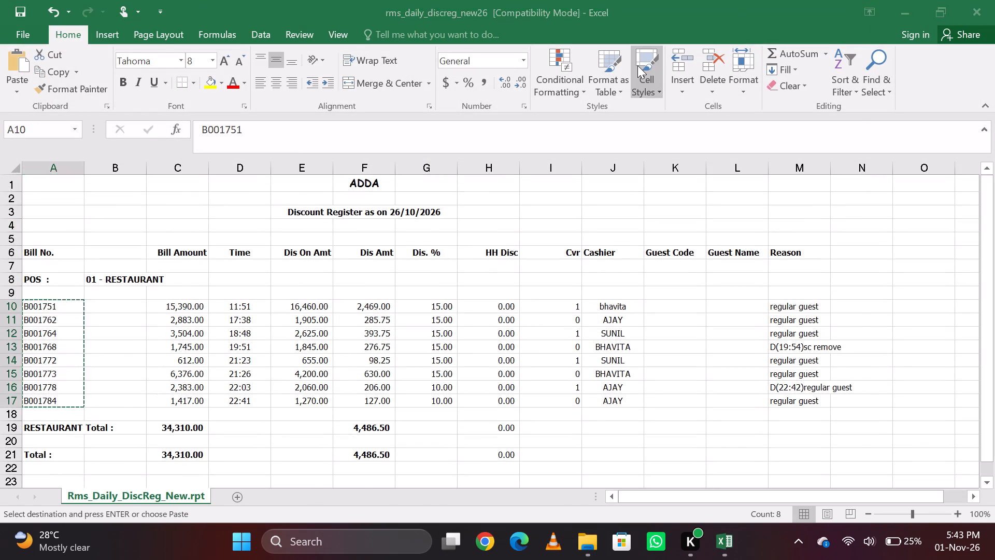
key(Right)
text(ESV)
key(Return)
Copy the 26-Oct date in B223 down the DATE column through B230.
key(Left)
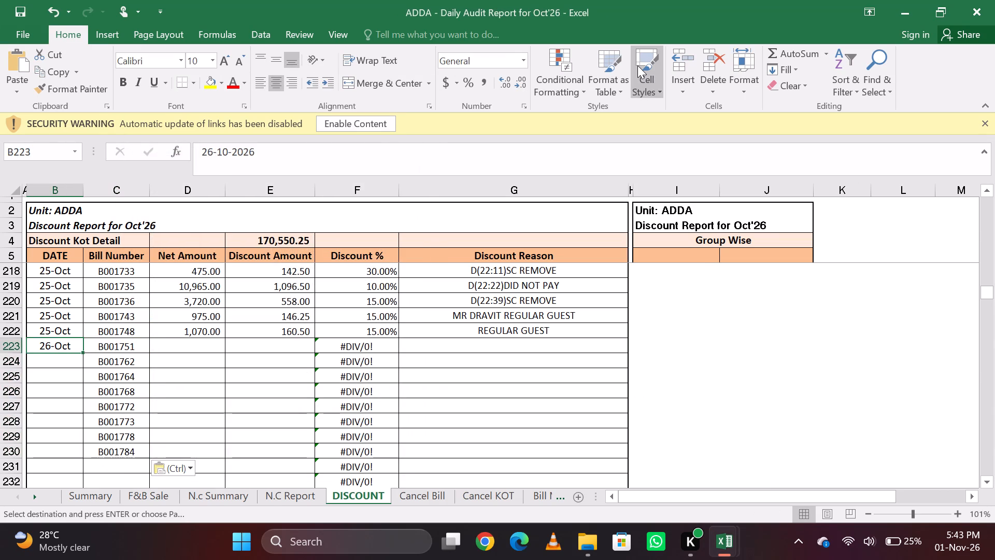
key(ctrl+c)
key(shift+Down)
key(shift+Down)
key(shift+Down)
key(shift+Down)
key(shift+Down)
key(shift+Down)
key(shift+Down)
key(ctrl+v)
Copy the eight Dis On Amt and Dis Amt rows from the 26/10/2026 register and paste them as values into the DISCOUNT sheet from D223.
key(alt+Tab)
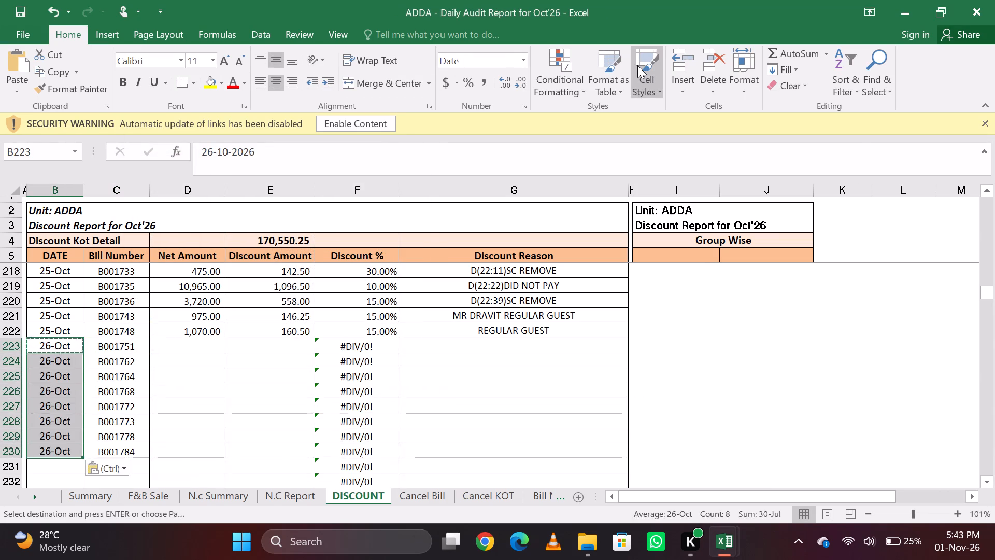
key(Right)
key(Right)
key(Right)
key(Right)
key(shift+Right)
key(shift+Down)
key(shift+Down)
key(shift+Down)
key(shift+Down)
key(shift+Down)
key(shift+Down)
key(shift+Down)
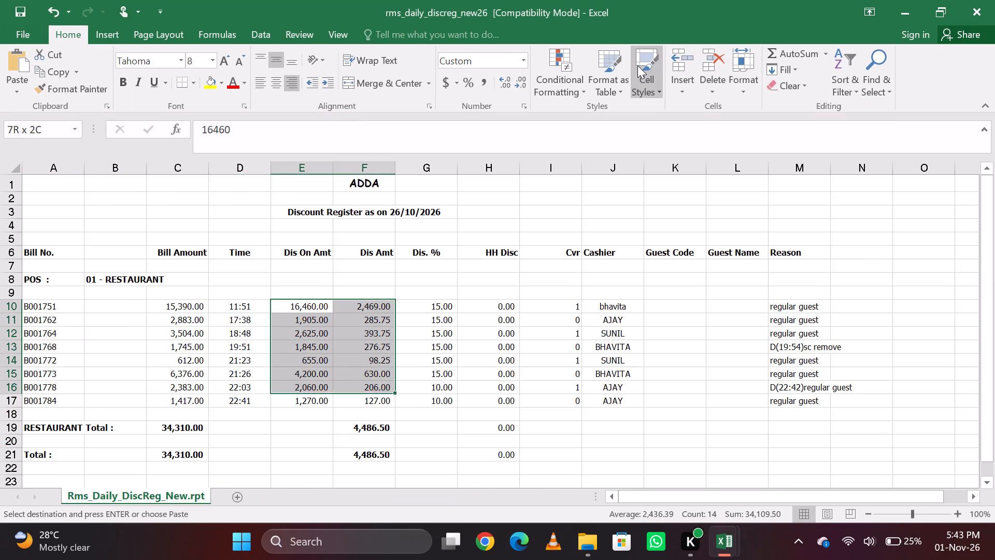
key(ctrl+c)
key(alt+Tab)
key(Right)
key(Left)
key(Right)
key(Right)
text(ESV)
key(Return)
Copy the eight Reason entries from the 26/10/2026 register and paste them as values into the Discount Reason column from G223.
key(alt+Tab)
key(Right)
key(Right)
key(Right)
key(Right)
key(Right)
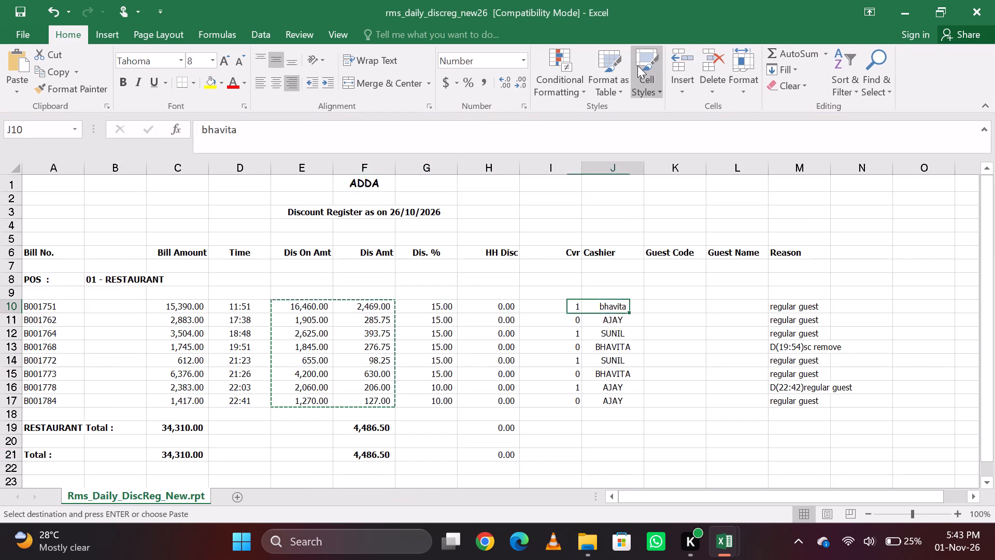
key(Right)
key(Right)
key(Right)
key(shift+Down)
key(shift+Down)
key(shift+Down)
key(shift+Down)
key(shift+Down)
key(shift+Down)
key(shift+Down)
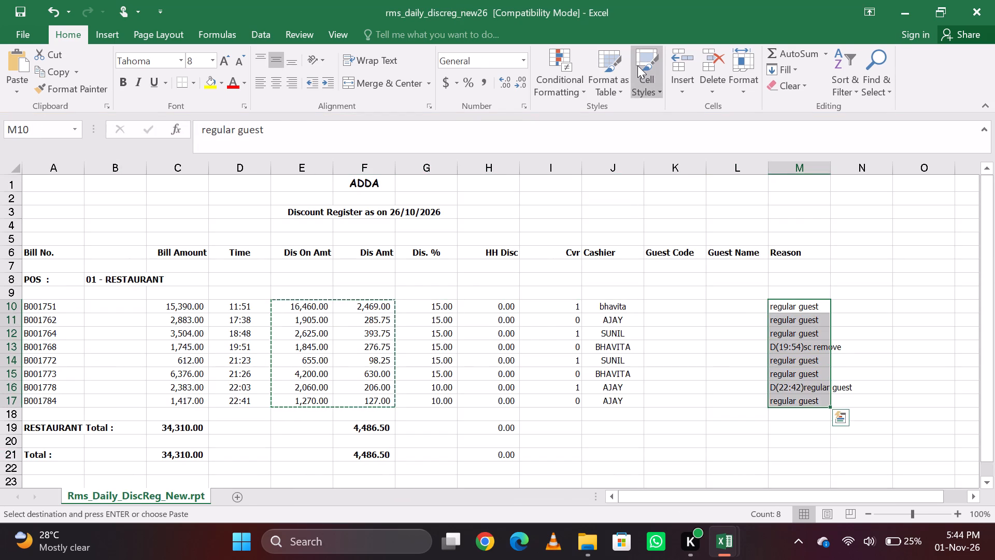
key(ctrl+c)
key(alt+Tab)
key(Right)
key(Right)
key(Right)
text(ESV)
key(Return)
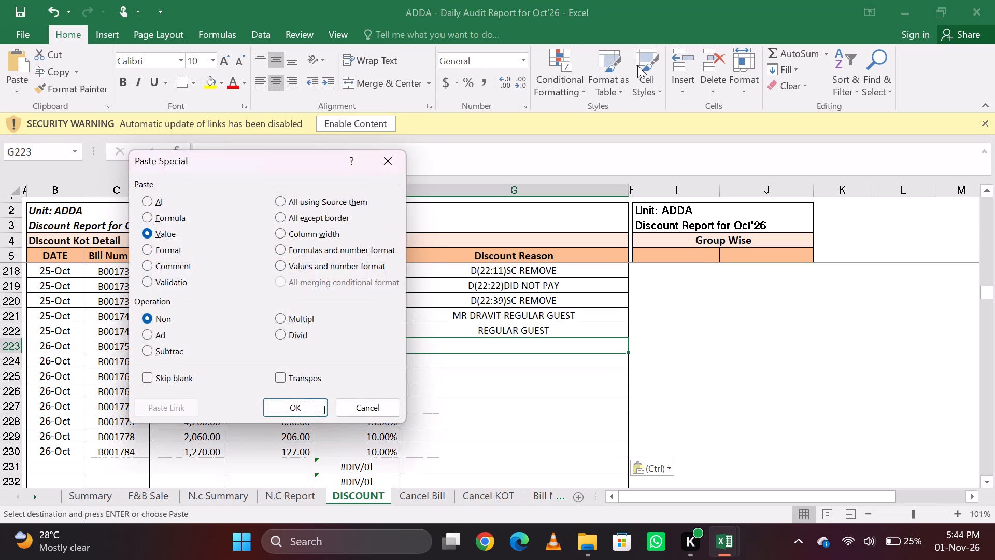
Fill the date into B231 from the row above and change it to 27-10-2026.
key(Left)
key(Left)
key(Left)
key(Left)
key(Left)
key(Down)
key(Down)
key(Down)
key(Down)
key(Down)
key(Down)
key(Down)
key(Down)
key(Down)
key(Down)
key(Up)
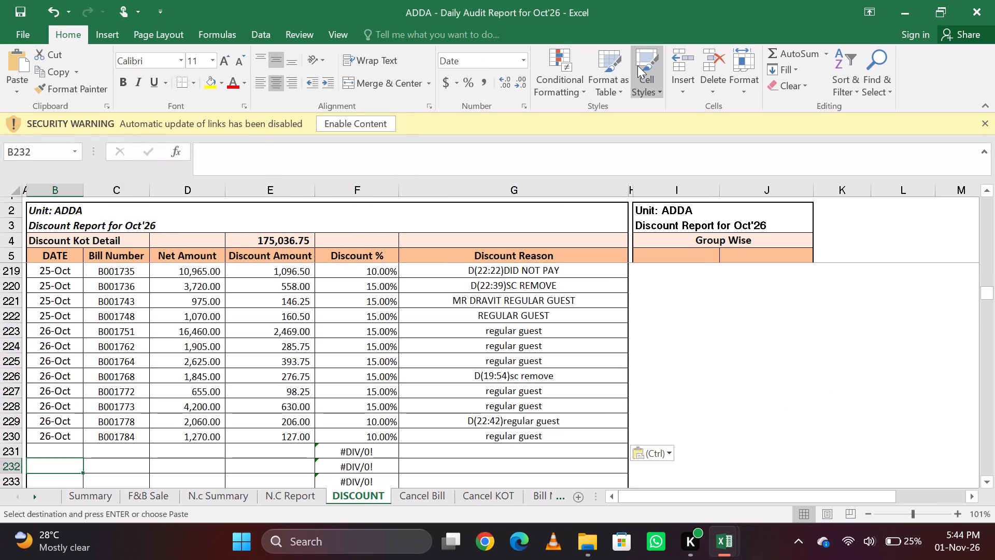
key(Up)
key(ctrl+d)
key(Right)
key(Left)
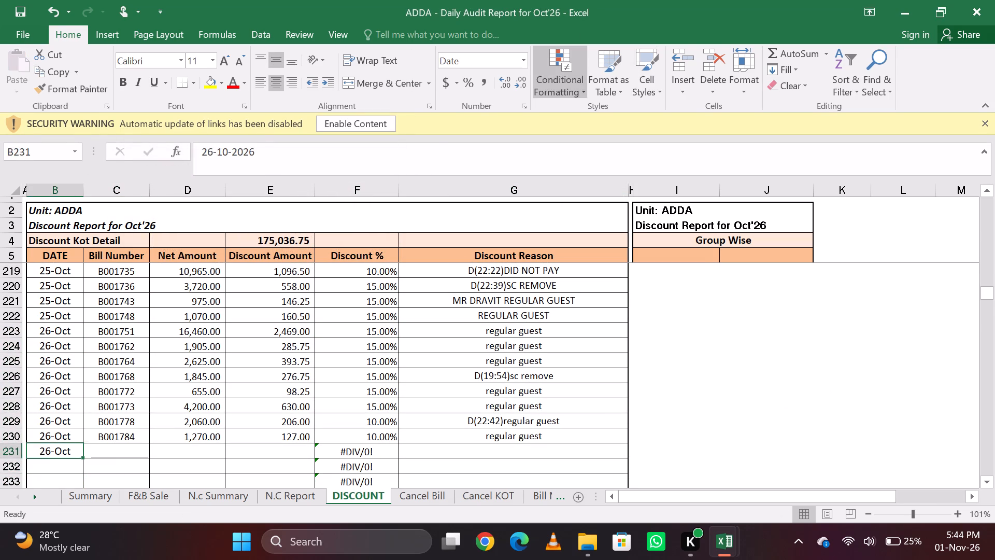
click(212, 153)
key(BackSpace)
key(7)
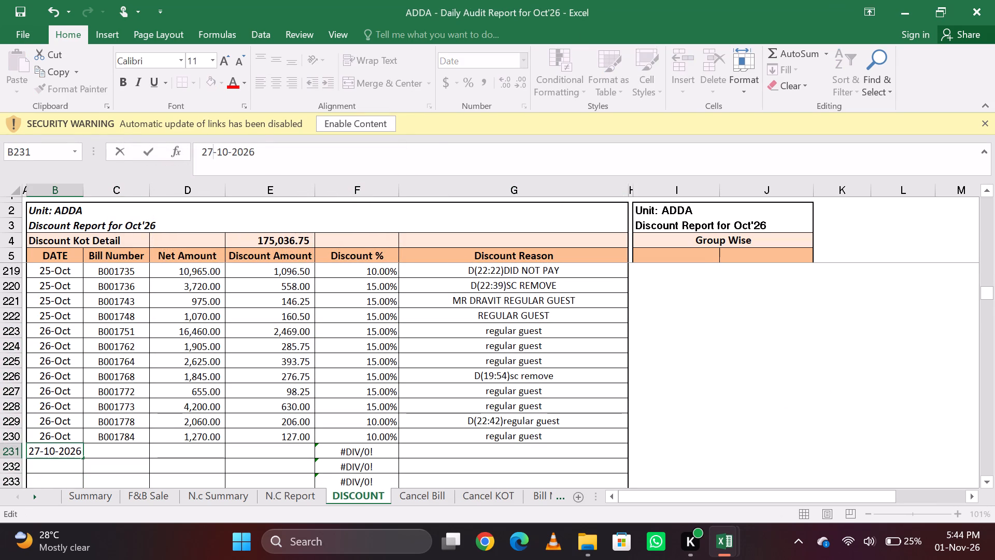
key(Return)
key(Up)
Close the 26 October register and open rms_daily_discreg_new27 with editing enabled.
key(alt+Tab)
click(994, 0)
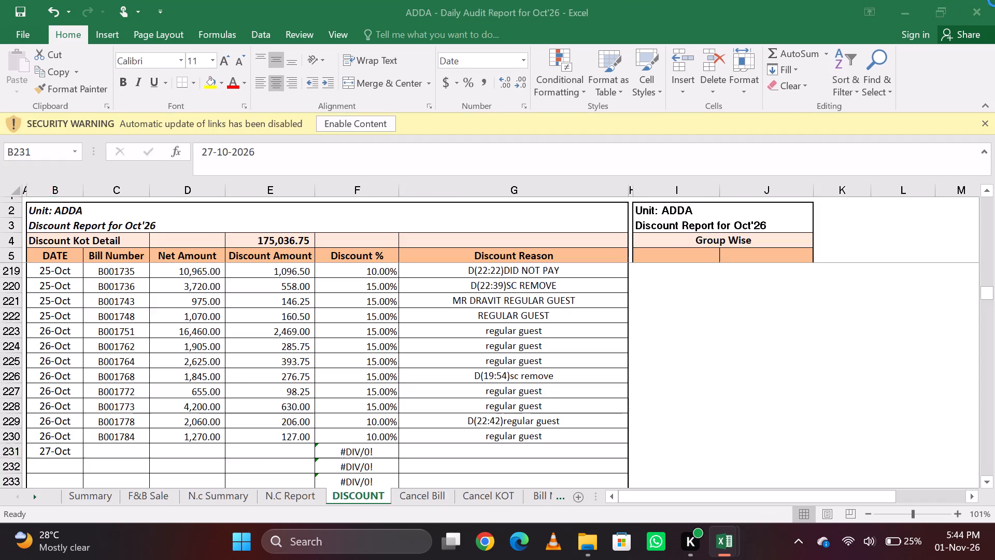
key(alt+Tab)
key(Right)
key(Down)
key(Return)
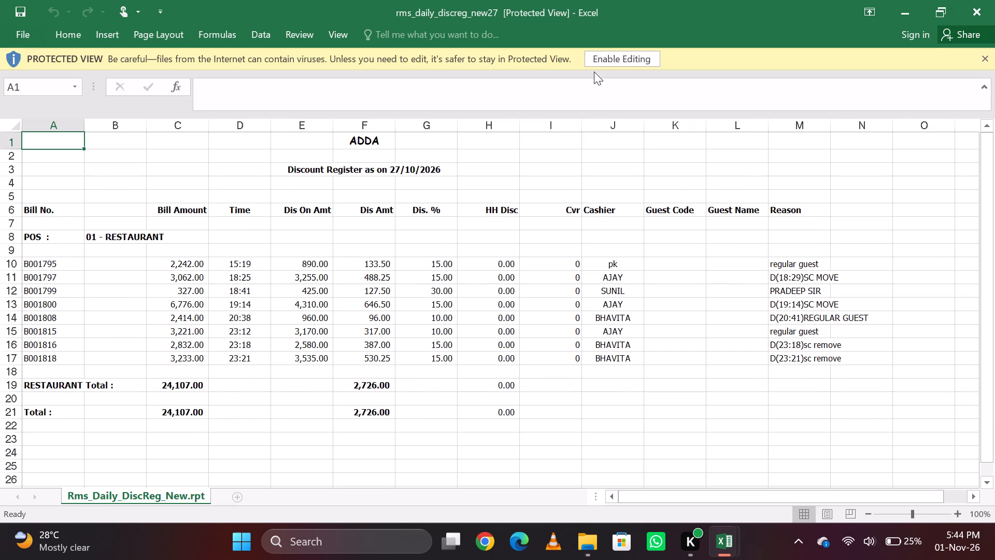
click(621, 63)
Copy the register's bill numbers B001795 to B001818 and paste them as values into the DISCOUNT sheet from C231.
key(Down)
key(Down)
key(Down)
key(Down)
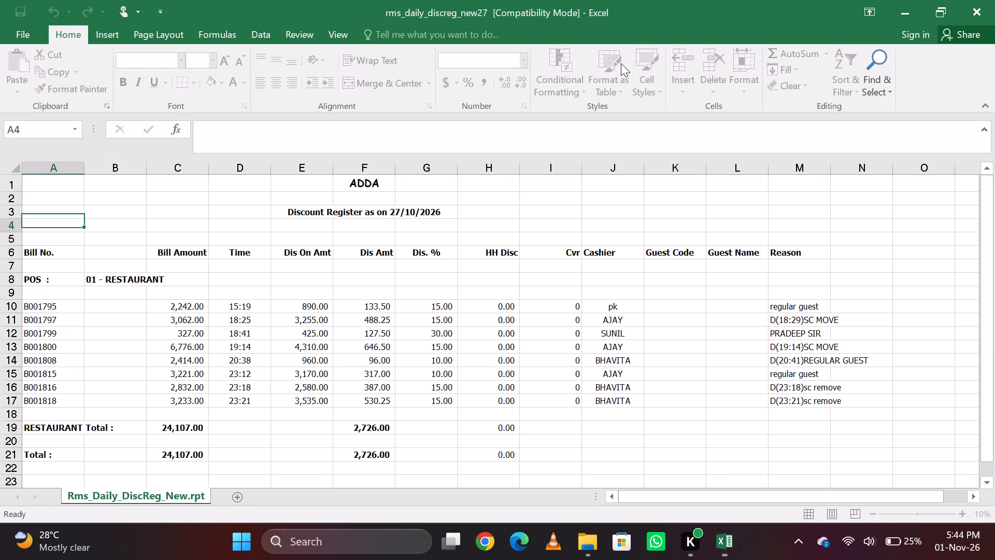
key(Down)
key(Down)
key(Down)
key(Down)
key(Down)
key(ctrl+shift+Down)
key(ctrl+c)
key(alt+Tab)
key(Right)
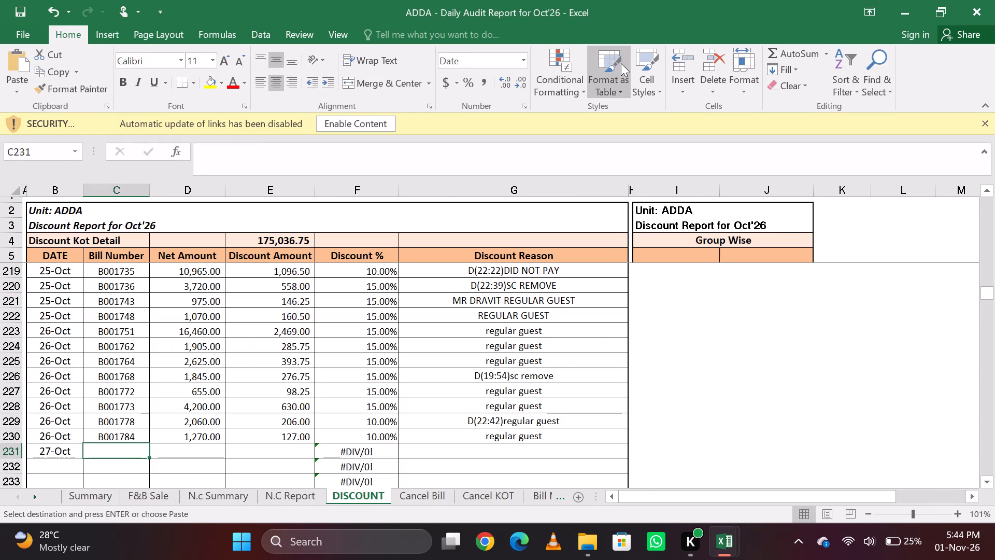
text(ESV)
key(Return)
Copy the eight Dis On Amt and Dis Amt rows from the 27/10/2026 register and paste them as values into the DISCOUNT sheet from D231.
key(Right)
key(alt+Tab)
key(Right)
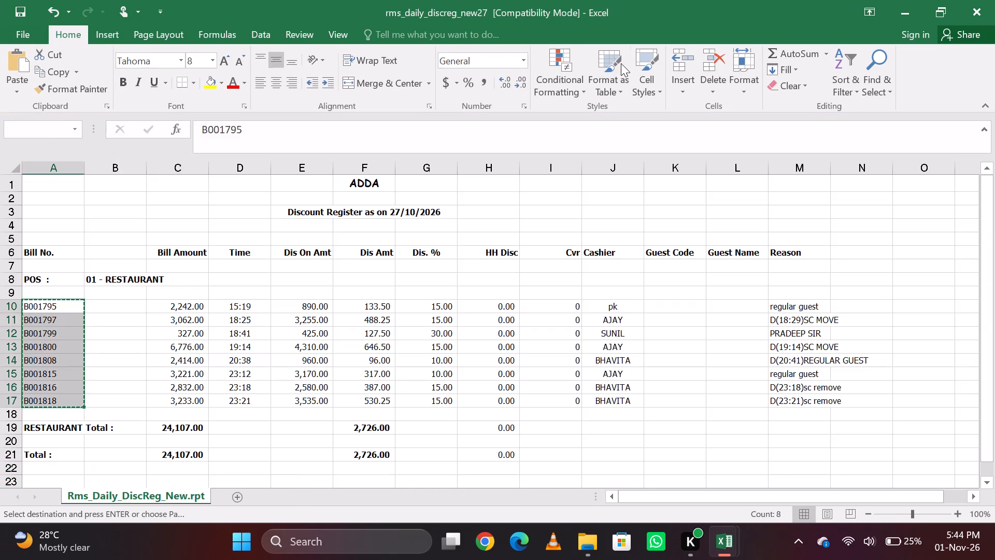
key(Right)
key(Right)
key(Right)
key(Right)
key(Left)
key(shift+Right)
key(shift+Down)
key(shift+Down)
key(shift+Down)
key(shift+Down)
key(shift+Down)
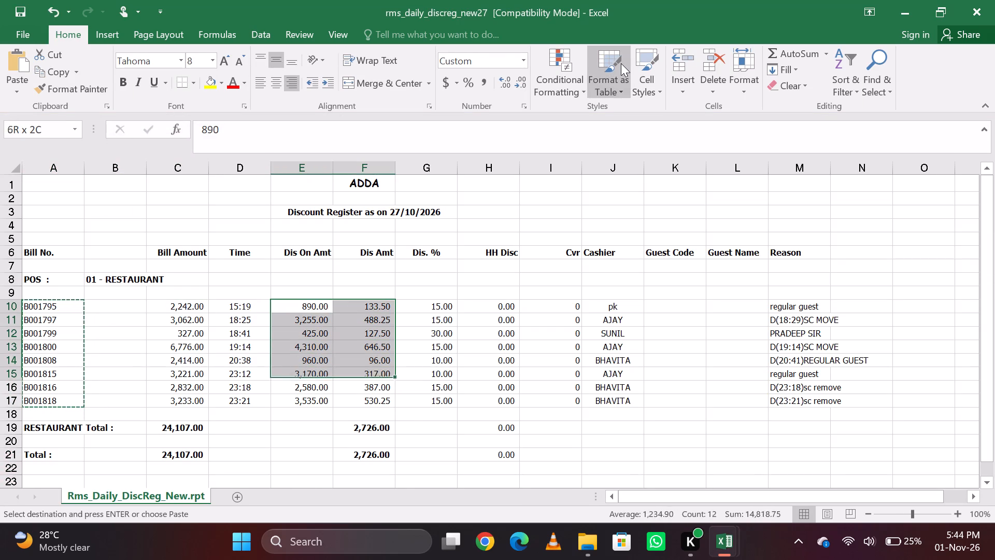
key(shift+Down)
key(shift+Down)
key(ctrl+c)
key(alt+Tab)
key(Right)
key(Left)
text(ESV)
key(Return)
Copy the eight Reason entries from the 27/10/2026 register and paste them as values into the Discount Reason column from G231.
key(alt+Tab)
key(Right)
key(Right)
key(Right)
key(Right)
key(Right)
key(Right)
key(Right)
key(Right)
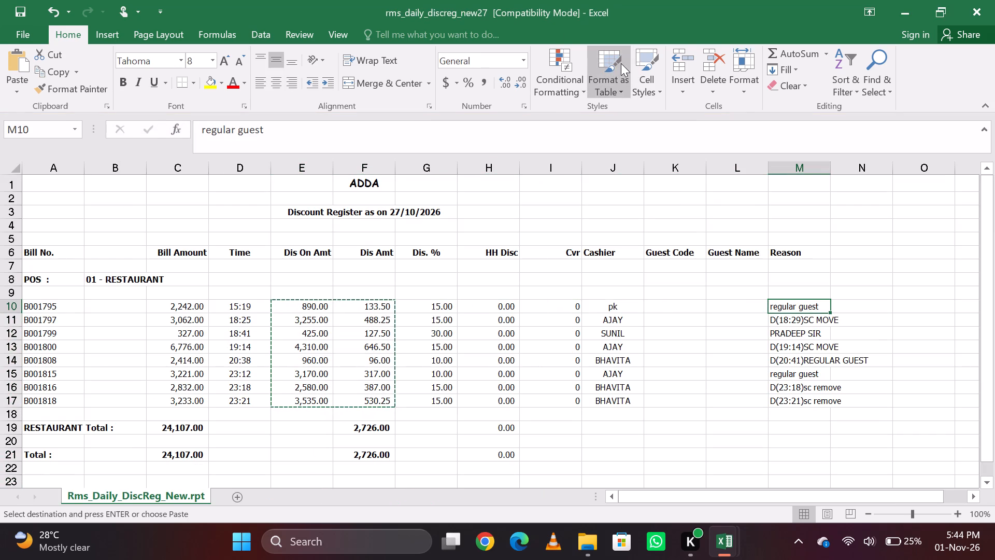
key(ctrl+shift+Down)
key(ctrl+c)
key(alt+Tab)
key(Right)
key(Right)
key(Right)
text(ESV)
key(Return)
Copy the 27-Oct date in B231 down the DATE column through B239.
key(Left)
key(Left)
key(Left)
key(Left)
key(Left)
key(Left)
key(Left)
key(Right)
key(ctrl+c)
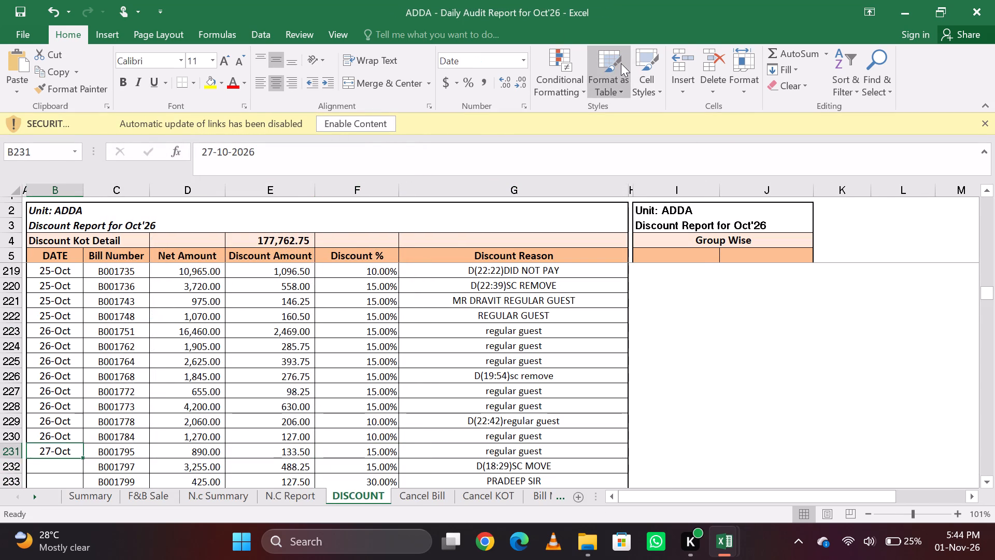
key(shift+Down)
key(shift+Down)
key(shift+Down)
key(shift+Down)
key(shift+Down)
key(shift+Down)
key(shift+Down)
key(shift+Down)
key(shift+Up)
key(shift+Down)
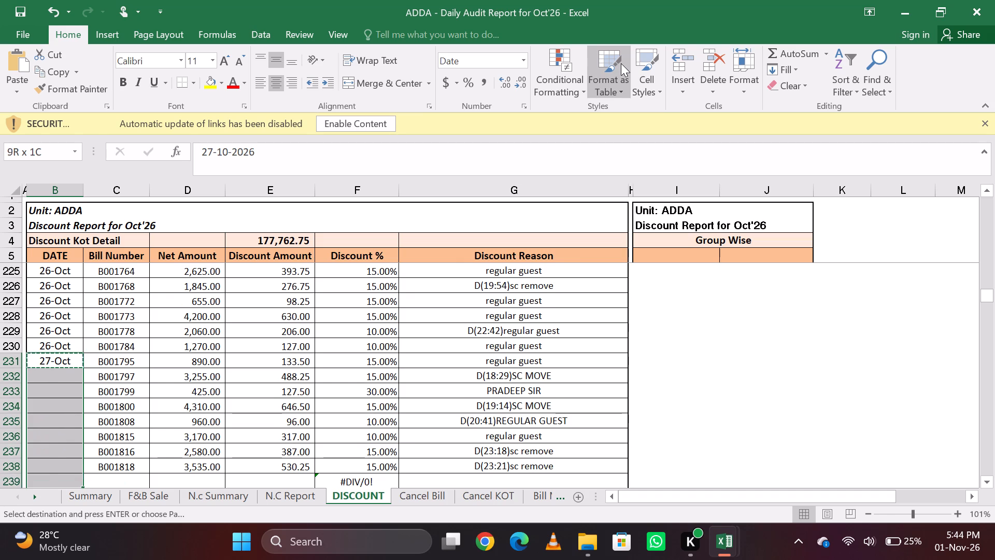
key(ctrl+v)
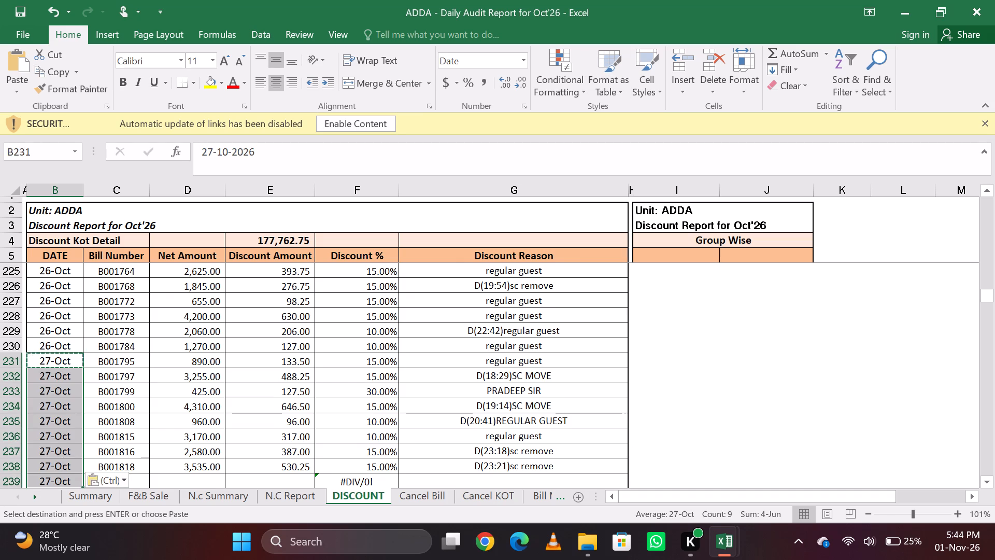
Change the date in B239 of the DISCOUNT sheet to 28-10-2026.
click(69, 477)
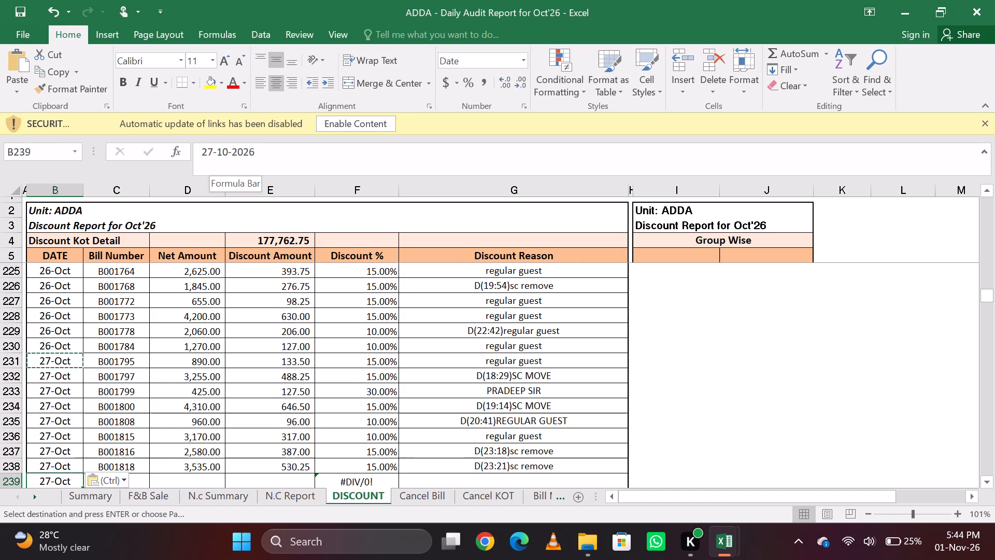
click(214, 151)
key(equal)
key(BackSpace)
key(BackSpace)
key(8)
key(Return)
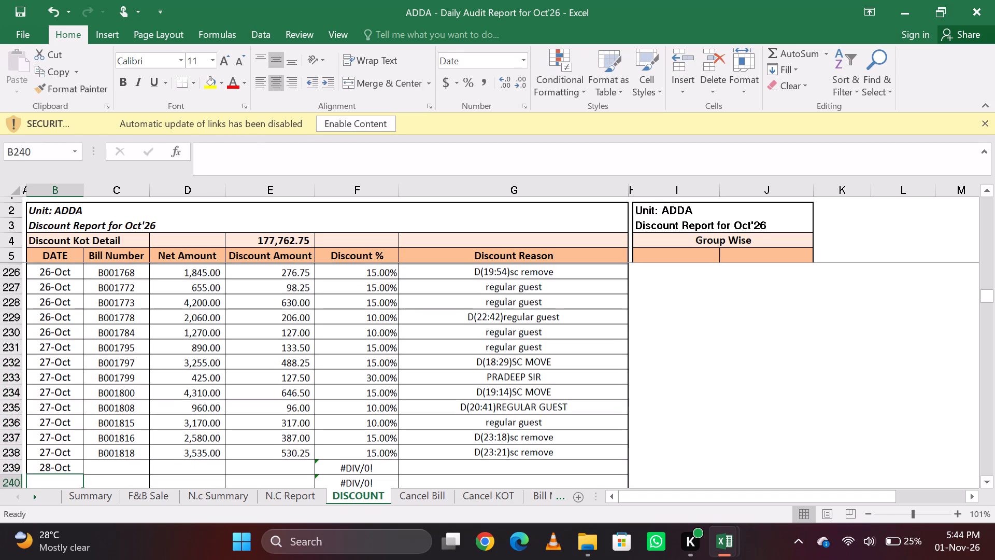
key(Up)
Close the 27 October register and open rms_daily_discreg_new28 with editing enabled.
key(alt+Tab)
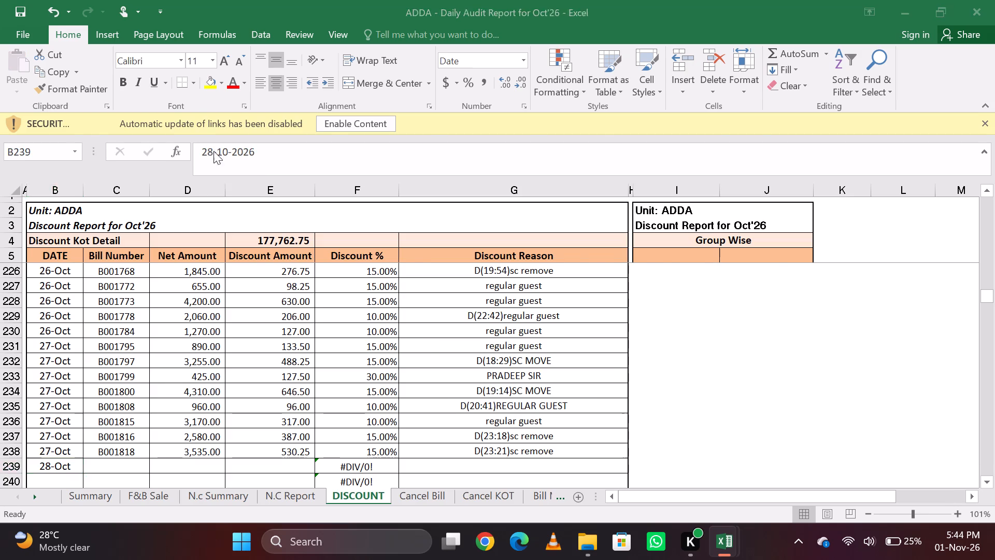
key(Right)
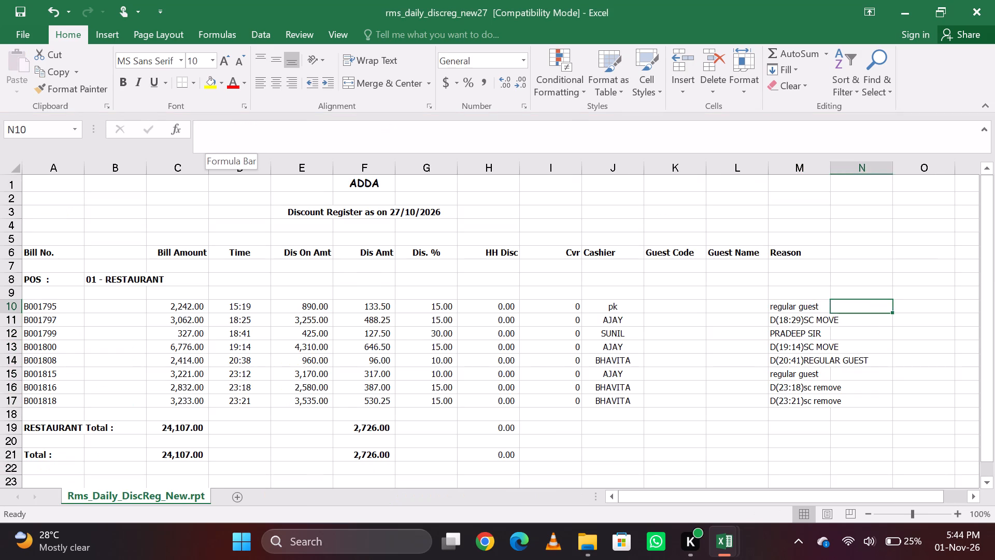
key(Left)
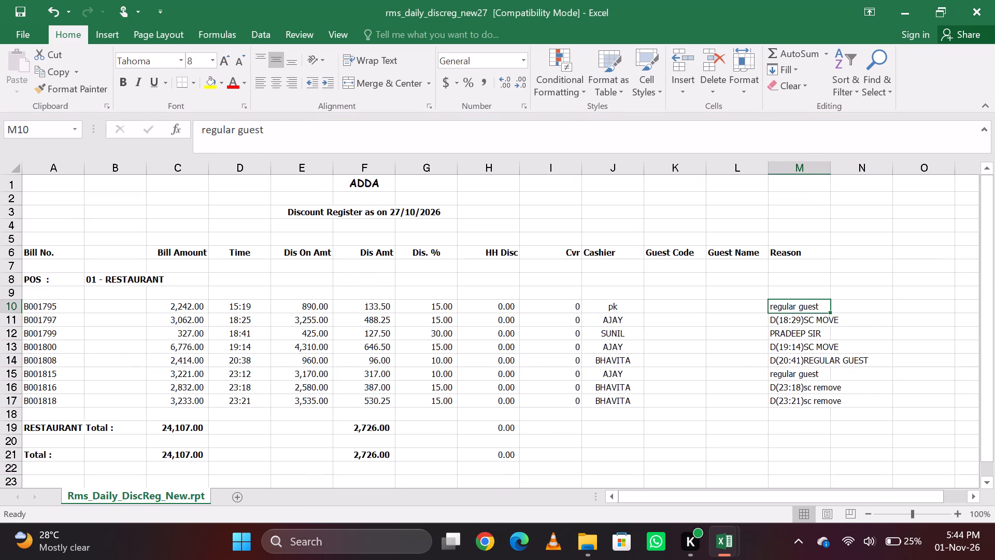
click(994, 0)
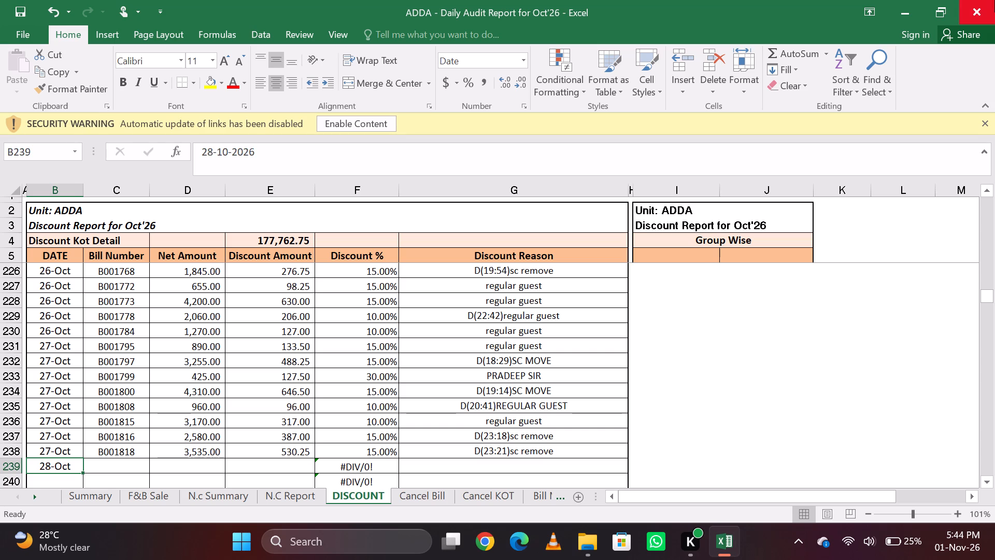
key(Right)
key(Left)
key(alt+Tab)
key(Down)
key(Return)
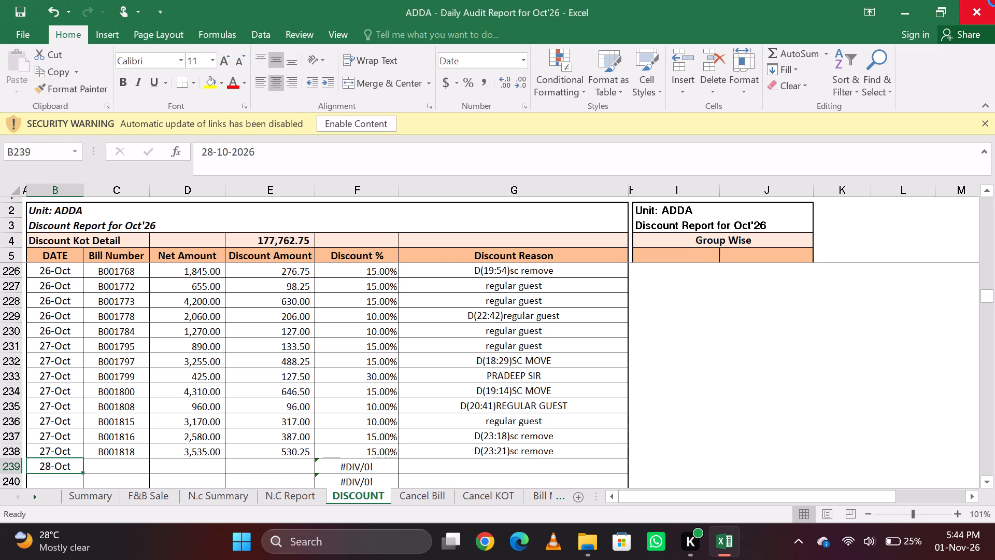
key(Down)
key(Down)
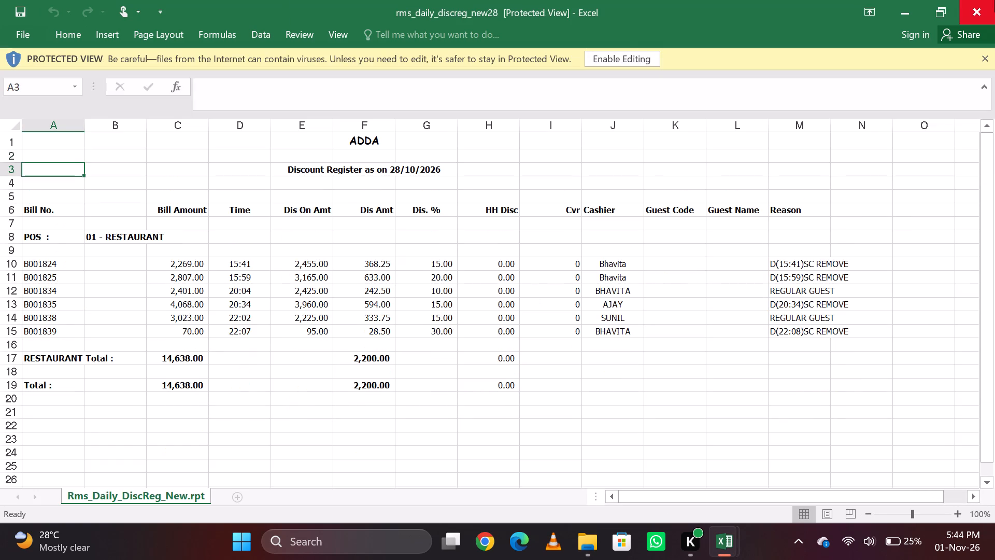
click(619, 59)
Copy the six bill numbers from the 28/10/2026 register and paste them as values into the DISCOUNT sheet's Bill Number column from C239.
key(Down)
key(Down)
key(Down)
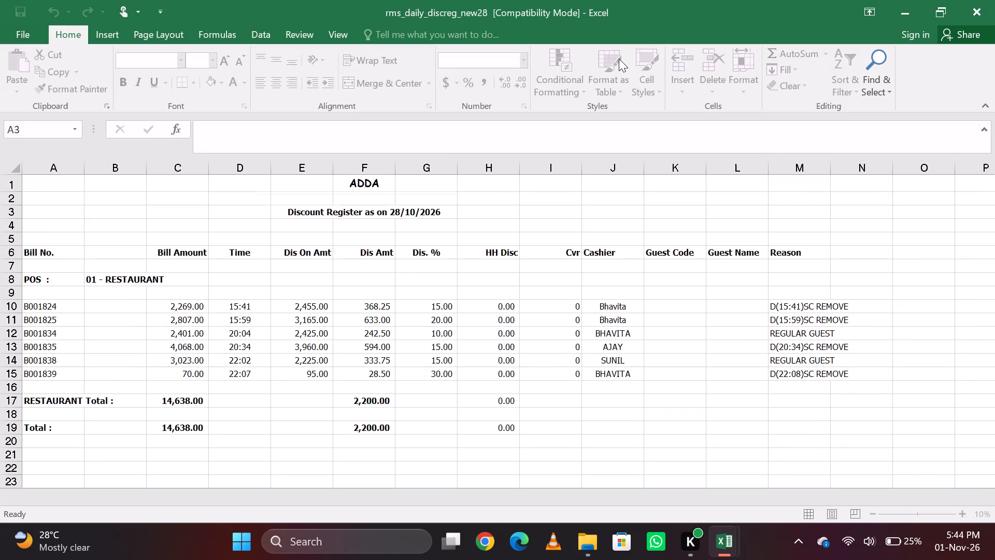
key(Down)
key(Down)
key(Down)
key(Down)
key(Down)
key(Up)
key(shift+Down)
key(shift+Down)
key(shift+Down)
key(shift+Down)
key(shift+Down)
key(ctrl+c)
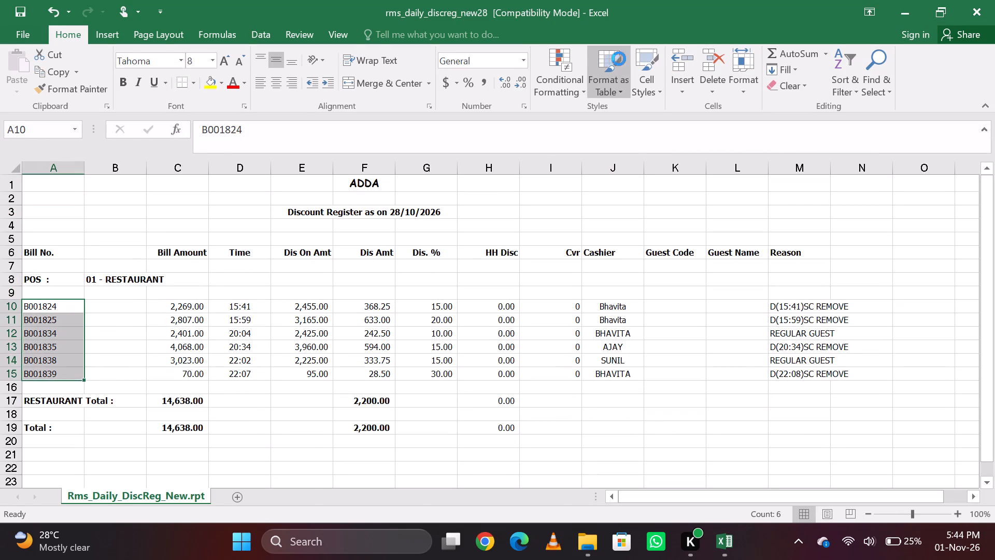
key(alt+Tab)
key(Right)
text(ESV)
key(Return)
Copy the 28-Oct date in B239 down the DATE column through B244.
key(Left)
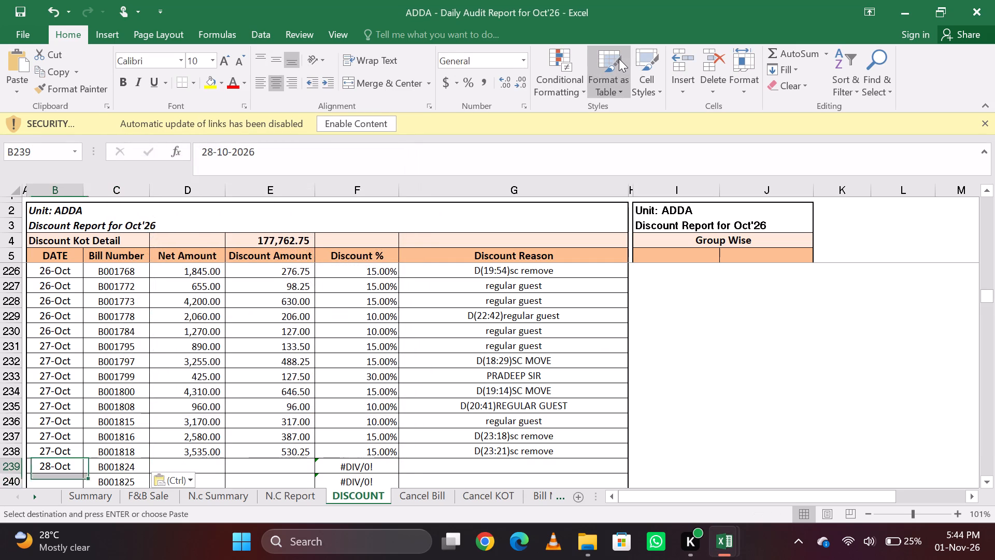
key(ctrl+c)
key(shift+Down)
key(shift+Down)
key(shift+Down)
key(shift+Down)
key(shift+Down)
key(shift+Down)
key(shift+Down)
key(shift+Up)
key(shift+Up)
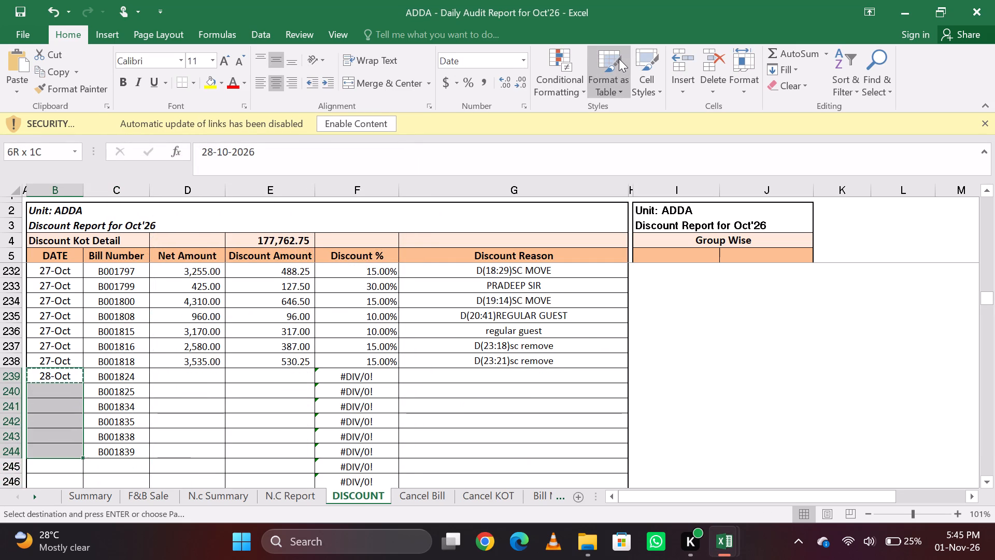
key(ctrl+v)
Copy the Dis On Amt and Dis Amt figures of the six bills in the 28/10/2026 register.
key(Right)
key(Right)
key(alt+Tab)
key(Right)
key(Right)
key(Right)
key(Right)
key(Right)
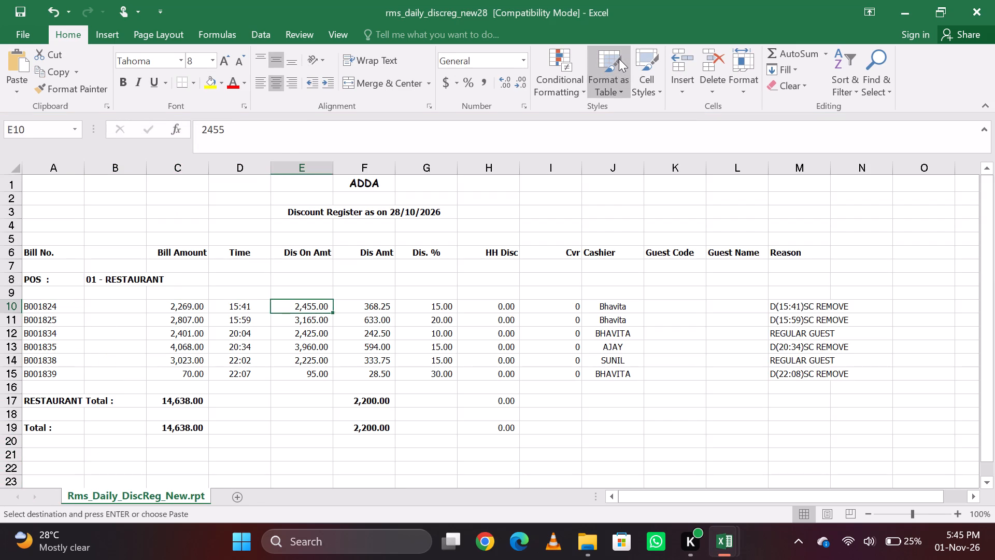
key(shift+Right)
key(shift+Down)
key(shift+Down)
key(shift+Down)
key(shift+Down)
key(shift+Down)
key(ctrl+c)
key(alt+Tab)
key(Right)
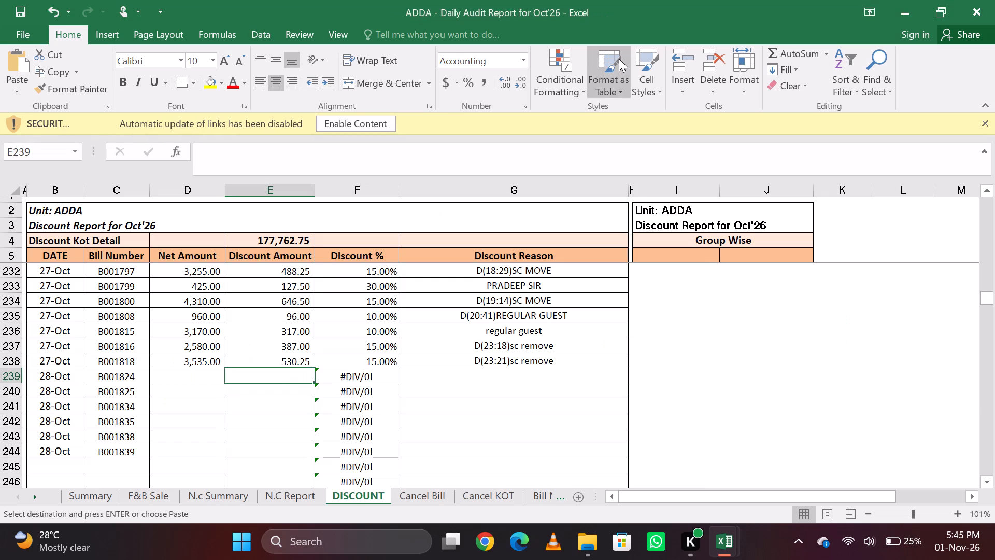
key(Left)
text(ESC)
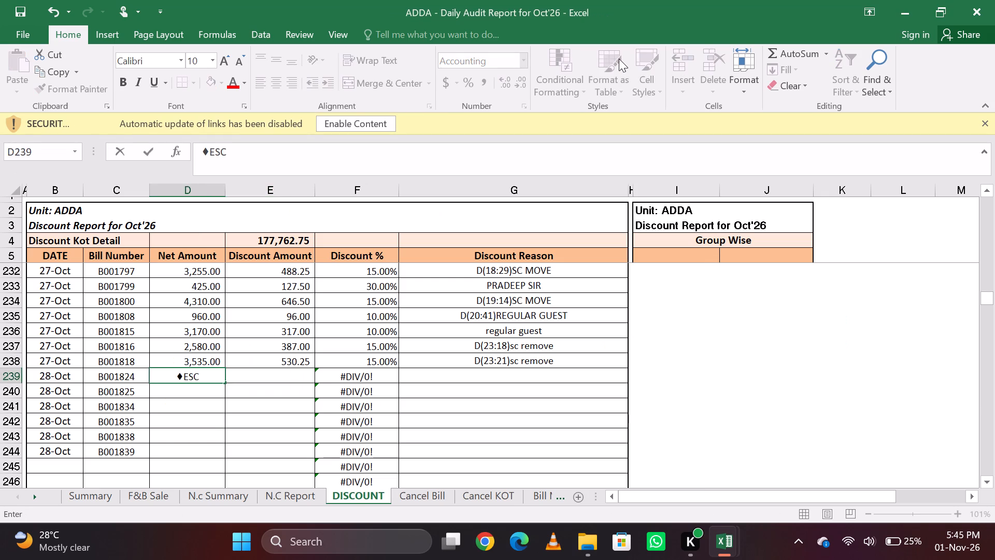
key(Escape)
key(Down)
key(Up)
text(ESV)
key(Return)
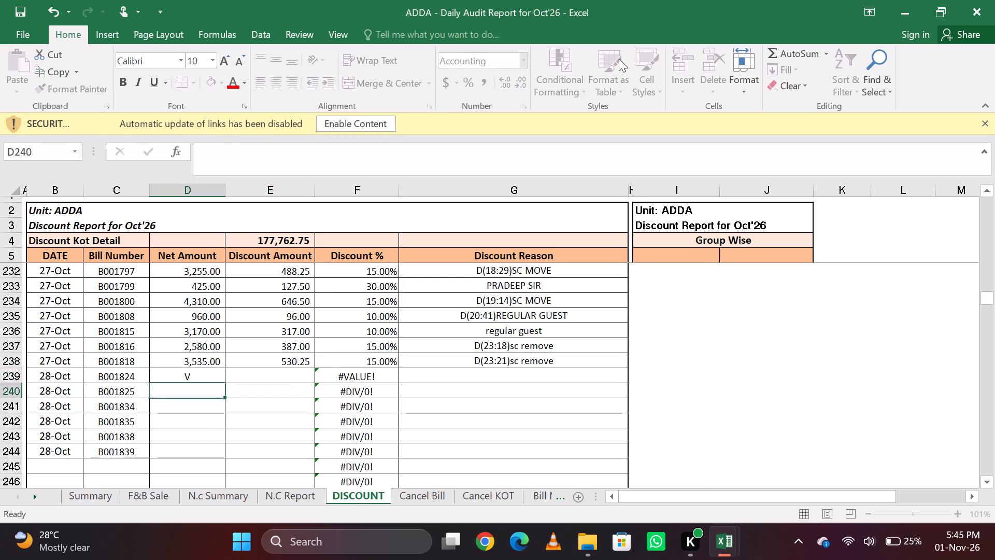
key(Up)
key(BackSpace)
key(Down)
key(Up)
Copy the selected 28/10/2026 Dis On Amt and Dis Amt figures again and paste them as values into Net Amount and Discount Amount from D239.
key(alt+Tab)
key(ctrl+c)
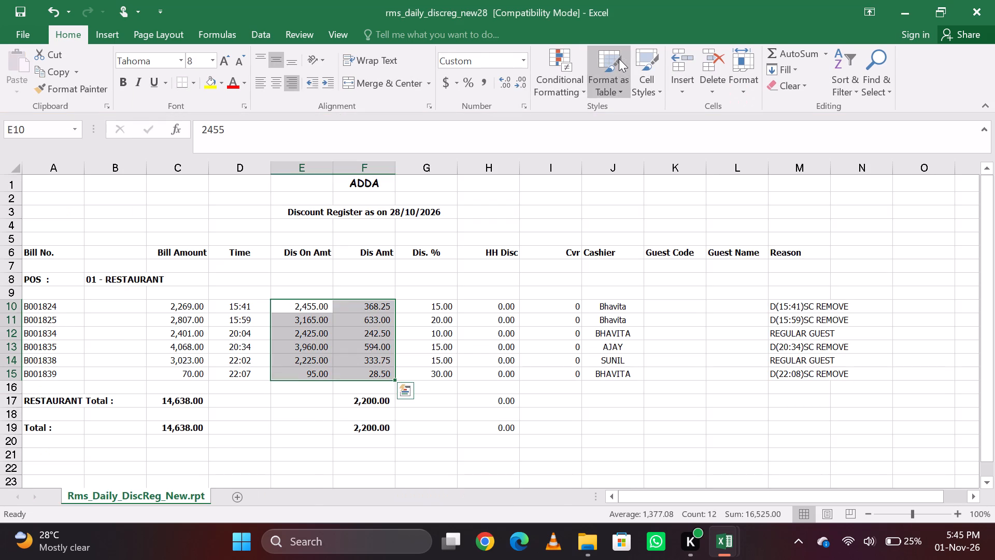
key(alt+Tab)
key(Right)
key(Left)
text(ESV)
key(Return)
Copy the six Reason entries from the 28/10/2026 register and paste them as values into the Discount Reason column from G239.
key(Right)
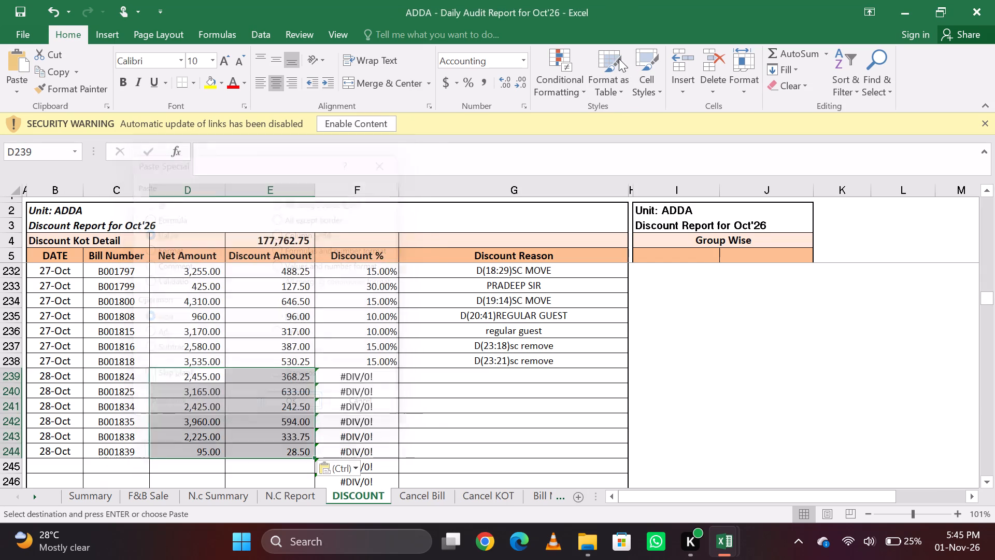
key(Right)
key(Right)
key(alt+Tab)
key(Right)
key(Right)
key(Right)
key(Right)
key(Right)
key(Right)
key(Right)
key(Right)
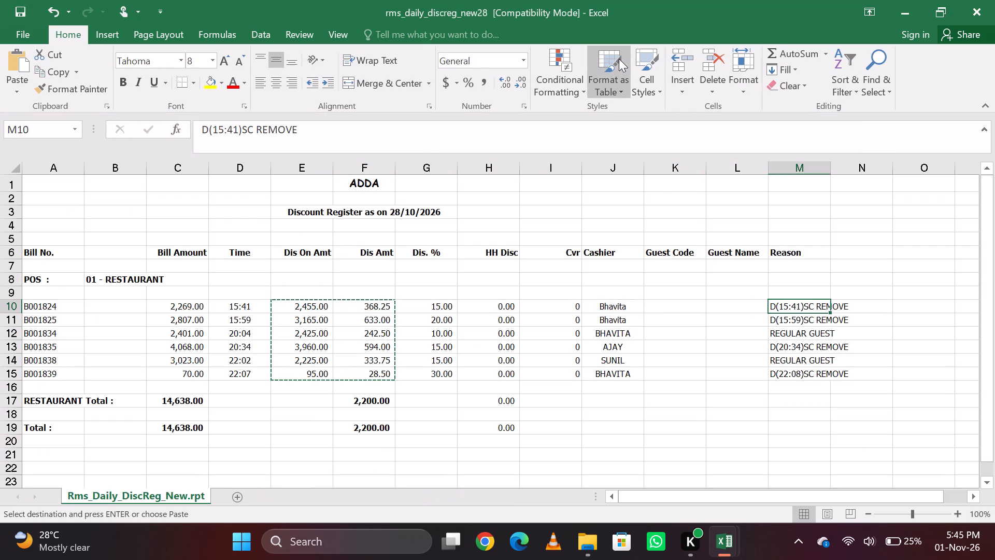
key(ctrl+shift+Down)
key(ctrl+c)
key(alt+Tab)
key(Right)
key(Right)
key(Left)
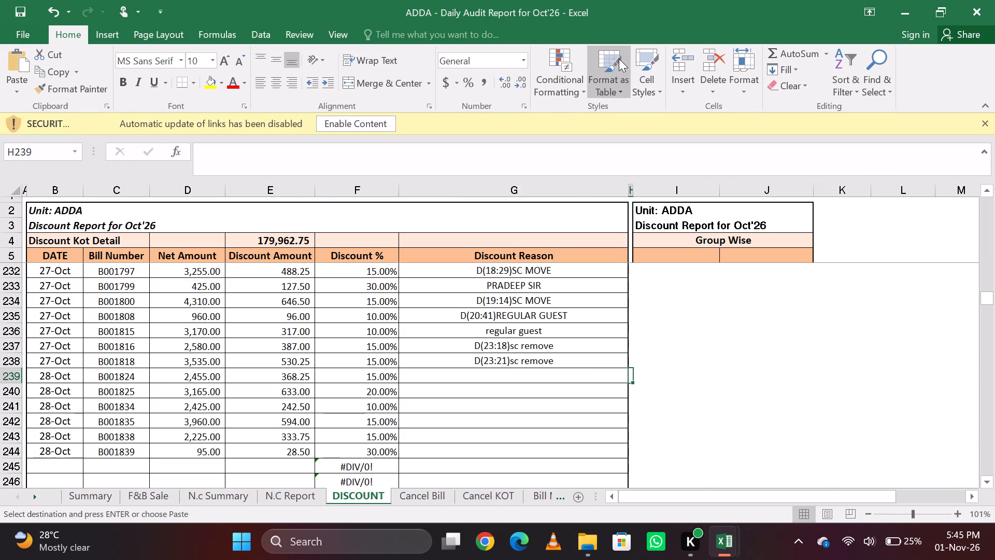
key(Left)
text(ESV)
key(Return)
Fill the date from B244 down into B245 of the DISCOUNT sheet and change it to 29-10-2026.
key(Left)
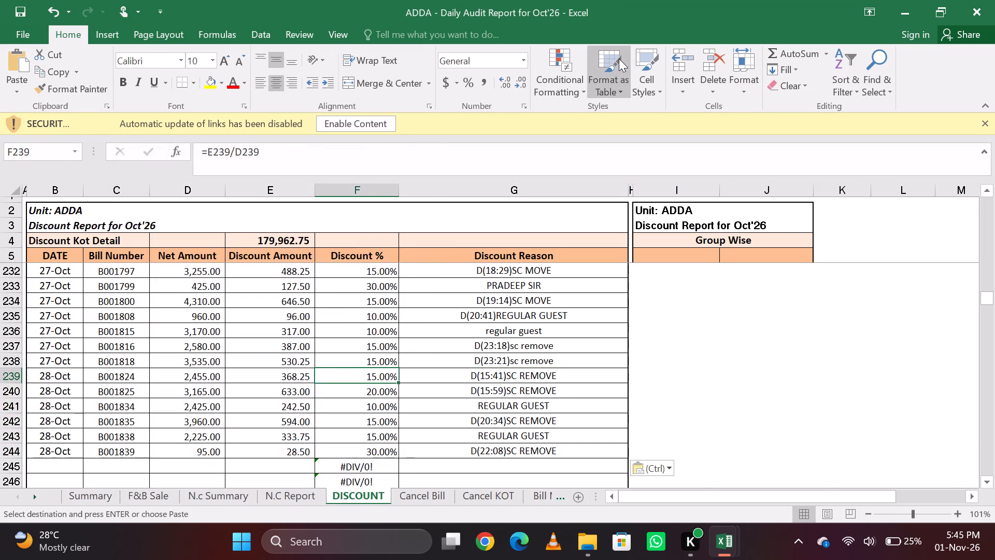
key(Left)
key(Down)
key(Left)
key(Down)
key(Left)
key(Down)
key(Left)
key(Down)
key(Down)
key(Down)
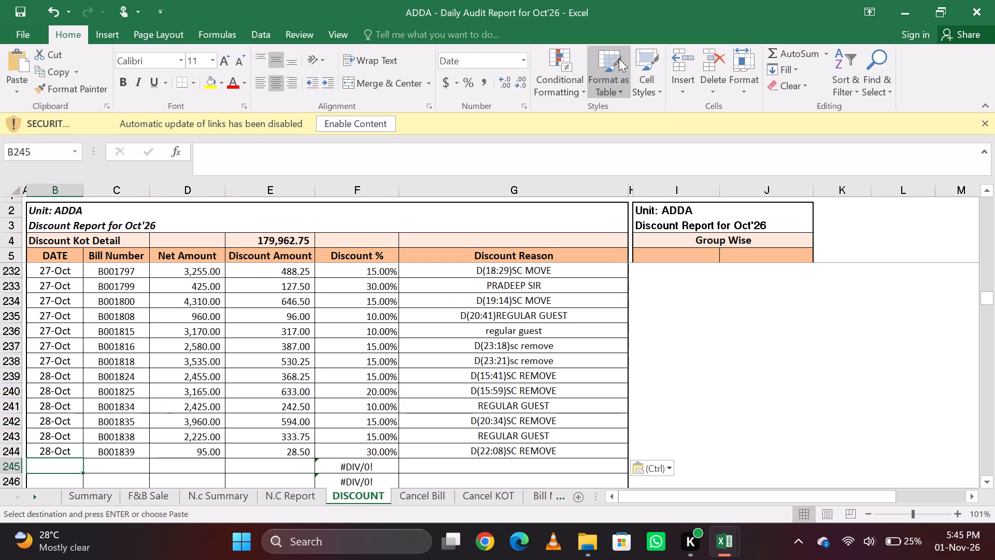
key(ctrl+d)
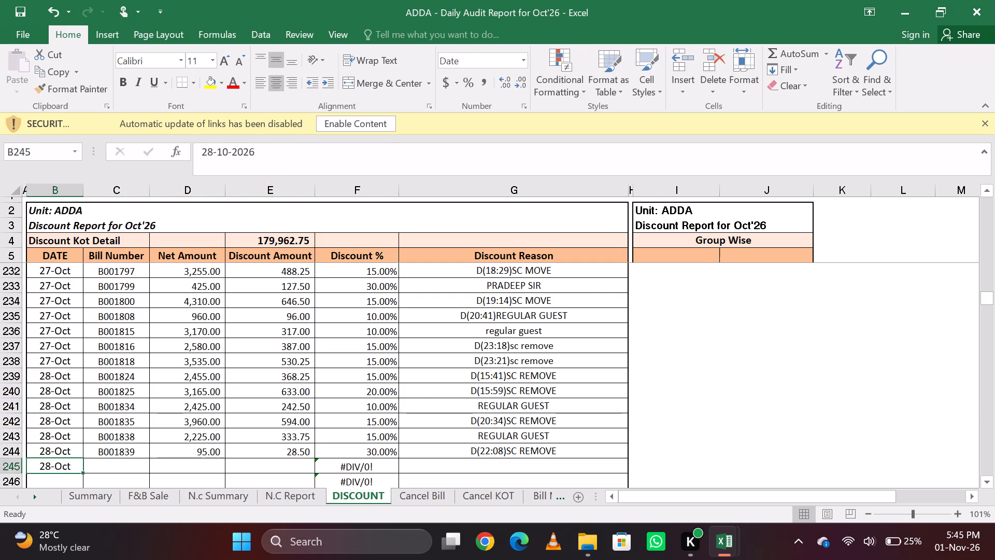
click(214, 153)
key(BackSpace)
key(9)
key(Return)
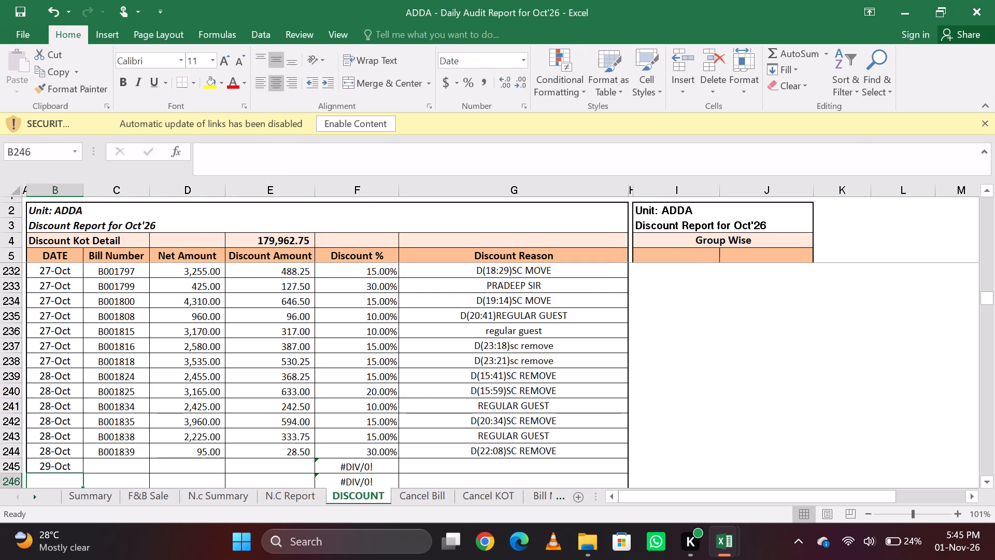
Close the 28 October register and open rms_daily_discreg_new29 with editing enabled.
key(Up)
key(alt+Tab)
key(Down)
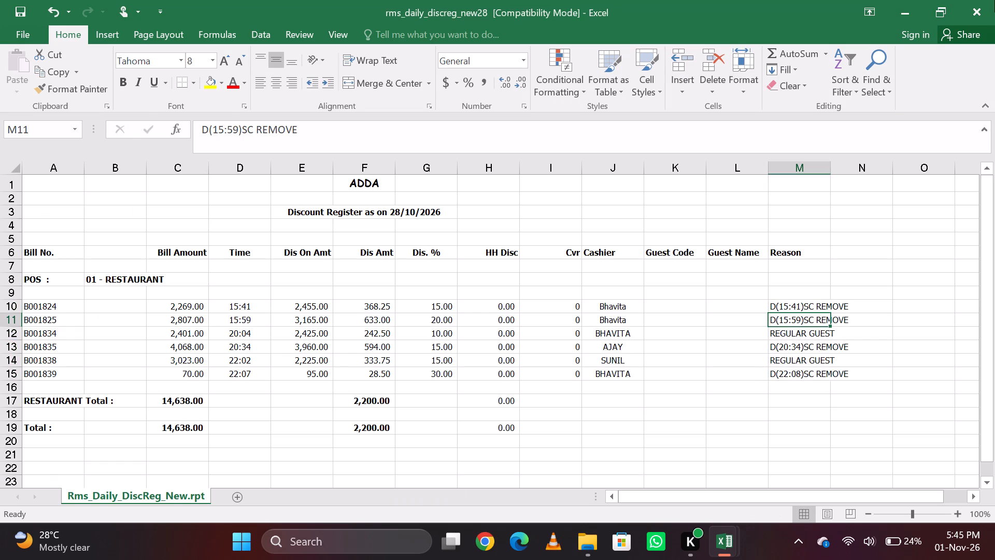
click(994, 0)
key(alt+Tab)
key(Down)
key(Return)
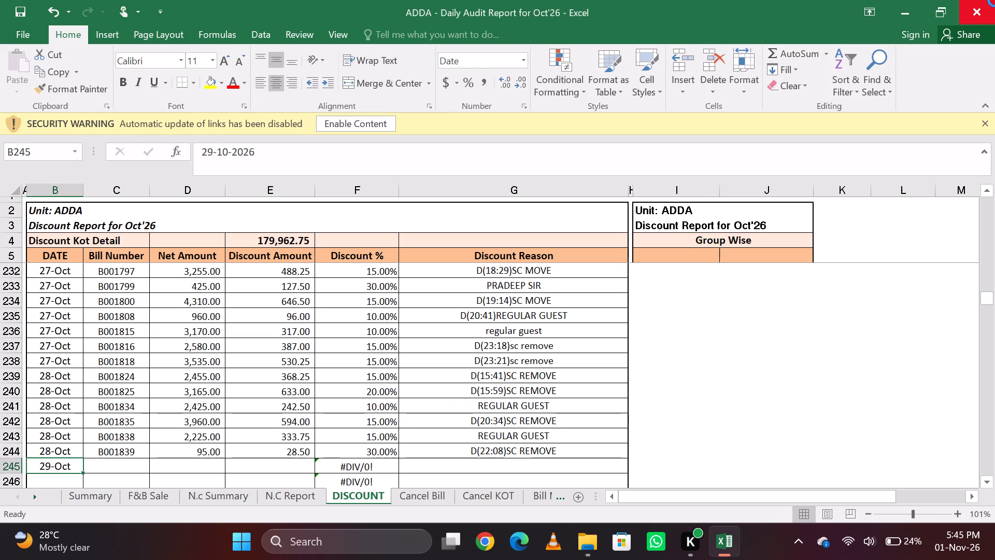
key(Down)
key(Down)
key(Down)
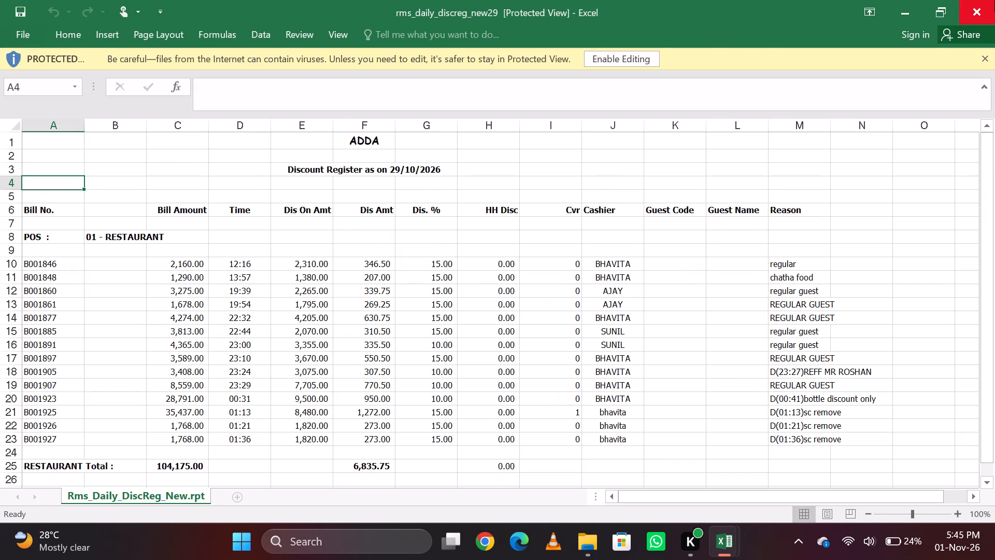
click(633, 60)
Copy the 14 bill numbers from the 29/10/2026 register and paste them as values into the Bill Number column from C245.
key(Down)
key(Down)
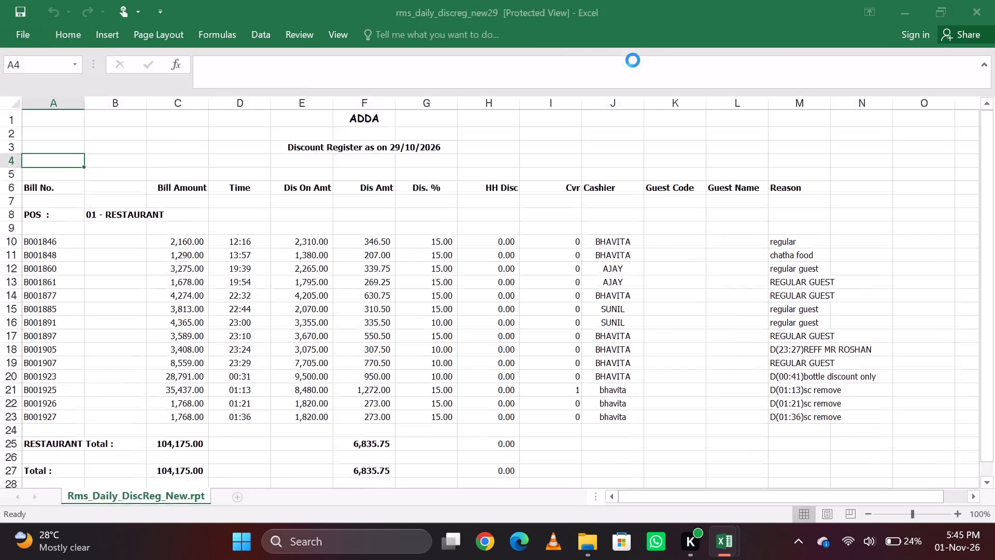
key(Down)
key(Down)
key(Down)
key(Down)
key(Down)
key(Up)
key(ctrl+shift+Down)
key(ctrl+c)
key(alt+Tab)
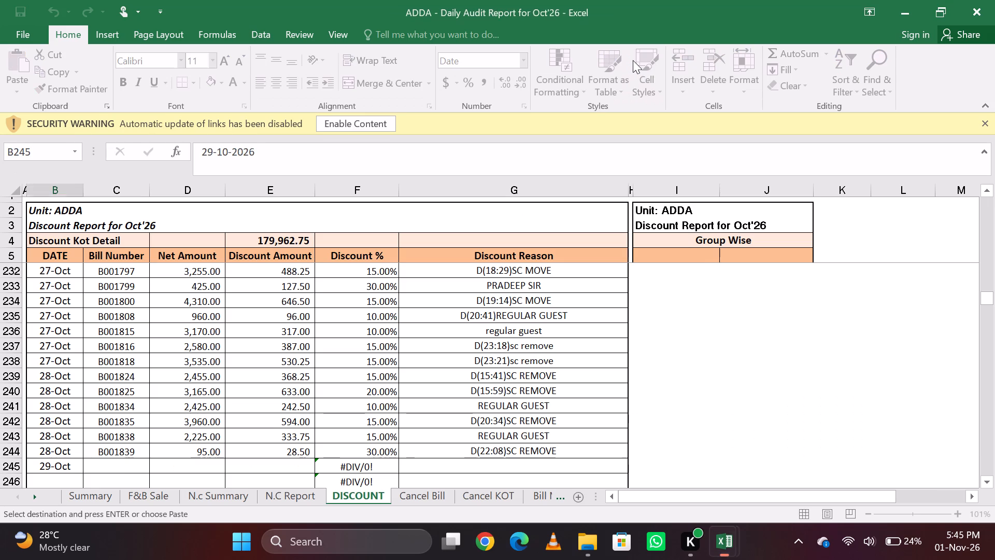
key(Right)
text(ESV)
key(Return)
Copy the 29-Oct date in B245 down the DATE column through B259.
key(Left)
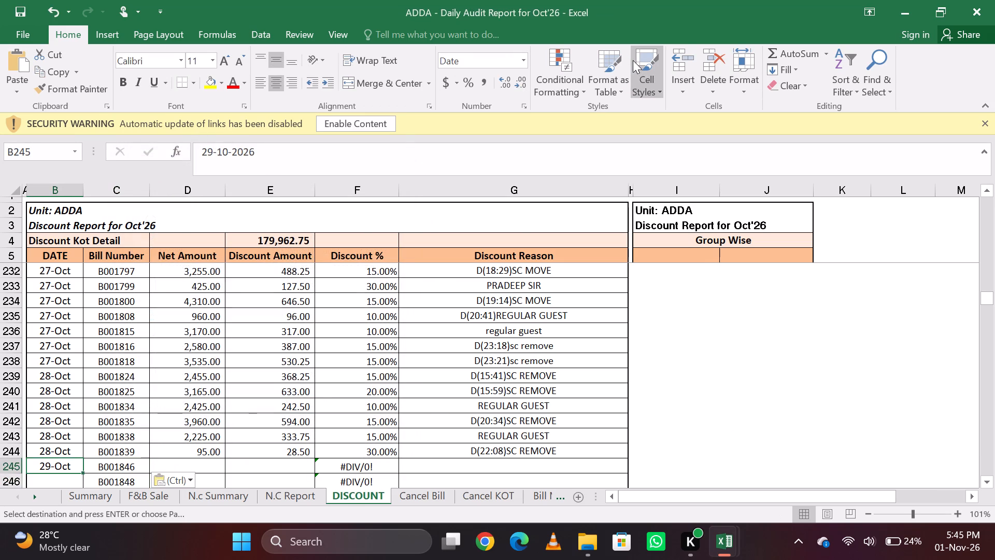
key(ctrl+c)
key(shift+Down)
key(shift+Down)
key(shift+Down)
key(shift+Down)
key(shift+Down)
key(shift+Down)
key(shift+Down)
key(shift+Down)
key(shift+Down)
key(shift+Down)
key(shift+Down)
key(shift+Down)
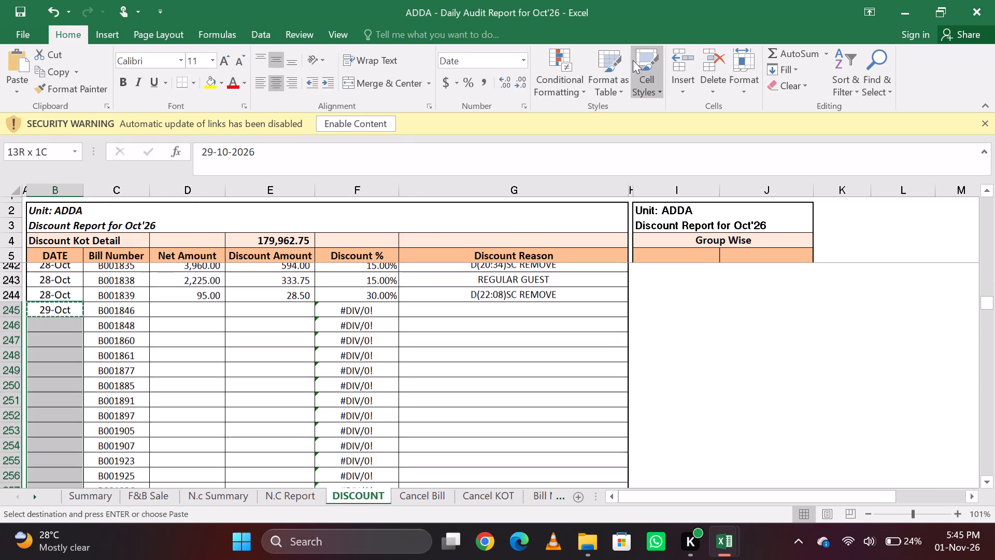
key(shift+Down)
key(shift+Down)
key(ctrl+v)
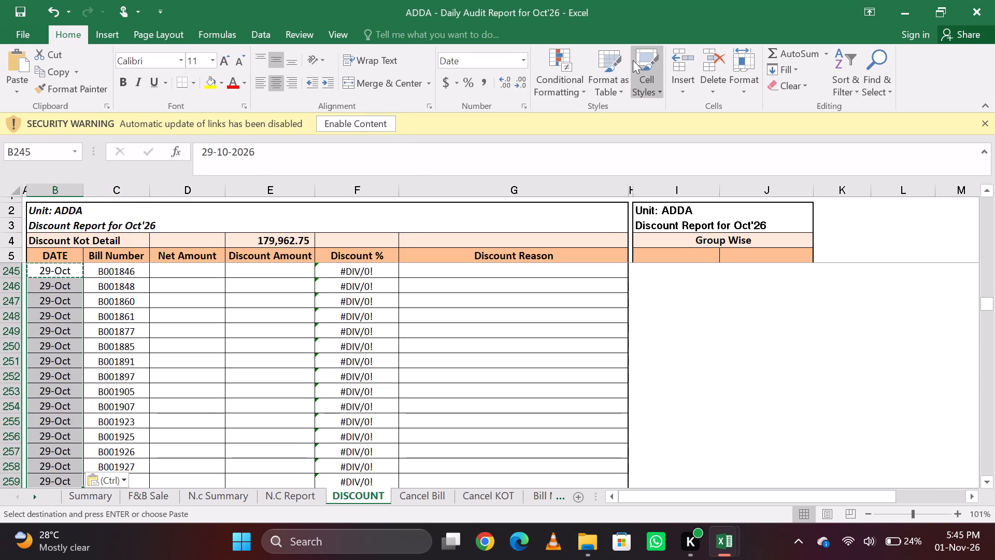
Copy the Dis On Amt and Dis Amt figures from the 29/10/2026 register and paste them as values into Net Amount and Discount Amount from D245.
key(Right)
key(Up)
key(Right)
key(Down)
key(alt+Tab)
key(Right)
key(Right)
key(Right)
key(Right)
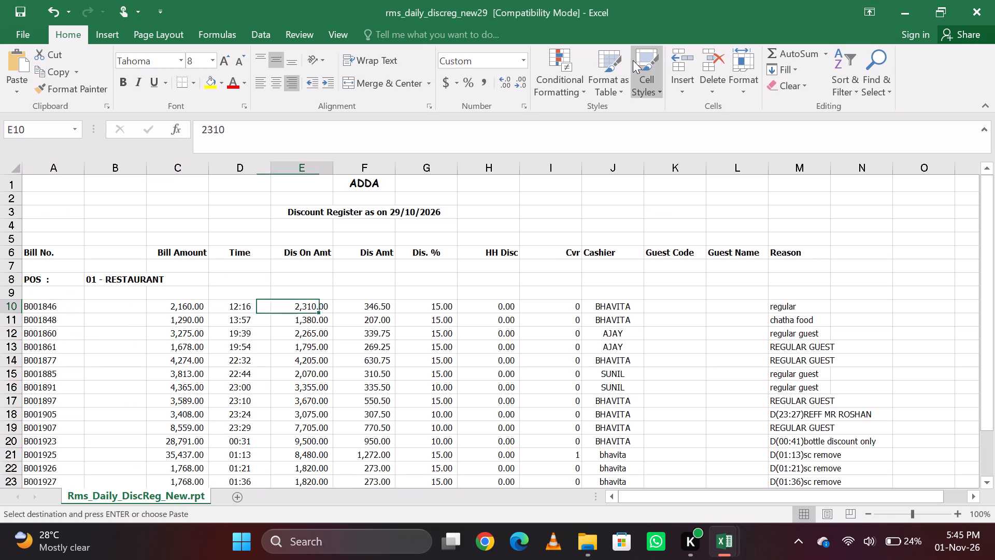
key(Right)
key(shift+Right)
key(ctrl+shift+Down)
key(Left)
key(Left)
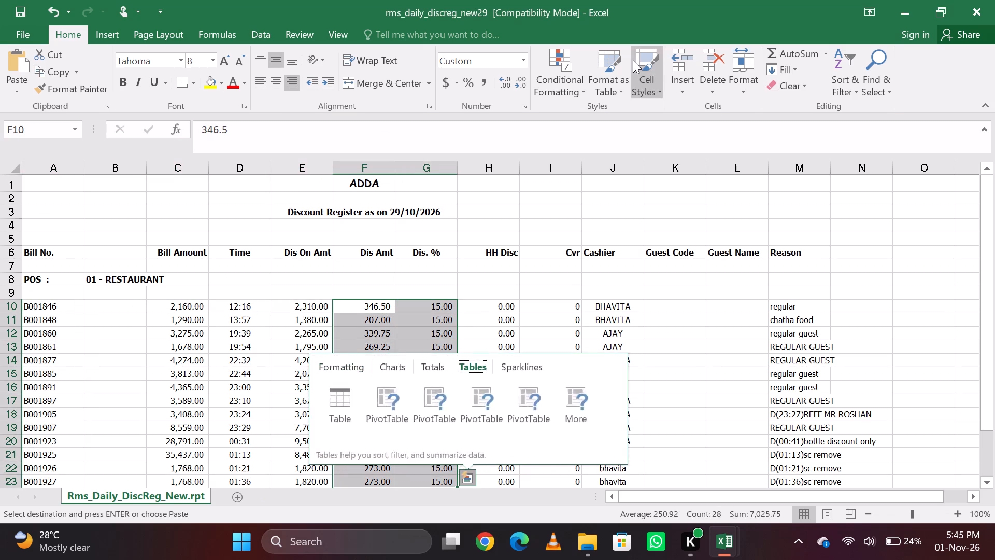
key(Escape)
key(Left)
key(shift+Right)
key(ctrl+shift+Down)
key(ctrl+c)
key(alt+Tab)
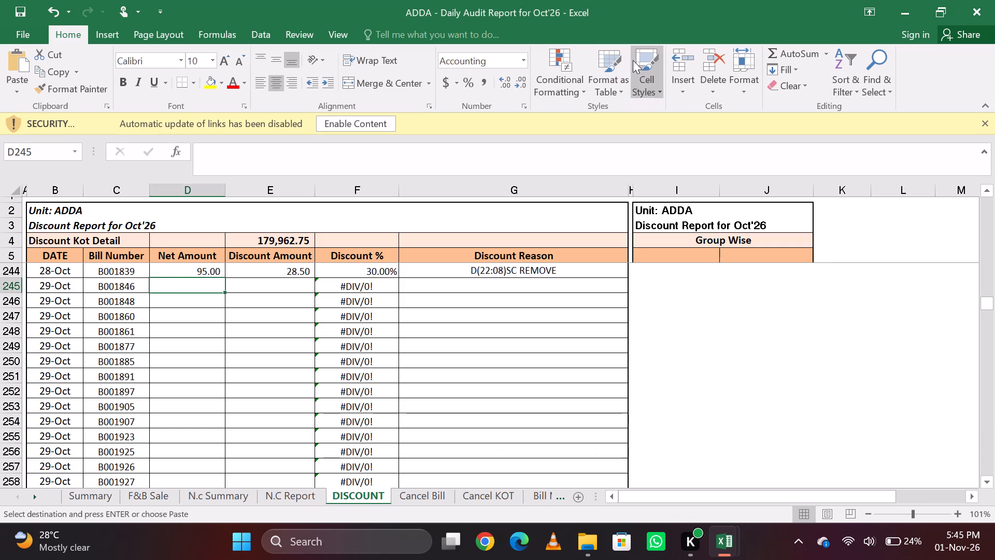
key(Right)
key(Left)
text(ESV)
key(Return)
Copy the Reason entries from the 29/10/2026 register and paste them as values into the Discount Reason column from G245.
key(alt+Tab)
key(Right)
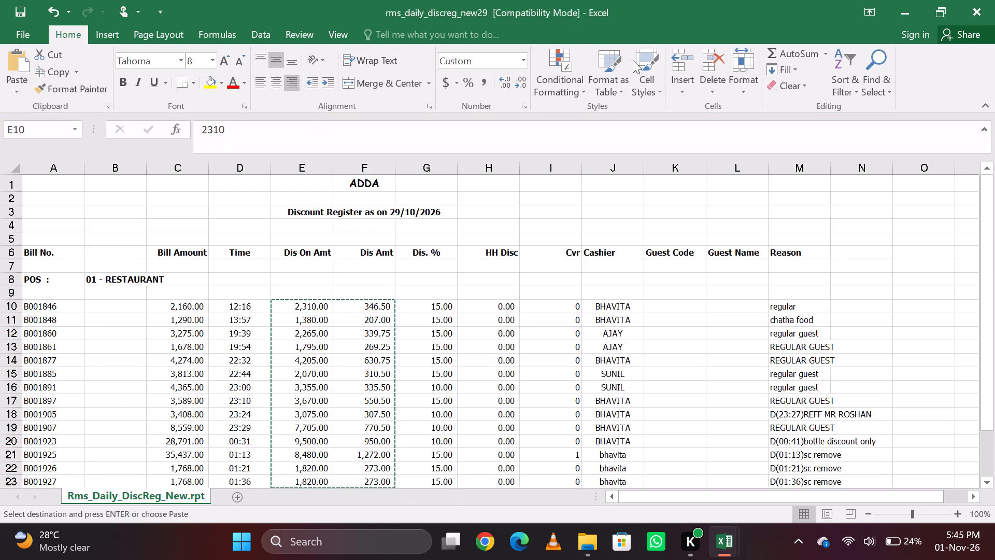
key(Right)
key(Right)
key(Right)
key(Right)
key(Right)
key(Right)
key(Right)
key(ctrl+shift+Down)
key(ctrl+c)
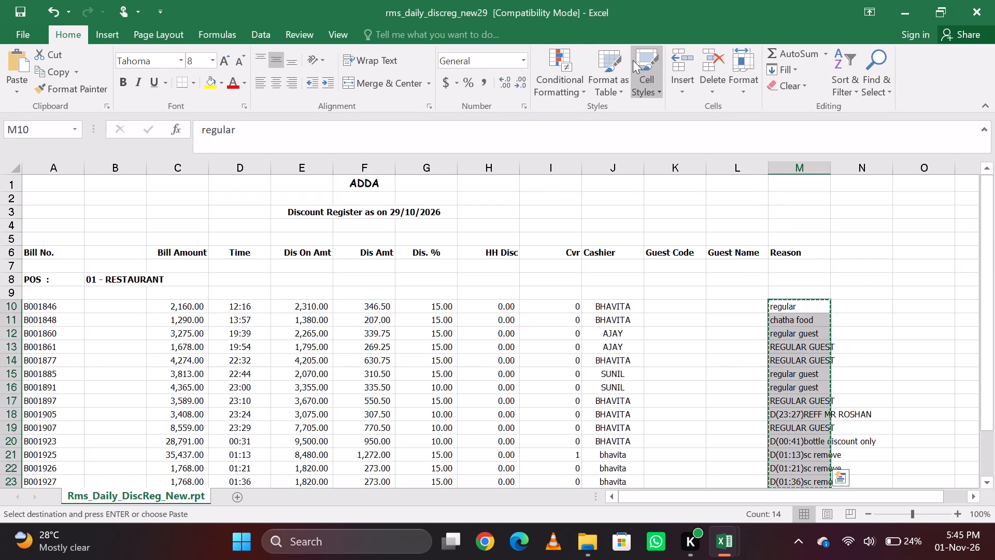
key(alt+Tab)
key(Right)
key(Right)
key(Right)
text(EESV)
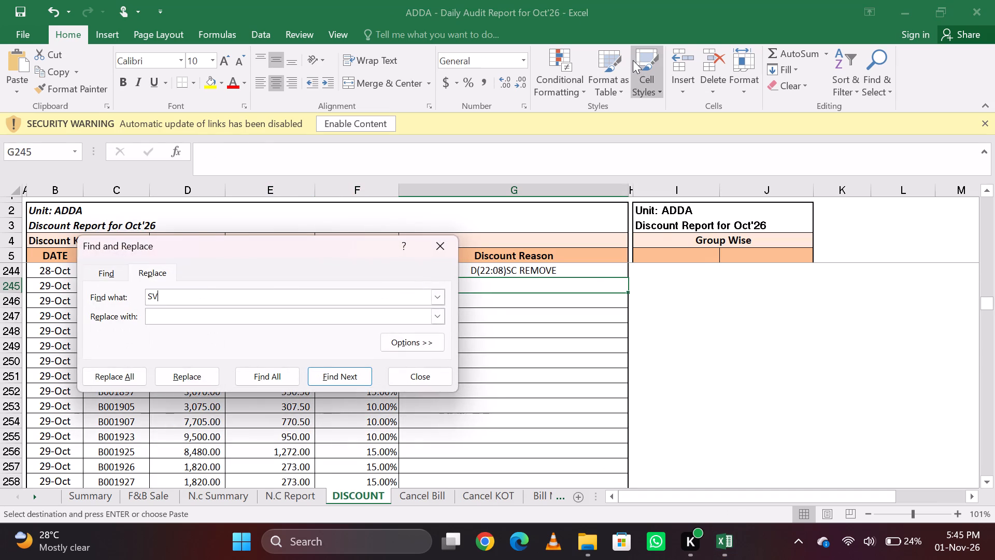
key(Return)
key(Escape)
key(Escape)
key(Down)
key(Up)
text(ESV)
key(Return)
Change the date in B259 of the DISCOUNT sheet, the first row after the 29 October bills, to 30-10-2026.
key(Left)
key(Down)
key(Left)
key(Page_Down)
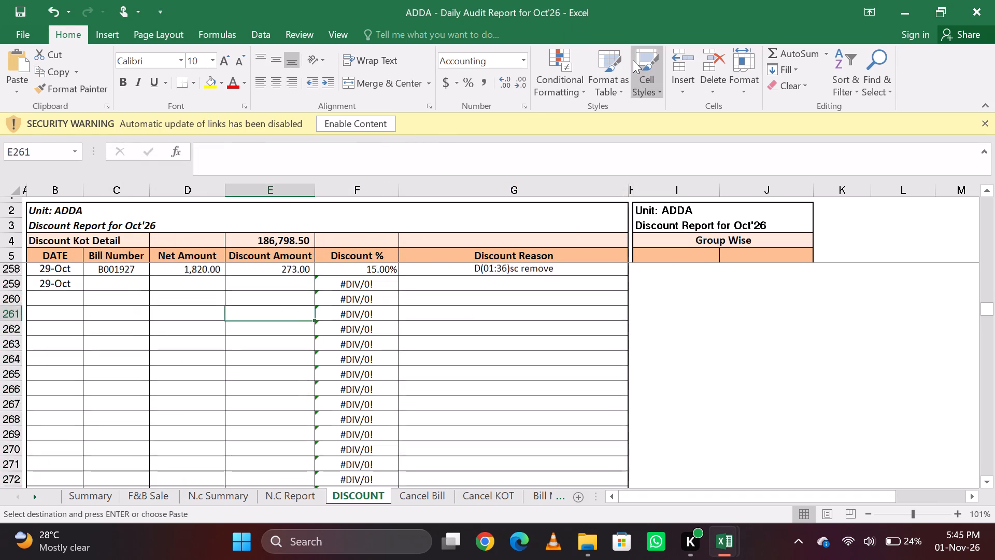
key(Left)
key(Up)
key(Up)
key(Left)
key(Left)
key(Up)
key(Up)
key(Down)
key(Down)
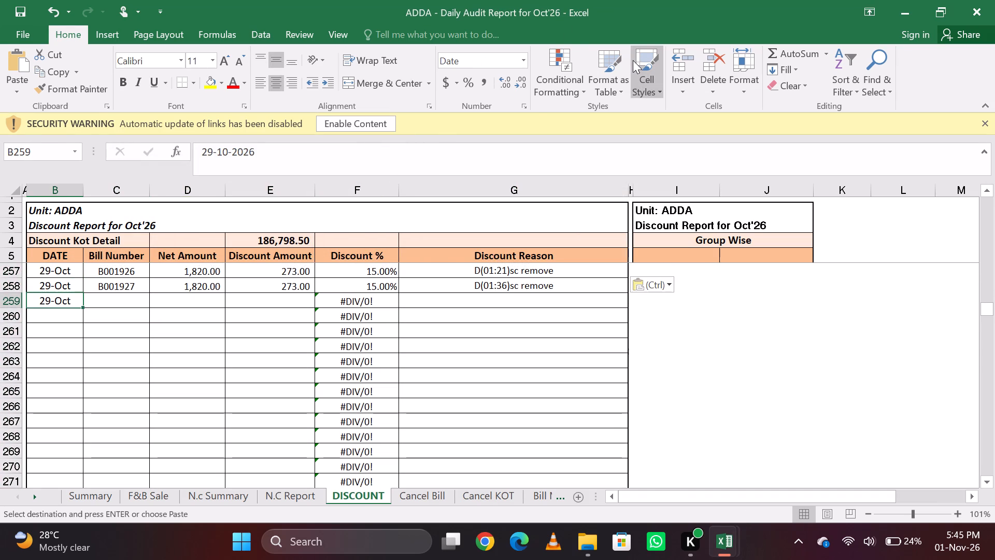
click(212, 148)
key(BackSpace)
key(BackSpace)
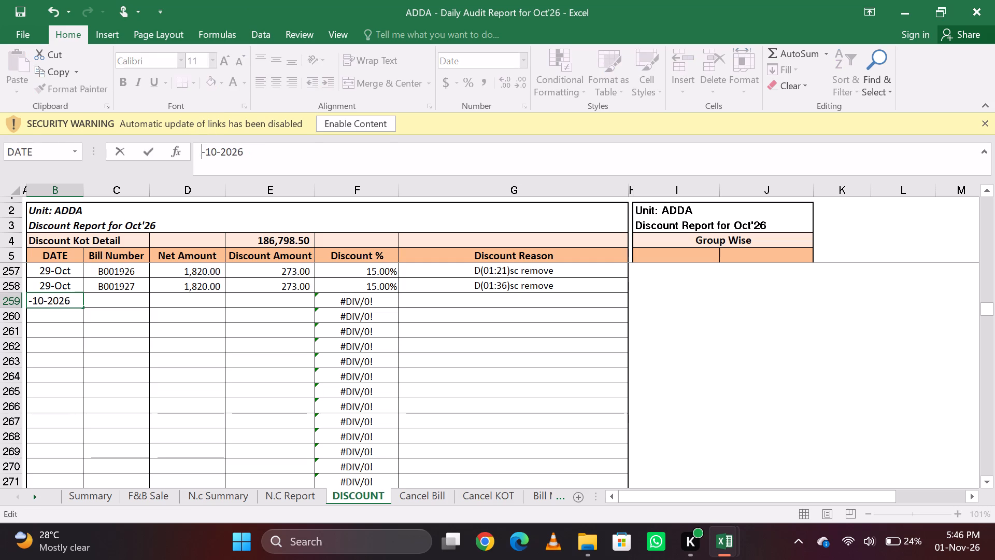
text(30)
key(Return)
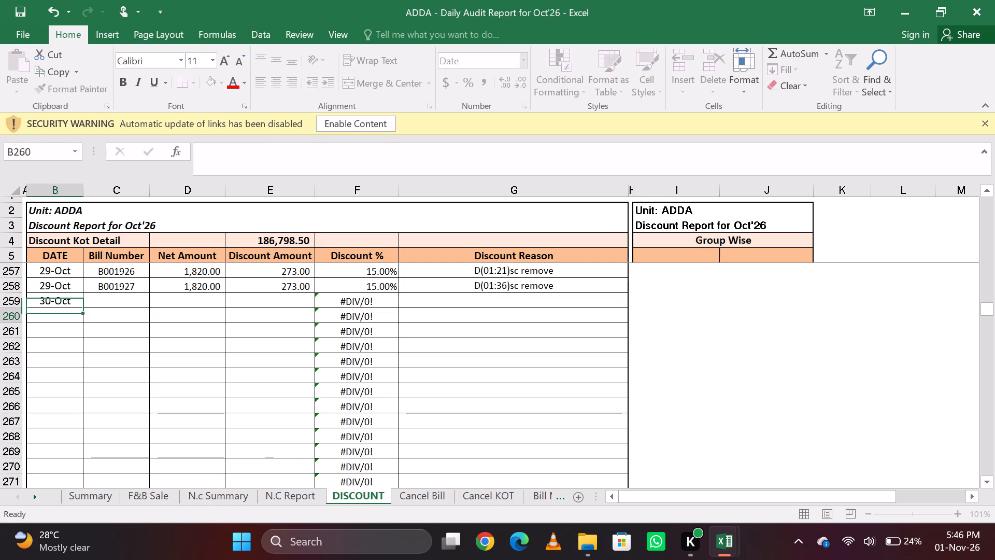
key(Up)
key(ctrl+c)
Close the 29 October register and open rms_daily_discreg_new30 with editing enabled.
key(alt+Tab)
key(Right)
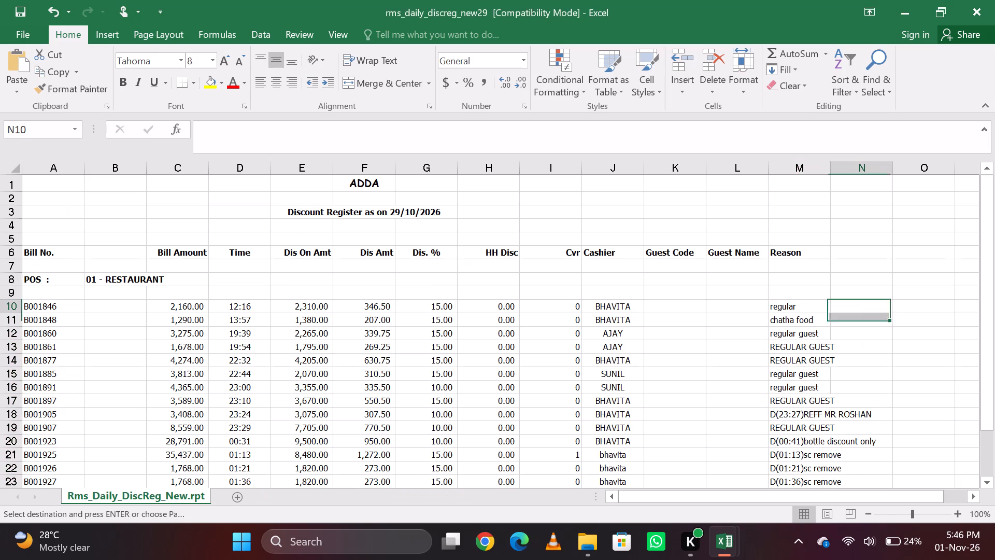
click(994, 0)
key(alt+Tab)
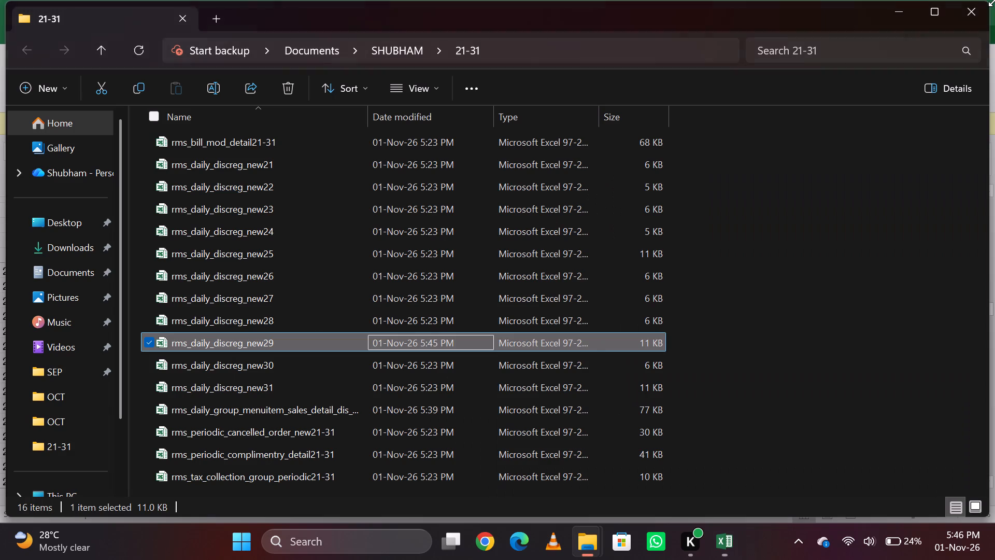
key(Right)
key(Down)
key(Return)
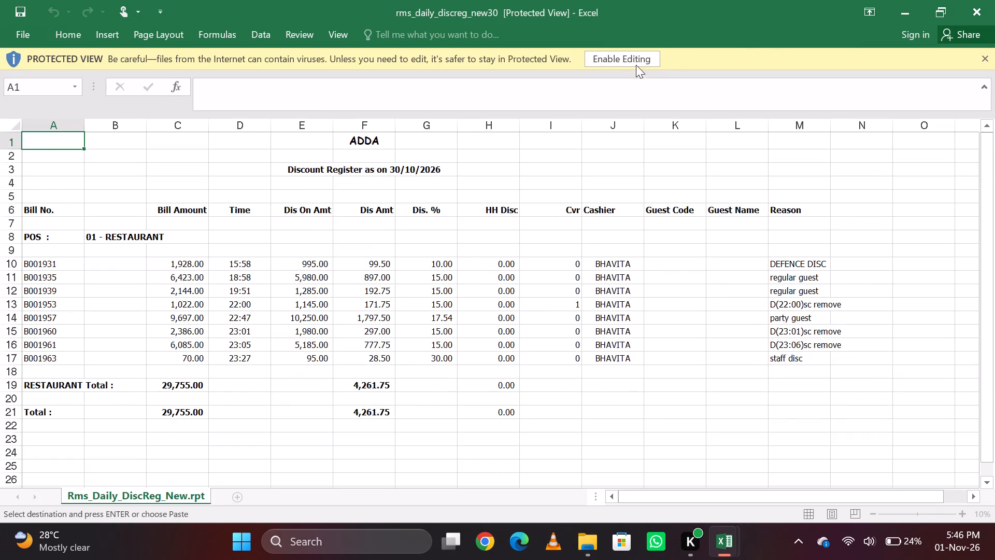
click(623, 61)
click(617, 57)
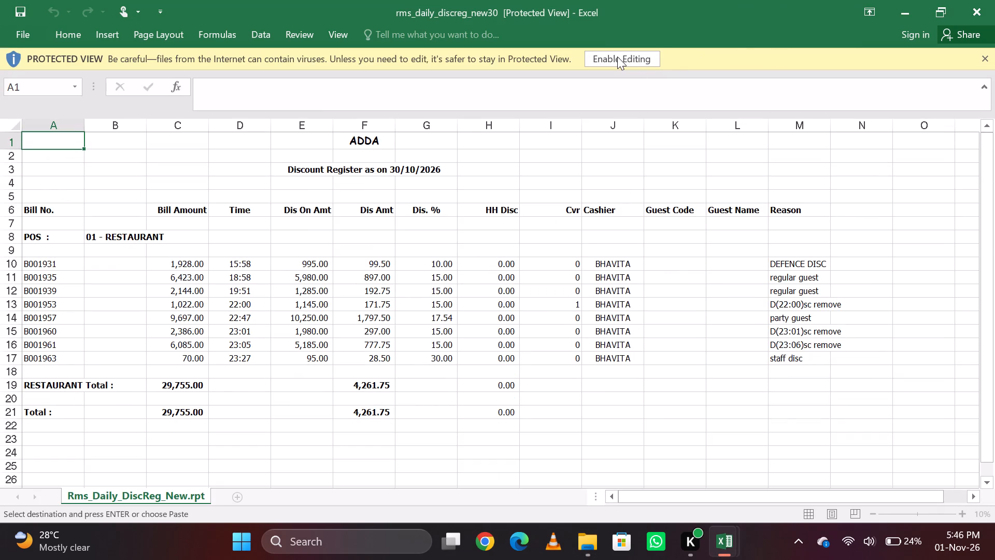
click(617, 57)
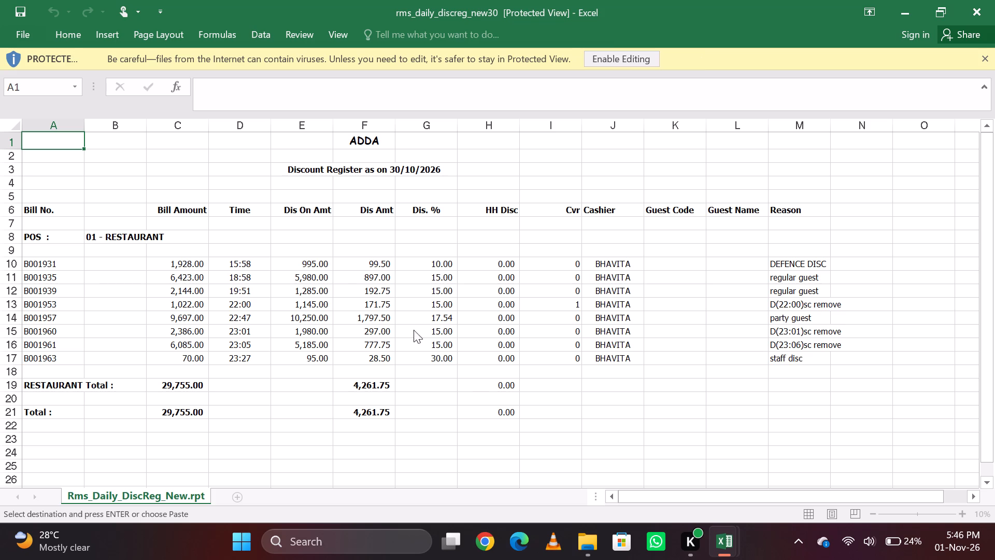
scroll(649, 271, down, 3)
scroll(649, 271, up, 4)
drag(622, 58, 599, 61)
double_click(599, 61)
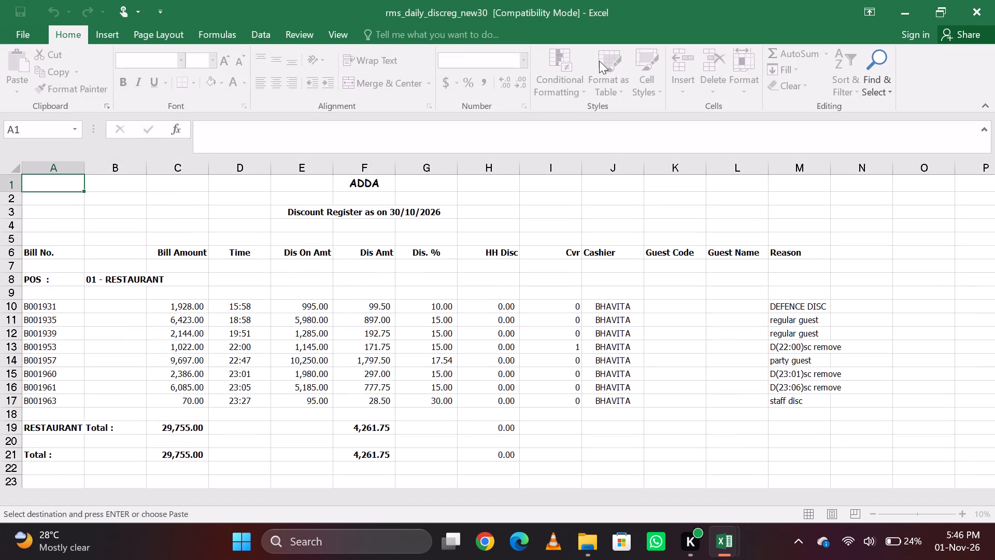
Copy bill numbers B001931 to B001963 from the 30/10/2026 register and paste them as values into the Bill Number column from C259.
key(Down)
key(Down)
key(Down)
key(Down)
key(Down)
key(Down)
key(Down)
key(Down)
key(Down)
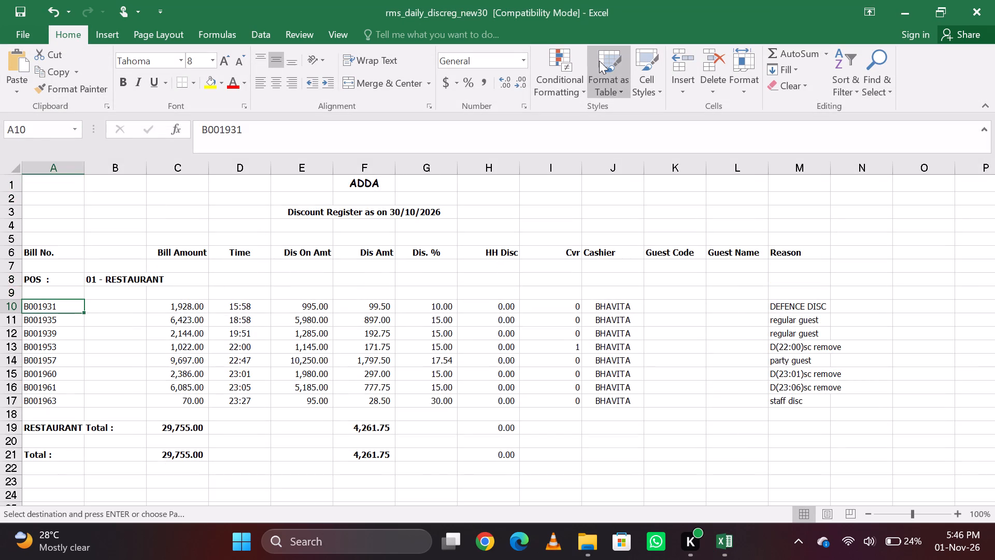
key(shift+Down)
key(ctrl+shift+Down)
key(ctrl+c)
key(alt+Tab)
key(Right)
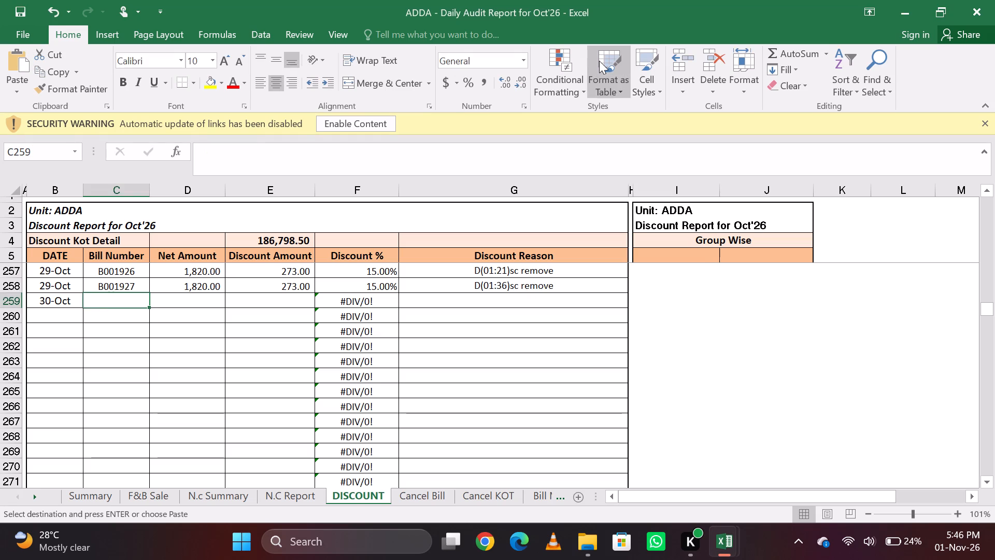
text(ESV)
key(Return)
Copy the Dis On Amt and Dis Amt figures from the 30/10/2026 register and paste them as values into Net Amount and Discount Amount from D259.
key(Right)
key(alt+Tab)
key(Right)
key(Right)
key(Right)
key(Right)
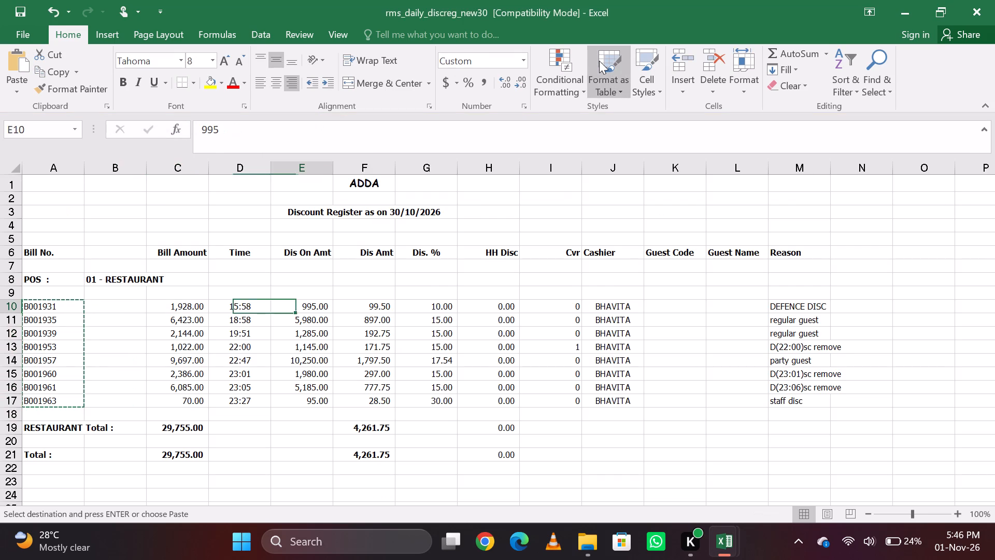
key(shift+Right)
key(shift+Down)
key(shift+Down)
key(shift+Down)
key(shift+Down)
key(shift+Down)
key(shift+Down)
key(shift+Down)
key(ctrl+c)
key(alt+Tab)
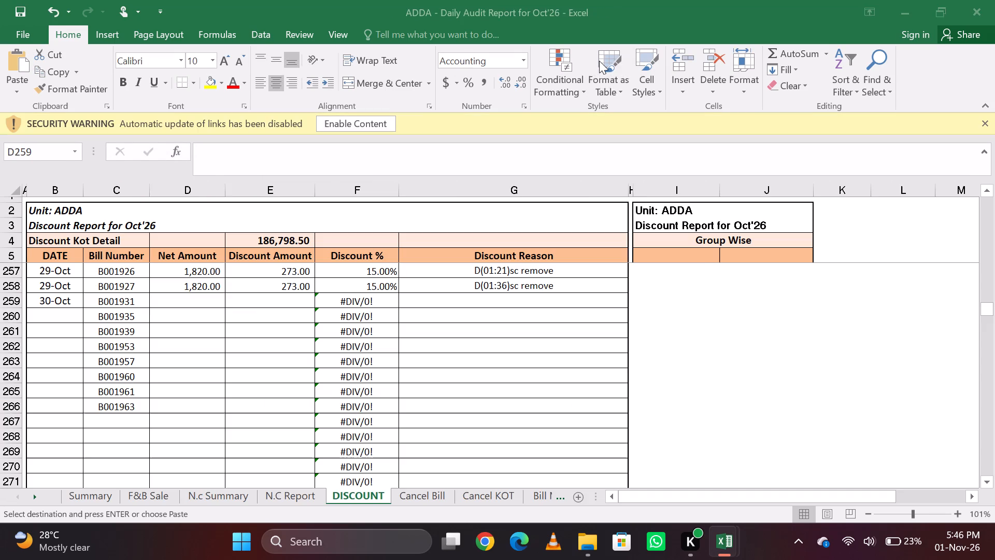
key(Right)
key(Left)
text(ESV)
key(Return)
Copy the Reason entries from the 30/10/2026 register and paste them as values into the Discount Reason column from G259.
key(alt+Tab)
key(Right)
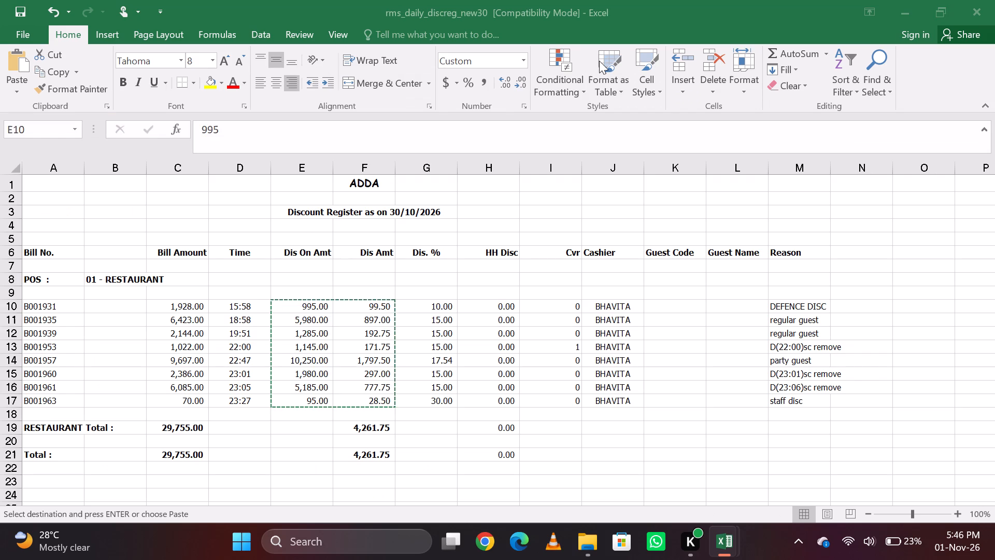
key(Right)
key(Right)
key(Right)
key(Right)
key(Right)
key(Right)
key(Right)
key(ctrl+shift+Down)
key(ctrl+c)
key(alt+Tab)
key(Right)
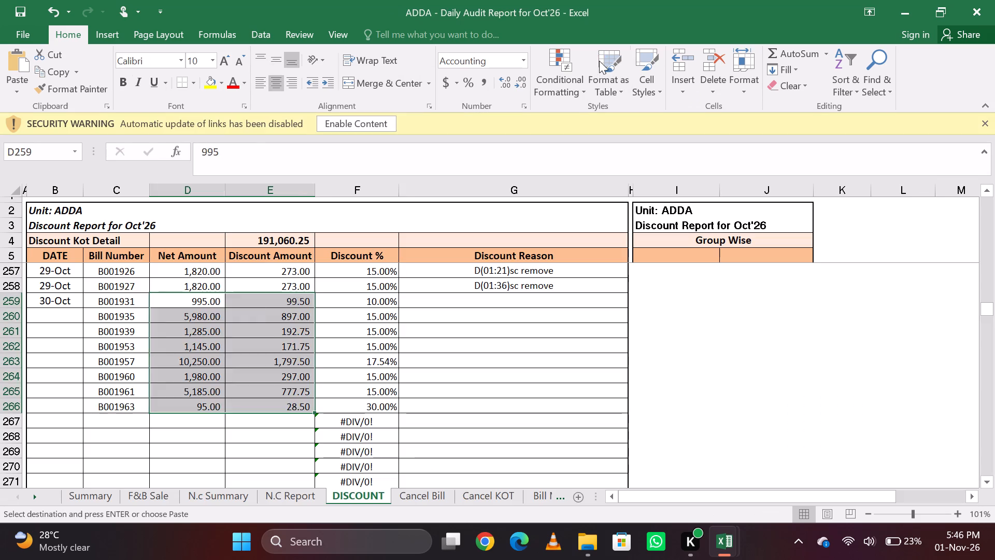
key(Right)
key(Right)
text(ESV)
key(Return)
Fill the 30-Oct date from B259 down the DATE column through B267.
key(Left)
key(Left)
key(Left)
key(Left)
key(Left)
key(Left)
key(Left)
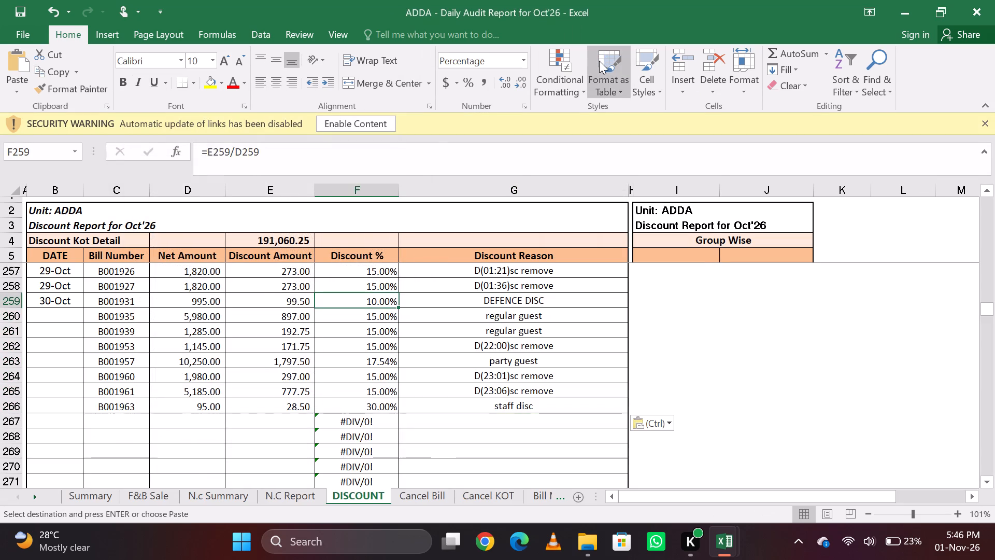
key(Down)
key(Right)
key(ctrl+d)
key(Down)
key(ctrl+d)
key(Down)
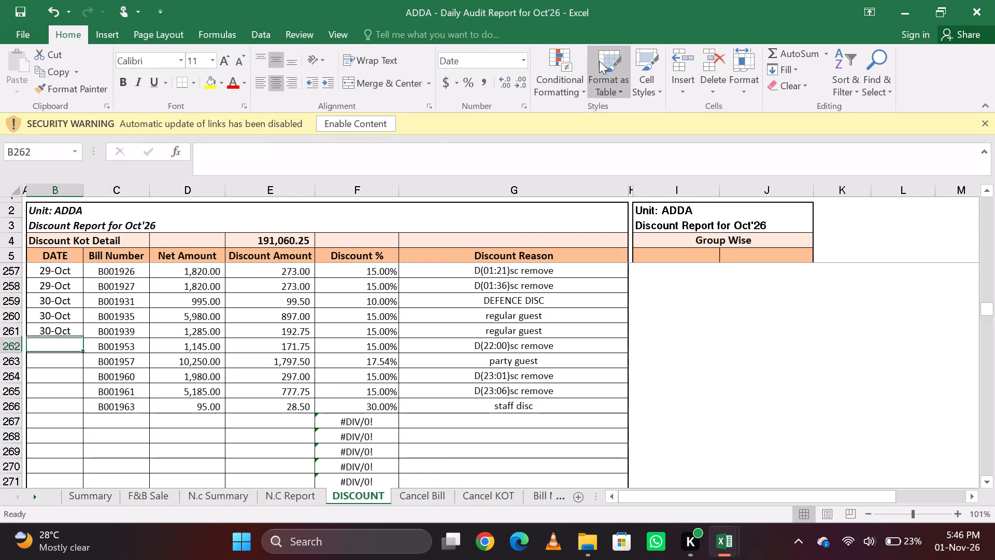
key(ctrl+d)
key(Down)
key(ctrl+d)
key(Down)
key(ctrl+d)
key(Down)
key(ctrl+d)
key(Down)
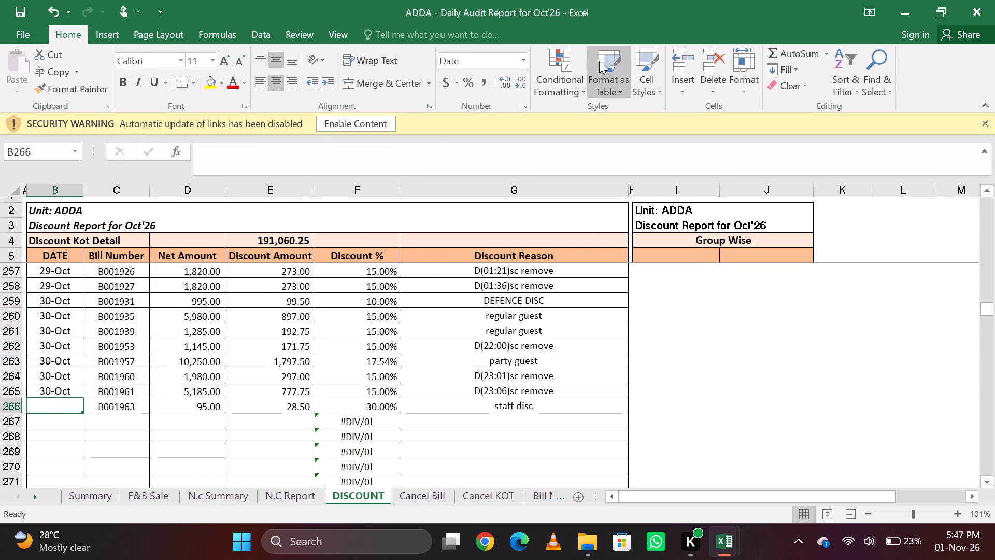
key(ctrl+d)
key(Down)
key(ctrl+d)
key(Down)
key(Up)
Close the 30 October register and open rms_daily_discreg_new31 with editing enabled.
key(alt+Tab)
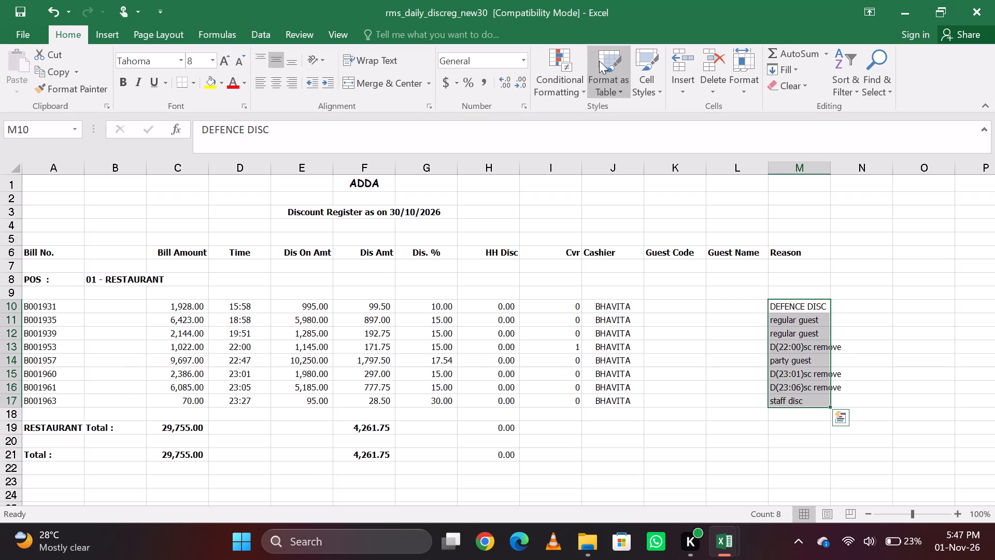
click(994, 0)
key(alt+Tab)
key(Right)
key(Down)
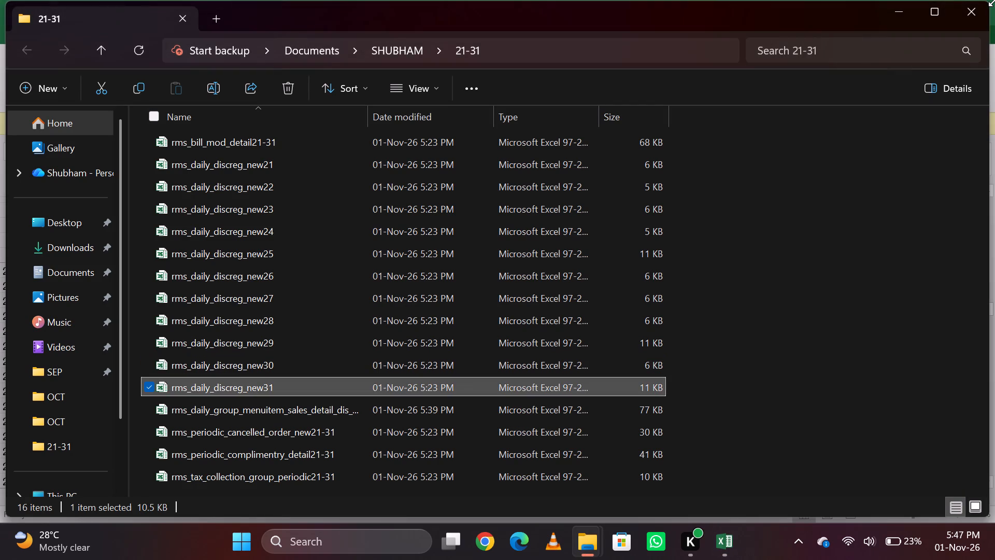
key(Return)
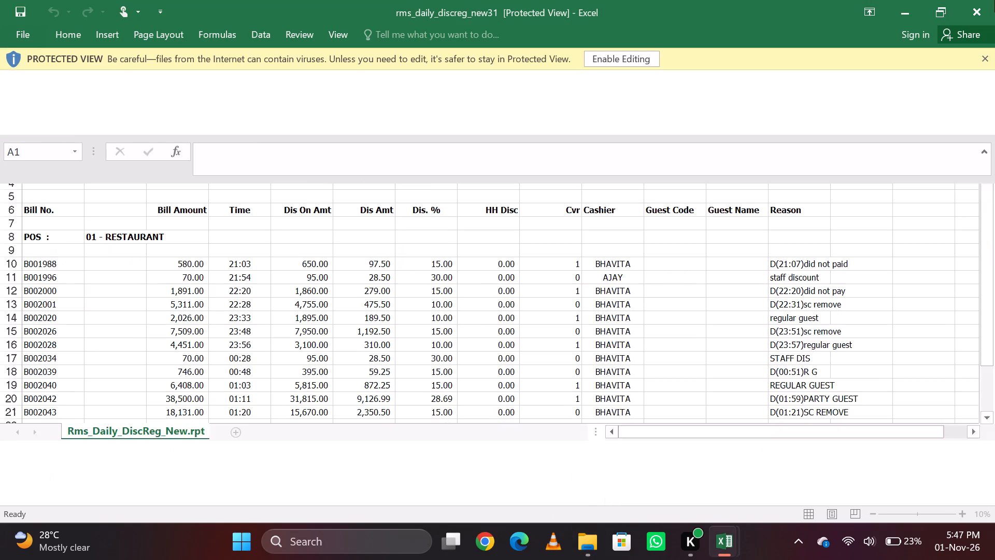
click(639, 60)
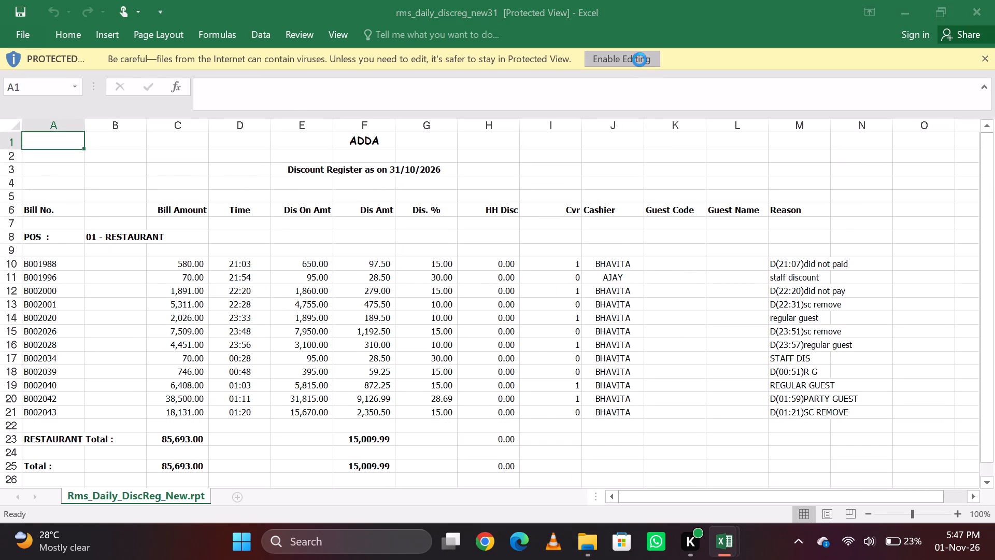
Copy bill numbers B001988 to B002043 from the 31/10/2026 register and paste them as values into the Bill Number column from C267.
key(Down)
key(Down)
key(Down)
key(Down)
key(Down)
key(Down)
key(Down)
key(Down)
key(Down)
key(ctrl+shift+Down)
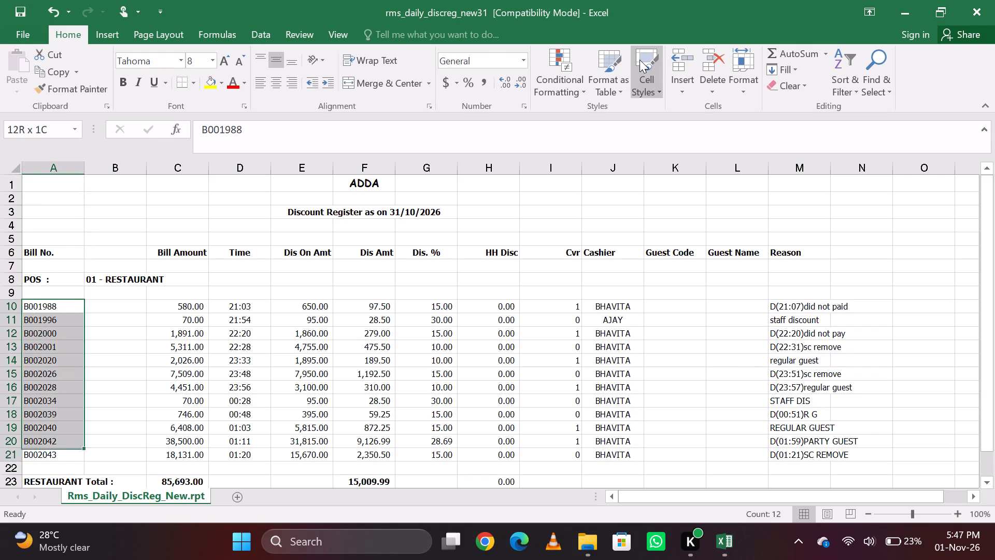
key(ctrl+c)
key(alt+Tab)
key(Right)
text(ESV)
key(Return)
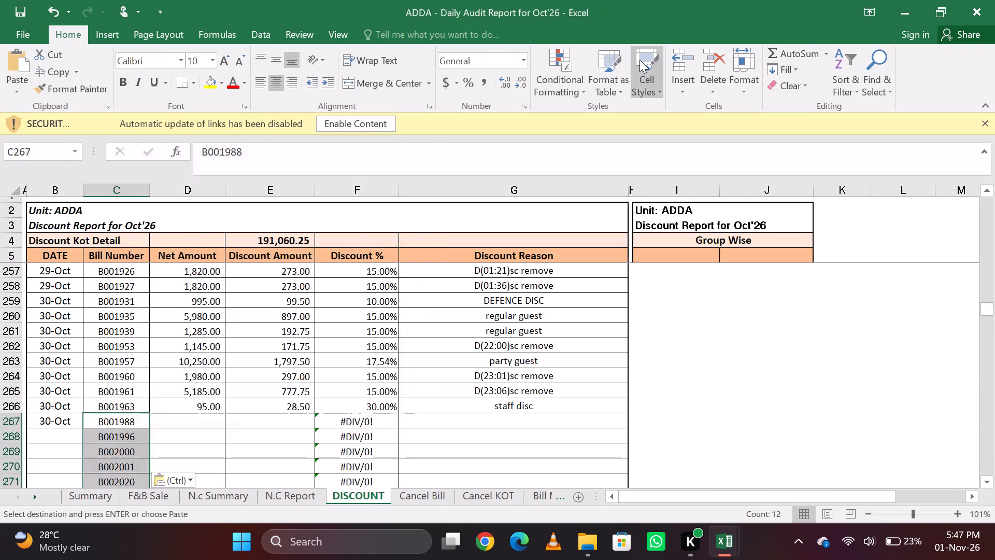
Copy the Dis On Amt and Dis Amt figures from the 31/10/2026 register and paste them as values into Net Amount and Discount Amount from D267.
key(Left)
key(Right)
key(Right)
key(alt+Tab)
key(Right)
key(Right)
key(Right)
key(shift+Right)
key(Right)
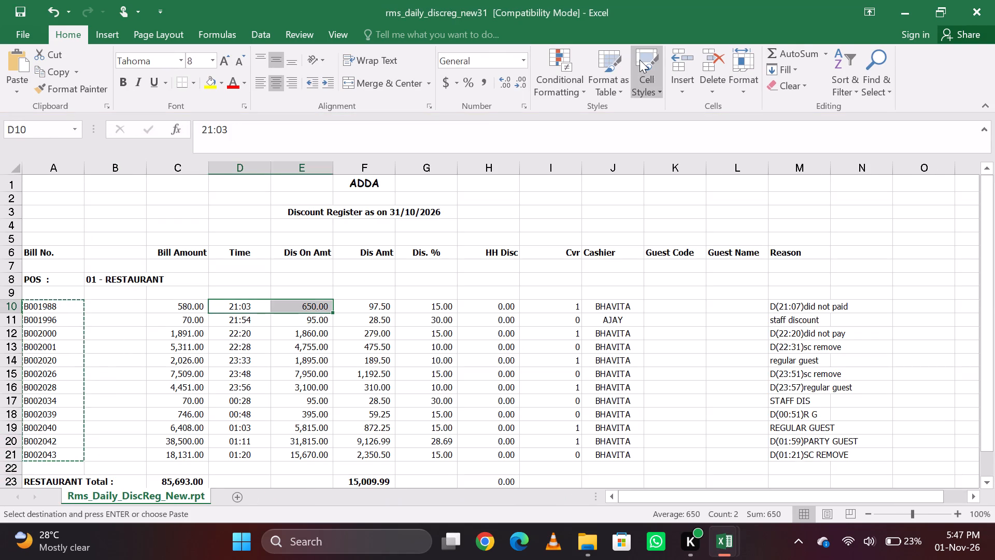
key(shift+Right)
key(ctrl+shift+Down)
key(ctrl+c)
key(alt+Tab)
key(Right)
key(Left)
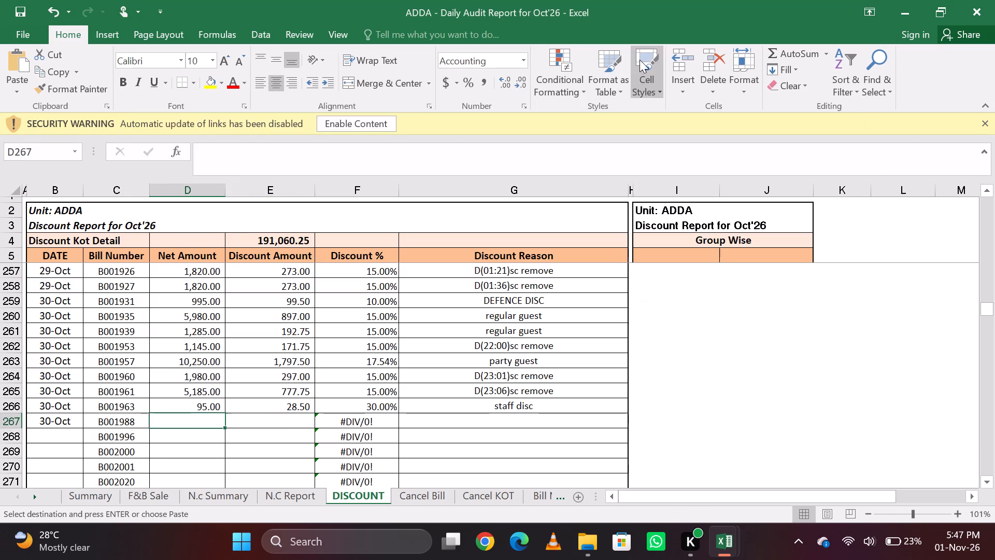
text(ESV)
key(Return)
Copy the Reason entries from the 31/10/2026 register and paste them as values into the Discount Reason column from G267.
key(alt+Tab)
key(Right)
key(Right)
key(Right)
key(Right)
key(Right)
key(Right)
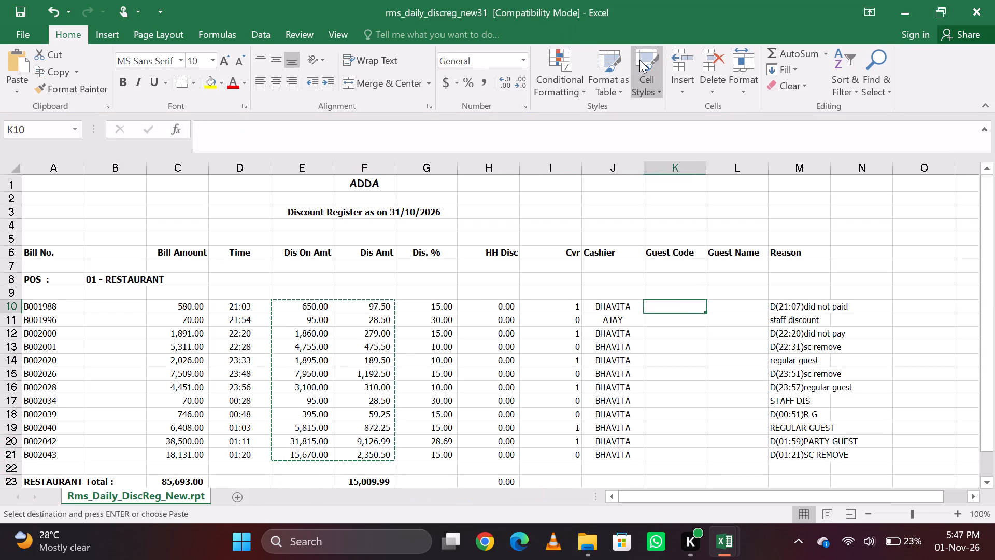
key(Right)
key(Right)
key(ctrl+shift+Down)
key(ctrl+c)
key(alt+Tab)
key(Right)
key(Right)
key(Right)
text(ESV)
key(Return)
Change the date in B267, beside bill B001988, to 31-10-2026.
key(Left)
key(Left)
key(Left)
key(Left)
key(Left)
key(Left)
key(Left)
key(Down)
key(Right)
key(Up)
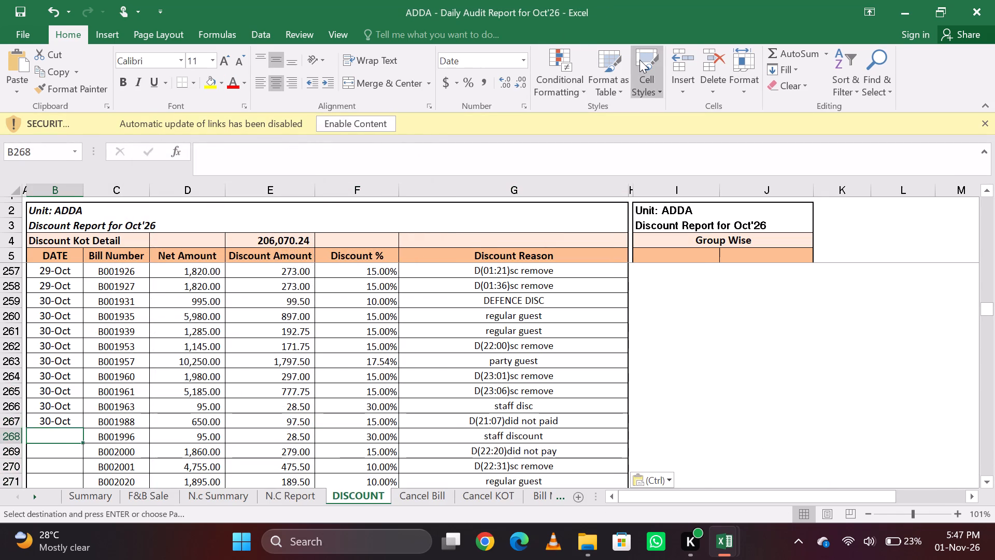
click(212, 145)
key(BackSpace)
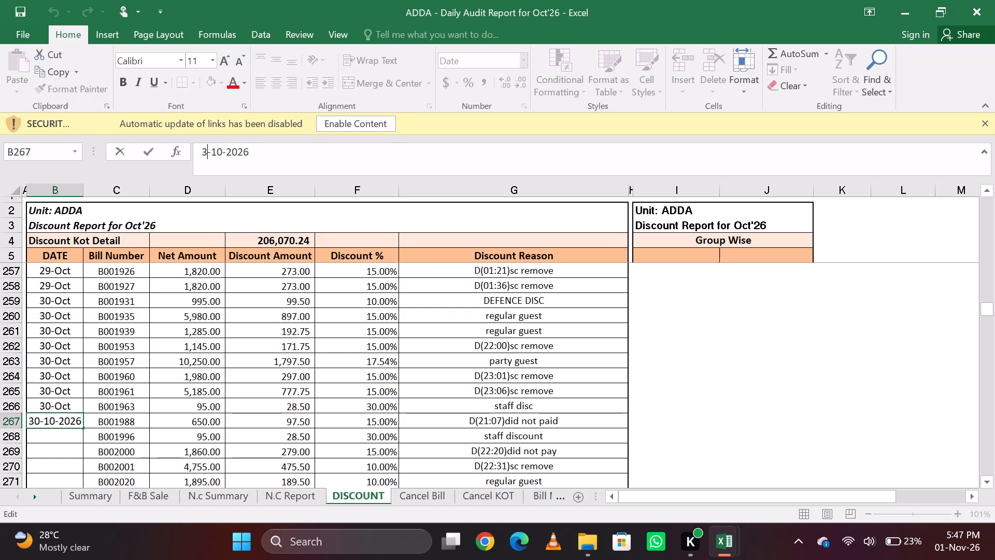
key(1)
key(Return)
Copy the 31-Oct date from B267 down the DATE column through B278.
key(Up)
key(ctrl+c)
key(shift+Down)
key(shift+Down)
key(shift+Down)
key(shift+Down)
key(shift+Down)
key(shift+Down)
key(shift+Down)
key(shift+Down)
key(shift+Down)
key(shift+Down)
key(shift+Down)
key(shift+Down)
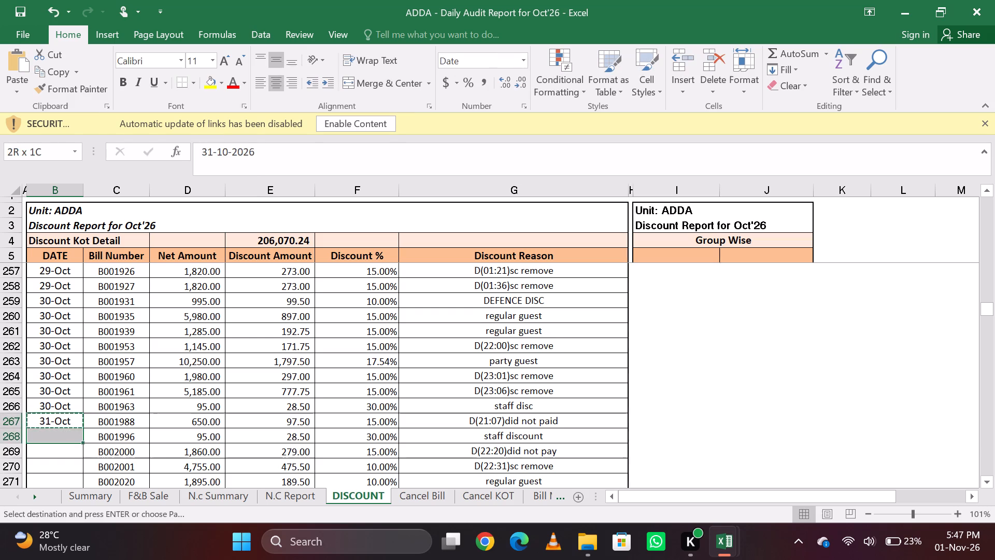
key(shift+Up)
key(ctrl+v)
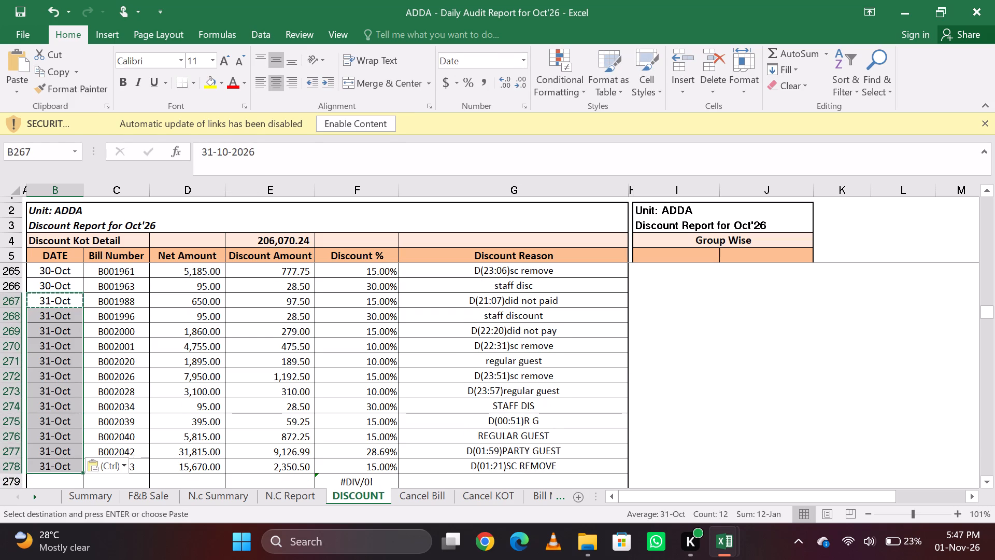
Review the DISCOUNT sheet from the blank rows below the 31-Oct entries up to the Group Wise and % Wise summaries.
key(Down)
key(Down)
key(Down)
key(Down)
key(Down)
key(Down)
key(Down)
key(Down)
key(Down)
key(Down)
key(Down)
key(Down)
key(Down)
key(Down)
key(Down)
key(Down)
key(Down)
key(Down)
key(Down)
key(Down)
key(Down)
key(Down)
key(Up)
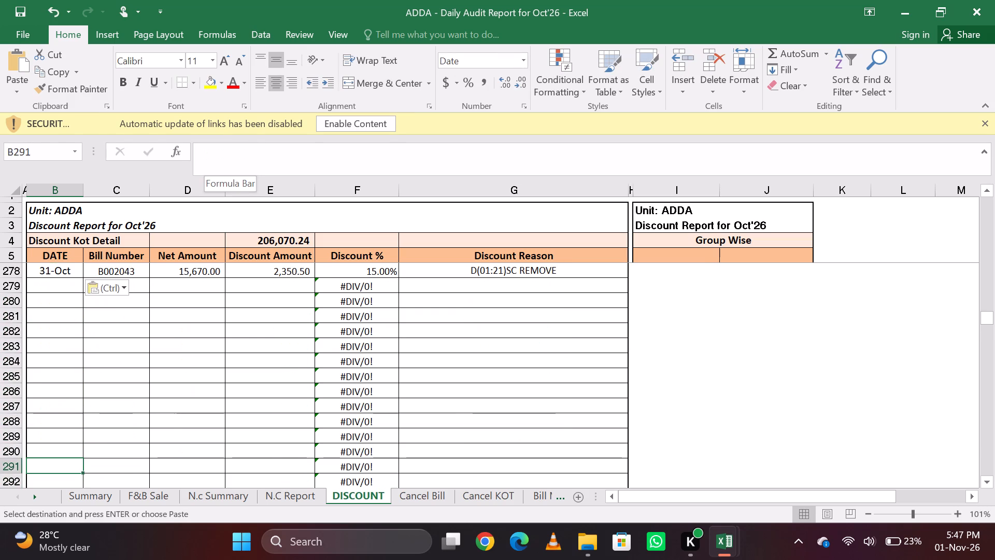
key(Page_Up)
key(Page_Up)
key(Page_Up)
key(Page_Up)
key(Page_Up)
key(Page_Up)
key(Page_Up)
key(Page_Up)
key(Page_Up)
key(Page_Up)
key(Page_Up)
key(Page_Up)
key(Page_Up)
key(Page_Up)
key(Page_Up)
key(Page_Up)
key(Page_Up)
key(Page_Up)
key(Page_Up)
key(Page_Up)
key(Page_Up)
key(Page_Up)
key(Page_Up)
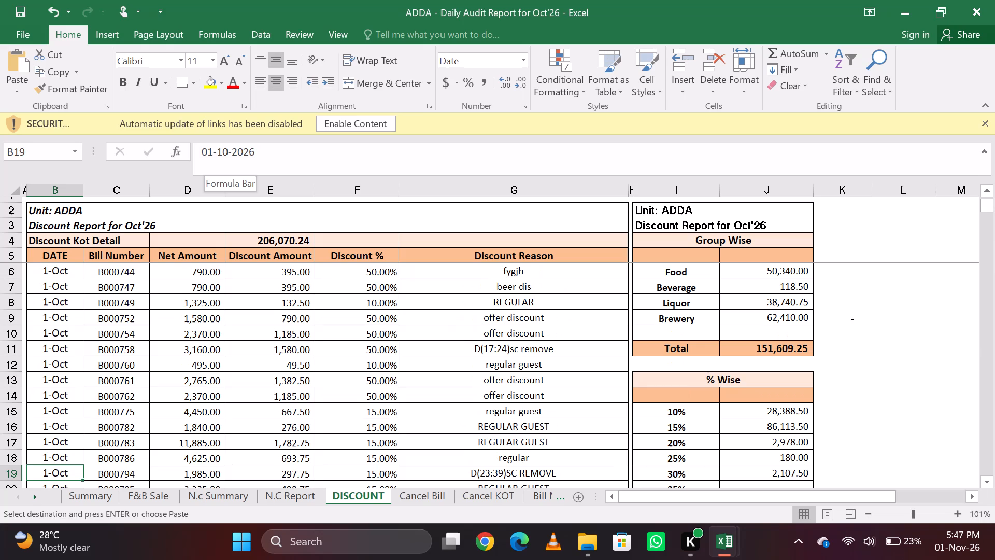
Save the ADDA Daily Audit Report workbook.
key(Down)
key(ctrl+s)
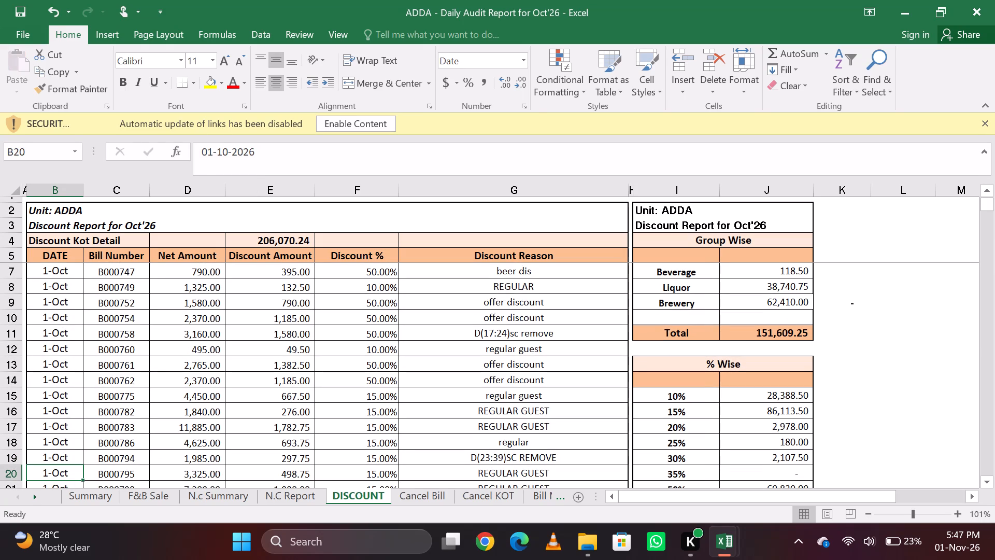
On the Cancel KOT sheet, locate the first empty DATE cell below the last recorded cancelled order.
key(ctrl+Page_Down)
key(ctrl+Page_Down)
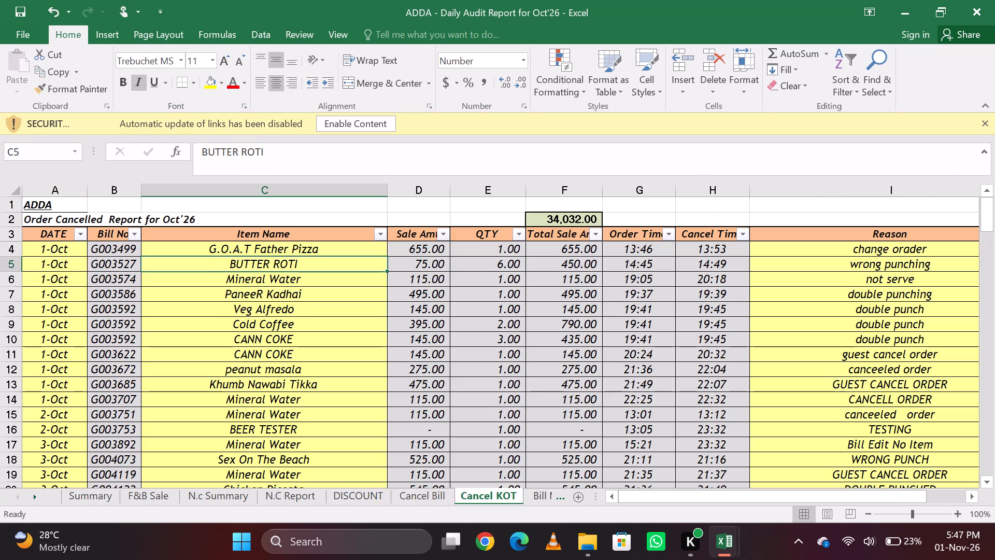
key(Down)
key(Down)
key(Down)
key(Page_Down)
key(Page_Down)
key(Page_Down)
key(Page_Down)
key(Page_Down)
key(Page_Down)
key(Page_Down)
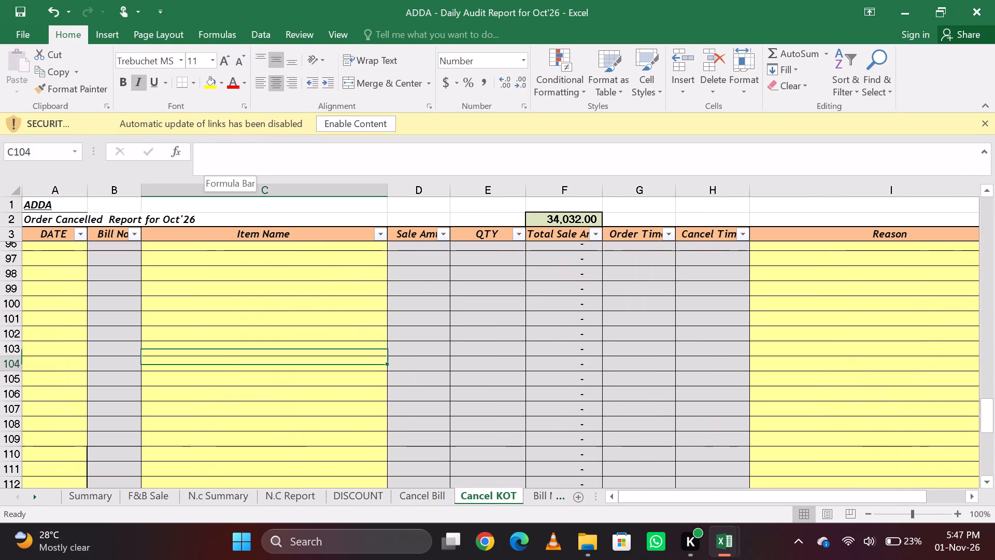
key(Page_Up)
key(Page_Up)
key(Down)
key(Down)
key(Down)
key(Down)
key(Down)
key(Down)
key(Left)
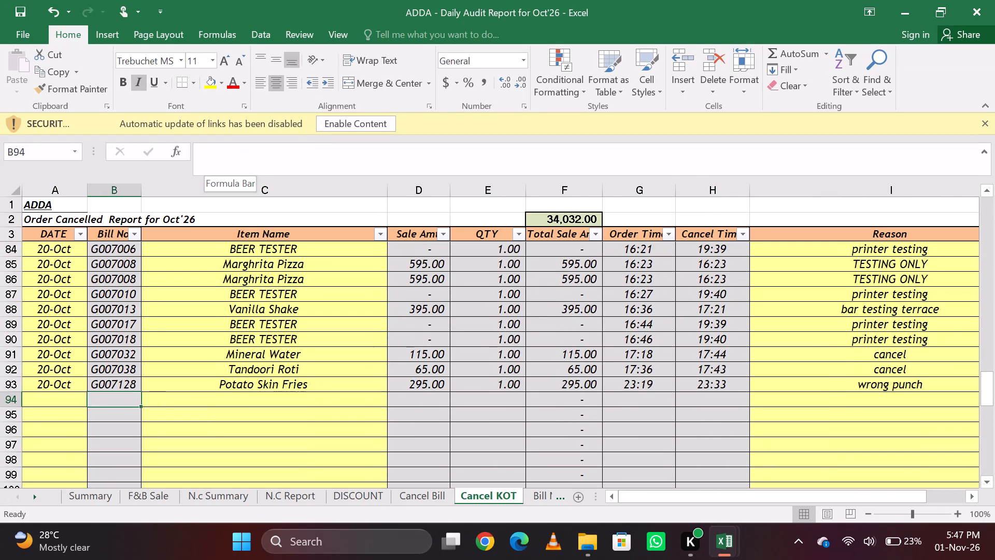
key(Left)
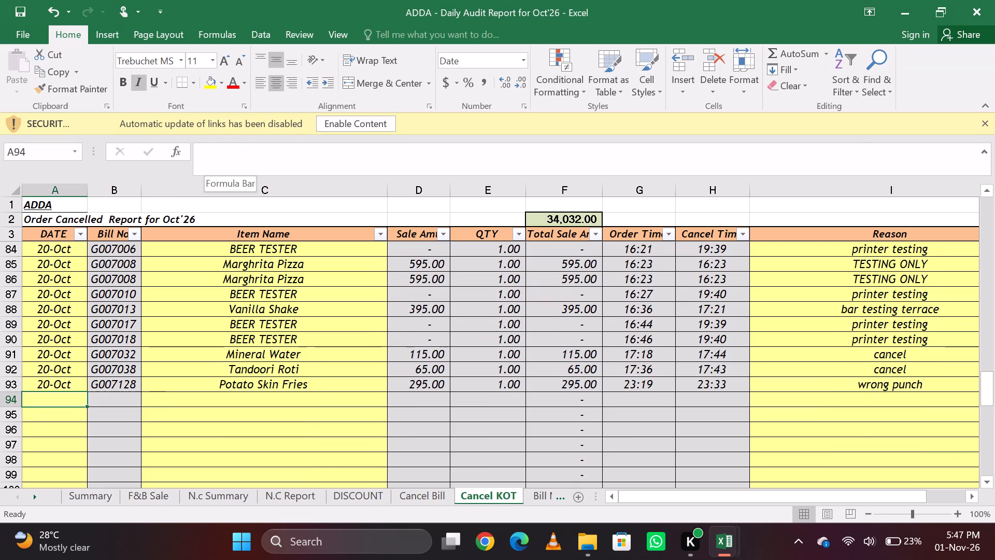
Switch to the rms_daily_discreg_new31 workbook and close it.
key(alt+Tab)
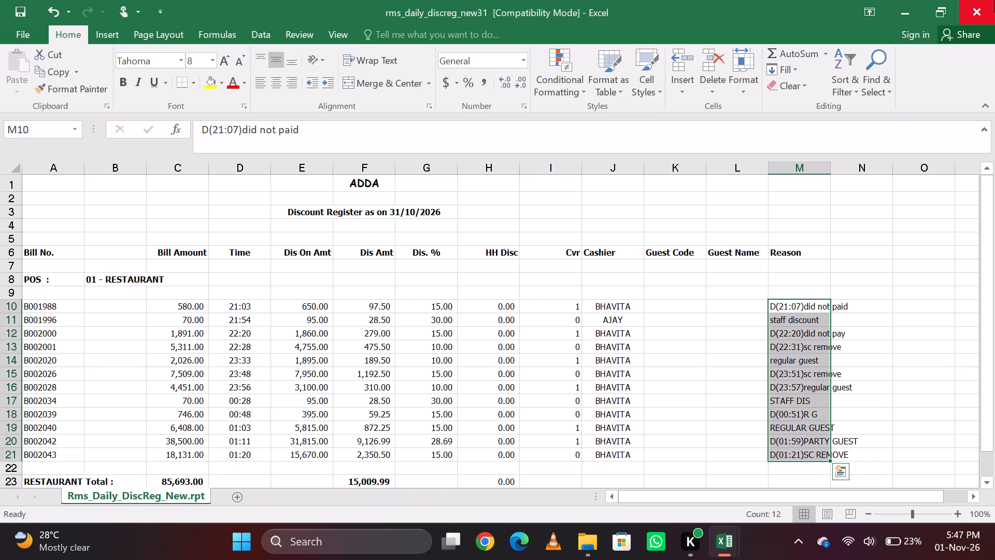
click(994, 0)
Open the rms_periodic_cancelled_order_new21-31 report from the 21-31 folder in File Explorer.
key(alt+Tab)
key(alt+Tab)
key(alt+Tab)
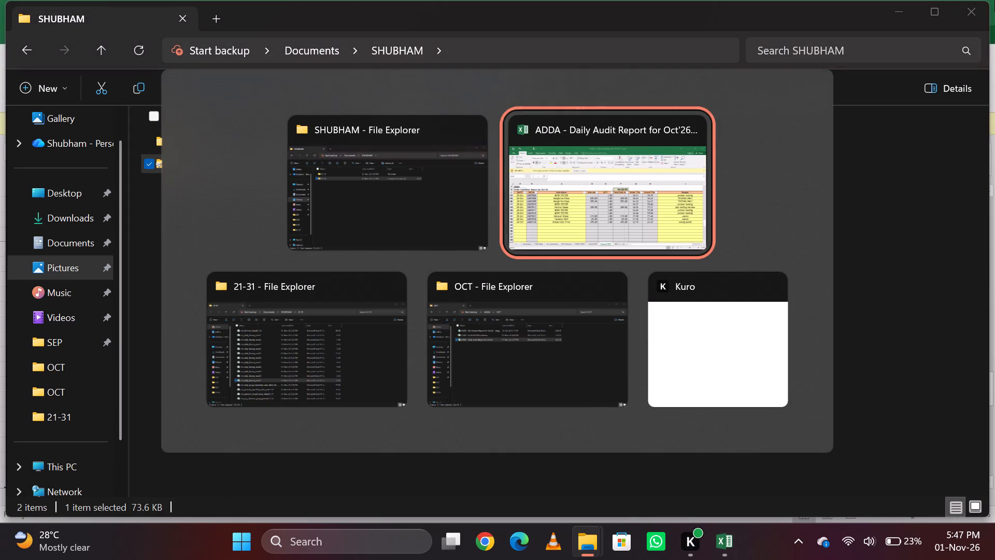
key(alt+Tab)
key(Down)
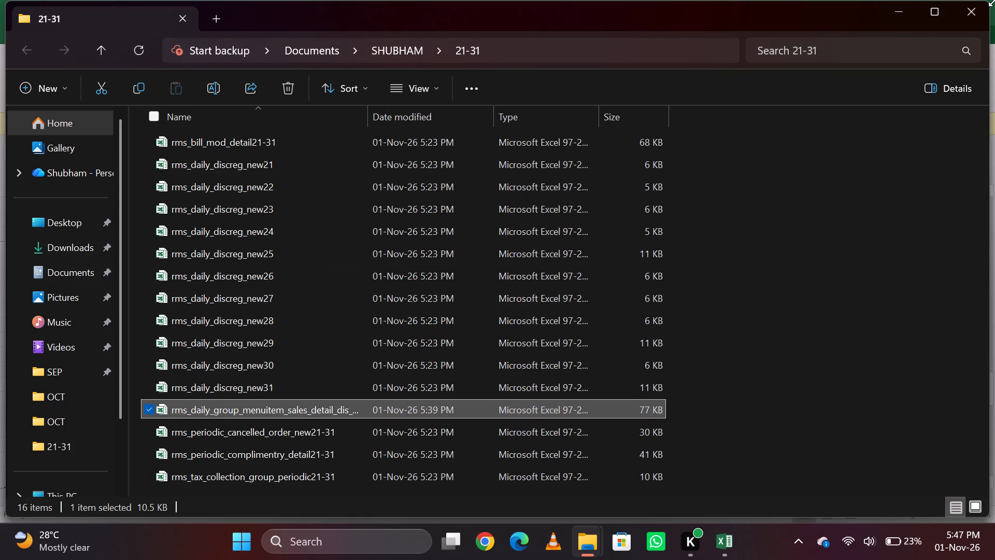
key(Down)
key(Return)
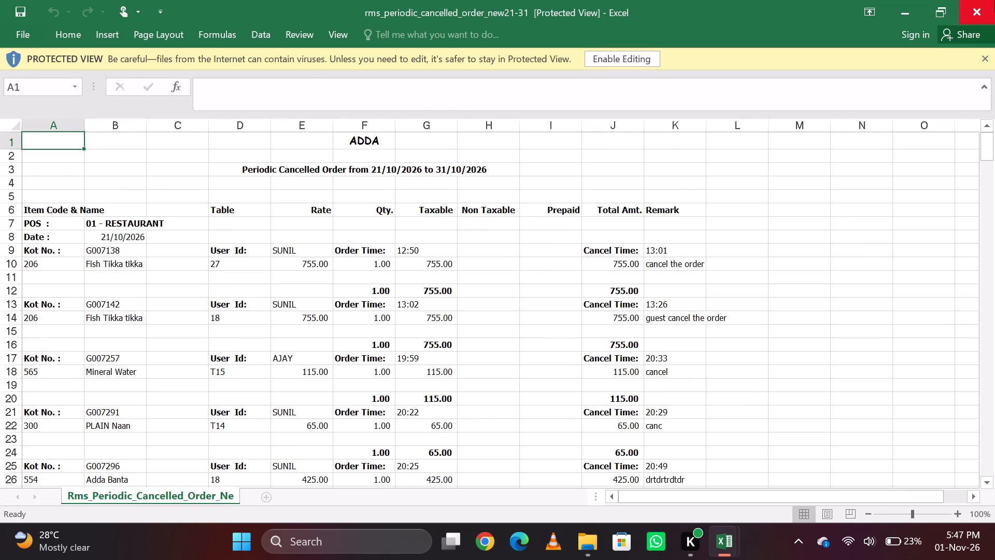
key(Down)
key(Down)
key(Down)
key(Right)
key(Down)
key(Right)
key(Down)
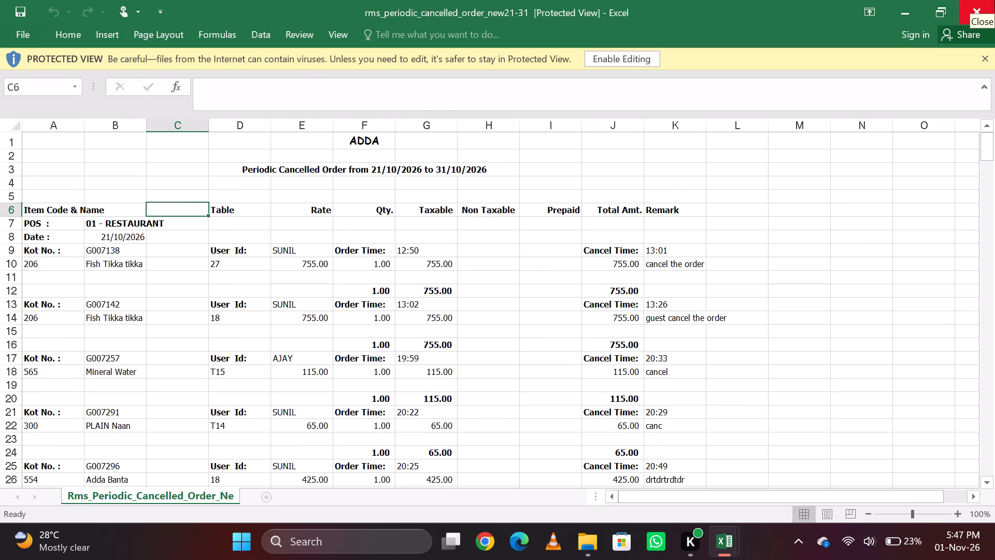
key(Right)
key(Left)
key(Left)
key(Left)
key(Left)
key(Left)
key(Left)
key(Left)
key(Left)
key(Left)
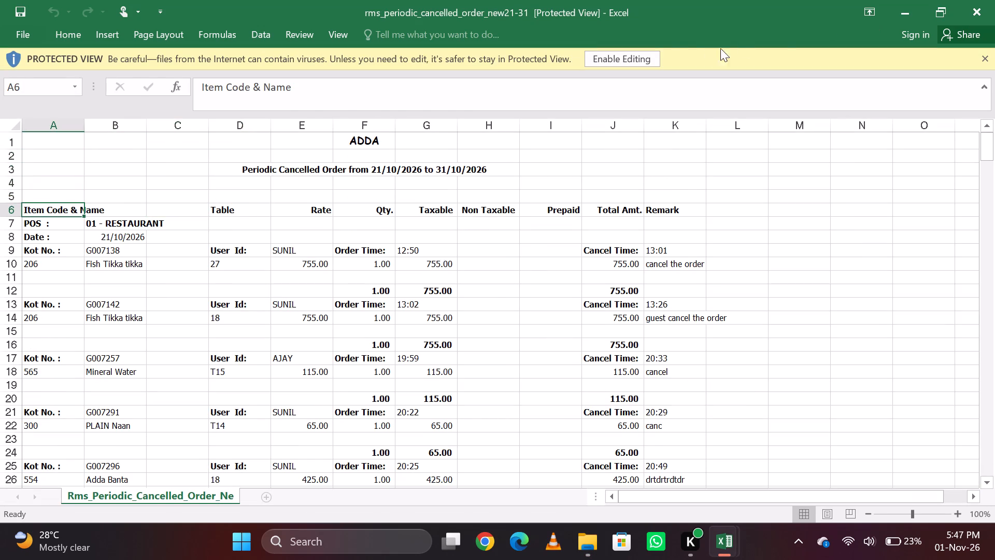
Enable editing for the periodic cancelled order report.
click(631, 53)
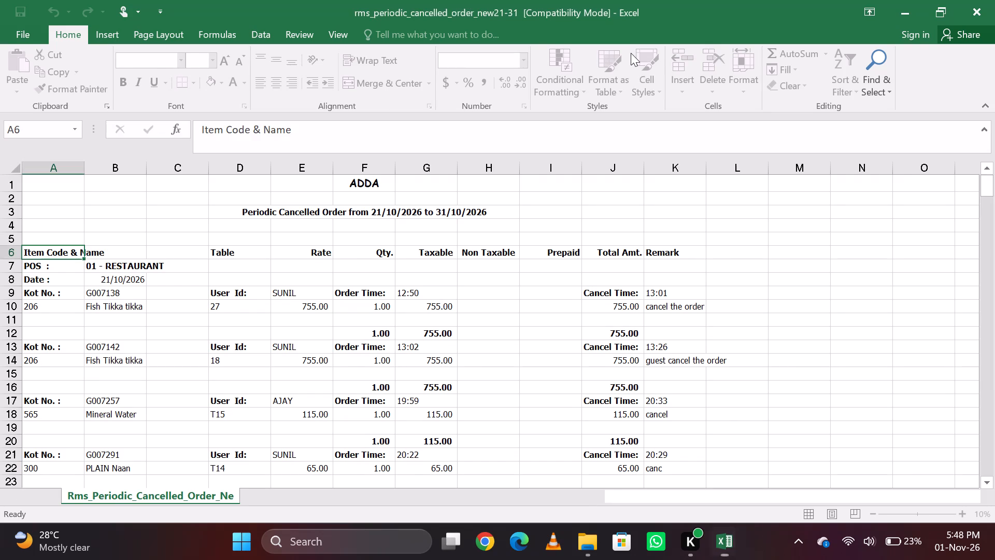
Duplicate the Rms_Periodic_Cancelled_Order_Ne sheet within the same workbook, placing the copy before the original.
right_click(159, 495)
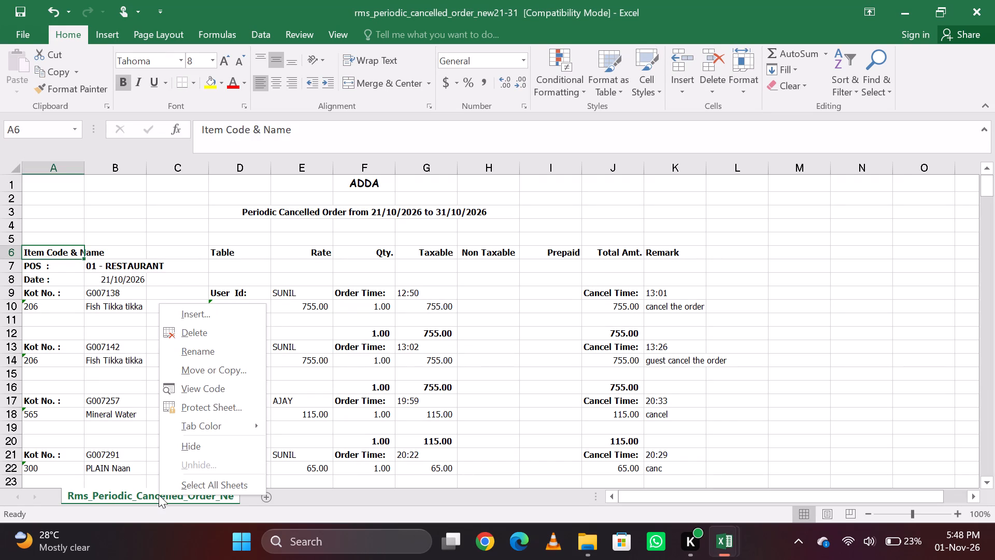
click(236, 367)
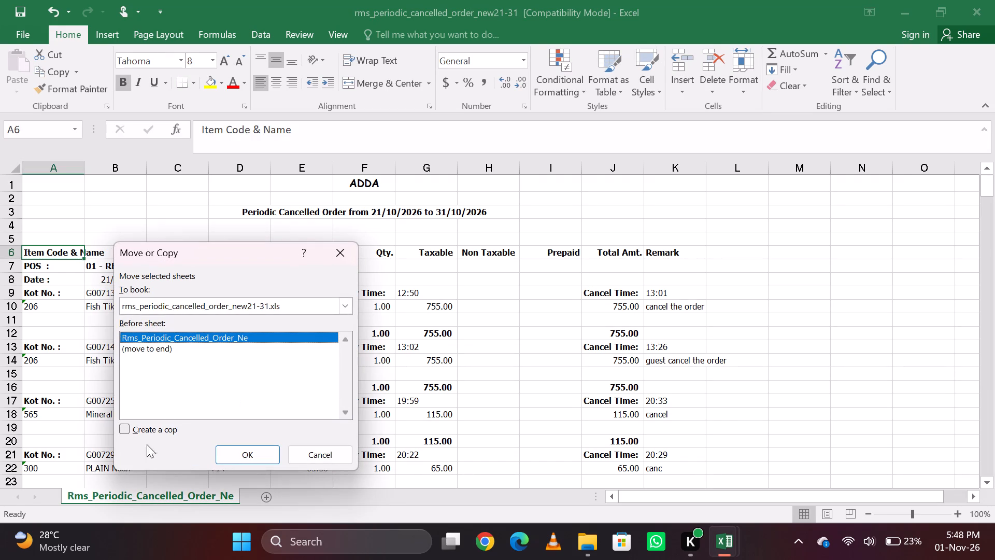
click(143, 437)
click(150, 435)
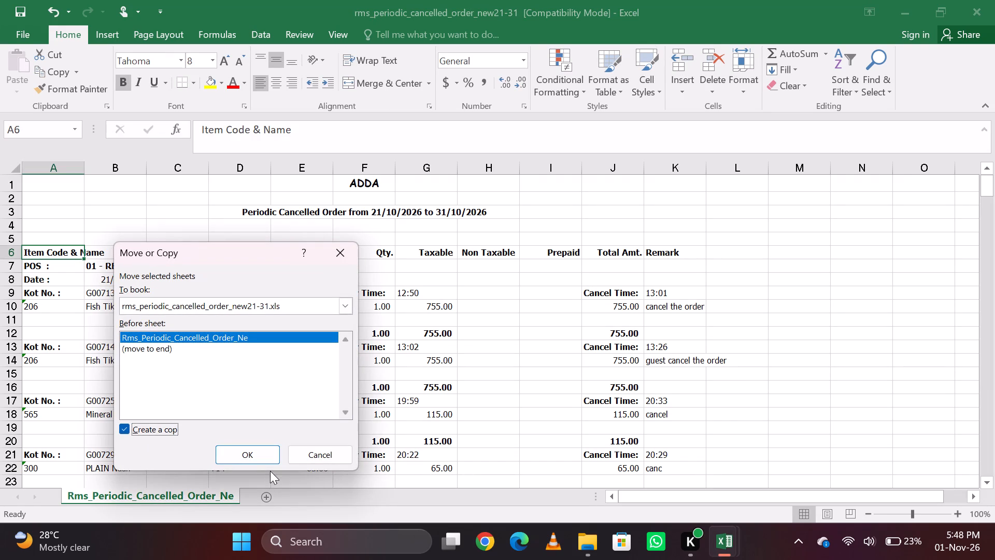
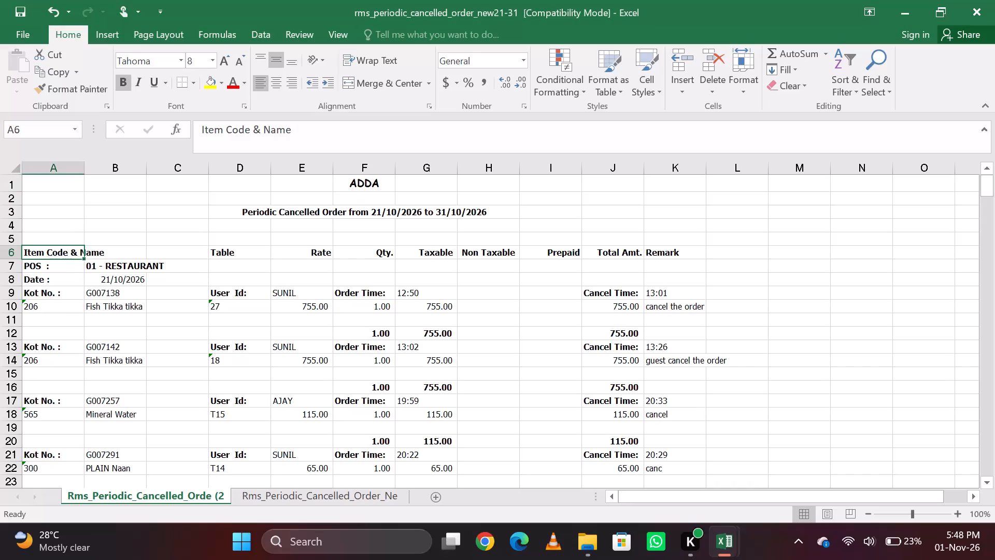
Delete rows 1 to 5 holding the report title and blank lines above the Item Code & Name header row.
key(Up)
key(Up)
key(shift+space)
key(Down)
key(shift+space)
key(shift+Up)
key(shift+Up)
key(shift+Up)
key(shift+Up)
key(shift+Up)
key(shift+Up)
key(shift+Up)
key(shift+Up)
key(shift+Up)
key(shift+Up)
key(shift+Up)
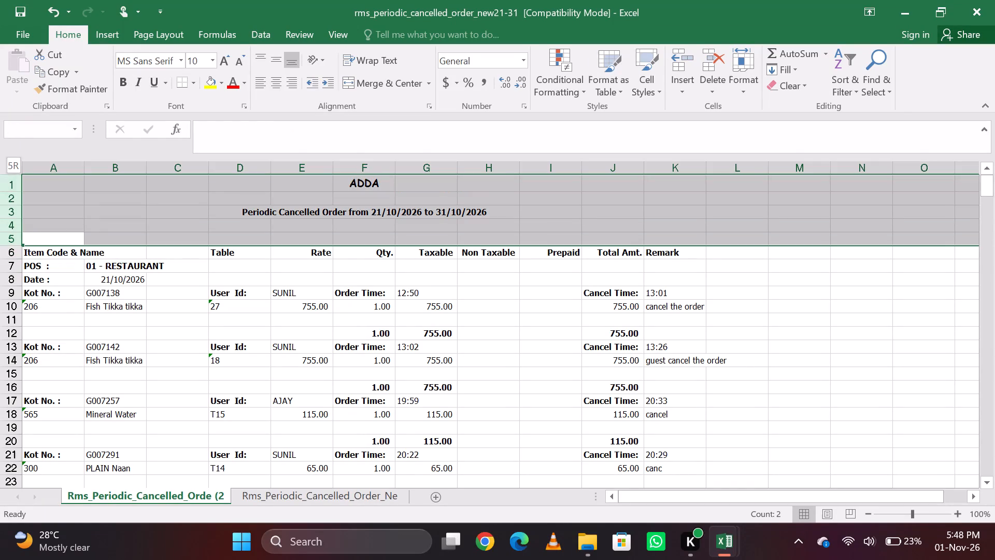
key(ctrl+minus)
Copy the KOT numbers and item names in B4:B301 and paste them into column A starting at A5, one row lower.
key(Down)
key(Up)
key(Up)
key(Up)
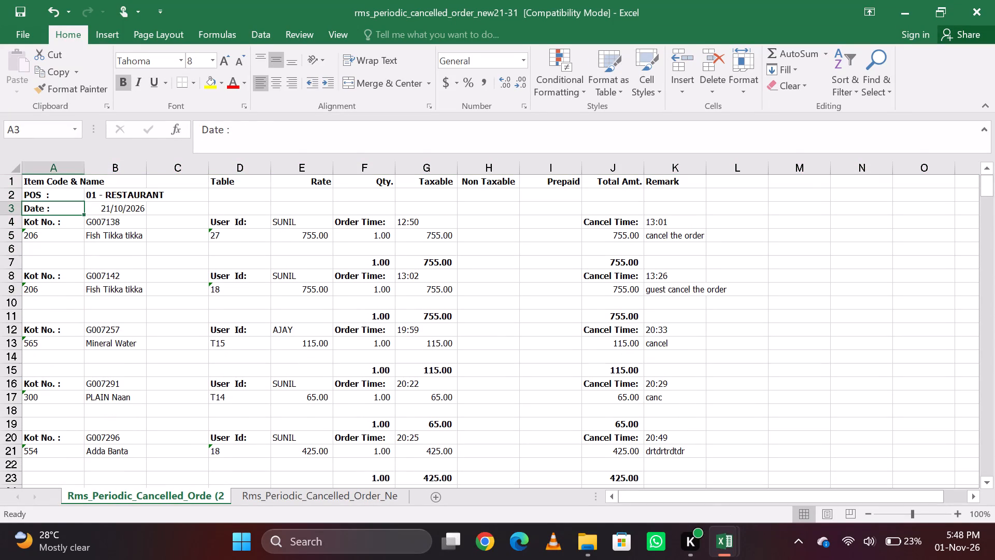
key(Up)
key(Up)
key(Up)
key(Up)
key(Right)
key(Down)
key(Down)
key(Down)
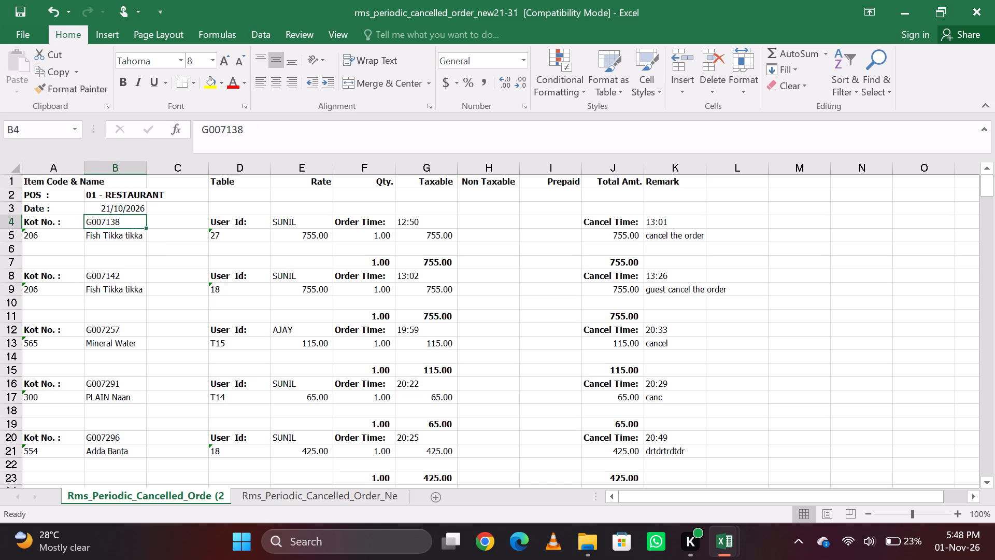
key(ctrl+shift+Down)
key(ctrl+shift+Down)
key(ctrl+shift+Down)
key(ctrl+shift+Down)
key(ctrl+shift+Down)
key(ctrl+shift+Down)
key(ctrl+shift+Down)
key(ctrl+shift+Down)
key(ctrl+shift+Down)
key(ctrl+shift+Down)
key(ctrl+shift+Down)
key(ctrl+shift+Down)
key(ctrl+shift+Down)
key(ctrl+shift+Down)
key(ctrl+shift+Down)
key(ctrl+shift+Down)
key(ctrl+shift+Down)
key(ctrl+shift+Down)
key(ctrl+shift+Down)
key(ctrl+shift+Down)
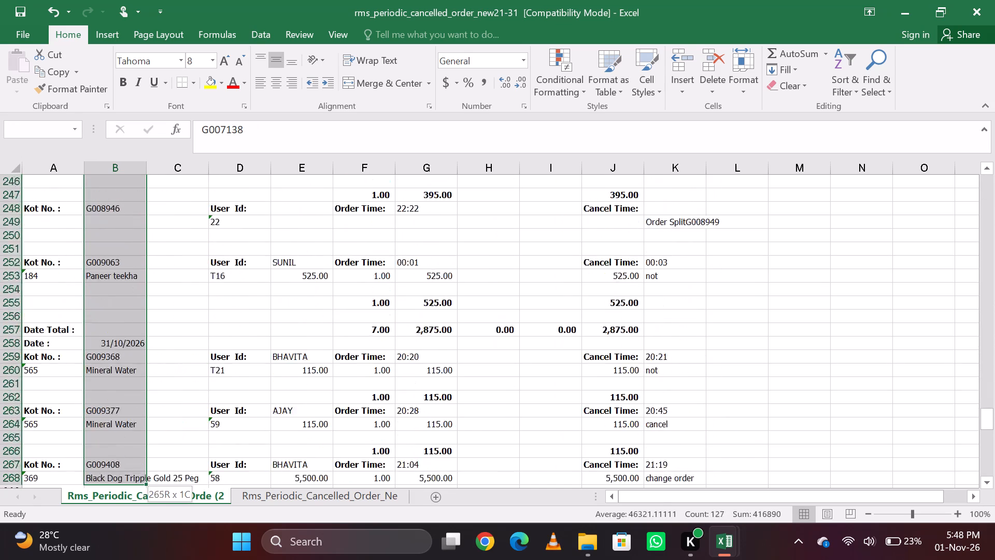
key(ctrl+shift+Up)
key(shift+Down)
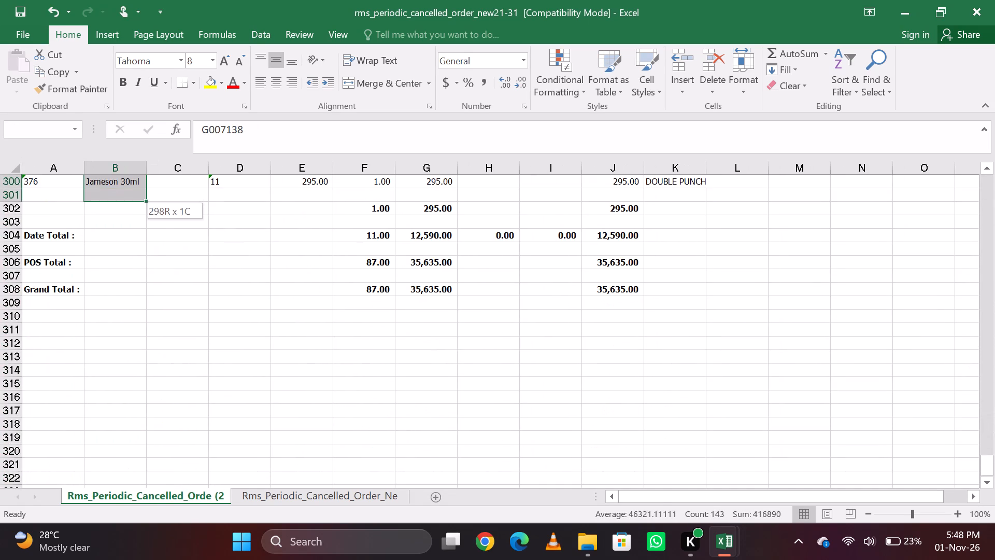
key(ctrl+c)
key(Up)
key(Up)
key(Up)
key(Left)
key(Down)
key(Down)
key(Down)
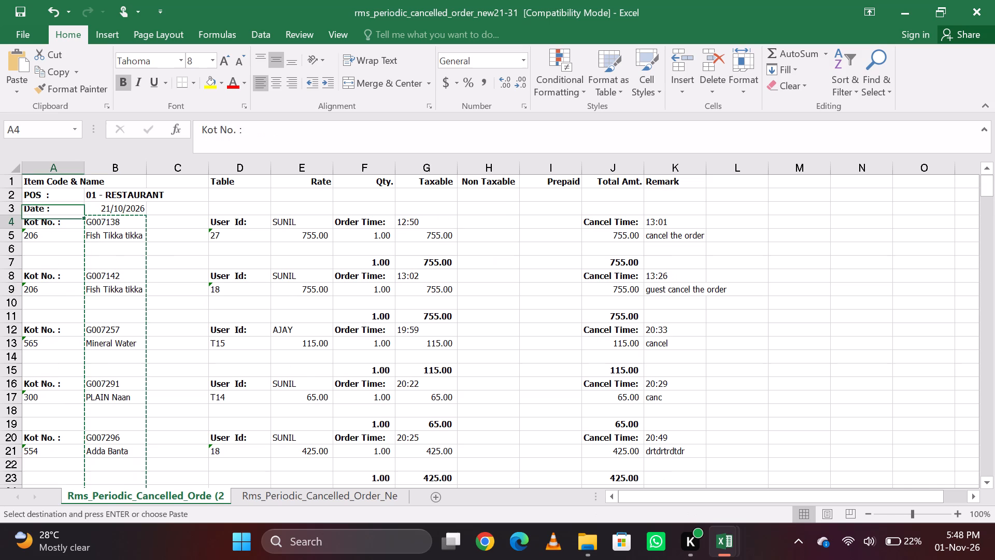
key(Down)
key(ctrl+v)
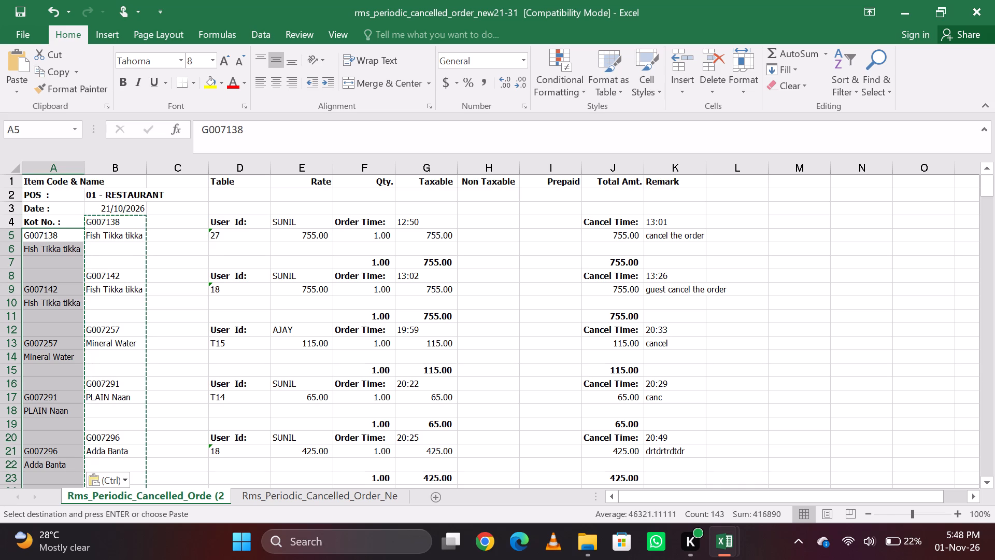
Examine the first cancelled order's row 5 across columns A to G against the KOT details in row 4.
key(Right)
key(Right)
key(Left)
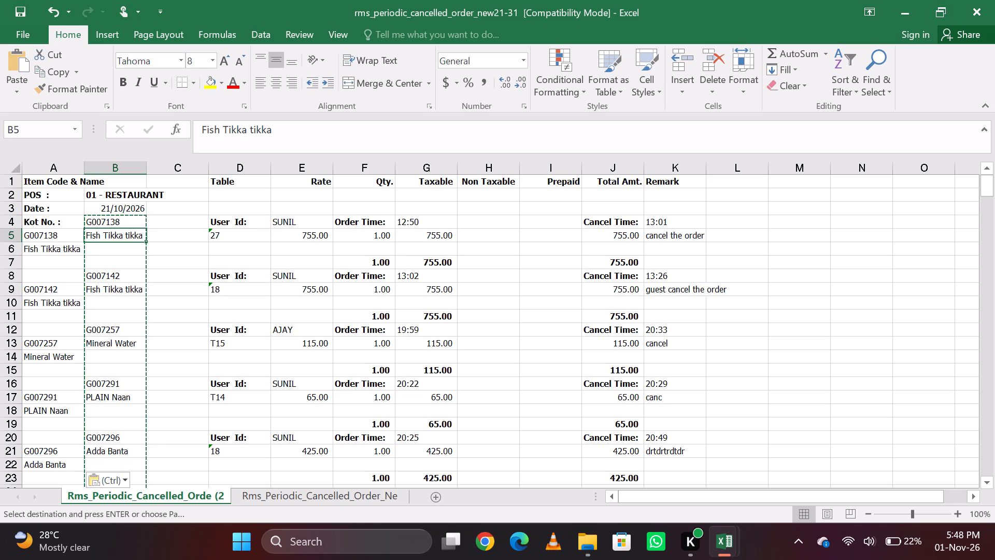
key(Left)
key(Right)
key(Left)
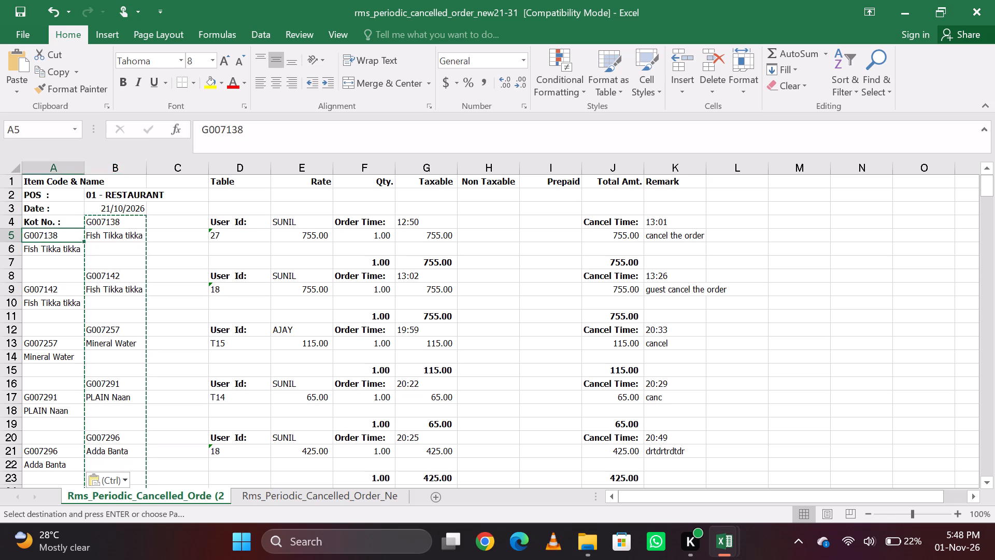
key(Right)
key(Right)
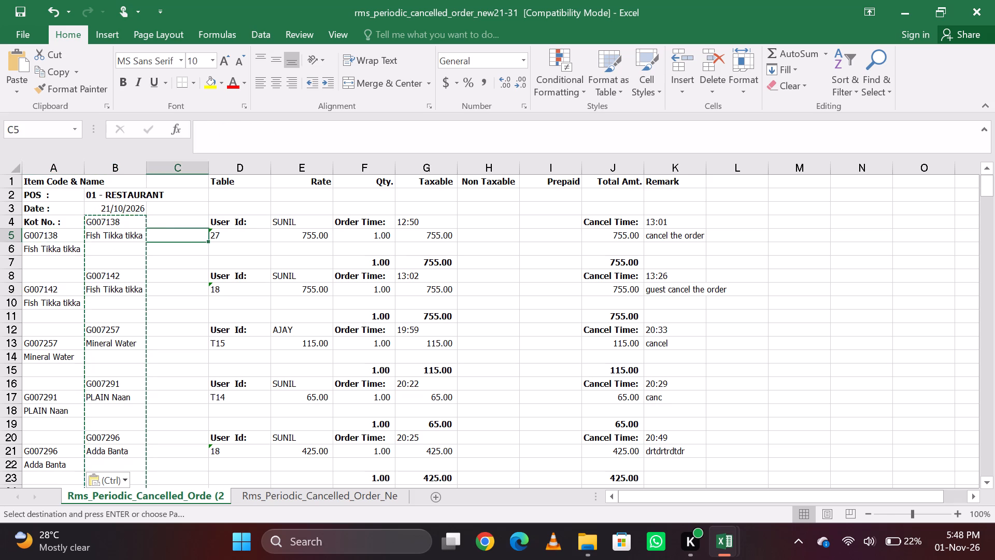
key(Right)
key(Left)
key(Right)
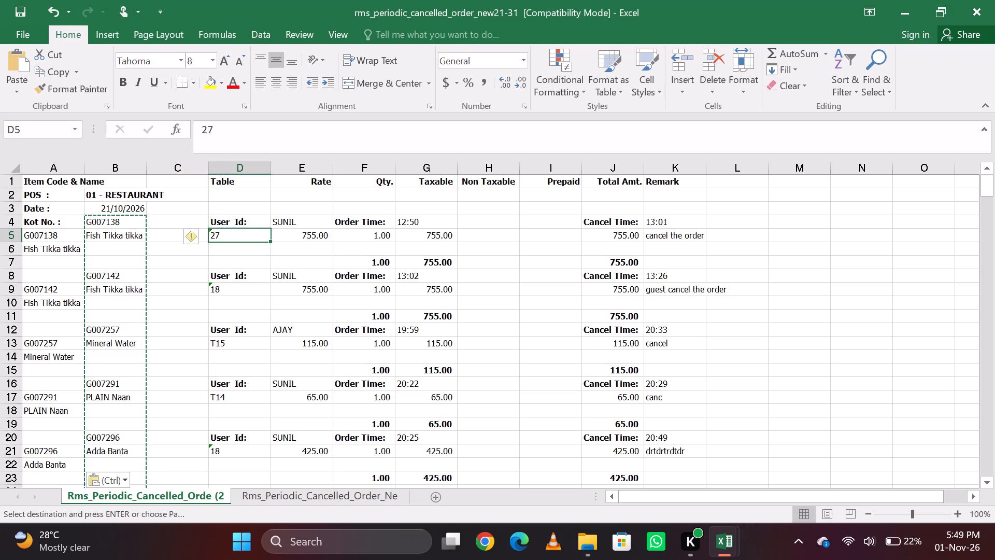
key(Left)
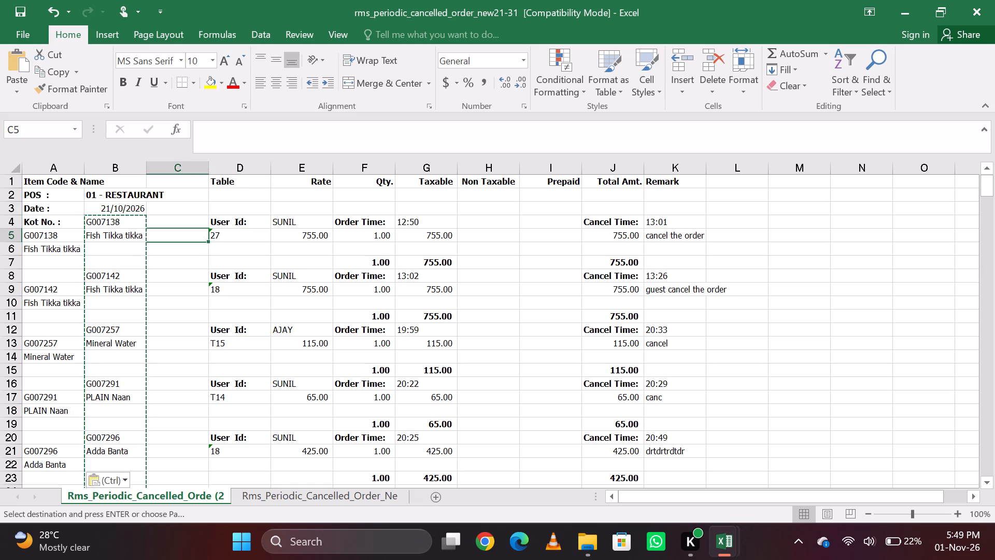
key(Right)
key(Left)
key(Right)
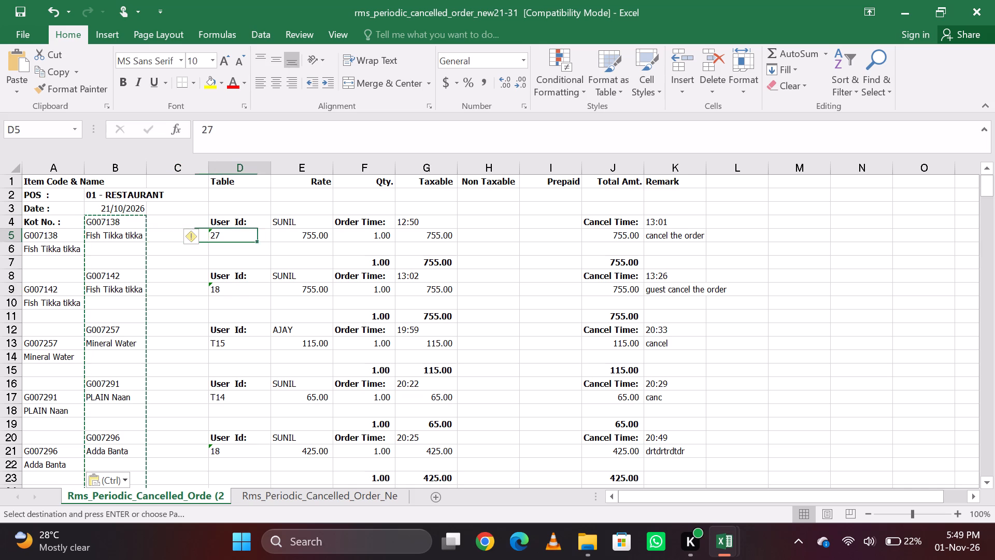
key(Up)
key(Down)
key(Right)
key(Left)
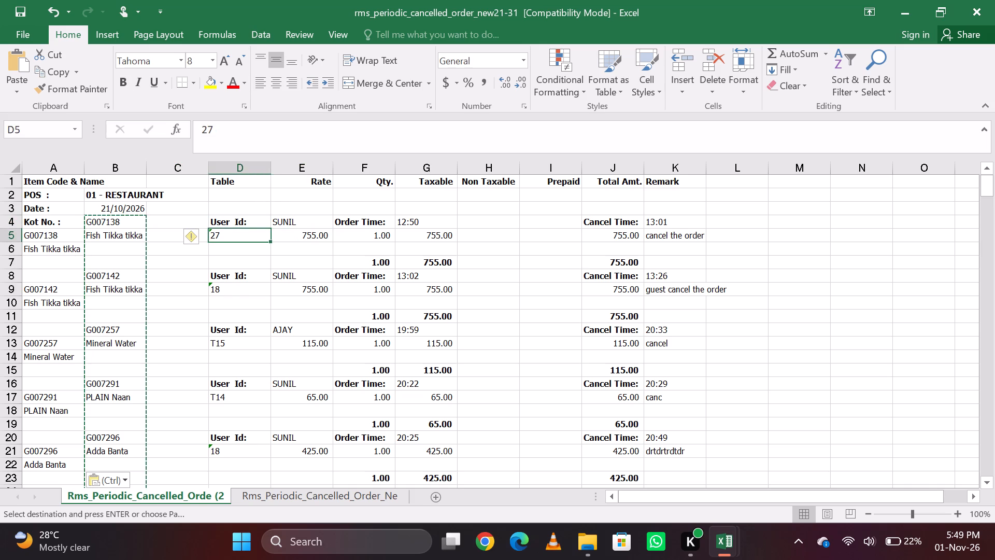
key(Up)
key(Down)
key(Right)
key(Up)
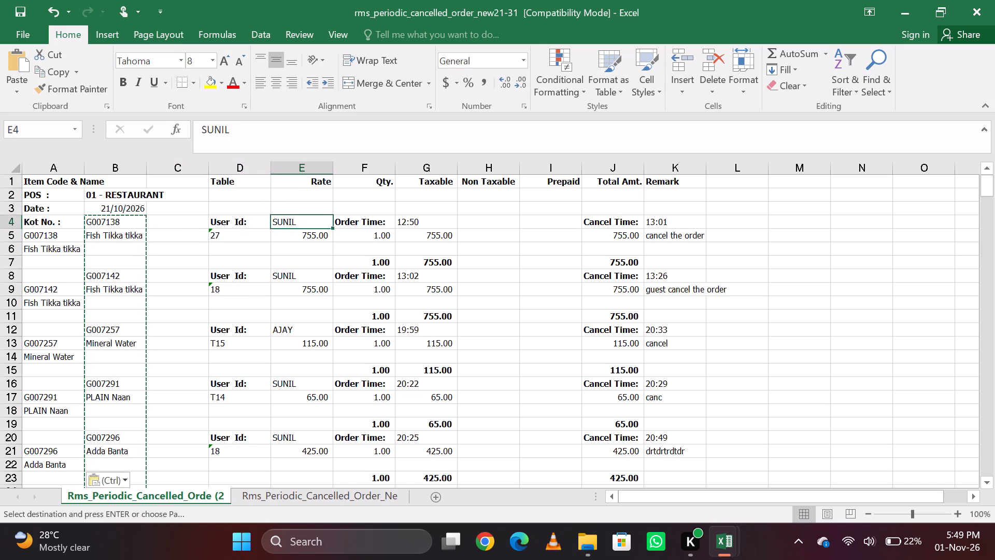
key(Down)
key(Right)
key(Right)
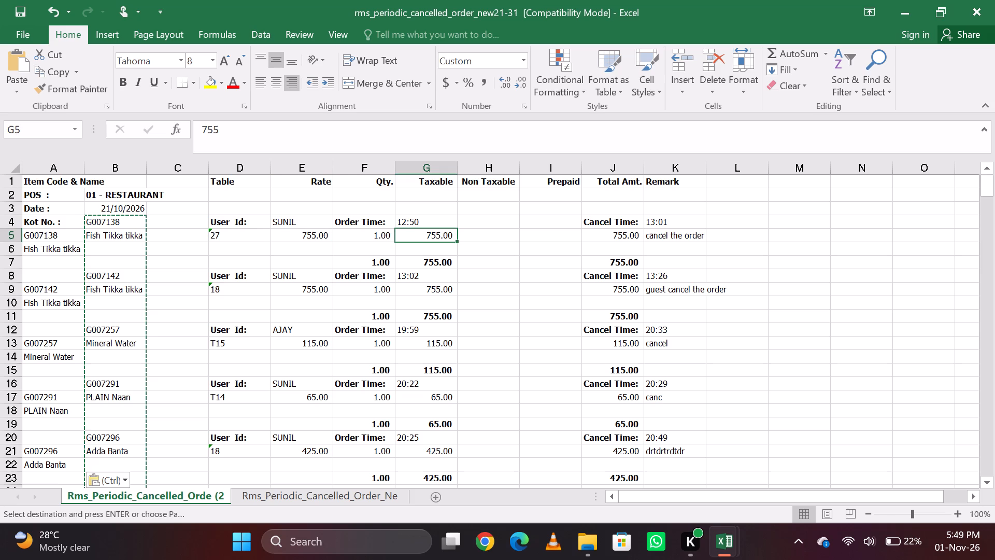
Copy the order times and amounts in G4:G309 and paste them one row lower in the same column, starting at G5.
key(Up)
key(Up)
key(Up)
key(Up)
key(Down)
key(Down)
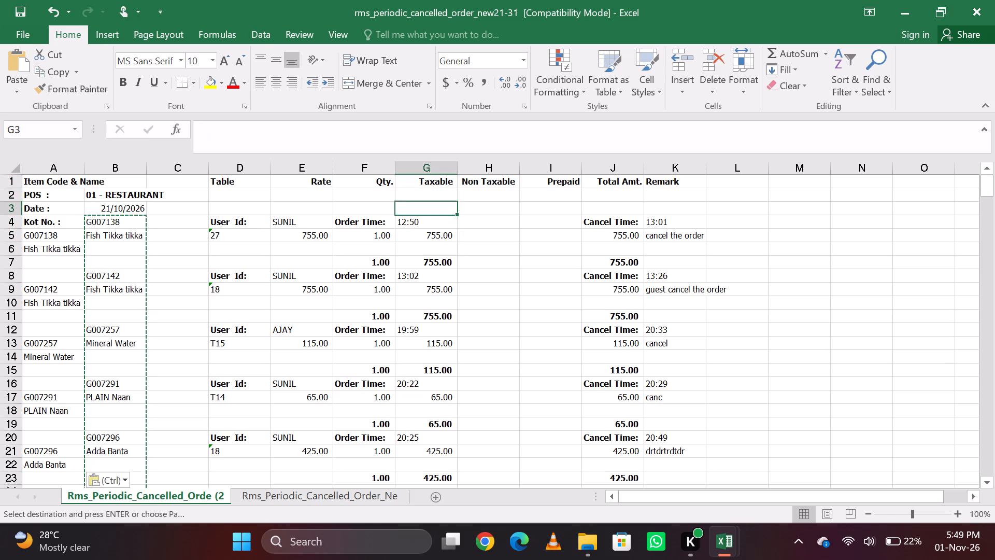
key(Down)
key(ctrl+shift+Down)
key(ctrl+shift+Down)
key(ctrl+shift+Down)
key(ctrl+shift+Down)
key(ctrl+shift+Down)
key(ctrl+shift+Down)
key(ctrl+shift+Down)
key(ctrl+shift+Down)
key(ctrl+shift+Down)
key(ctrl+shift+Down)
key(ctrl+shift+Down)
key(ctrl+shift+Down)
key(ctrl+shift+Down)
key(ctrl+shift+Down)
key(ctrl+shift+Down)
key(ctrl+shift+Down)
key(ctrl+shift+Down)
key(ctrl+shift+Down)
key(ctrl+shift+Down)
key(ctrl+shift+Down)
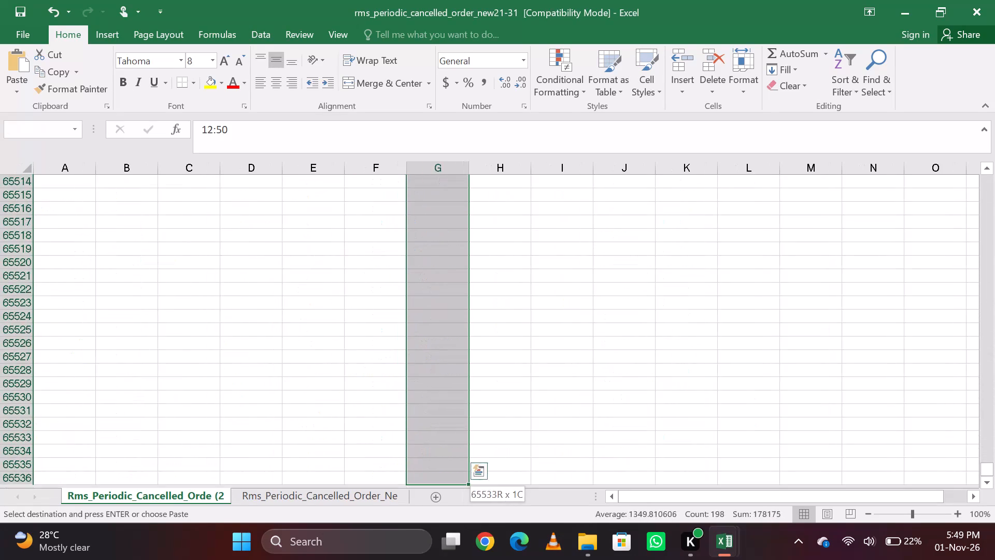
key(shift+Down)
key(ctrl+shift+Up)
key(shift+Down)
key(ctrl+c)
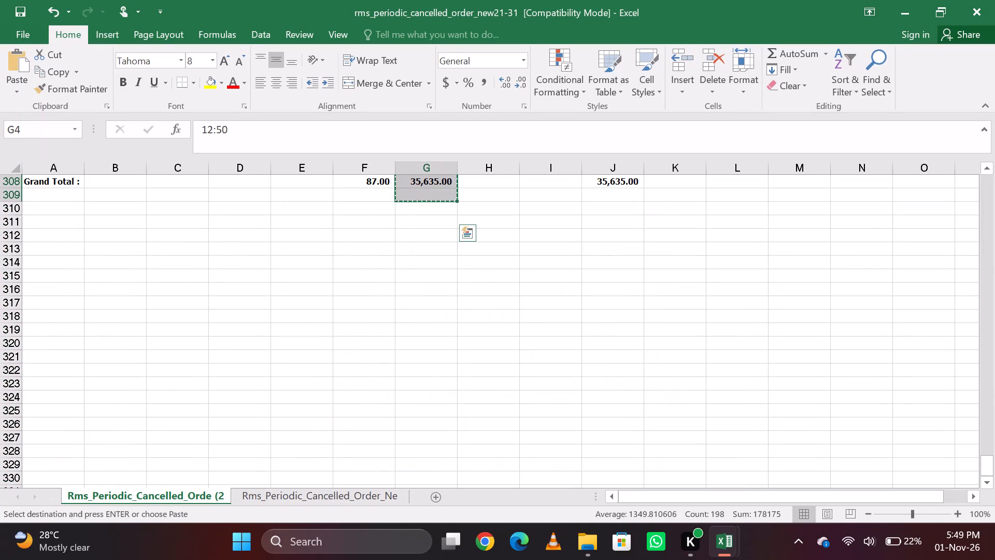
key(Up)
key(Up)
key(Up)
key(Down)
key(Down)
key(Down)
key(Down)
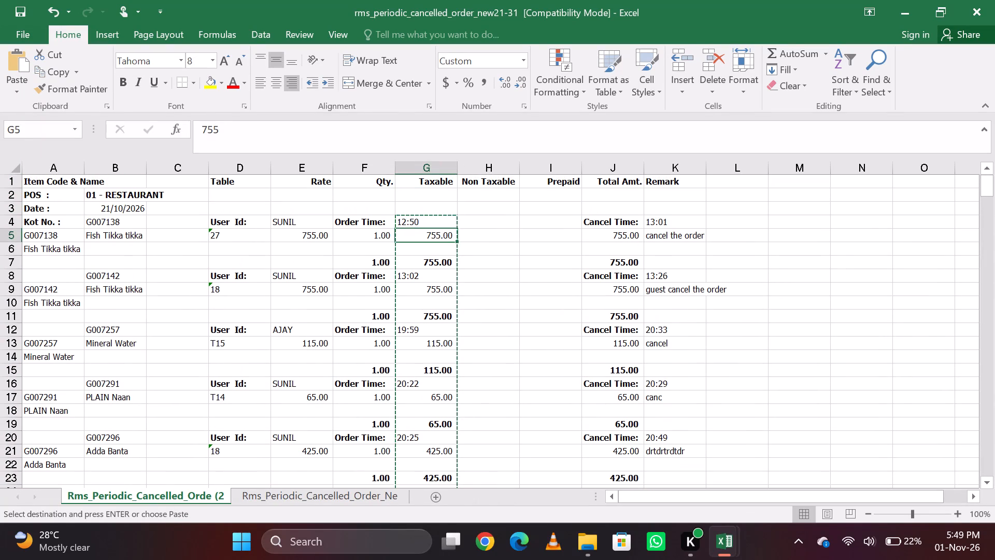
key(ctrl+v)
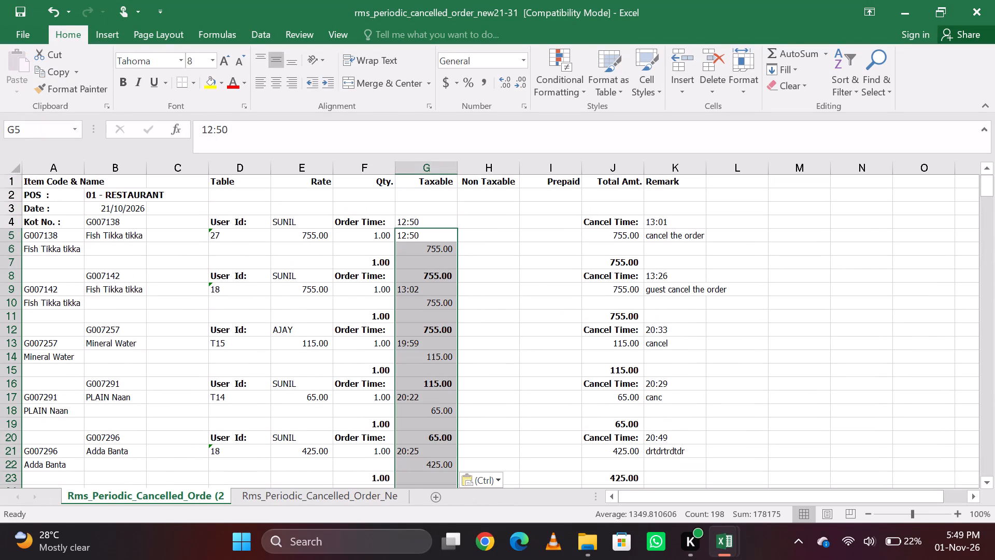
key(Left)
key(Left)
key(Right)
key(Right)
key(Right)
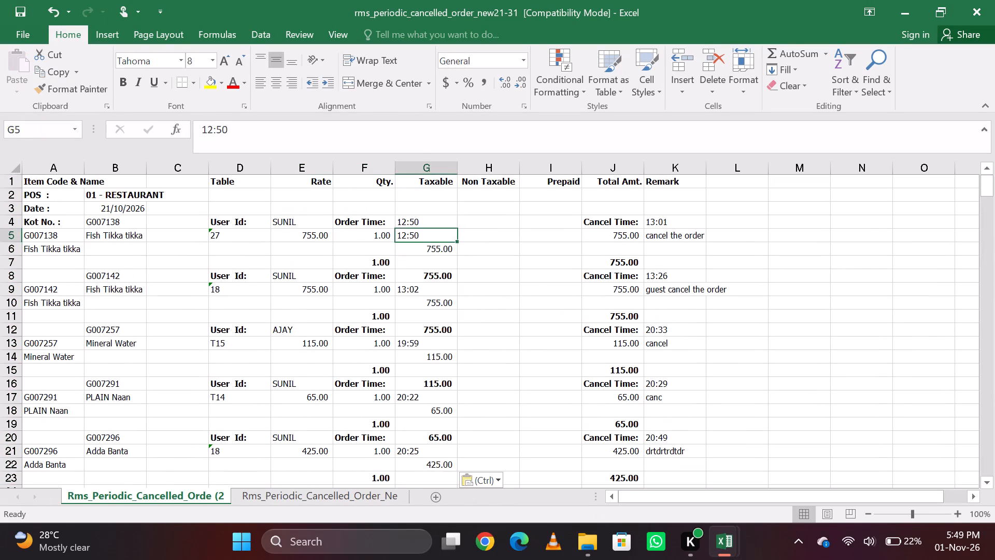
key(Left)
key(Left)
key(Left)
Switch to the ADDA Daily Audit Report and examine the Cancel KOT column layout across the first empty row, 94.
key(alt+Tab)
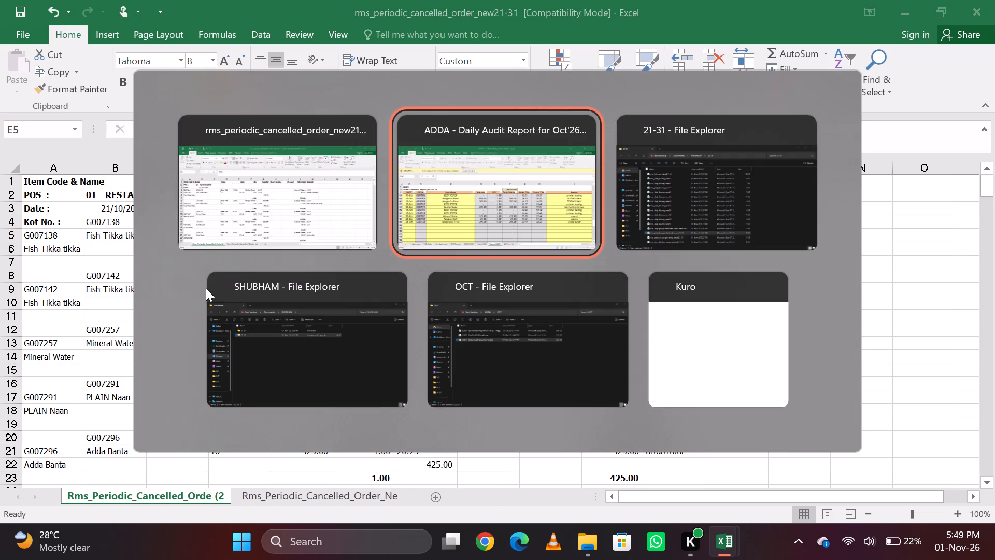
key(Right)
key(Right)
key(Right)
key(Right)
key(Right)
key(Right)
key(Right)
key(Right)
key(Right)
key(Right)
key(Right)
key(Right)
key(Right)
key(Right)
key(Right)
key(Right)
key(Left)
key(Left)
key(Left)
key(Left)
key(Left)
key(Left)
key(Left)
key(Left)
key(Left)
key(Left)
key(Left)
key(Left)
key(Left)
key(Left)
key(Left)
key(Left)
key(Left)
key(Left)
key(Left)
key(Left)
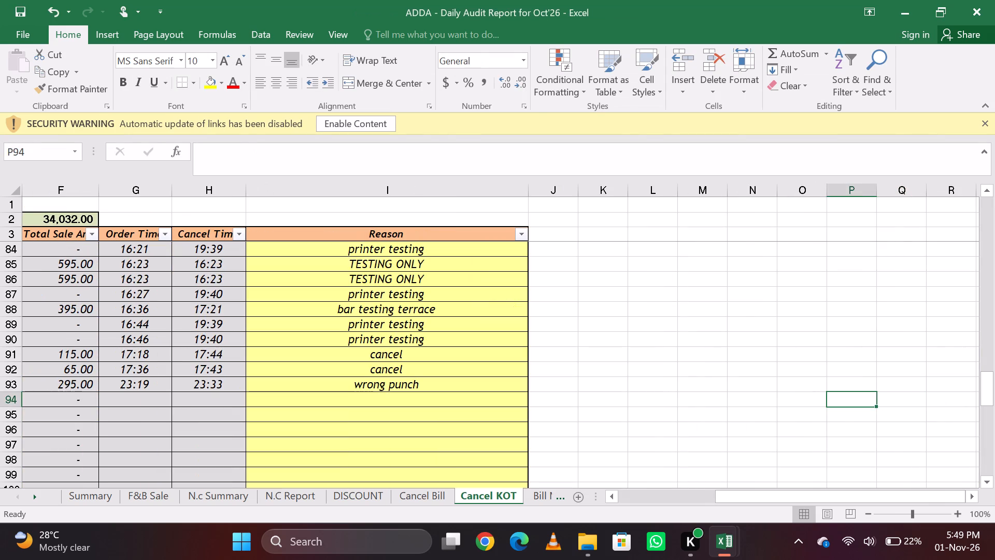
In the cancelled order report, copy the cancel times and remarks in K4:K300 and paste them into column L starting at L5.
key(alt+Tab)
key(Right)
key(Right)
key(Right)
key(Right)
key(Right)
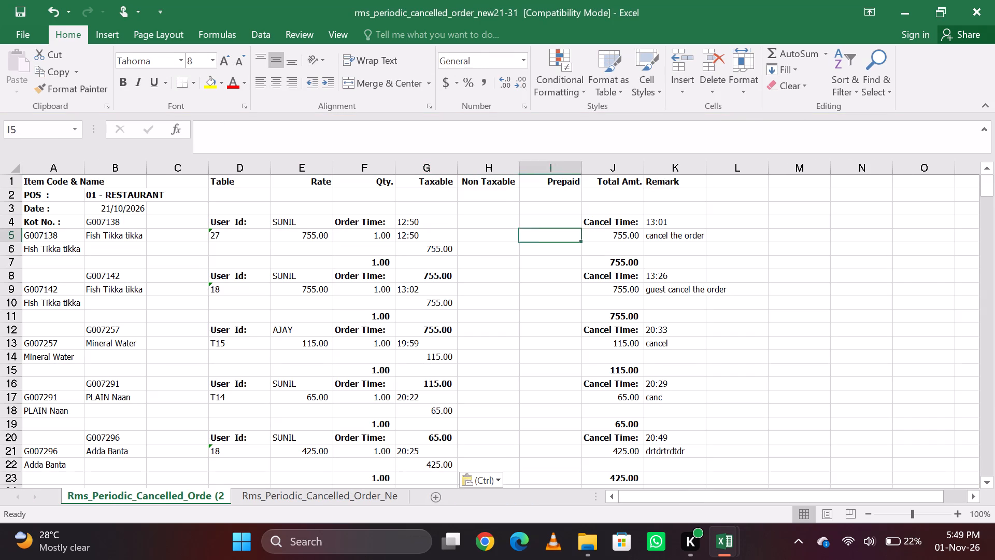
key(Up)
key(Right)
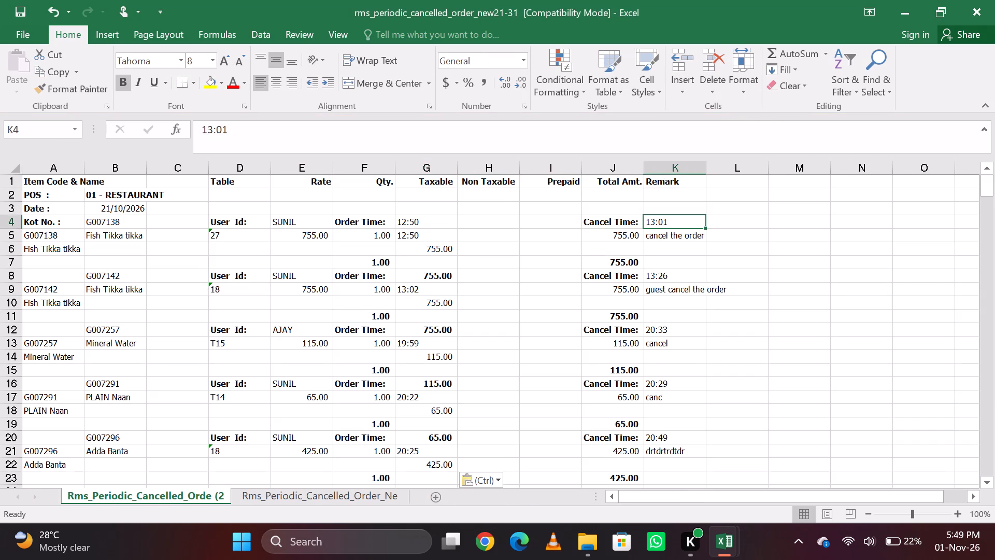
key(ctrl+shift+Down)
key(ctrl+shift+Down)
key(ctrl+shift+Down)
key(ctrl+shift+Down)
key(ctrl+shift+Down)
key(ctrl+shift+Down)
key(ctrl+shift+Down)
key(ctrl+shift+Down)
key(ctrl+shift+Down)
key(ctrl+shift+Down)
key(ctrl+shift+Down)
key(ctrl+shift+Down)
key(ctrl+shift+Down)
key(ctrl+shift+Down)
key(ctrl+shift+Down)
key(ctrl+shift+Down)
key(ctrl+shift+Down)
key(ctrl+shift+Down)
key(ctrl+shift+Down)
key(ctrl+shift+Down)
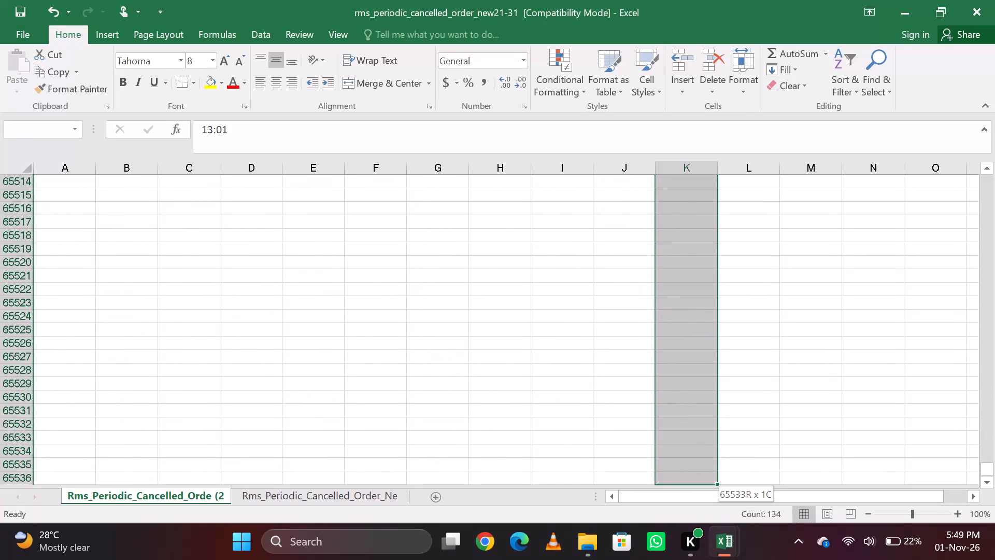
key(ctrl+shift+Up)
key(ctrl+c)
key(Up)
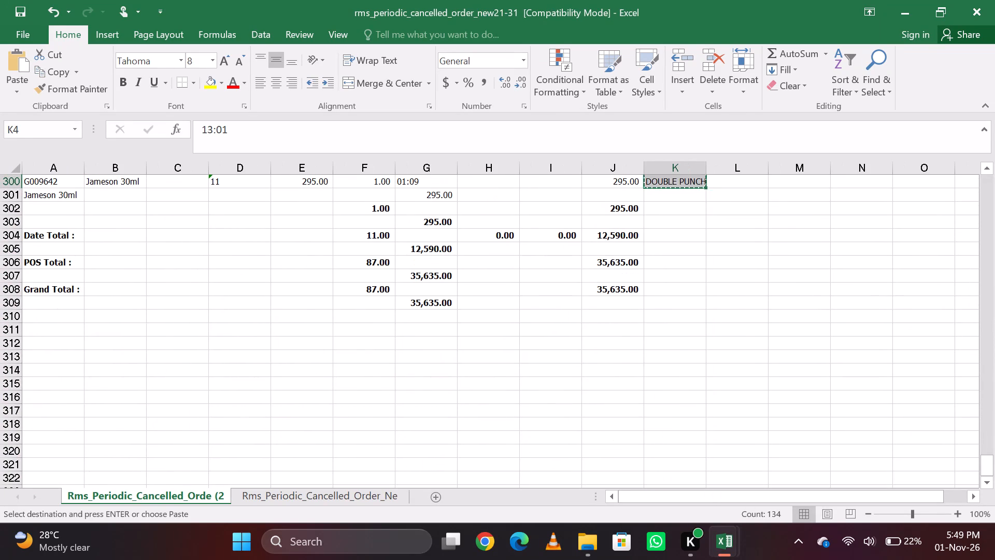
key(Up)
key(Up)
key(Down)
key(Down)
key(Down)
key(Down)
key(Right)
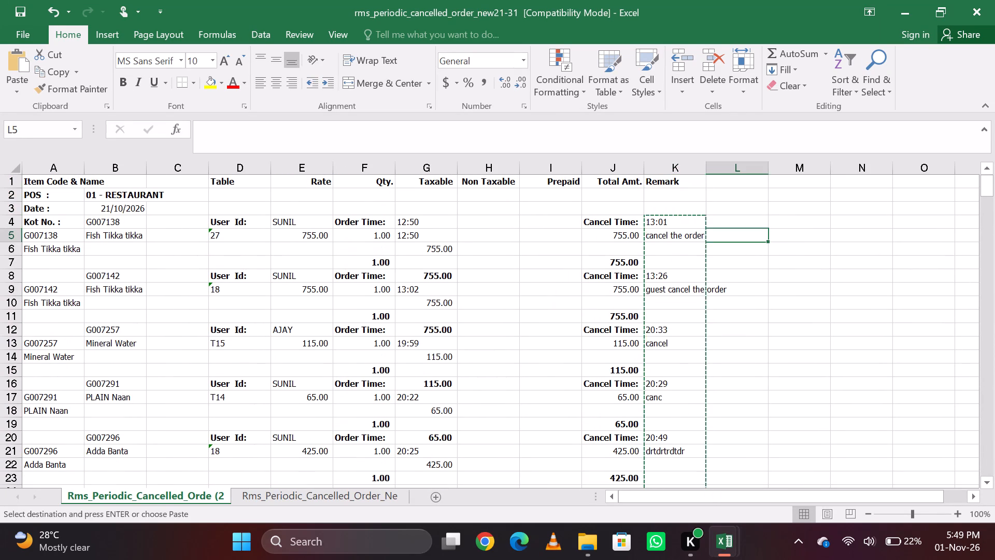
key(ctrl+v)
Examine the first cancelled order's row 5 across columns B to L against the KOT details in row 4.
key(Left)
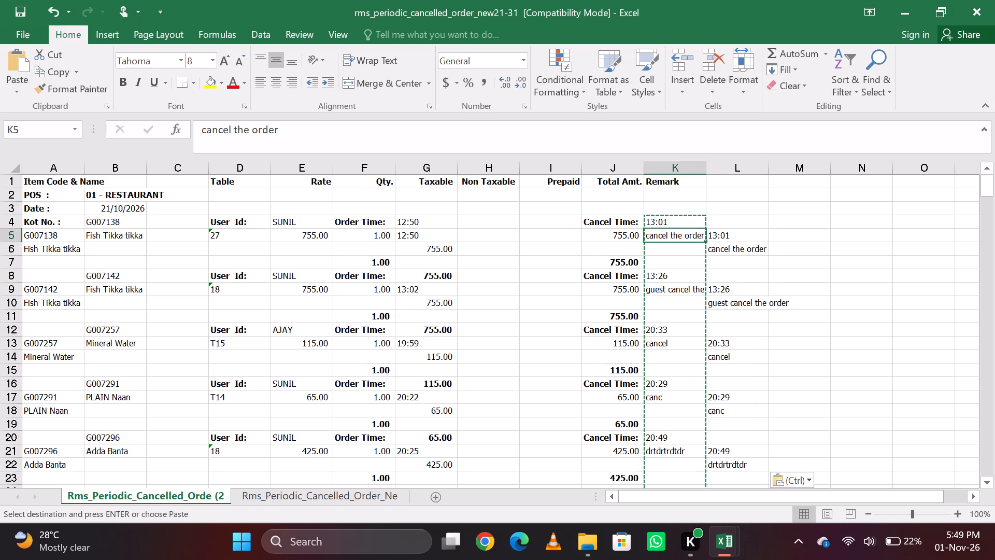
key(Left)
key(Right)
key(Left)
key(Right)
key(Left)
key(Left)
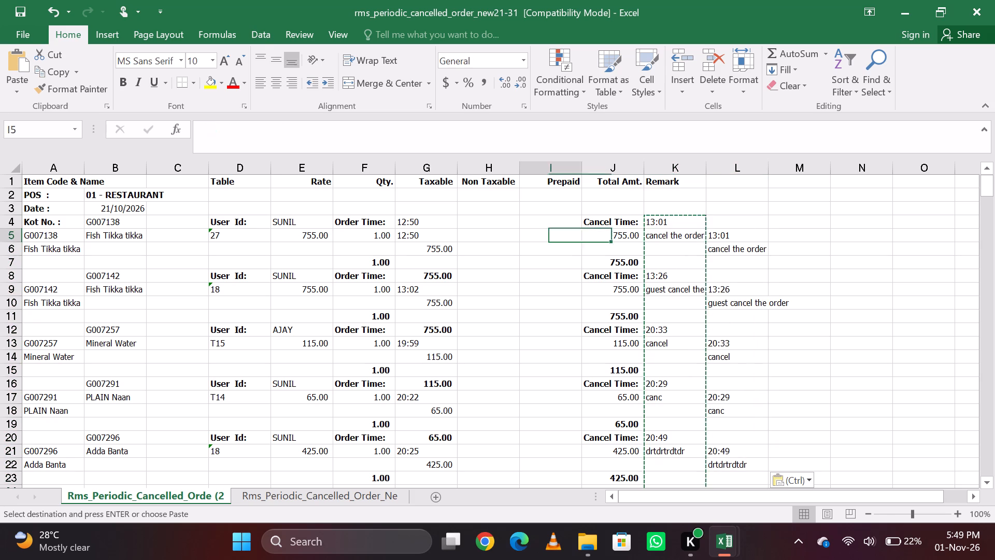
key(Left)
key(Left)
key(Right)
key(Left)
key(Left)
key(Left)
key(Left)
key(Right)
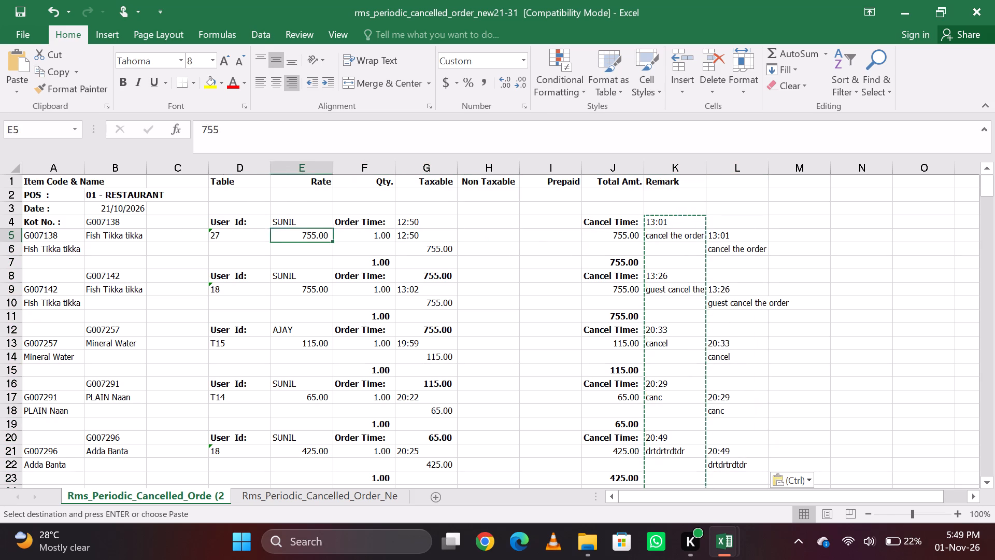
key(Right)
key(Right)
key(Right)
key(Left)
key(Right)
key(Right)
key(Left)
key(Left)
key(Left)
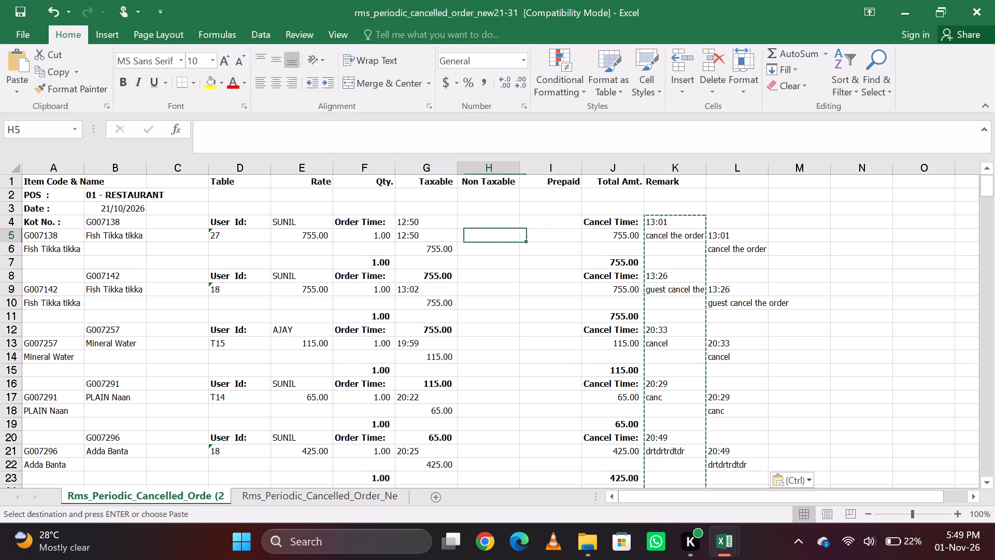
key(Left)
key(Left)
key(Left)
key(Left)
key(Up)
key(Up)
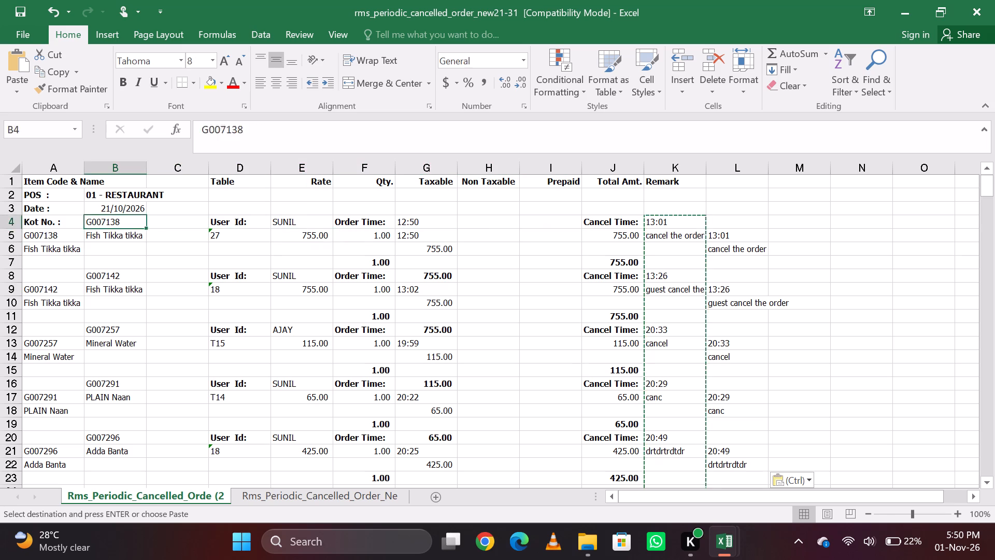
key(Down)
key(shift+space)
key(Up)
key(Down)
key(Left)
Compare the Cancel KOT columns in the audit report with the first cancelled order's details in rows 4 and 5 of the report.
key(alt+Tab)
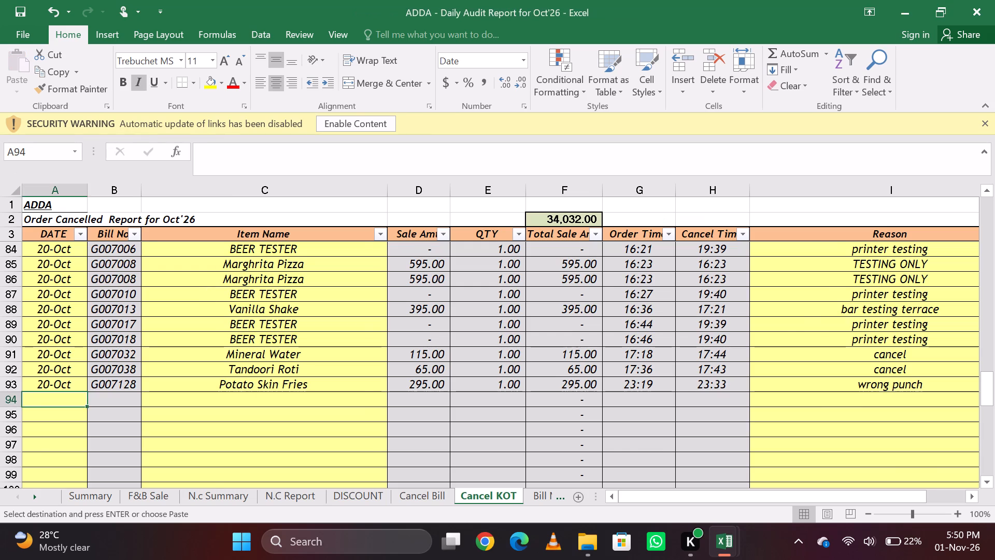
key(alt+Tab)
key(Right)
key(Left)
key(alt+Tab)
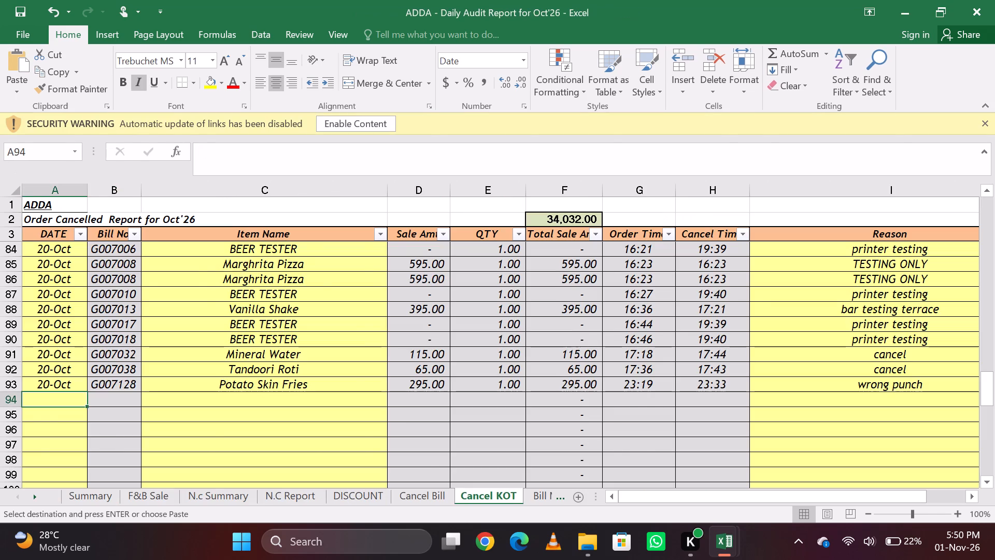
key(alt+Tab)
key(Right)
key(Right)
key(Right)
key(Right)
key(Right)
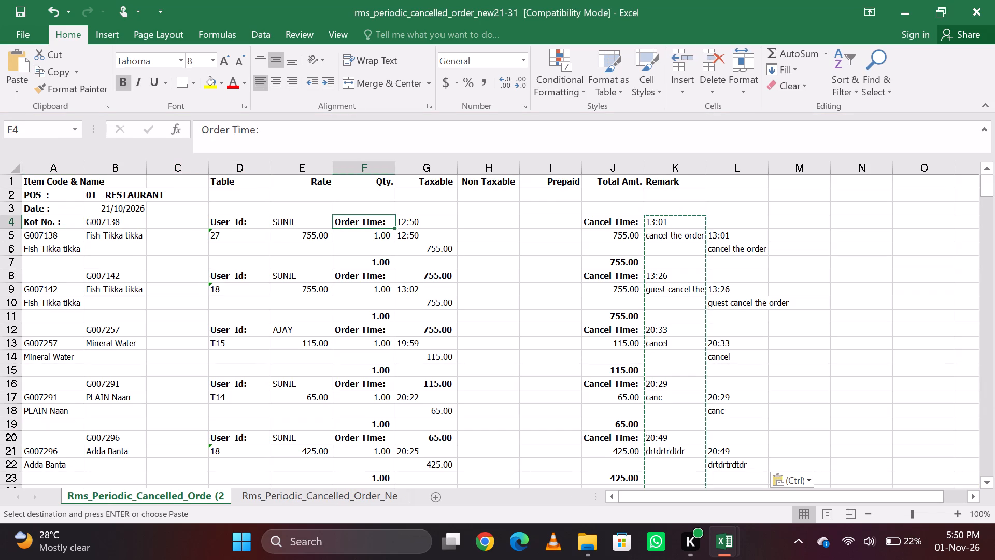
key(Left)
key(alt+Tab)
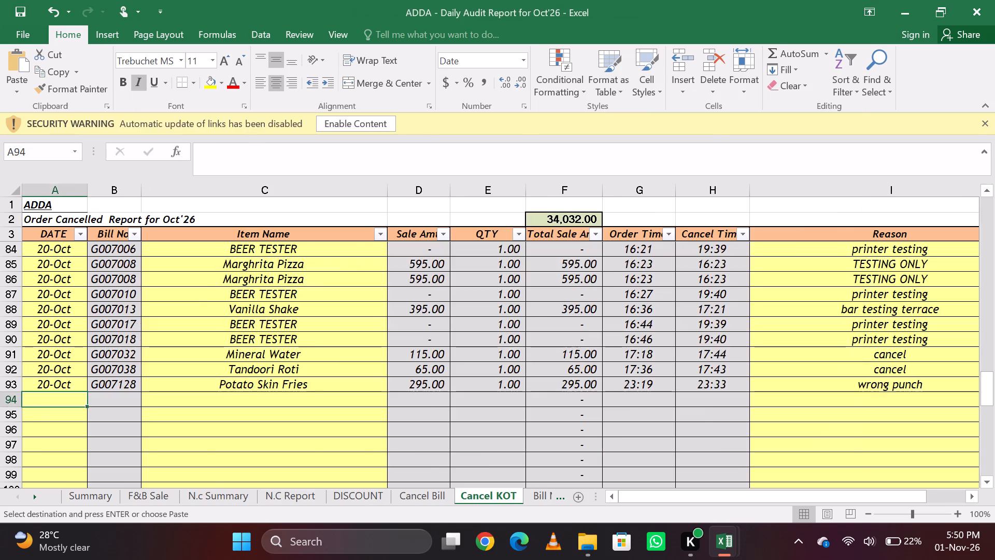
key(alt+Tab)
key(Down)
key(Up)
key(Down)
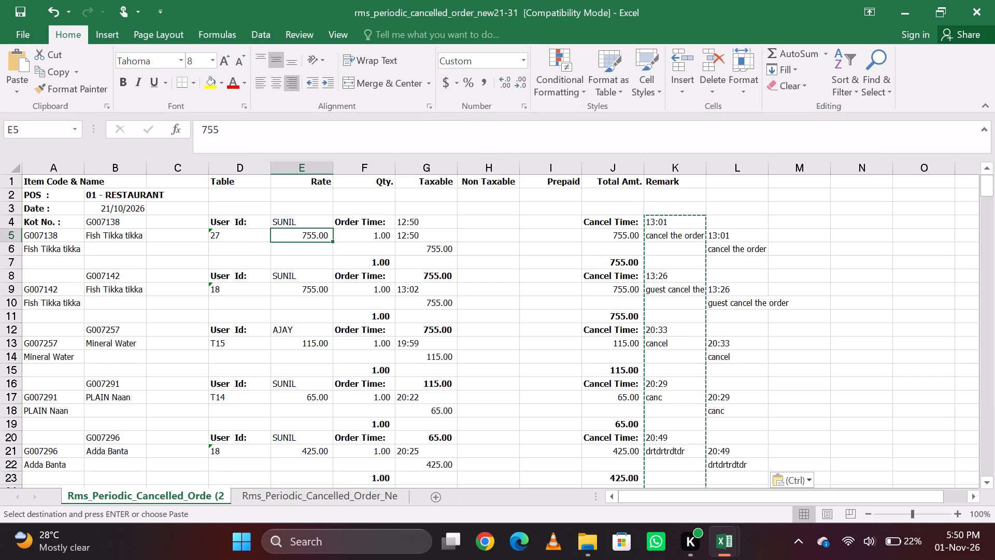
key(Left)
key(Right)
key(Left)
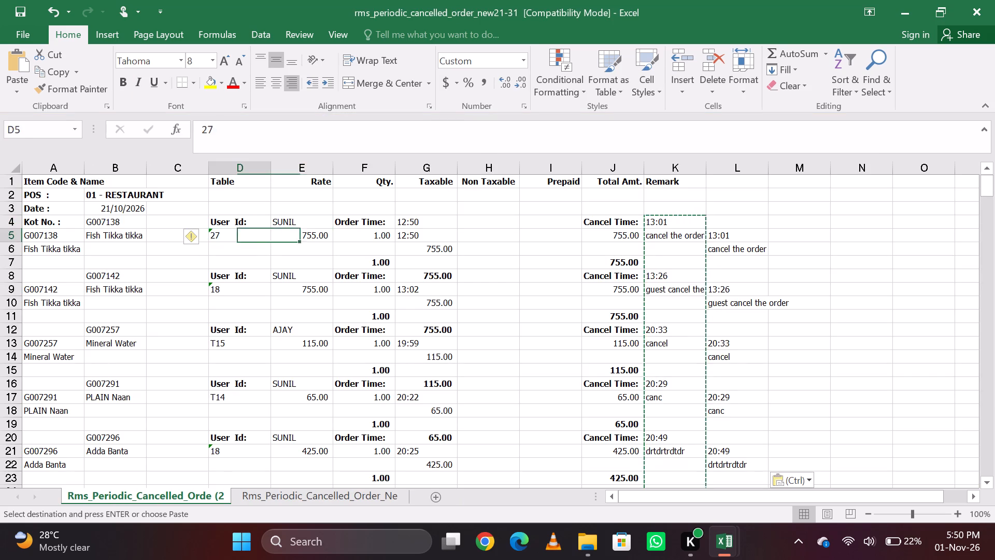
Convert the whole cancelled order report, A1:L309, into a table that uses the first row as headers.
key(Up)
key(shift+space)
key(Up)
key(Up)
key(Up)
key(ctrl+a)
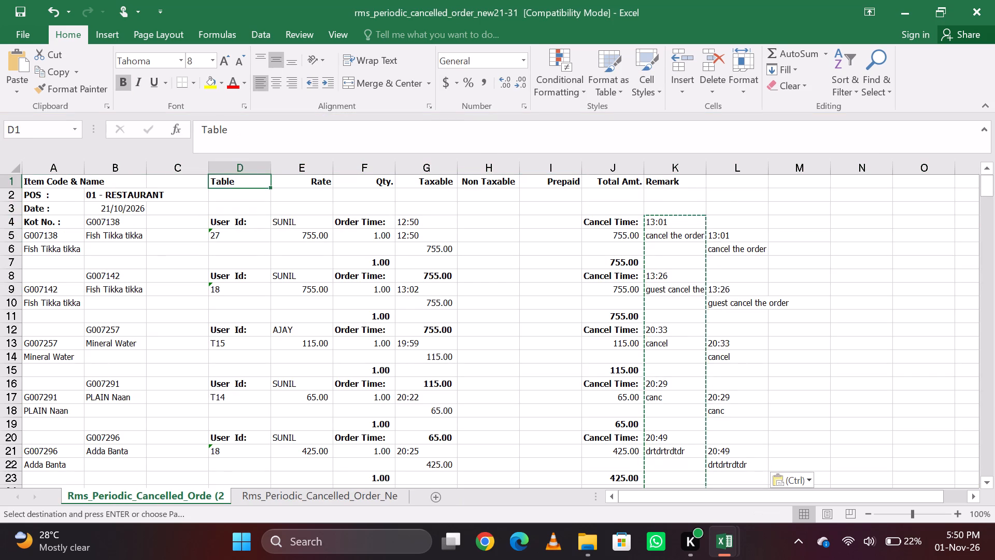
key(ctrl+a)
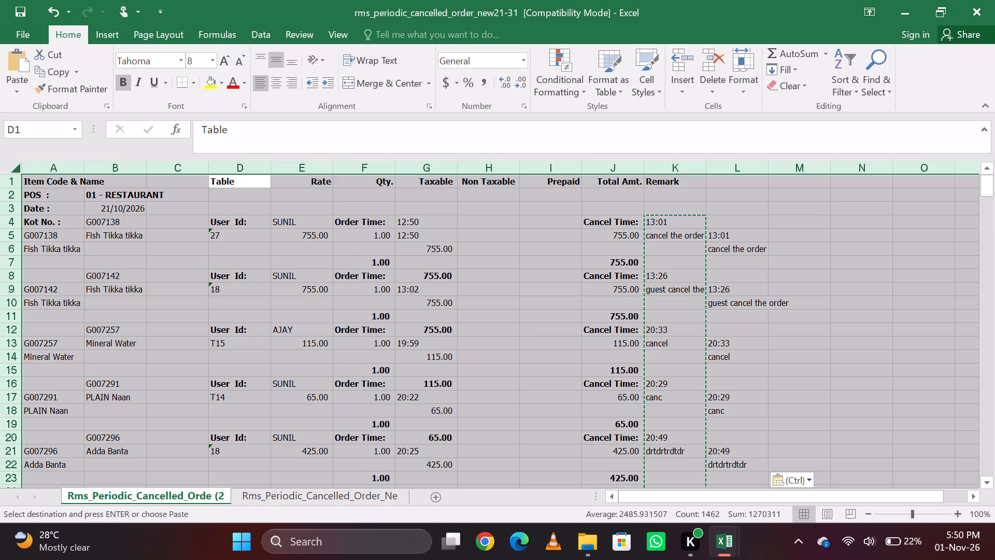
key(Left)
key(Left)
key(Left)
key(shift+Right)
key(shift+Right)
key(shift+Right)
key(shift+Right)
key(shift+Right)
key(shift+Right)
key(shift+Right)
key(shift+Right)
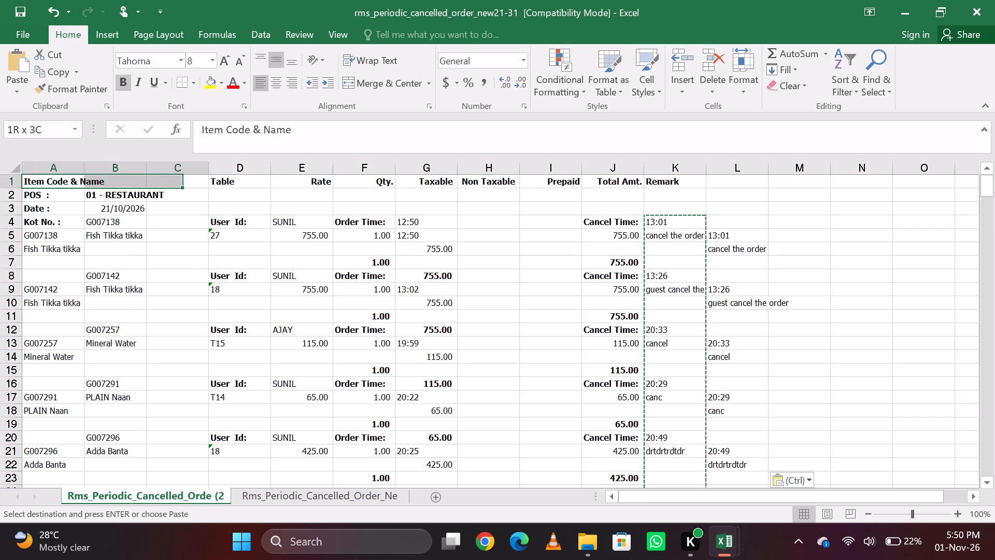
key(shift+Right)
key(shift+Right)
key(shift+Right)
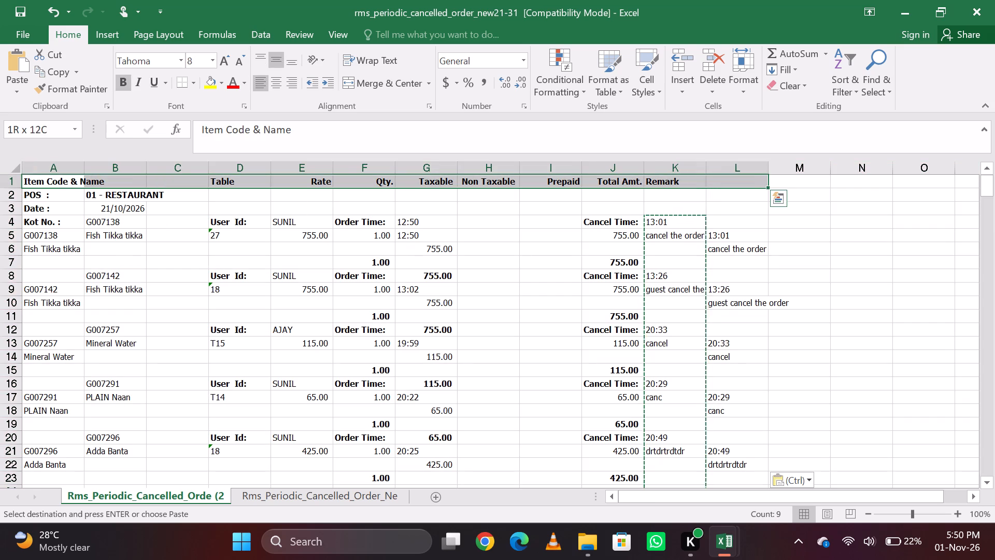
key(ctrl+shift+Down)
key(ctrl+shift+Down)
key(ctrl+shift+Down)
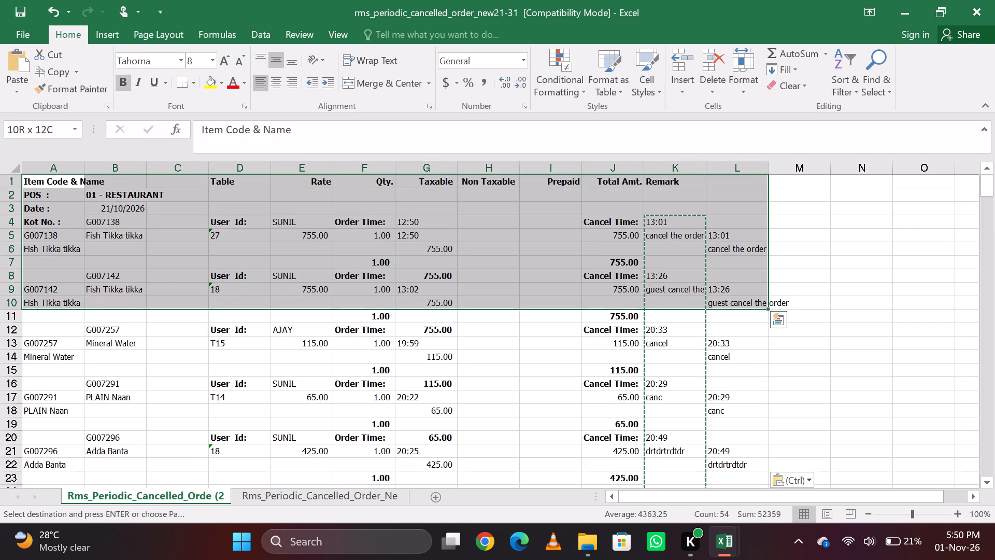
key(ctrl+shift+Down)
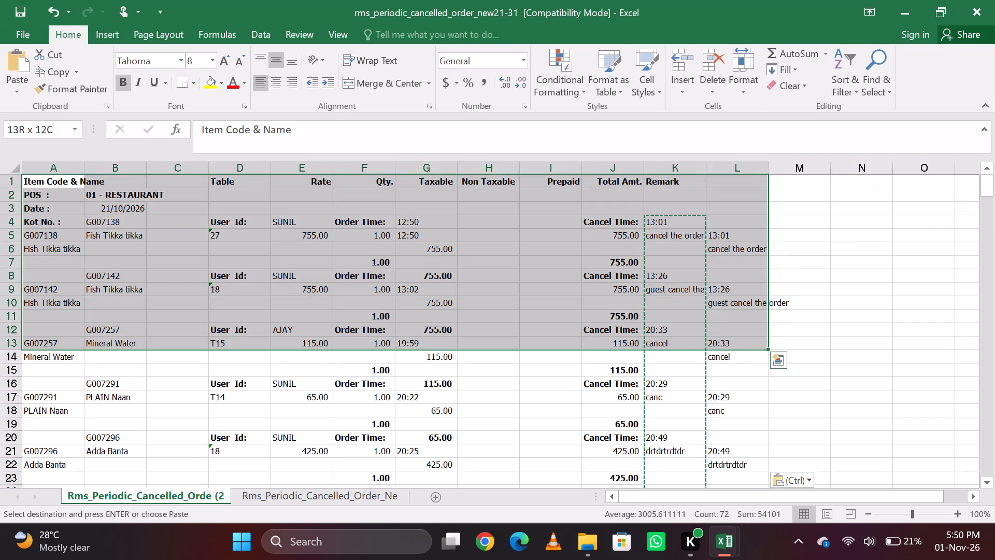
key(ctrl+shift+Down)
key(ctrl+shift+Down)
key(ctrl+shift+Down)
key(ctrl+shift+Down)
key(ctrl+shift+Down)
key(ctrl+shift+Down)
key(ctrl+shift+Down)
key(ctrl+shift+Down)
key(ctrl+shift+Down)
key(ctrl+shift+Down)
key(ctrl+shift+Down)
key(ctrl+shift+Down)
key(ctrl+shift+Down)
key(ctrl+shift+Down)
key(ctrl+shift+Down)
key(ctrl+shift+Down)
key(ctrl+shift+Down)
key(ctrl+shift+Down)
key(ctrl+shift+Down)
key(ctrl+shift+Down)
key(ctrl+shift+Down)
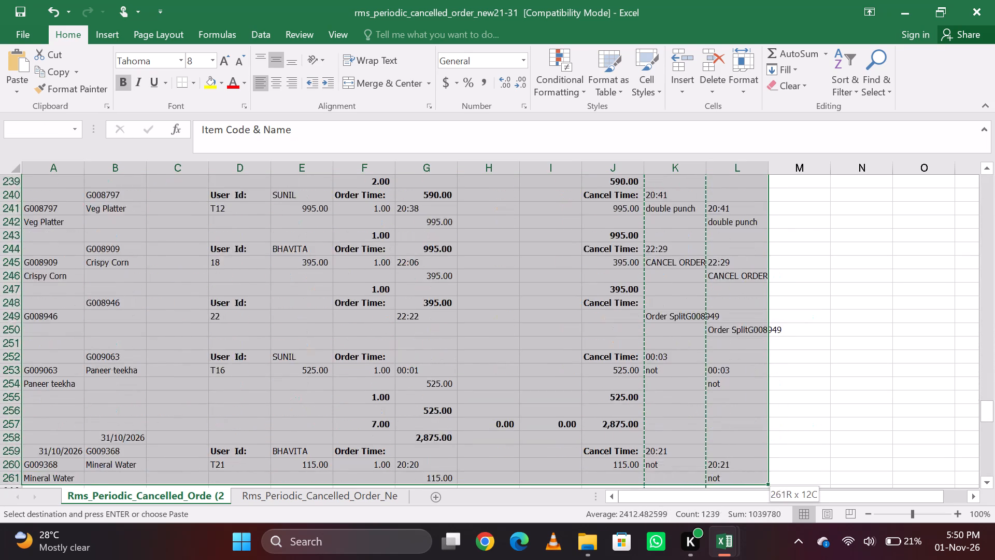
key(shift+Down)
key(shift+Down)
key(shift+Down)
key(shift+Down)
key(shift+Down)
key(shift+Down)
key(shift+Down)
key(shift+Down)
key(shift+Down)
key(shift+Down)
key(shift+Down)
key(shift+Down)
key(shift+Down)
key(shift+Down)
key(shift+Down)
key(shift+Down)
key(shift+Down)
key(shift+Down)
key(shift+Down)
key(shift+Down)
key(shift+Down)
key(shift+Down)
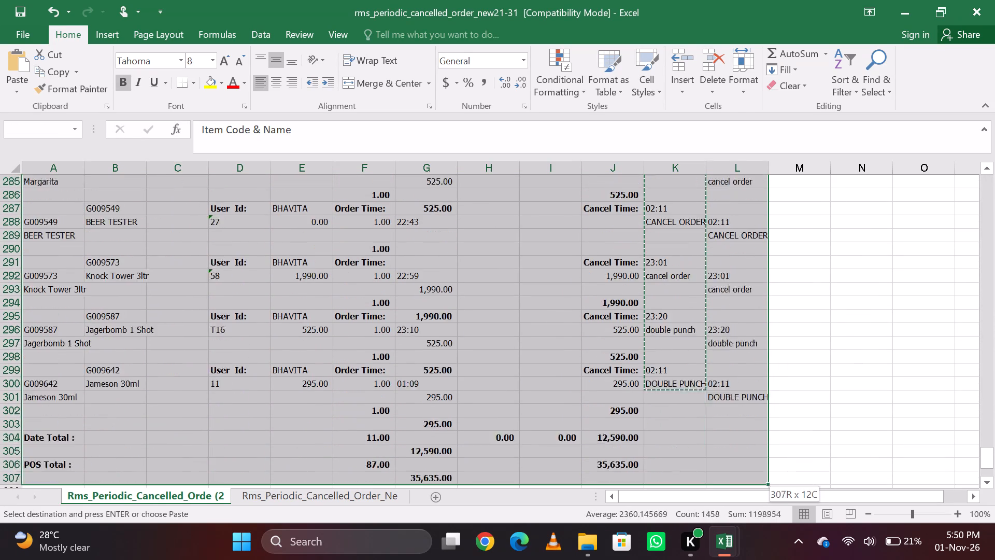
key(shift+Up)
key(shift+Up)
key(shift+Up)
key(shift+Up)
key(shift+Up)
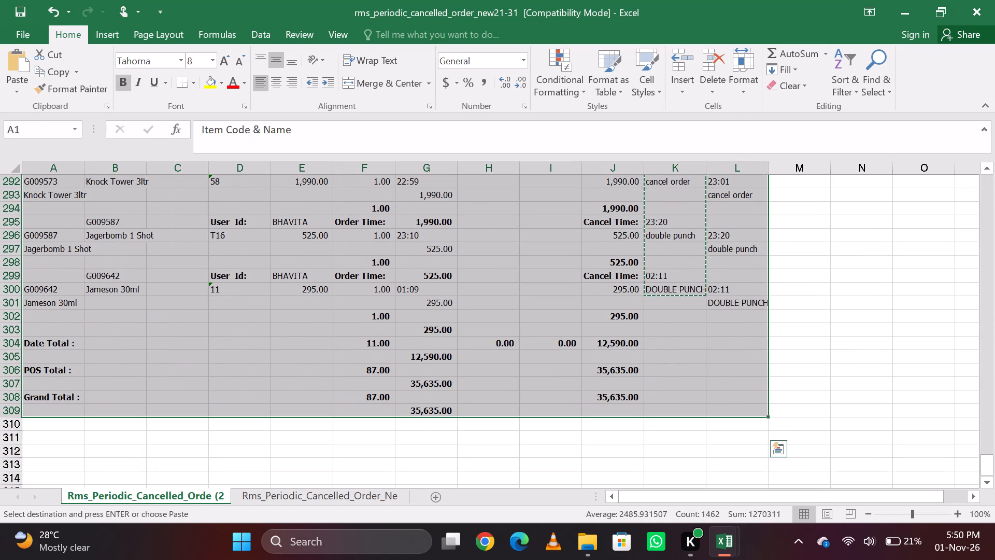
key(ctrl+t)
click(233, 302)
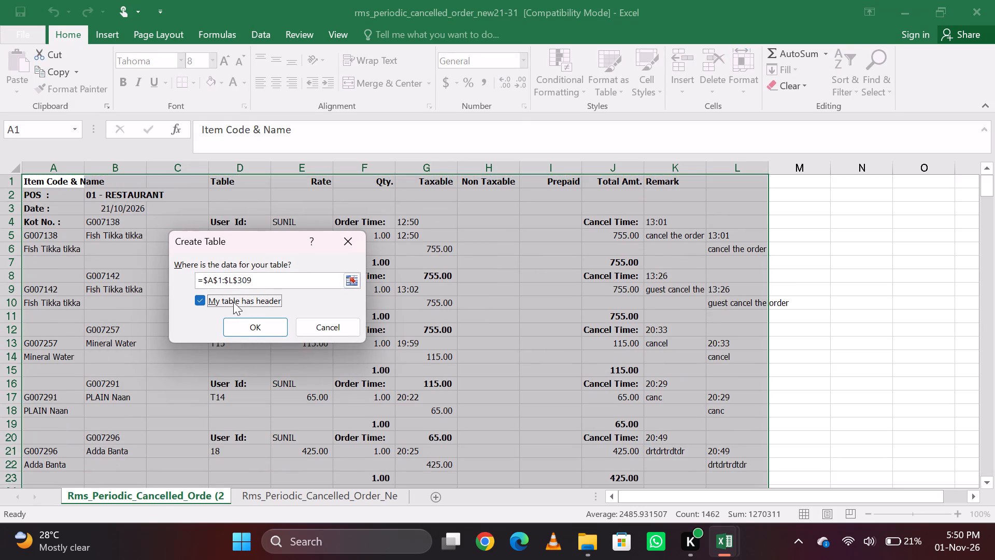
click(260, 334)
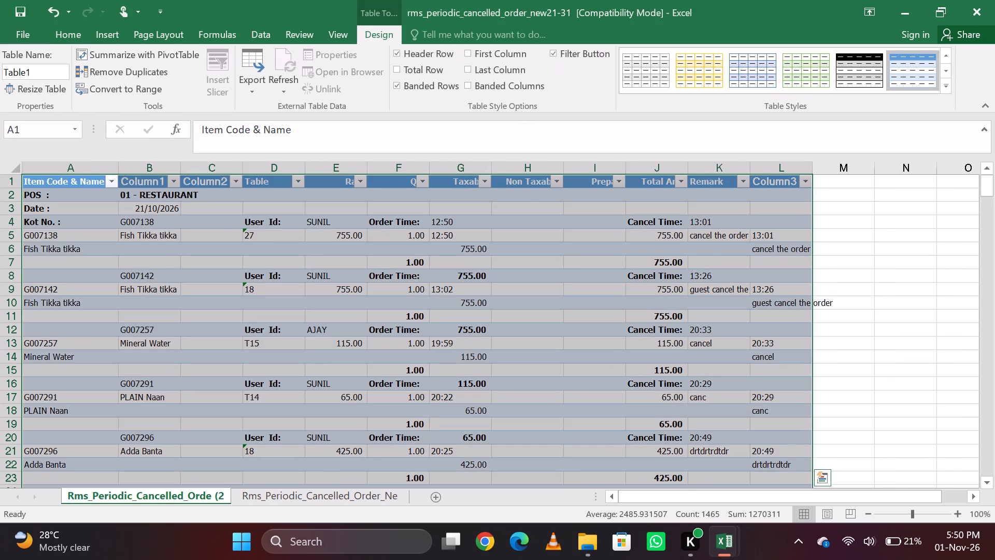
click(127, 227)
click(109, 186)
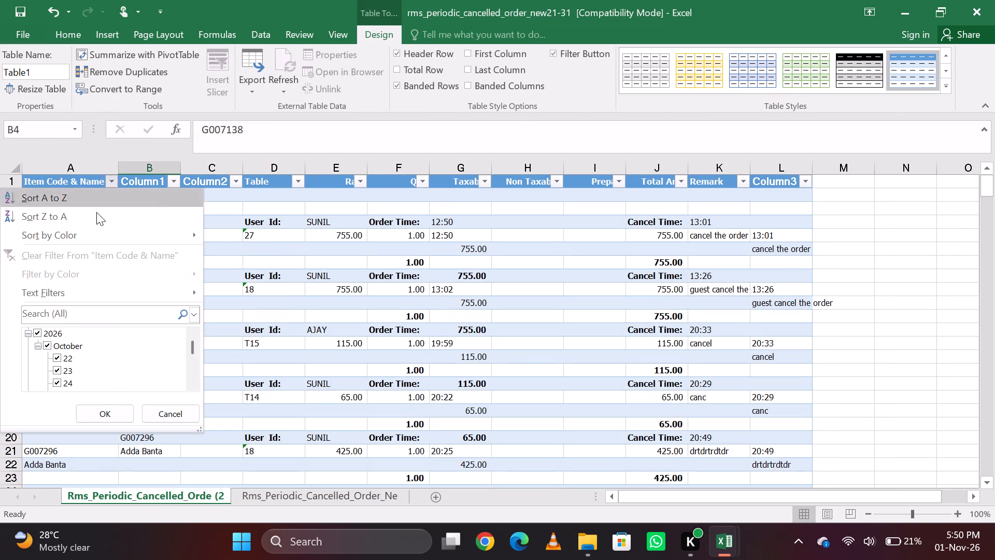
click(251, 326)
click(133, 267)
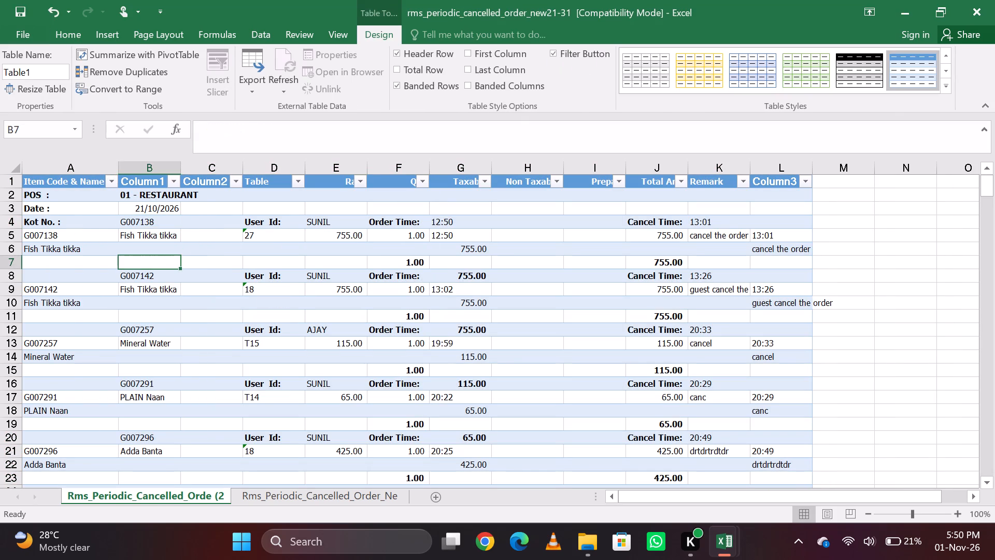
Fill the KOT number G007316 down column A to its other item rows, A30:A32, replacing the item names.
key(Up)
key(Down)
key(Down)
key(Down)
key(Down)
key(Left)
key(Right)
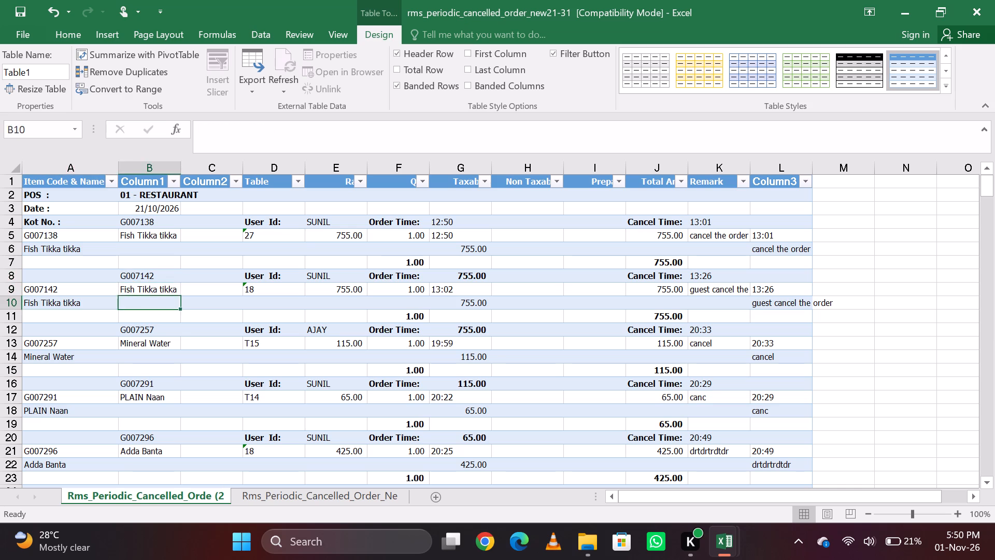
key(Left)
key(Down)
key(Down)
key(Down)
key(Down)
key(Right)
key(Down)
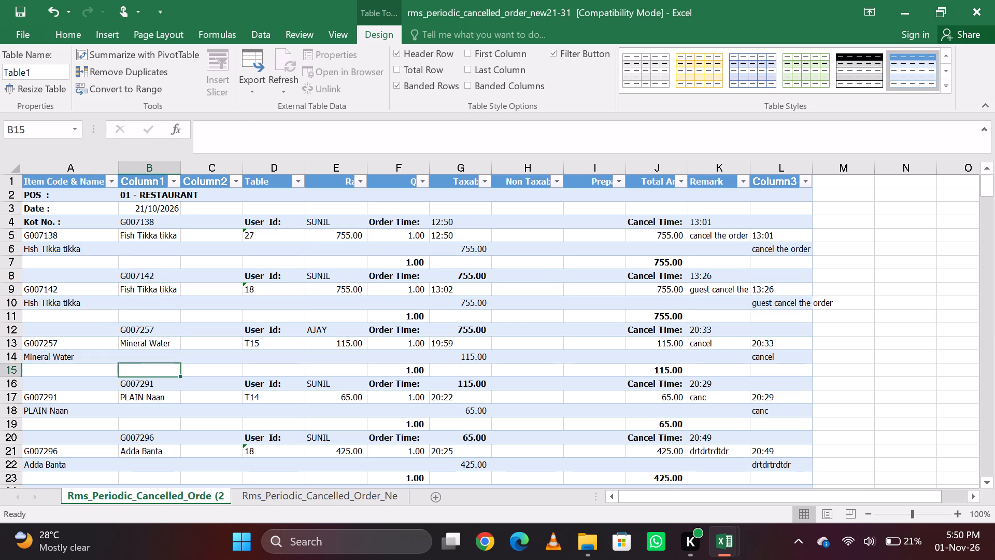
key(Down)
key(Down)
key(Down)
key(Down)
key(Down)
key(Down)
key(Down)
key(Down)
key(Down)
key(Down)
key(Down)
key(Down)
key(Down)
key(Down)
key(Down)
key(Down)
key(Down)
key(Down)
key(Down)
key(Down)
key(Down)
key(Down)
key(Down)
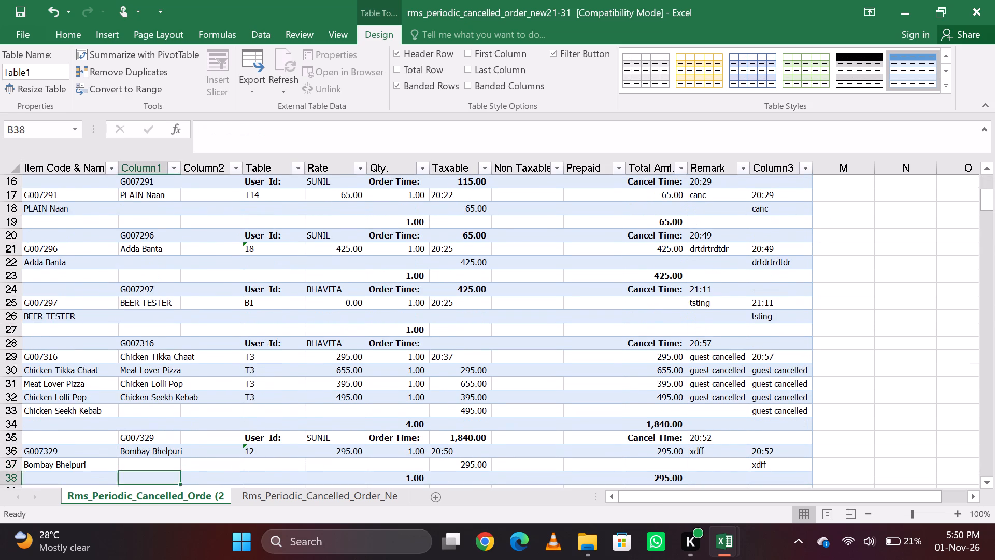
key(Up)
key(Up)
key(Up)
key(Up)
key(Up)
key(Left)
key(Left)
key(Up)
key(Up)
key(Up)
key(ctrl+d)
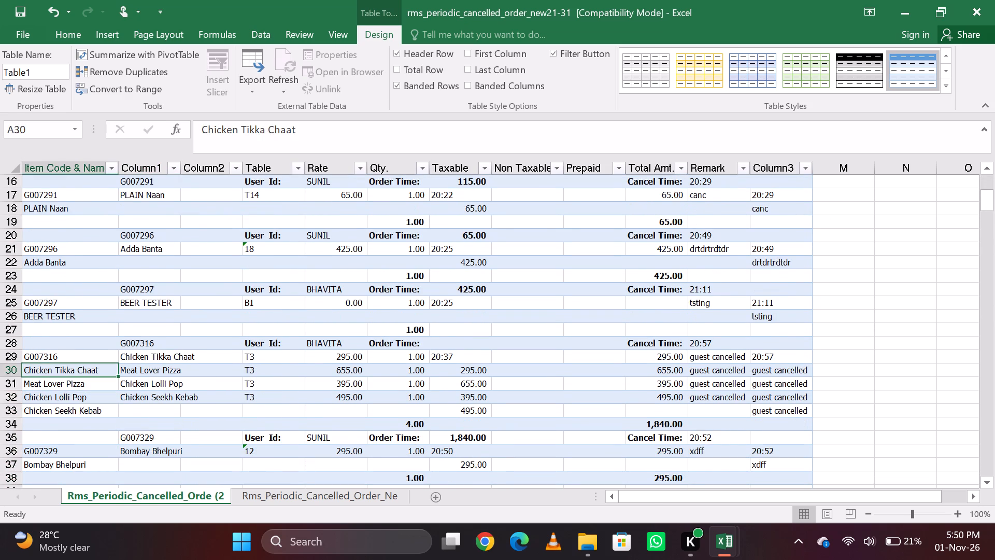
key(Down)
key(ctrl+d)
key(Down)
key(ctrl+d)
Fill the KOT number G007546 down column A to that order's other item rows, A52:A55, replacing the item names.
key(Down)
key(Down)
key(Down)
key(Down)
key(Down)
key(Down)
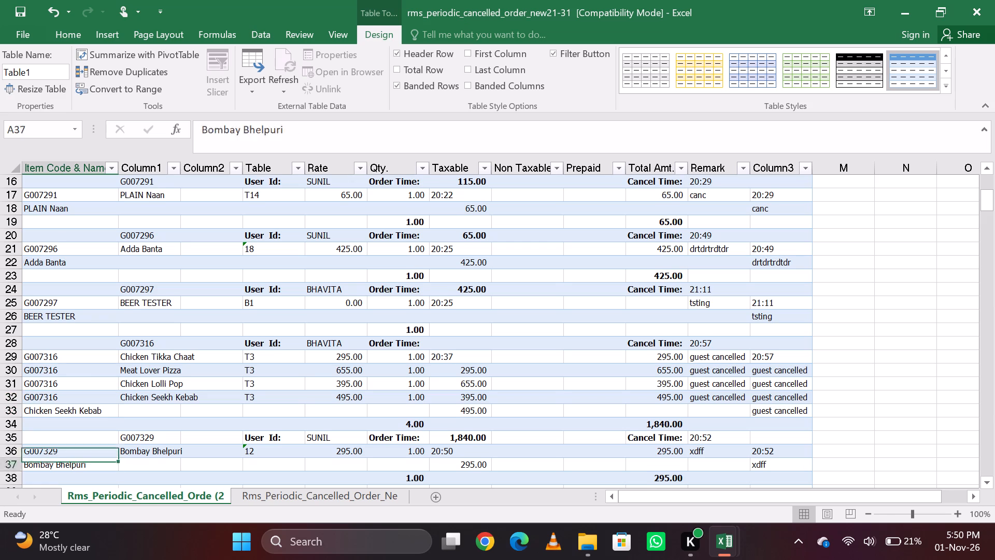
key(Down)
key(Down)
key(Down)
key(Down)
key(Down)
key(Down)
key(Down)
key(Down)
key(Down)
key(Down)
key(Down)
key(Down)
key(Down)
key(Down)
key(Down)
key(Down)
key(Down)
key(Down)
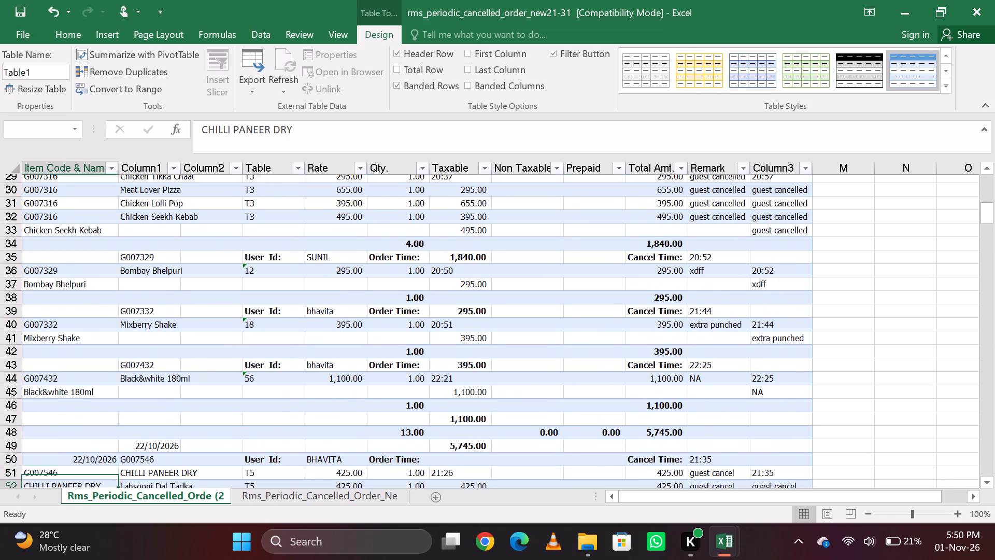
key(Down)
key(Up)
key(Up)
key(Up)
key(Up)
key(Up)
key(ctrl+d)
key(Down)
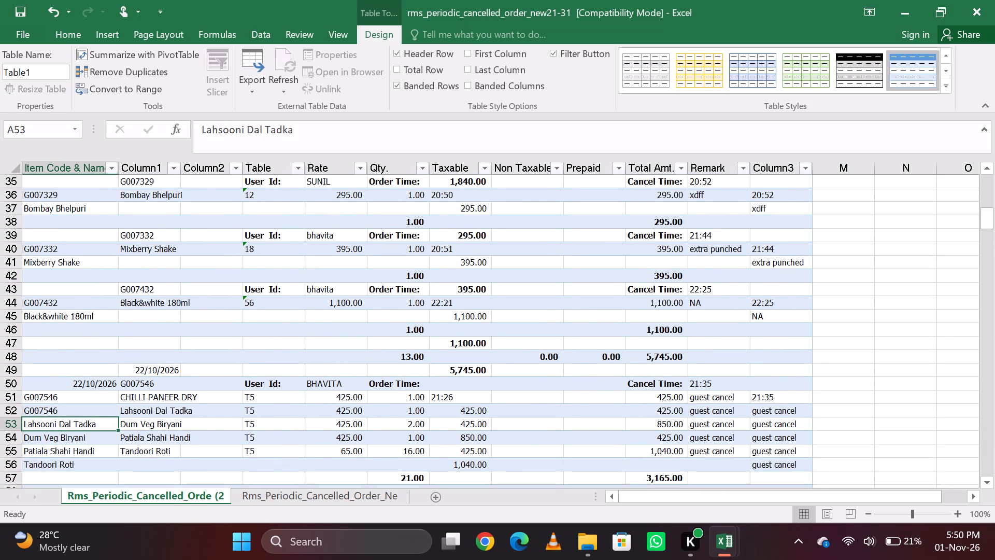
key(ctrl+d)
key(Down)
key(ctrl+d)
key(Down)
key(ctrl+d)
Fill the order time 21:26 down the Taxable column to the other item rows of order G007546, G52:G55.
key(Right)
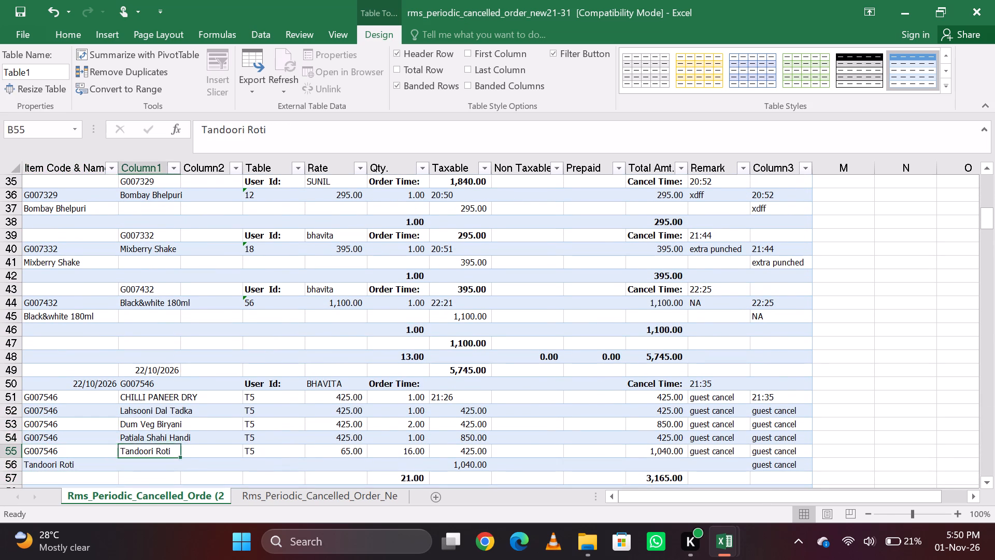
key(Right)
key(Right)
key(Up)
key(Up)
key(Right)
key(Right)
key(Right)
key(Left)
key(Right)
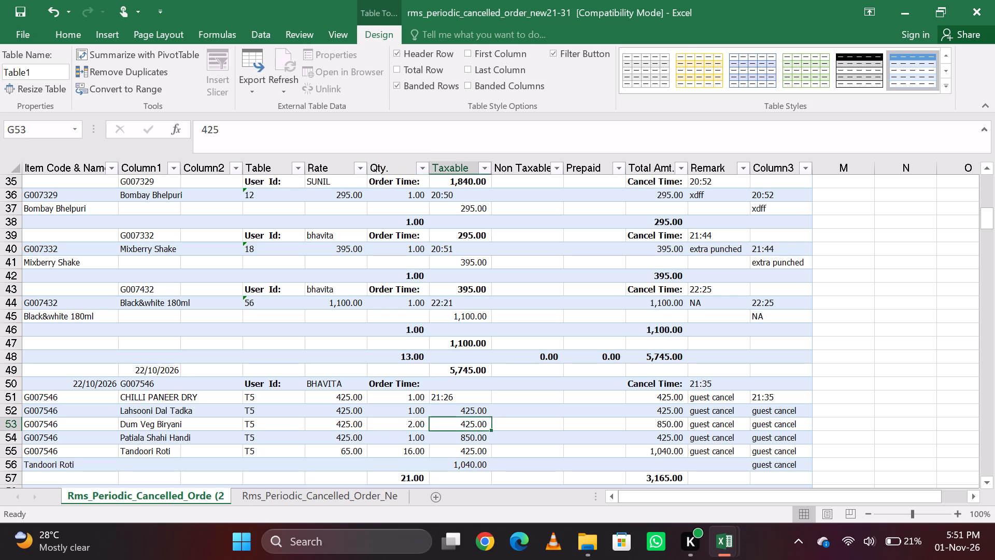
key(Up)
key(Down)
key(Up)
key(Up)
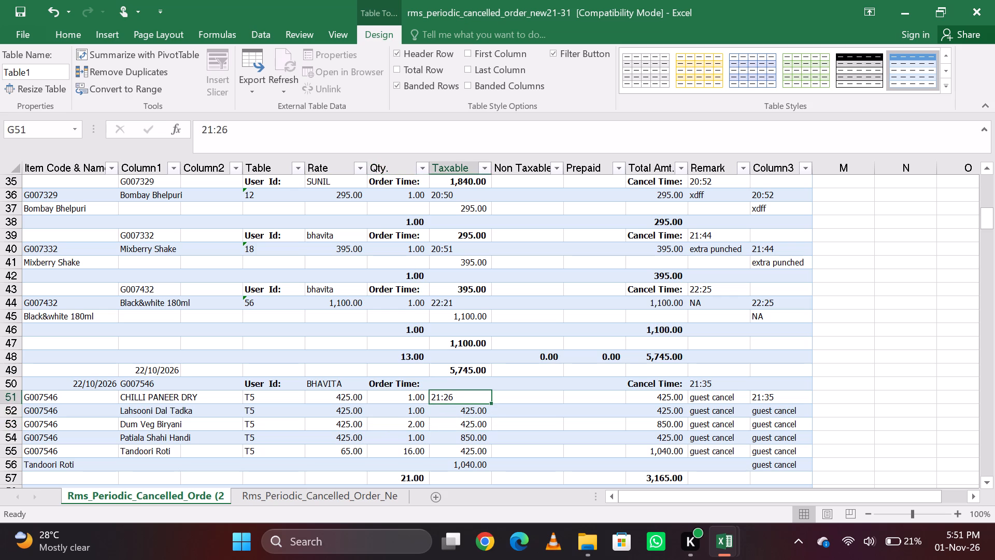
key(Right)
key(Left)
key(Left)
key(Left)
key(Down)
key(Down)
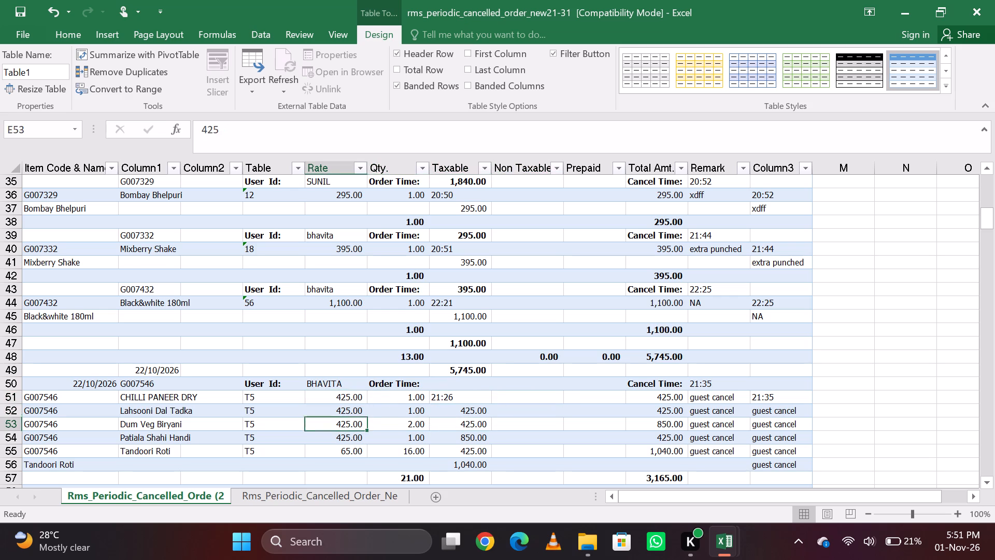
key(Down)
key(Down)
key(Right)
key(Up)
key(Up)
key(Up)
key(Up)
key(Right)
key(Down)
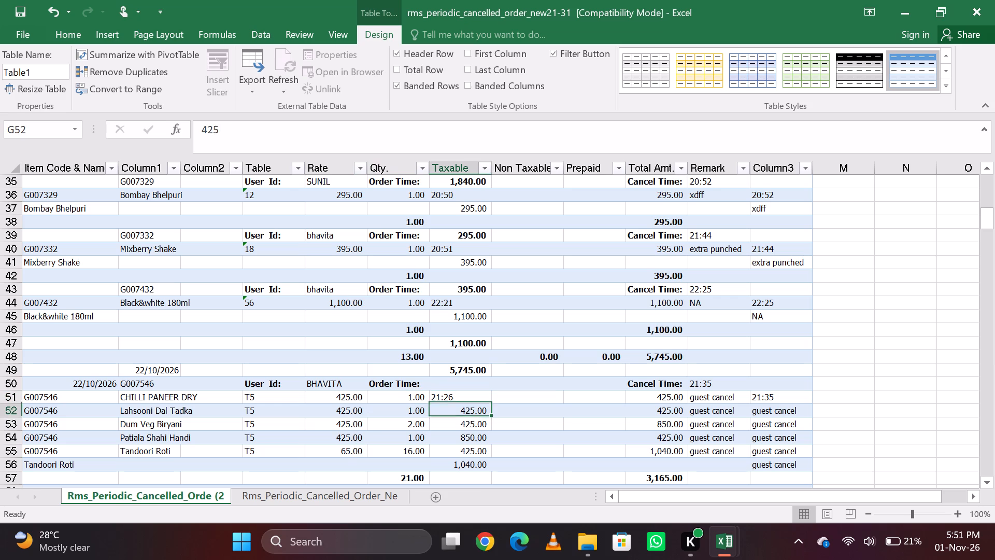
key(ctrl+d)
key(Down)
key(ctrl+d)
key(Down)
key(ctrl+d)
key(Down)
key(ctrl+d)
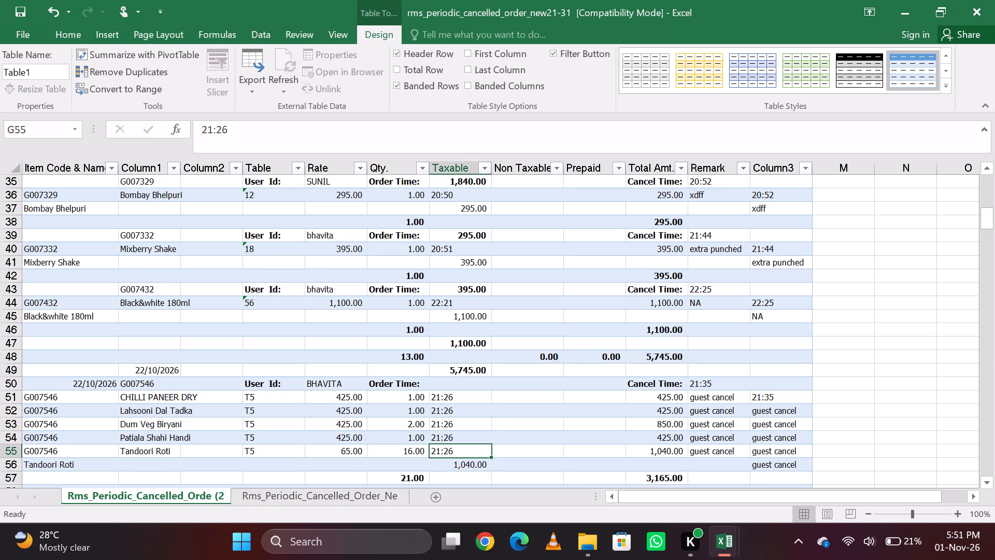
Fill the order time 20:37 down the Taxable column to the other item rows of order G007316, G30:G32.
key(Up)
key(Up)
key(Up)
key(Up)
key(Up)
key(Up)
key(Up)
key(Up)
key(Up)
key(Up)
key(Up)
key(Up)
key(Up)
key(Up)
key(Up)
key(Up)
key(Up)
key(Up)
key(Up)
key(Up)
key(Up)
key(Up)
key(Up)
key(Up)
key(Up)
key(Up)
key(Up)
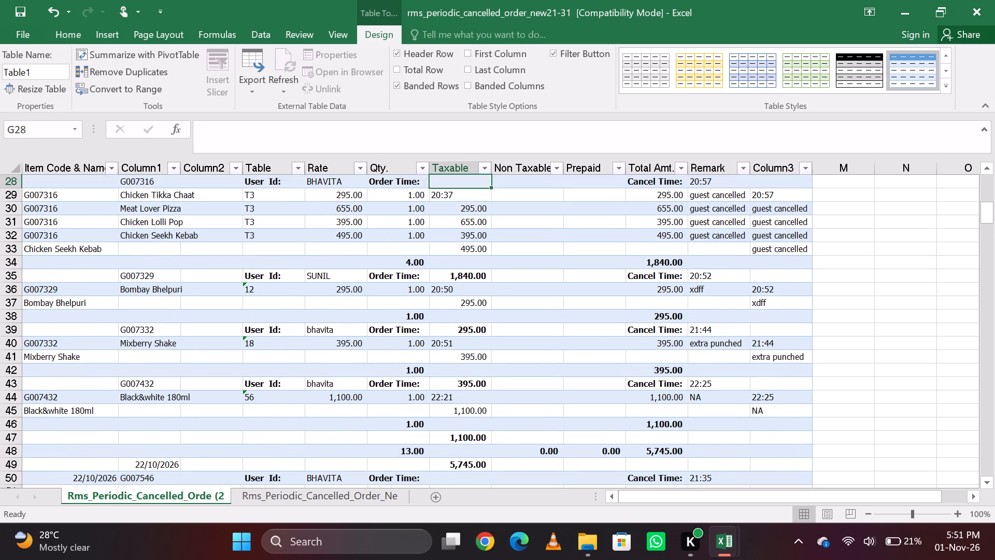
key(Down)
key(Down)
key(Up)
key(Down)
key(ctrl+d)
key(Down)
key(ctrl+d)
key(Down)
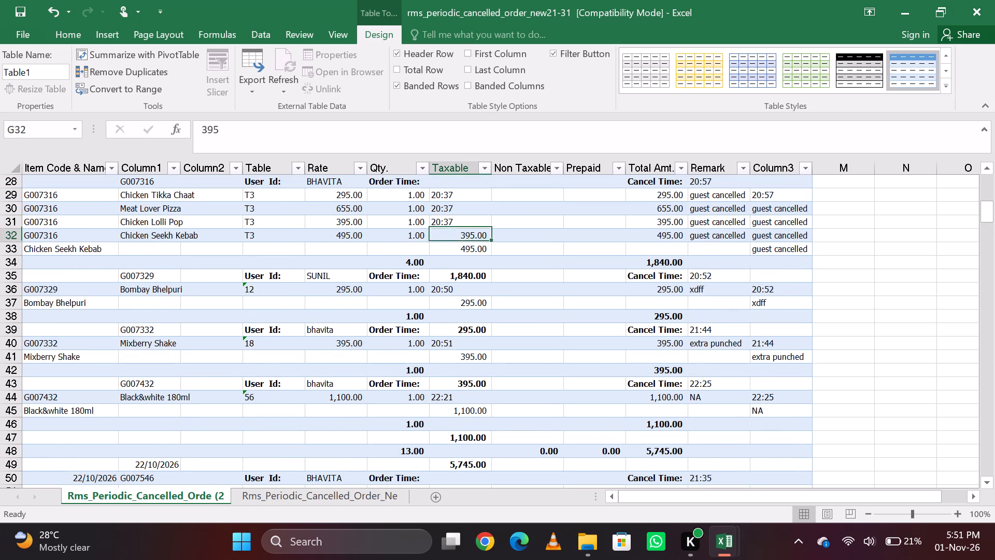
key(ctrl+d)
Review the order times filled in the Taxable column for the 21 October cancelled orders, back up to the table's first rows.
key(Down)
key(Right)
key(Up)
key(Up)
key(Up)
key(Up)
key(Up)
key(Up)
key(Up)
key(Up)
key(Up)
key(Up)
key(Up)
key(Up)
key(Up)
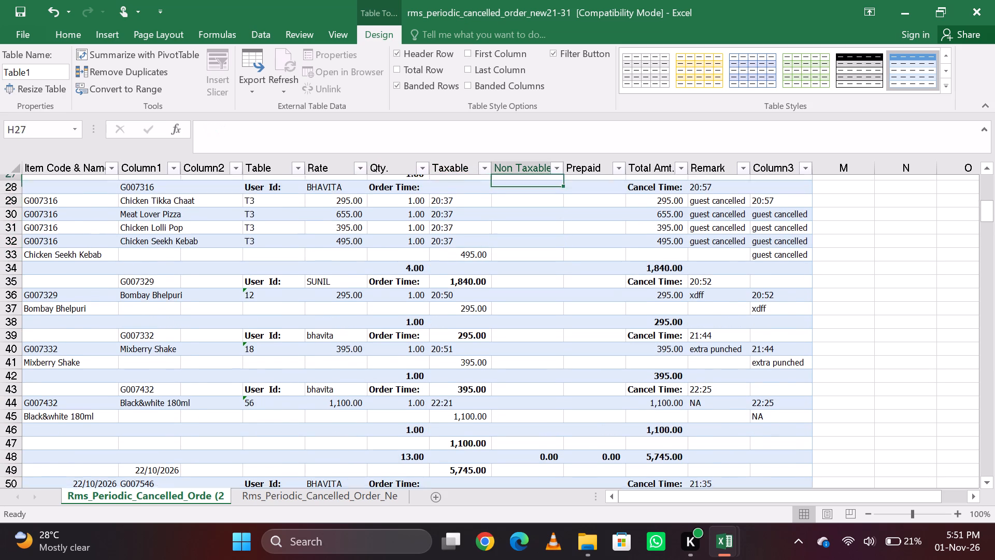
key(Left)
key(Up)
key(Down)
key(Up)
key(Up)
key(Up)
key(Up)
key(Up)
key(Up)
key(Up)
key(Up)
key(Up)
key(Up)
key(Up)
key(Up)
key(Up)
key(Up)
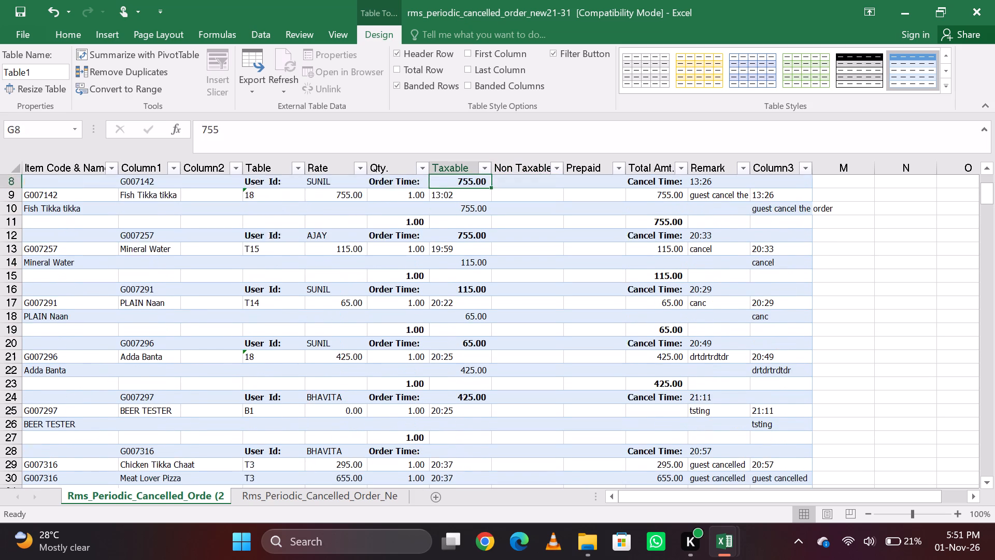
key(Up)
key(Up)
key(Up)
key(Up)
key(Up)
key(Up)
key(Up)
key(Up)
key(Up)
key(Up)
key(Up)
key(Up)
key(Up)
key(Up)
key(Up)
key(Up)
key(Down)
key(Down)
key(Down)
key(Down)
key(Down)
key(Down)
key(Down)
key(Down)
key(Down)
key(Down)
key(Down)
key(Down)
key(Down)
key(Down)
key(Down)
key(Down)
key(Down)
key(Down)
key(Down)
key(Down)
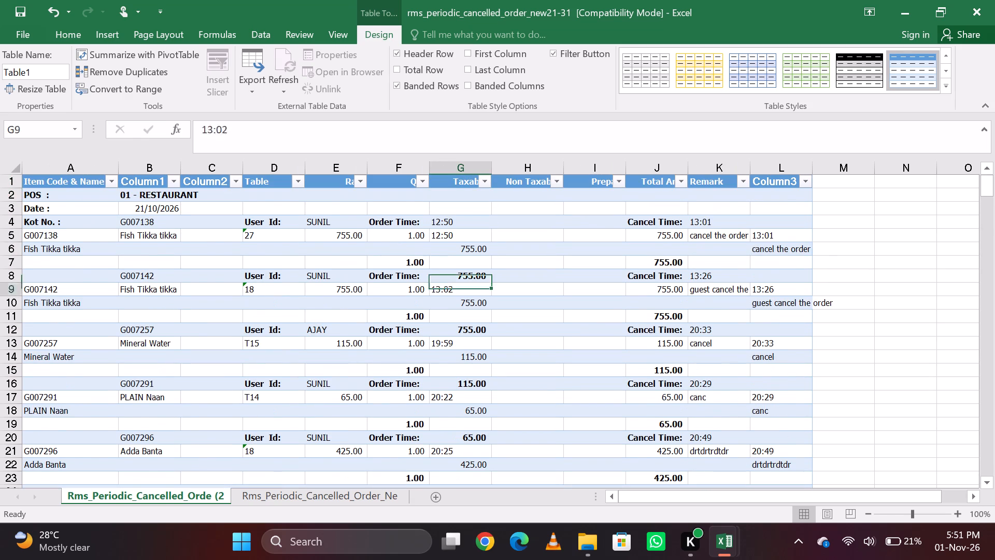
Check the KOT numbers and item names on the cancelled order rows from 21 to 24 October, down to row 103.
key(Left)
key(Left)
key(Left)
key(Left)
key(Left)
key(Down)
key(Down)
key(Down)
key(Down)
key(Down)
key(Down)
key(Down)
key(Down)
key(Down)
key(Down)
key(Down)
key(Down)
key(Down)
key(Down)
key(Down)
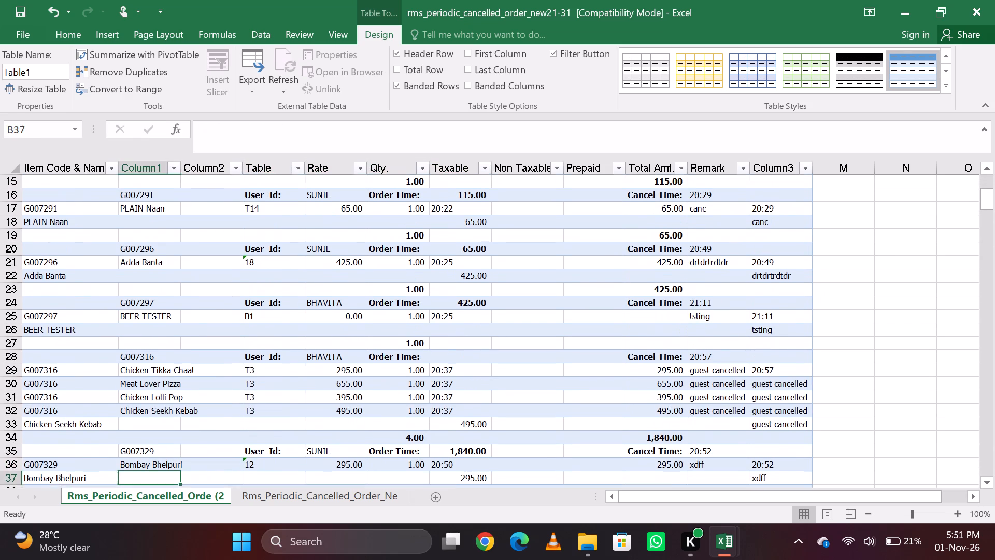
key(Down)
key(Down)
key(Down)
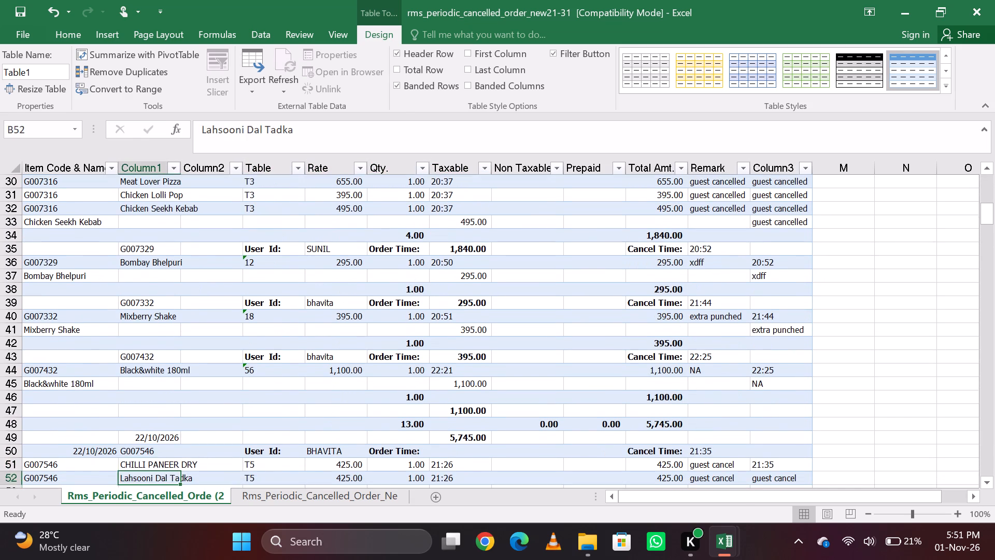
key(Left)
key(Down)
key(Down)
key(Down)
key(Down)
key(Down)
key(Down)
key(Down)
key(Down)
key(Down)
key(Down)
key(Down)
key(Down)
key(Down)
key(Down)
key(Down)
key(Down)
key(Down)
key(Down)
key(Down)
key(Down)
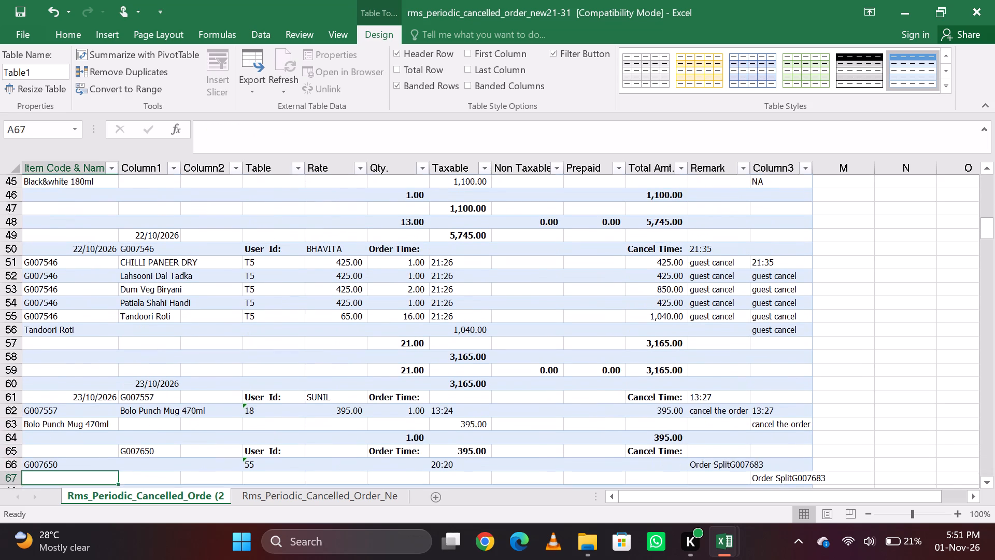
key(Down)
key(Down)
key(Down)
key(Down)
key(Down)
key(Down)
key(Down)
key(Down)
key(Down)
key(Down)
key(Down)
key(Down)
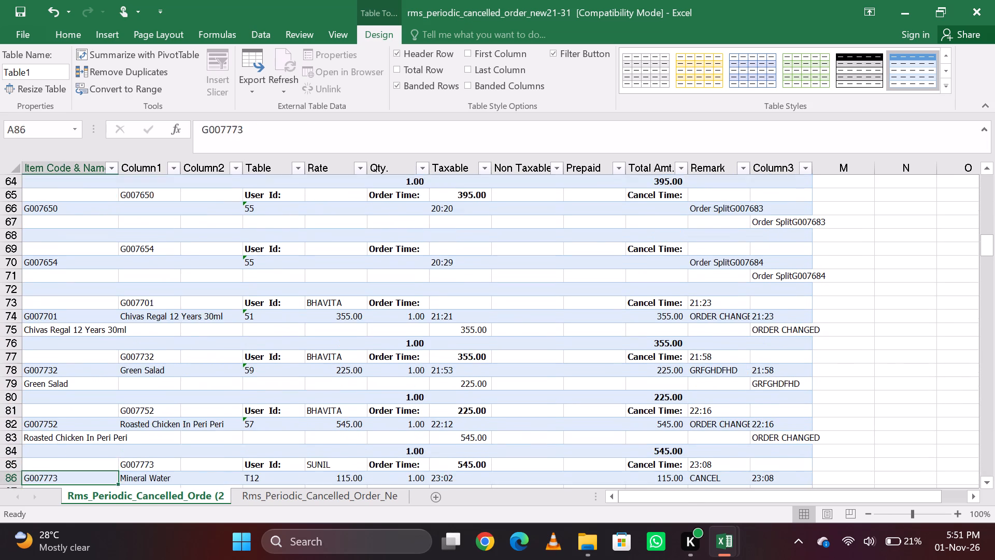
key(Down)
key(Down)
key(Down)
key(Down)
key(Down)
key(Down)
key(Down)
key(Down)
key(Down)
key(Down)
key(Down)
key(Down)
key(Down)
key(Down)
key(Down)
key(Down)
key(Down)
key(Down)
key(Down)
key(Down)
key(Down)
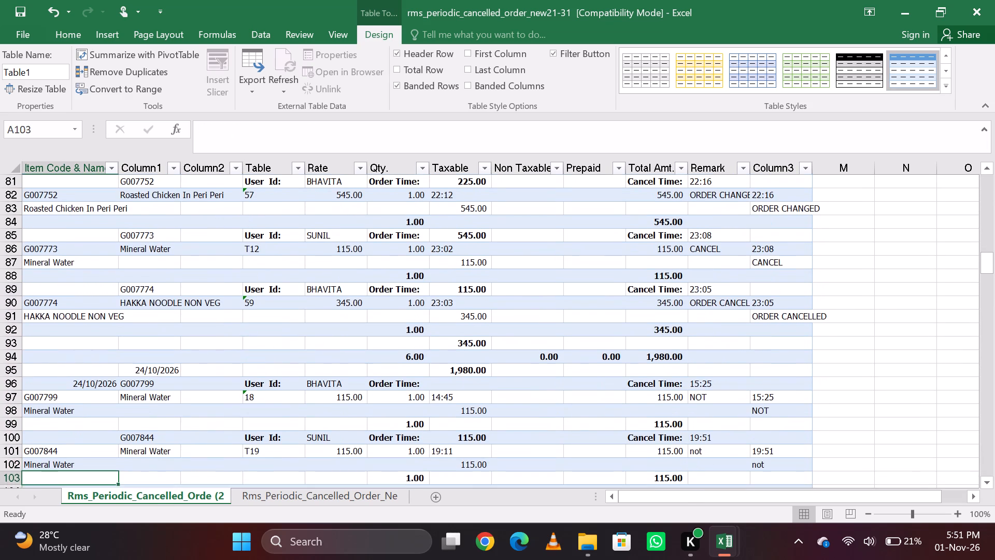
Check the KOT numbers and order times on the remaining 24 October cancelled order rows, down to row 126.
key(Down)
key(Down)
key(Down)
key(Down)
key(Down)
key(Down)
key(Down)
key(Down)
key(Down)
key(Down)
key(Down)
key(Down)
key(Down)
key(Down)
key(Down)
key(Down)
key(Down)
key(Down)
key(Down)
key(Down)
key(Down)
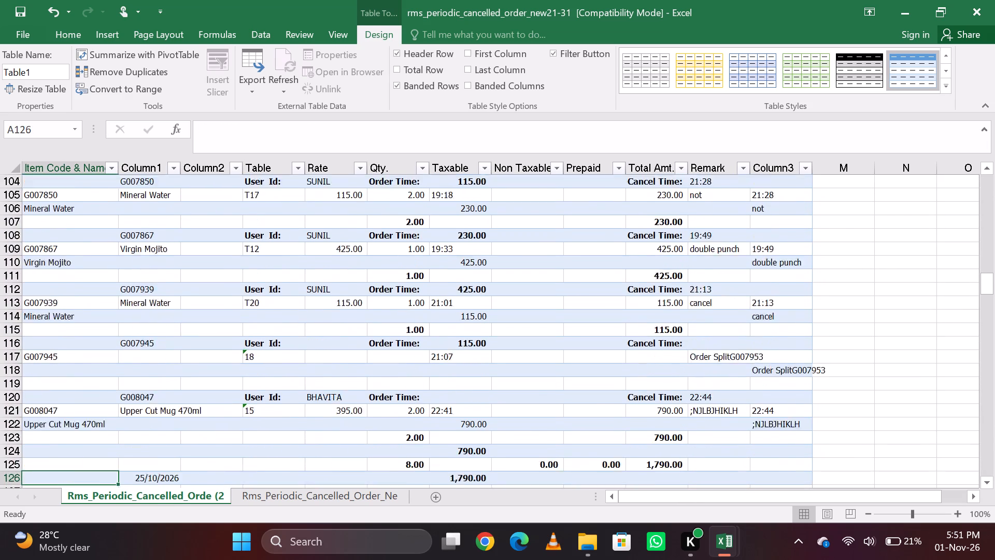
Check the KOT numbers and order times on the 25 October cancelled order rows for multi-item orders missing either value.
key(Down)
key(Down)
key(Down)
key(Down)
key(Down)
key(Down)
key(Down)
key(Down)
key(Down)
key(Down)
key(Down)
key(Down)
key(Down)
key(Down)
key(Down)
key(Down)
key(Down)
key(Down)
key(Down)
key(Down)
key(Down)
key(Down)
key(Down)
key(Down)
key(Down)
key(Down)
key(Down)
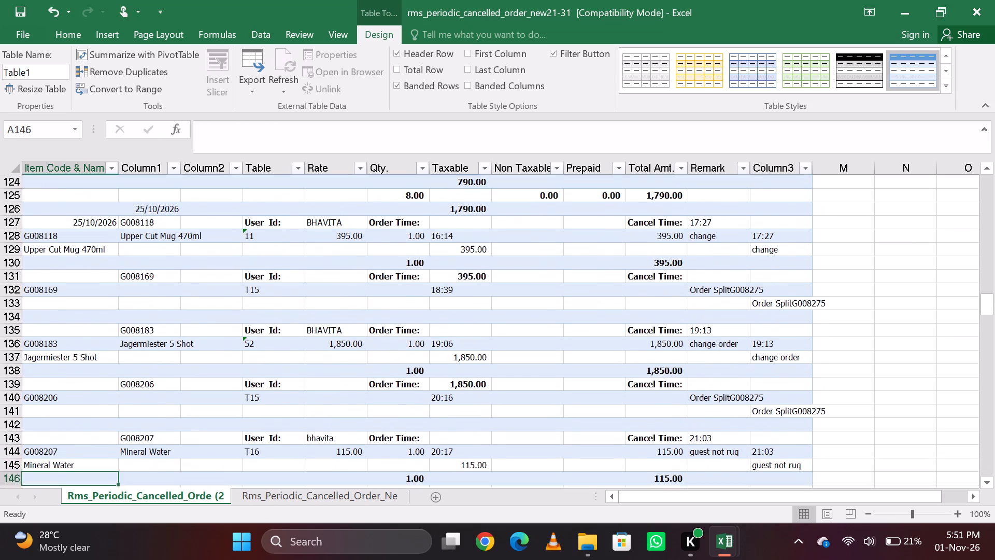
Check the last 25 October order and the 26 October cancelled orders for item rows lacking a KOT number or order time.
key(Down)
key(Down)
key(Down)
key(Down)
key(Down)
key(Down)
key(Down)
key(Down)
key(Down)
key(Down)
key(Down)
key(Down)
key(Down)
key(Down)
key(Down)
key(Down)
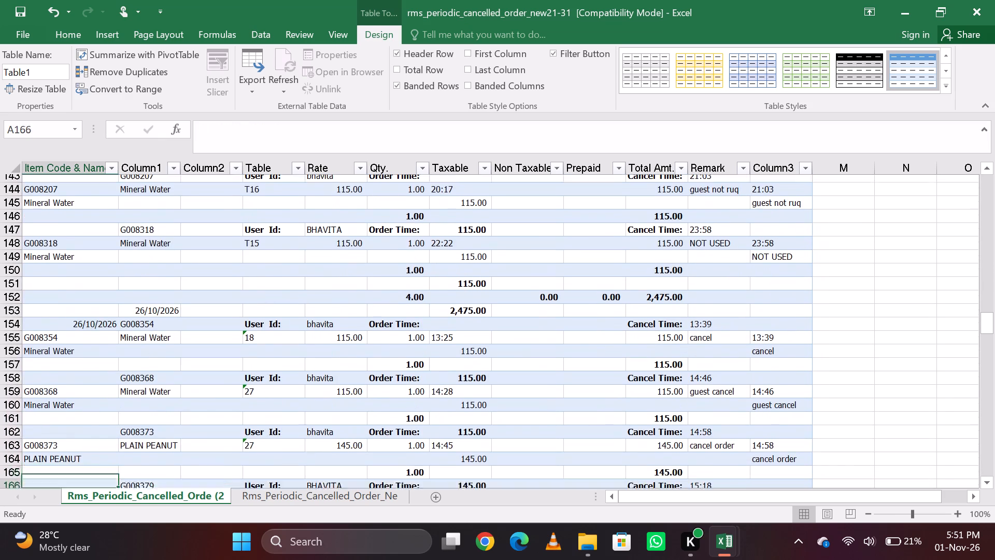
key(Down)
key(Down)
key(Down)
key(Down)
key(Down)
key(Down)
key(Down)
key(Down)
key(Down)
key(Down)
key(Down)
key(Down)
key(Down)
key(Down)
key(Down)
key(Down)
key(Down)
key(Down)
key(Down)
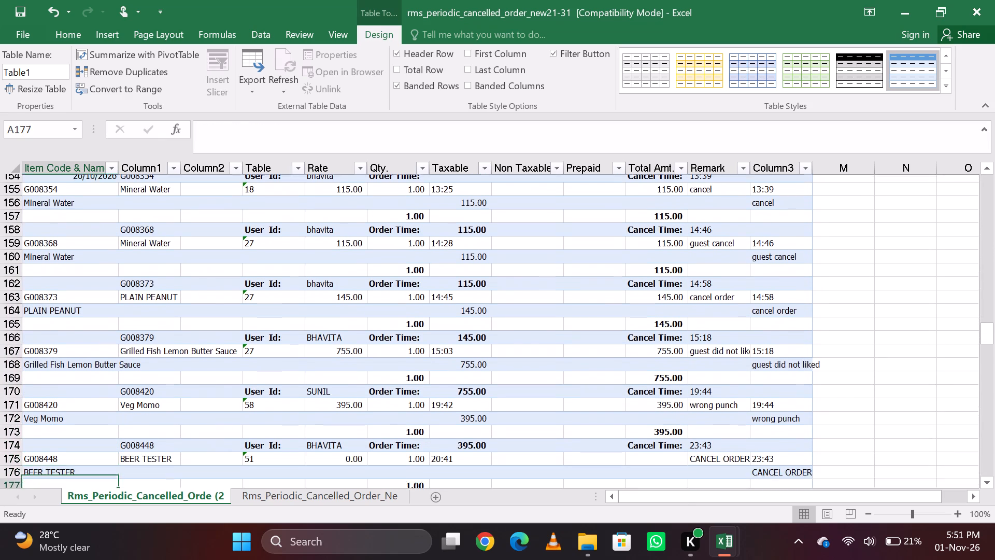
key(Down)
Fill the KOT number G008499 down to the BLACK DOG 14YEAR 30ML item row, A184.
key(Up)
key(Up)
key(Up)
key(Up)
key(Up)
key(Up)
key(Up)
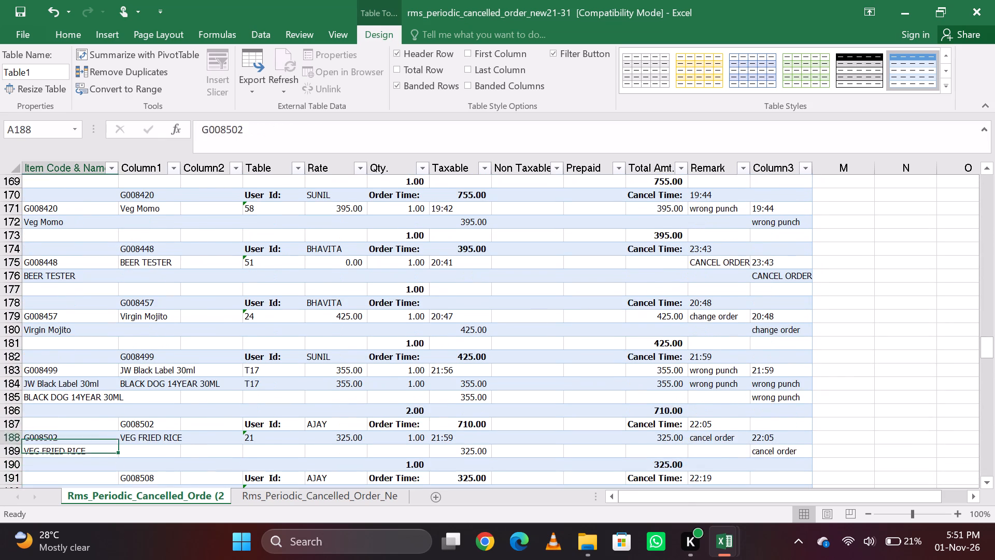
key(ctrl+d)
Fill the order time 21:56 down the Taxable column to order G008499's BLACK DOG 14YEAR 30ML row, G184.
key(Down)
key(Right)
key(Right)
key(Right)
key(Right)
key(Right)
key(Right)
key(Right)
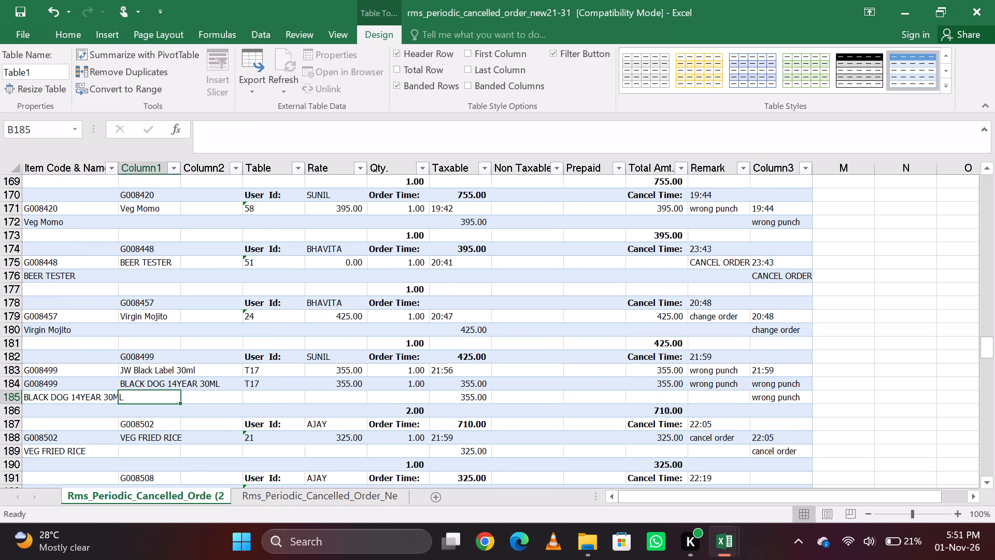
key(Up)
key(Left)
key(ctrl+d)
Check the KOT numbers and order times on the remaining 26 October cancelled order rows, down to row 196.
key(Left)
key(Left)
key(Left)
key(Left)
key(Left)
key(Left)
key(Left)
key(Left)
key(Left)
key(Right)
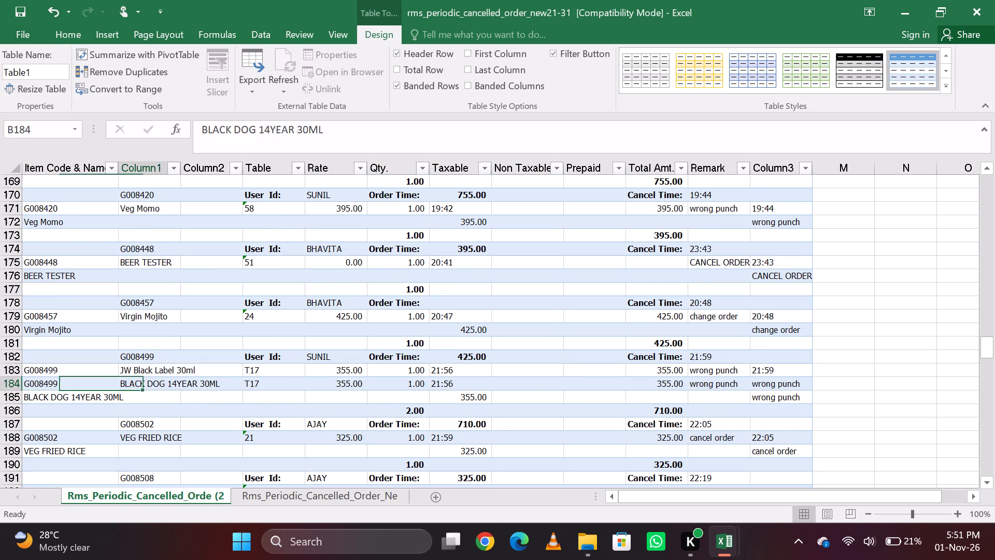
key(Down)
key(Left)
key(Down)
key(Down)
key(Down)
key(Down)
key(Down)
key(Down)
key(Down)
key(Down)
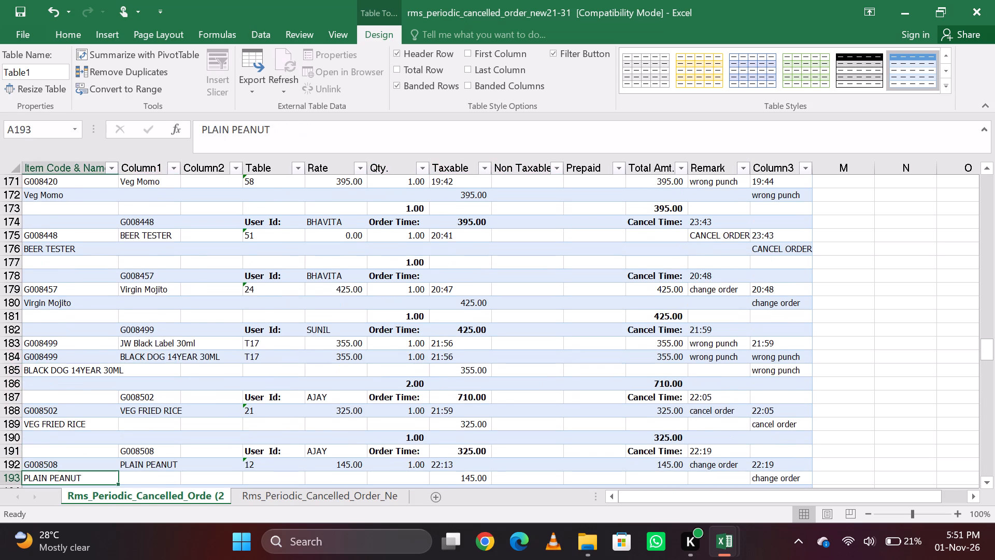
key(Up)
key(Down)
key(Down)
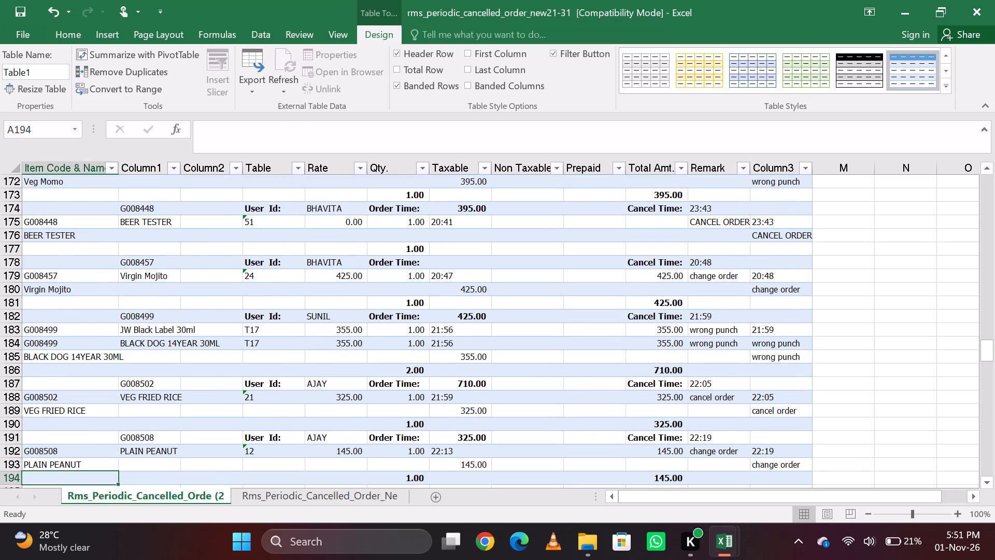
key(Down)
key(Down)
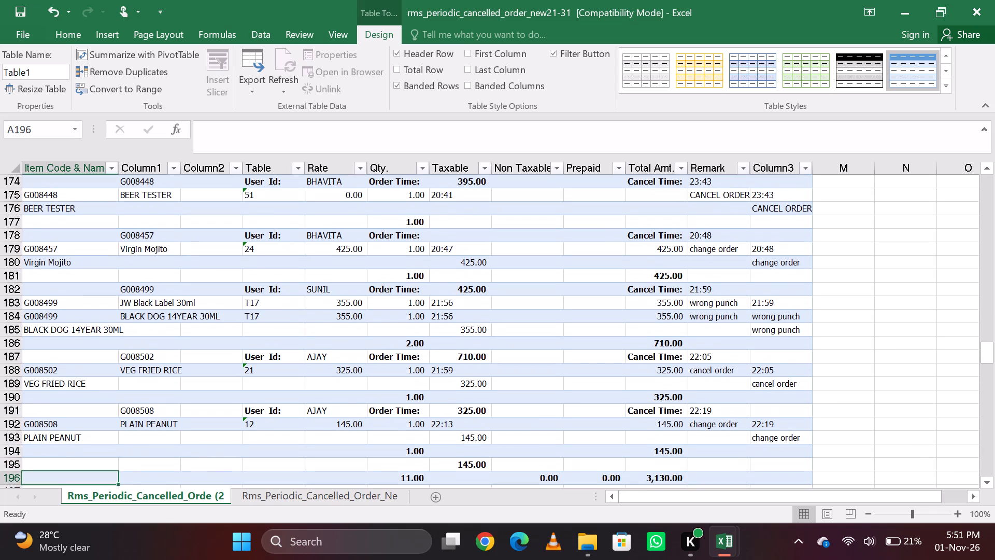
Check the KOT numbers and order times on the 27 October cancelled order rows, down to row 207.
key(Down)
key(Down)
key(Down)
key(Down)
key(Down)
key(Down)
key(Down)
key(Down)
key(Down)
key(Down)
key(Down)
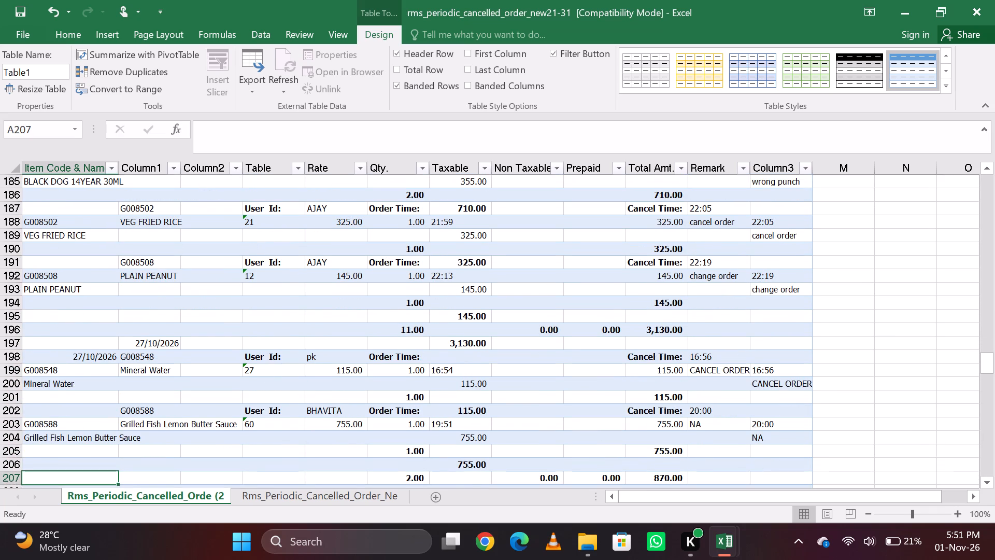
key(Down)
key(Up)
key(Up)
key(Up)
key(Up)
key(Down)
key(Down)
key(Down)
Check the 28 October cancelled orders for item rows lacking a KOT number or order time, down to row 226.
key(Down)
key(Down)
key(Down)
key(Down)
key(Down)
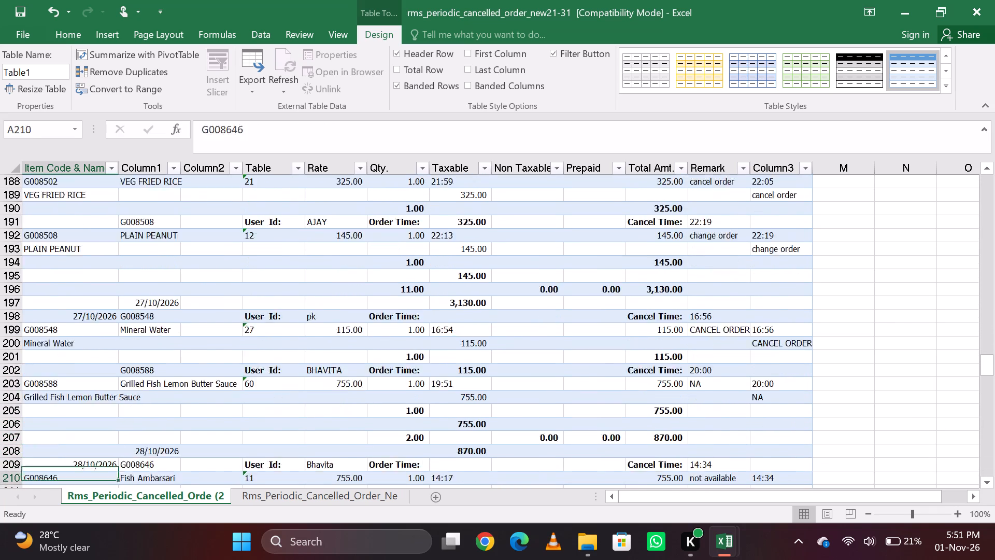
key(Down)
key(Down)
key(Down)
key(Down)
key(Down)
key(Down)
key(Down)
key(Down)
key(Down)
key(Down)
key(Down)
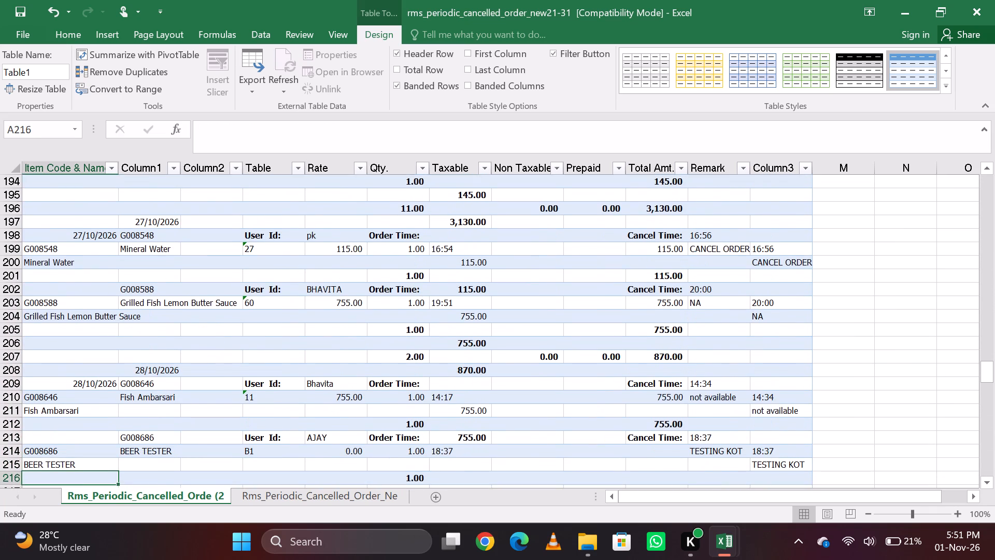
key(Down)
key(Down)
key(Down)
Check the KOT numbers and order times on the 29 October cancelled order rows, down to row 257.
key(Down)
key(Down)
key(Down)
key(Down)
key(Down)
key(Down)
key(Down)
key(Down)
key(Down)
key(Down)
key(Down)
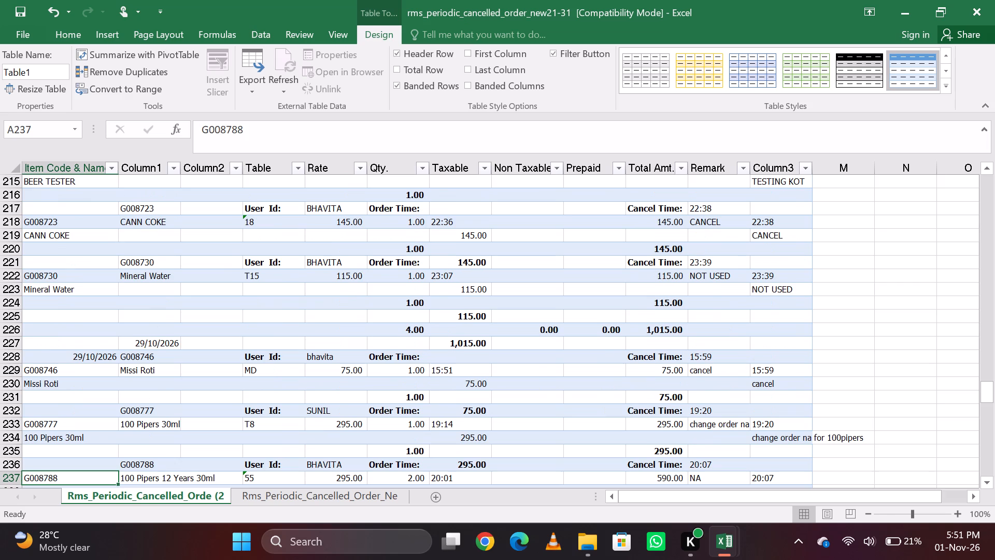
key(Down)
key(Down)
key(Down)
key(Down)
key(Down)
key(Down)
key(Down)
key(Down)
key(Down)
key(Down)
key(Down)
key(Down)
key(Down)
key(Down)
key(Down)
key(Down)
key(Down)
key(Down)
key(Down)
key(Down)
Check the 31 October cancelled orders for missing KOT numbers or order times, down to the end of the table below Grand Total.
key(Down)
key(Down)
key(Down)
key(Down)
key(Down)
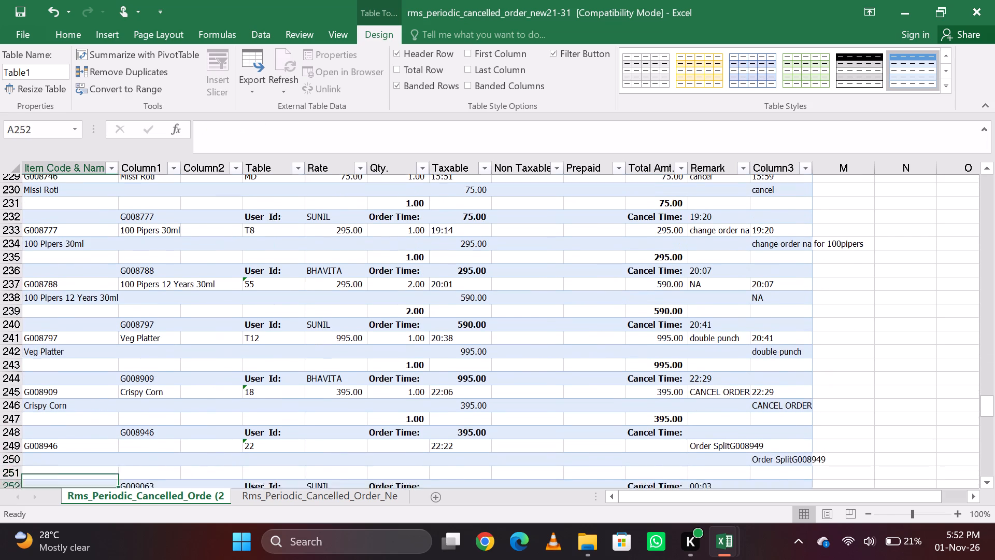
key(Down)
key(Down)
key(Down)
key(Down)
key(Down)
key(Down)
key(Down)
key(Down)
key(Down)
key(Down)
key(Down)
key(Down)
key(Down)
key(Down)
key(Down)
key(Down)
key(Down)
key(Down)
key(Down)
key(Down)
key(Down)
key(Down)
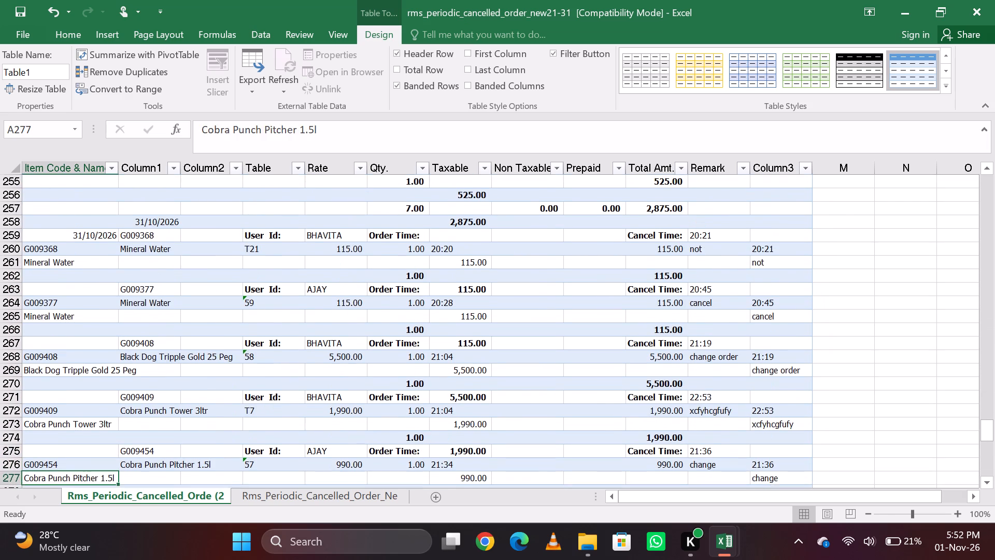
key(Down)
key(Down)
key(Down)
key(Down)
key(Down)
key(Down)
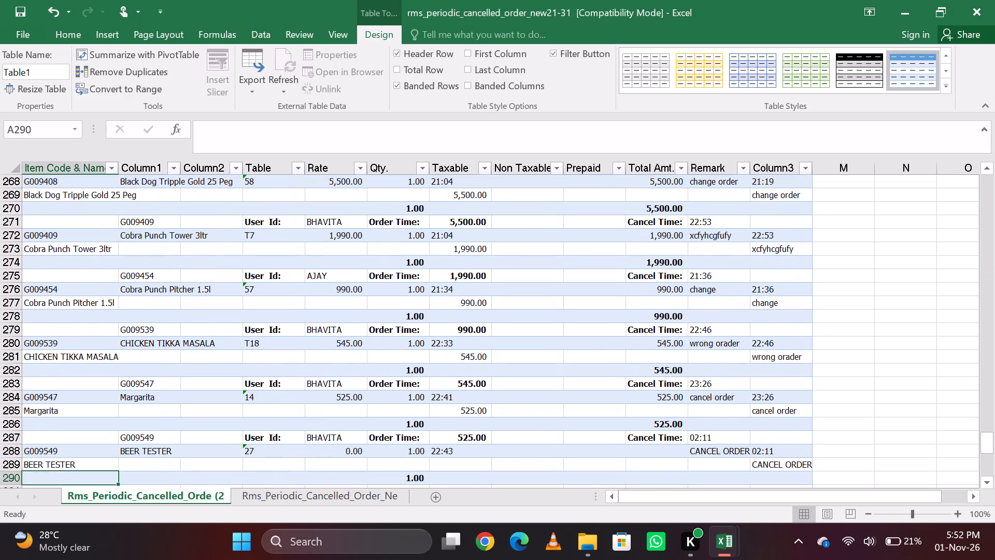
key(Down)
key(Down)
key(Down)
key(Down)
key(Down)
key(Down)
key(Down)
key(Down)
key(Down)
key(Down)
key(Down)
key(Down)
key(Down)
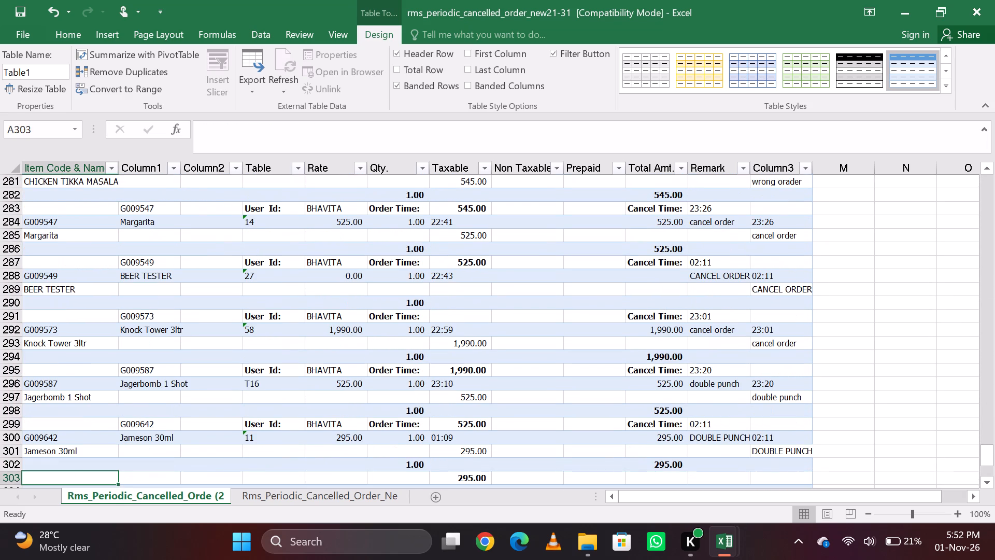
key(Down)
key(Down)
key(Down)
key(Down)
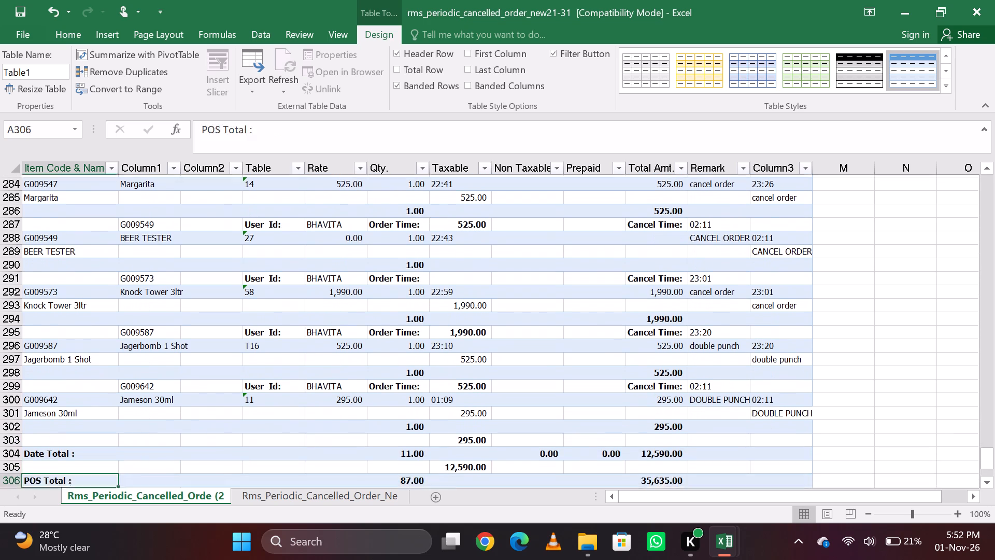
key(Down)
key(Down)
key(Down)
key(Down)
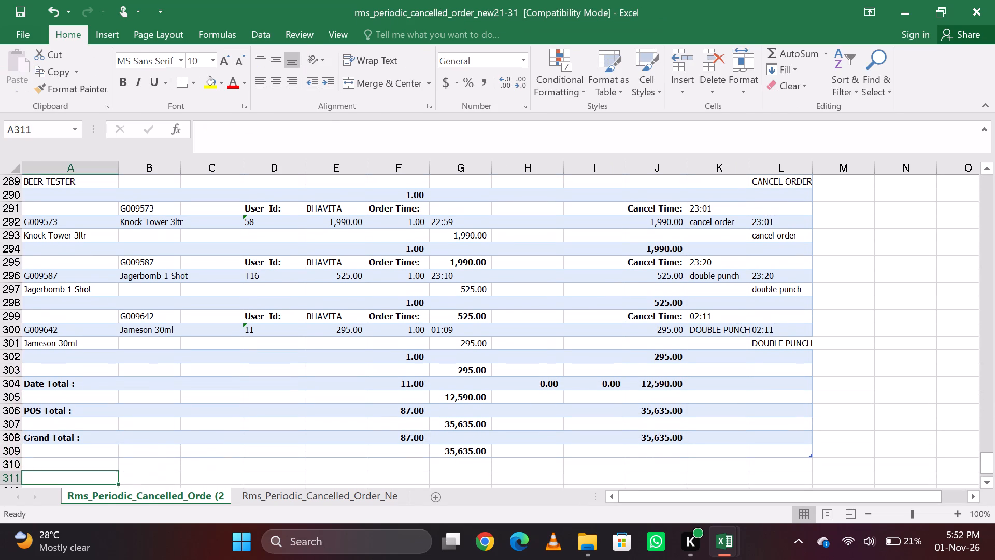
Return to the header row of the cancelled order table and open the filter for the Item Code & Name column.
key(Up)
key(Up)
key(Up)
key(ctrl+Up)
key(ctrl+Up)
key(ctrl+Up)
key(ctrl+Up)
key(ctrl+Up)
key(ctrl+Up)
key(ctrl+Up)
key(ctrl+Up)
key(ctrl+Up)
key(ctrl+Up)
key(ctrl+Up)
key(ctrl+Up)
key(ctrl+Up)
key(ctrl+Up)
key(ctrl+Up)
key(ctrl+Up)
key(ctrl+Up)
key(ctrl+Up)
key(ctrl+Up)
key(ctrl+Up)
key(ctrl+Up)
key(ctrl+Up)
key(ctrl+Up)
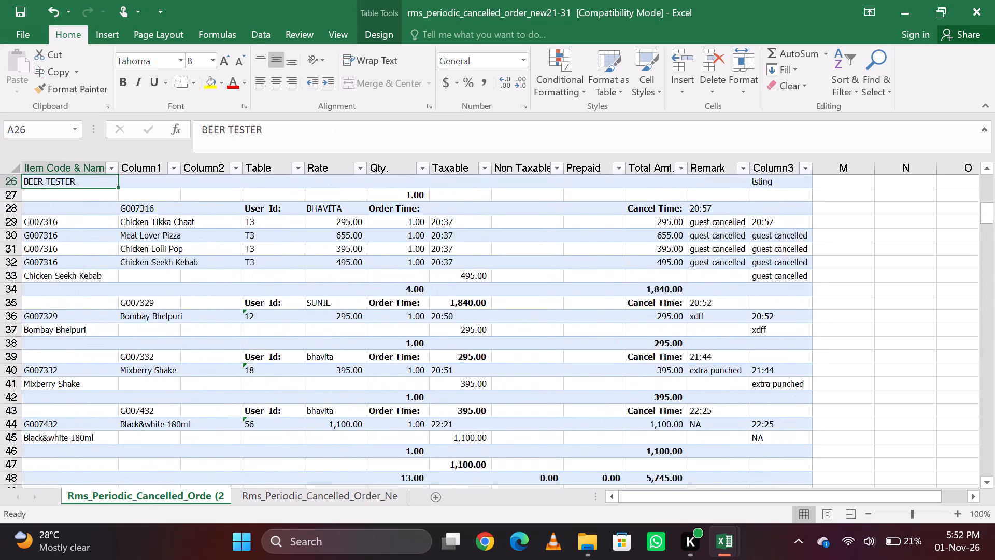
click(111, 180)
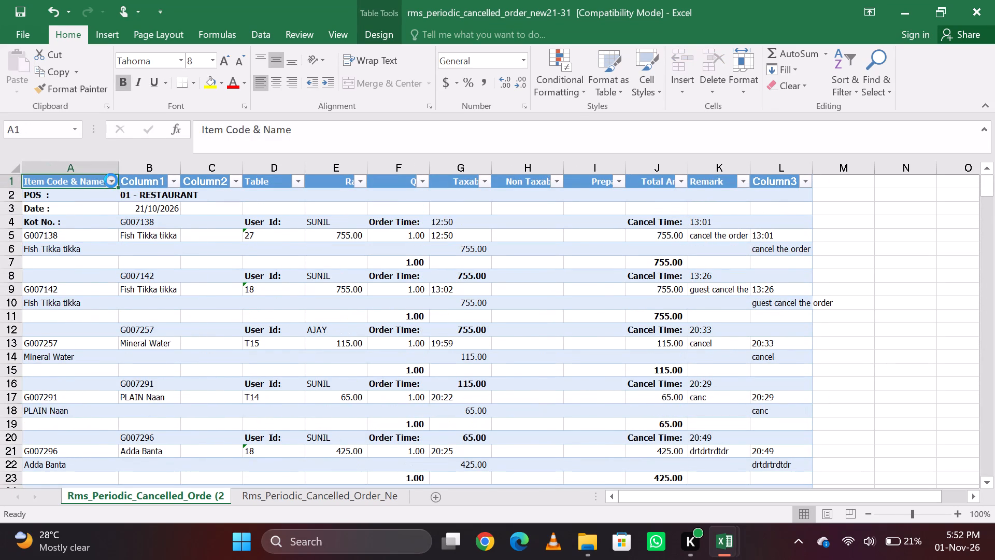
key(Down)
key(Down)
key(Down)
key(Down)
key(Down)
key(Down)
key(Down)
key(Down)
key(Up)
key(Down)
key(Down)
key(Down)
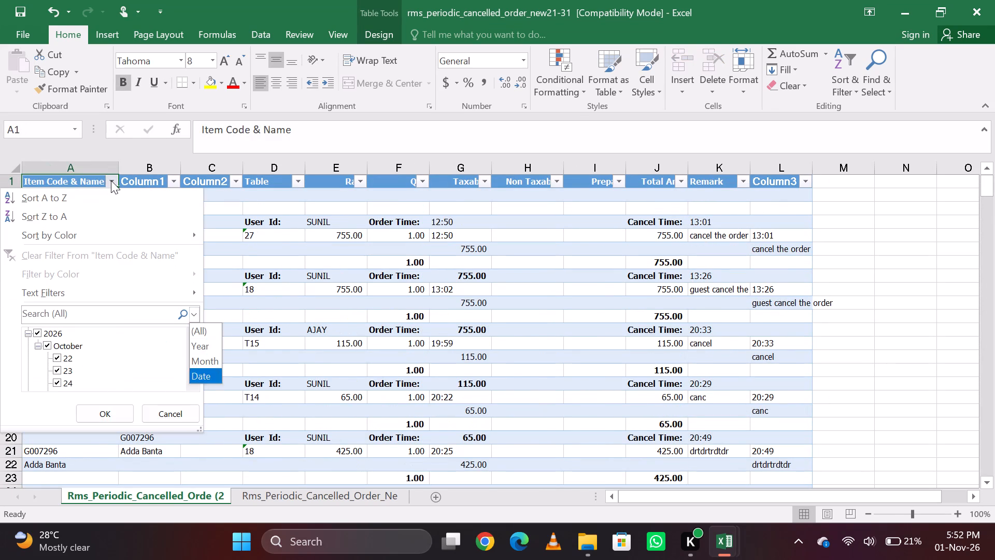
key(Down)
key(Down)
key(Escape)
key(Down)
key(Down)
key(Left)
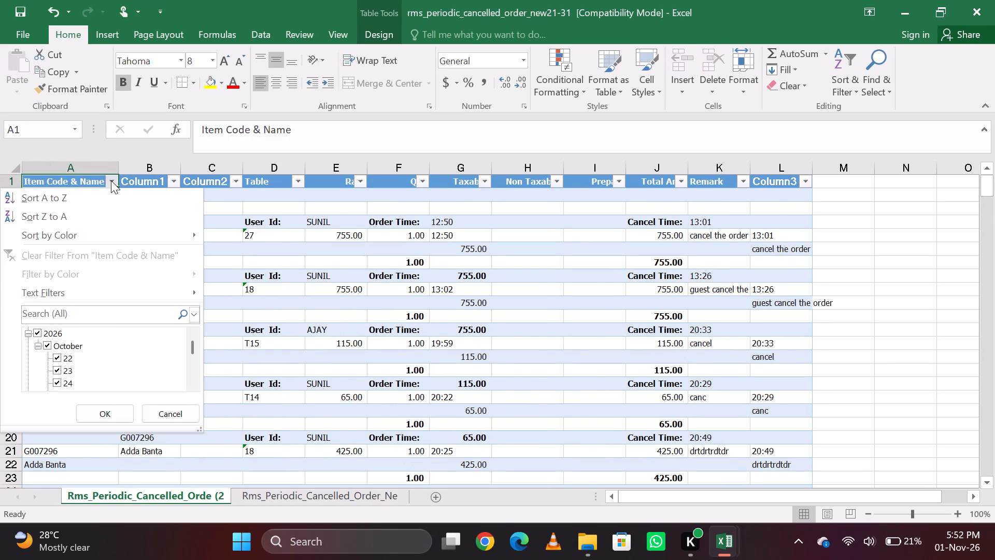
Exclude the KOT numbers G007138 through G007297 from the Item Code & Name filter, keeping the item names listed before them.
click(47, 332)
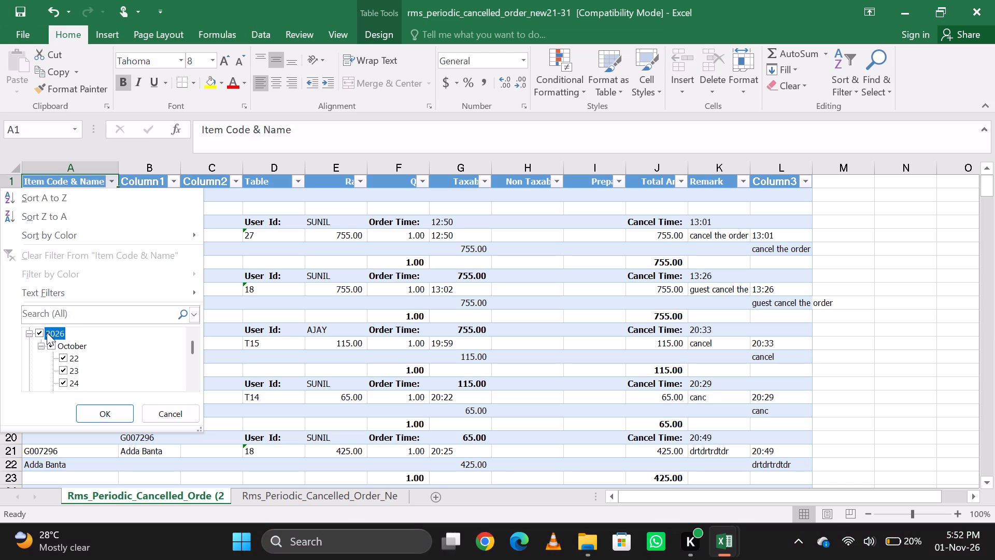
key(Down)
key(Down)
key(Down)
key(Down)
key(Down)
key(Down)
key(Down)
key(Down)
key(Down)
key(Down)
key(Down)
key(Down)
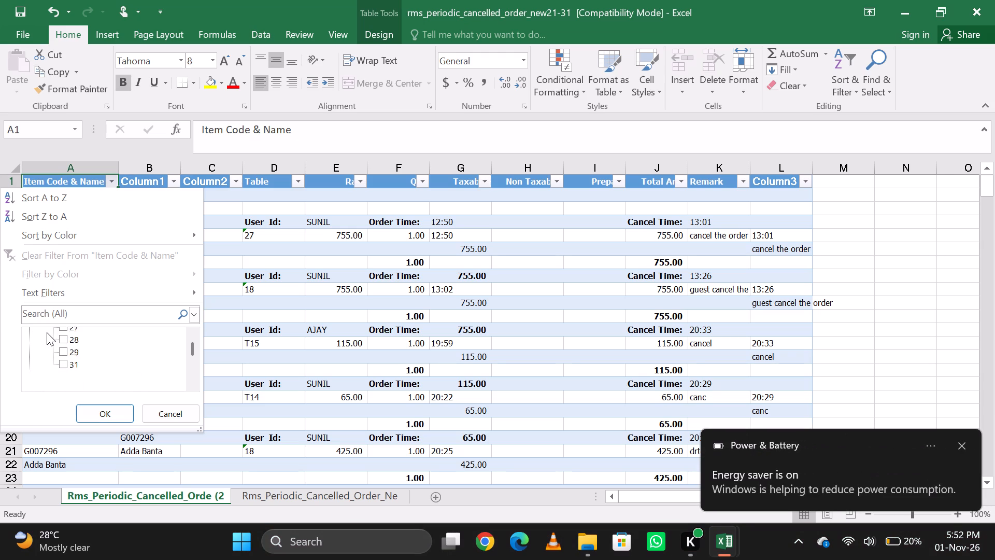
key(Down)
key(Up)
key(Up)
key(Down)
key(Down)
key(Down)
key(Down)
key(Down)
key(Down)
key(Down)
key(Down)
key(Down)
key(Down)
key(Down)
key(Down)
key(Down)
key(Down)
key(Down)
key(Down)
key(Down)
key(Down)
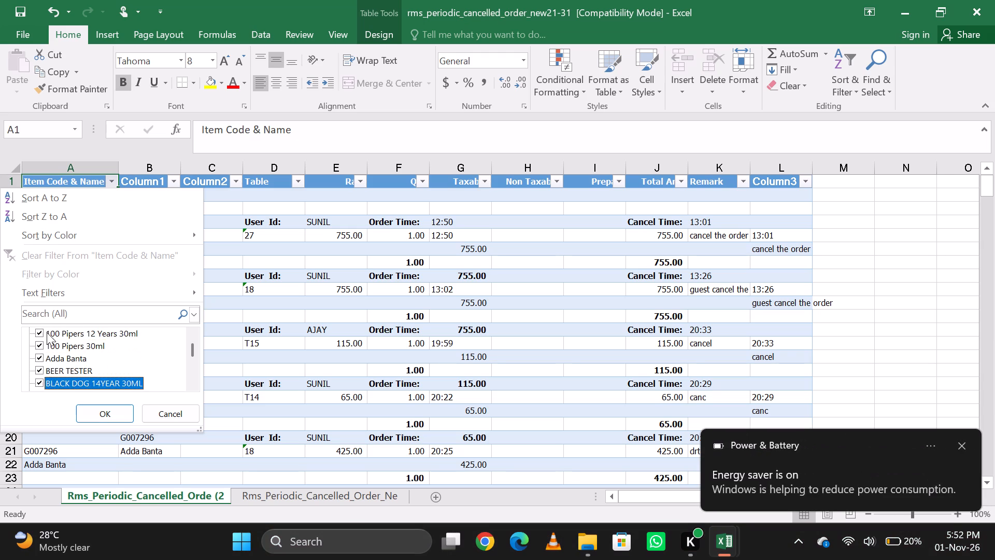
key(Down)
key(Down)
key(Down)
key(Down)
key(Down)
key(Up)
key(Up)
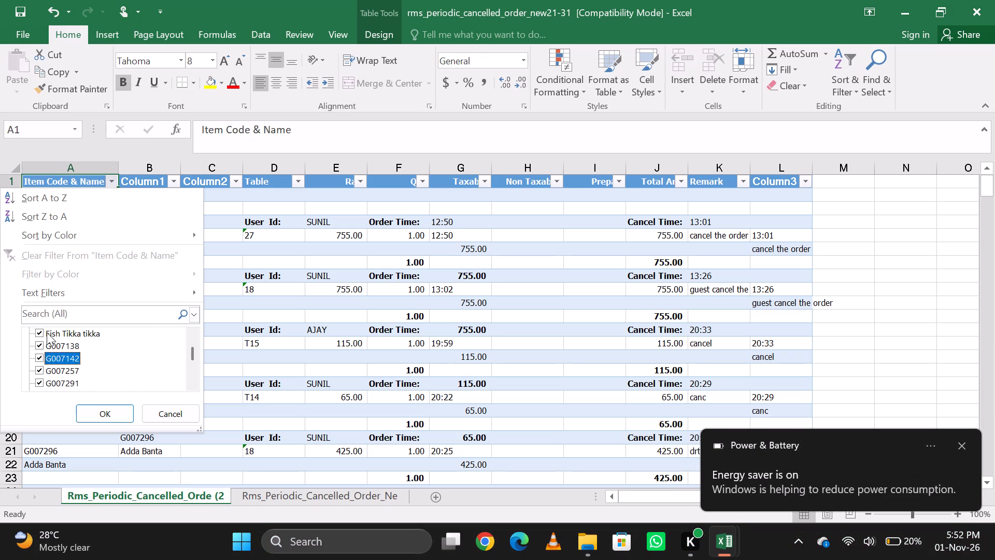
key(Up)
key(space)
key(Down)
key(space)
key(Down)
key(space)
key(Down)
key(space)
key(Down)
key(space)
key(Down)
key(space)
Exclude the KOT numbers following G007297 through G007732 from the Item Code & Name filter.
key(Down)
key(space)
key(Down)
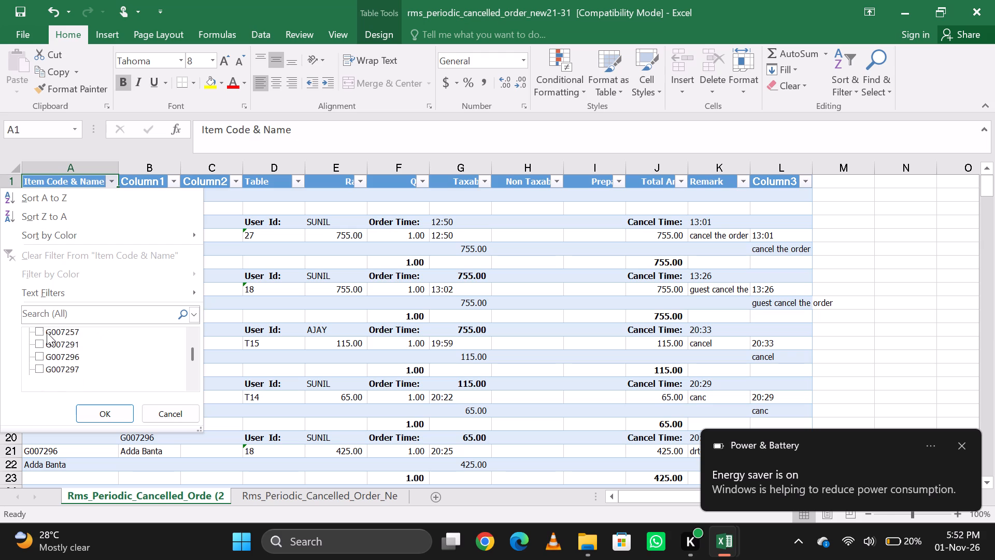
key(space)
key(Down)
key(space)
key(Down)
key(space)
key(Down)
key(space)
key(Down)
key(space)
key(Down)
key(space)
key(Down)
key(space)
key(Down)
key(space)
key(Down)
key(space)
Exclude the KOT numbers G007752 through G007945 from the Item Code & Name filter.
key(Down)
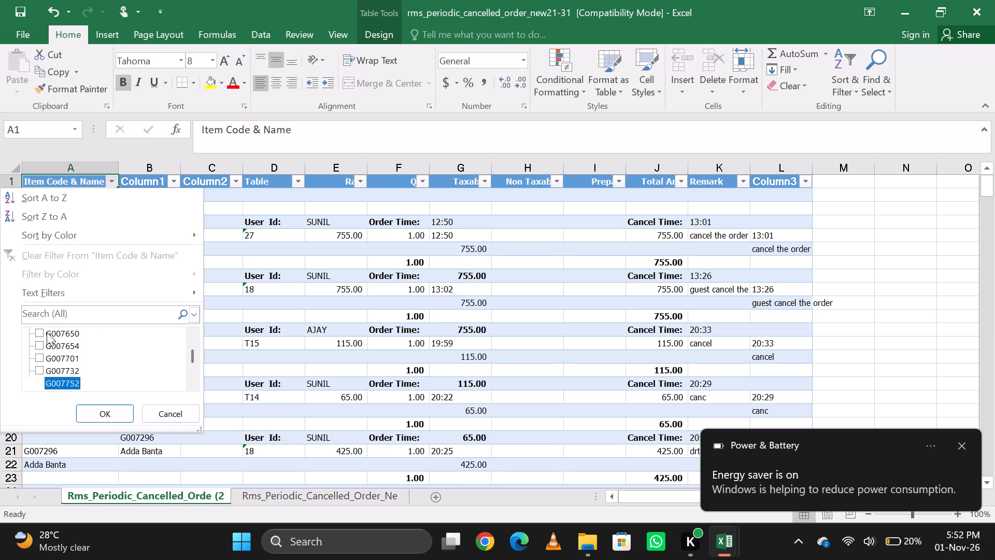
key(space)
key(Down)
key(space)
key(Down)
key(space)
key(Down)
key(space)
key(Down)
key(space)
key(Down)
key(space)
key(Down)
key(space)
key(Down)
key(space)
key(Down)
key(space)
key(Down)
key(space)
Exclude the KOT numbers following G007945 through G008420 from the Item Code & Name filter.
key(Down)
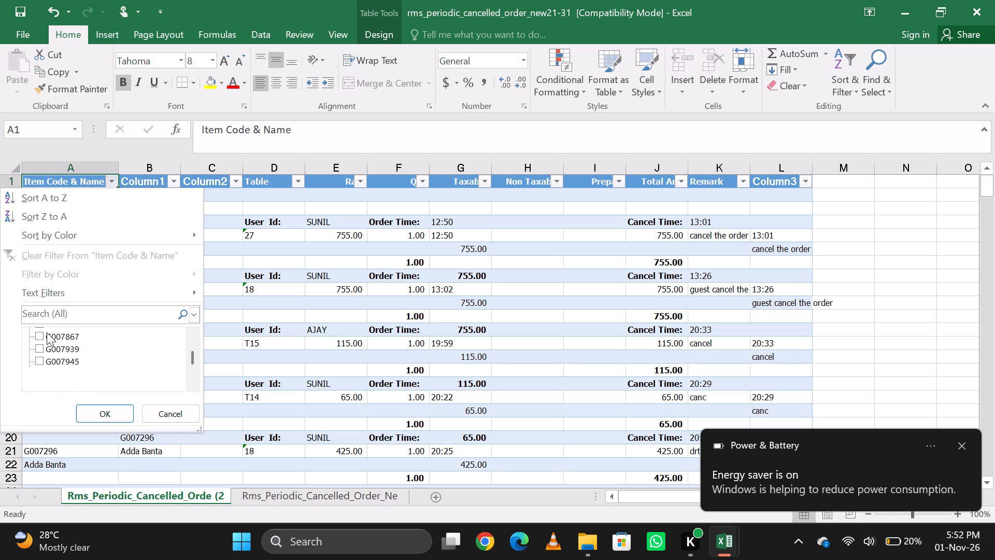
key(space)
key(Down)
key(space)
key(Down)
key(space)
key(Down)
key(space)
key(Down)
key(space)
key(Down)
key(space)
key(Down)
key(space)
key(Down)
key(space)
key(Down)
key(space)
key(Down)
key(space)
key(Down)
key(space)
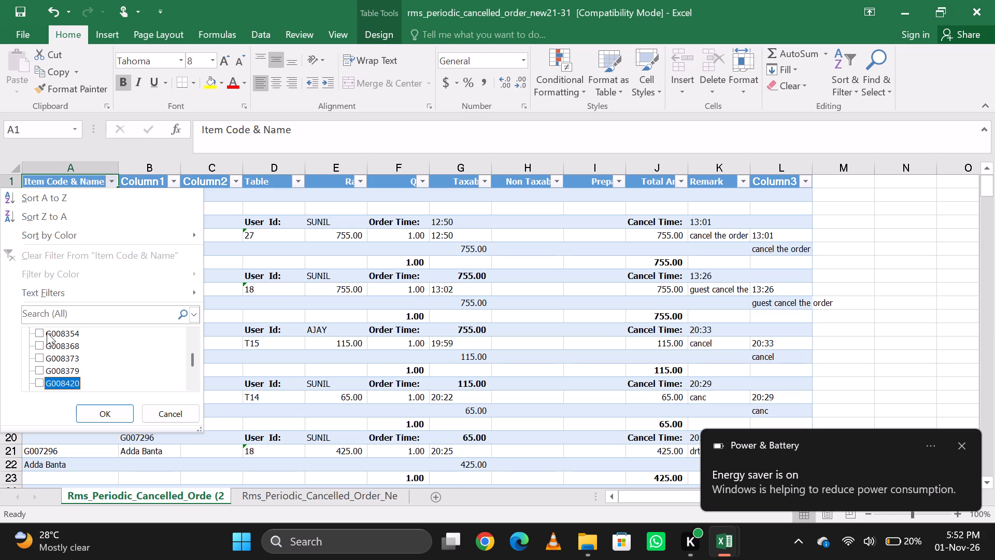
Exclude the KOT numbers following G008420 through G008723 from the Item Code & Name filter.
key(Down)
key(space)
key(Down)
key(space)
key(Down)
key(space)
key(Down)
key(space)
key(Down)
key(space)
key(Down)
key(space)
key(Down)
key(space)
key(Down)
key(space)
key(Down)
key(space)
key(Down)
key(space)
Exclude the KOT numbers following G008723 through G008909 from the Item Code & Name filter.
key(Down)
key(space)
key(Down)
key(space)
key(Down)
key(space)
key(Down)
key(space)
key(Down)
key(space)
key(Down)
key(space)
key(Down)
key(space)
Exclude the KOT numbers following G008909 through G009547 from the Item Code & Name filter.
key(Down)
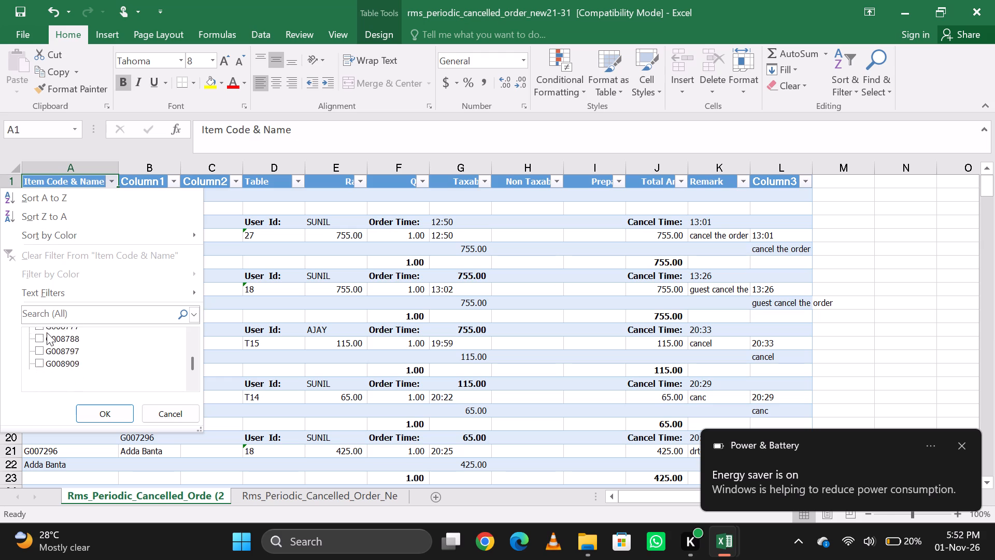
key(space)
key(Down)
key(space)
key(Down)
key(space)
key(Down)
key(space)
key(Down)
key(space)
key(Down)
key(space)
key(Down)
key(space)
key(Down)
key(space)
key(Down)
key(space)
Exclude KOT numbers G009573, G009587 and G009642 from the Item Code & Name filter, keeping Grand Total and Green Salad included.
key(Down)
key(space)
key(Down)
key(space)
key(Down)
key(space)
key(Down)
key(space)
key(Down)
key(space)
key(Up)
key(space)
key(Down)
key(space)
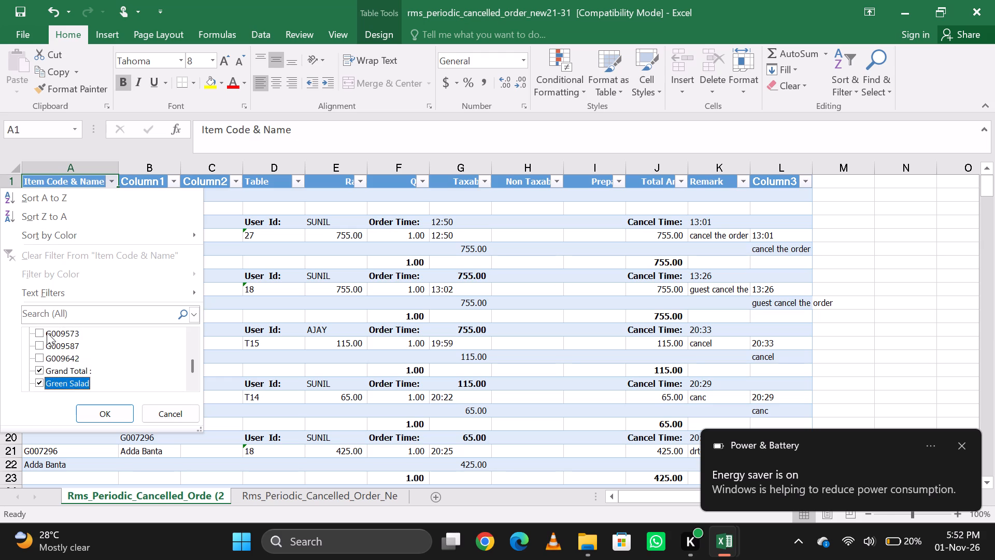
Keep the remaining item names after Green Salad through Virgin Mojito and the blanks included, and apply the Item Code & Name filter.
key(Down)
key(Down)
key(Down)
key(Down)
key(Down)
key(Down)
key(Down)
key(Down)
key(Down)
key(Down)
key(Down)
key(Down)
key(Down)
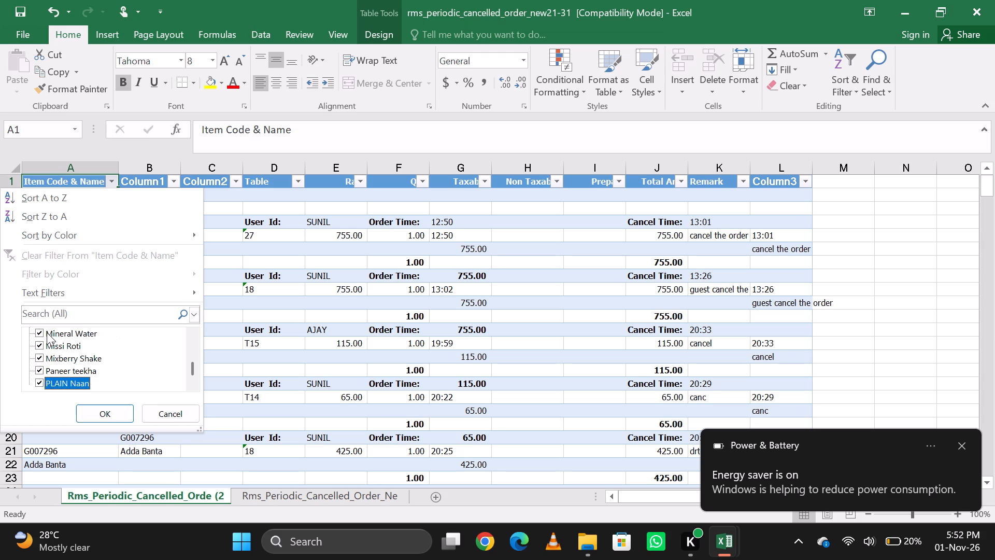
key(Down)
key(Down)
key(Down)
key(Down)
key(Down)
key(Down)
key(Down)
key(Down)
key(Down)
key(Down)
key(Down)
key(Down)
key(Down)
key(Down)
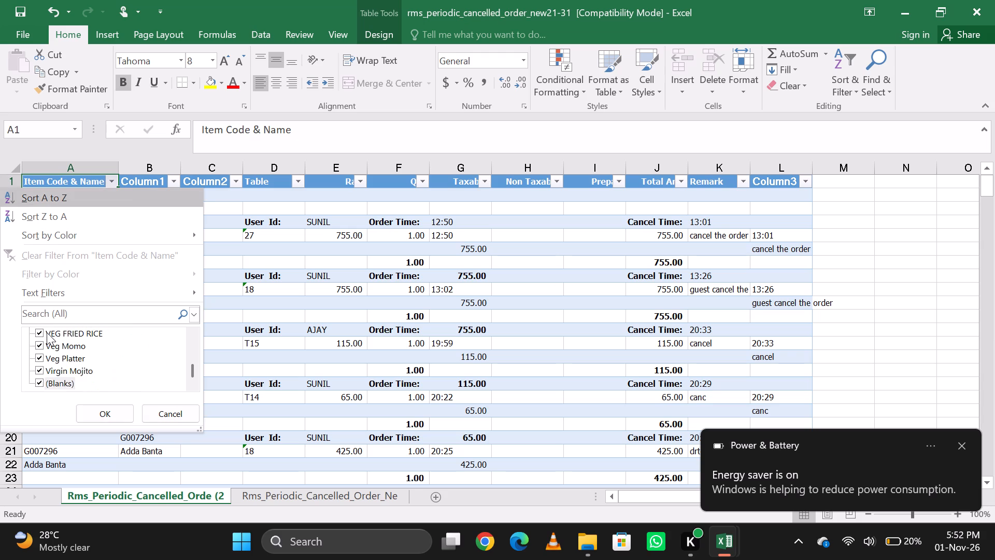
key(Up)
key(Up)
key(space)
Select all filtered rows from the POS row to the end of the cancelled order table and delete them as entire sheet rows.
key(Up)
key(Down)
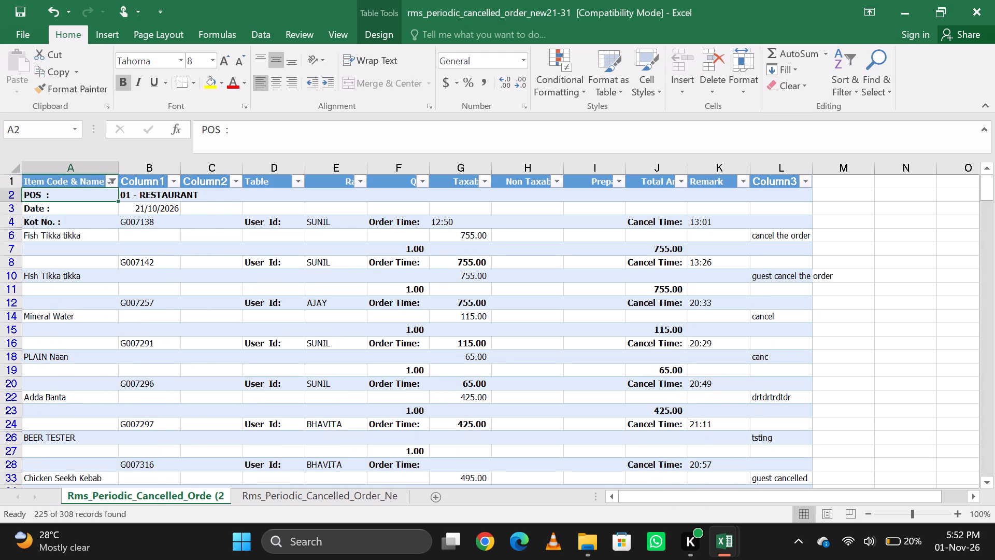
key(shift+Right)
key(shift+Right)
key(shift+Right)
key(shift+Right)
key(shift+Right)
key(shift+Right)
key(shift+Right)
key(shift+Right)
key(shift+Right)
key(shift+Right)
key(shift+Right)
key(ctrl+shift+Down)
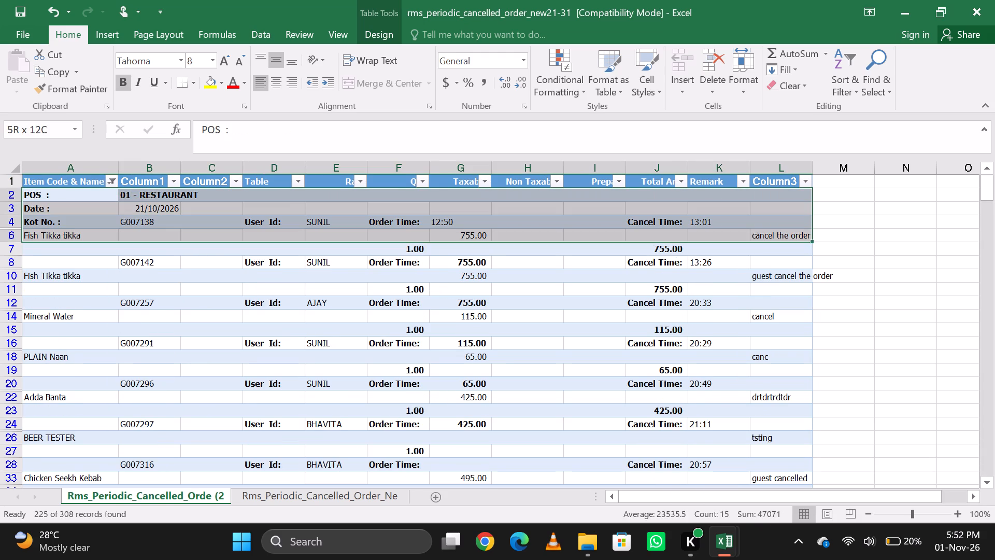
key(ctrl+shift+Down)
key(ctrl+shift+Down)
key(ctrl+shift+Down)
key(ctrl+shift+Down)
key(ctrl+shift+Down)
key(ctrl+shift+Down)
key(ctrl+shift+Down)
key(ctrl+shift+Down)
key(ctrl+shift+Down)
key(ctrl+shift+Down)
key(ctrl+shift+Down)
key(ctrl+shift+Down)
key(ctrl+shift+Down)
key(ctrl+shift+Down)
key(ctrl+shift+Down)
key(ctrl+shift+Down)
key(ctrl+shift+Down)
key(ctrl+shift+Down)
key(ctrl+shift+Down)
key(ctrl+shift+Down)
key(ctrl+shift+Down)
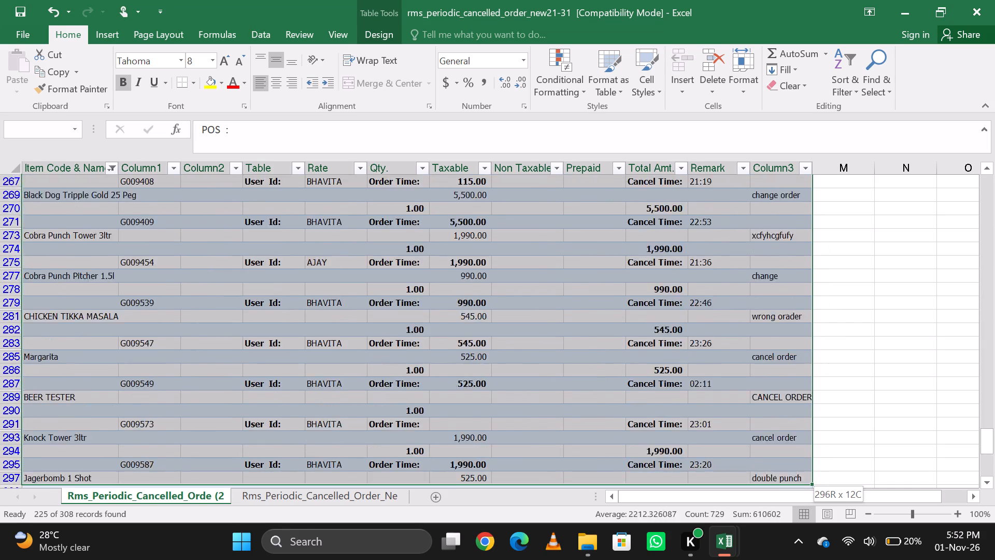
key(ctrl+minus)
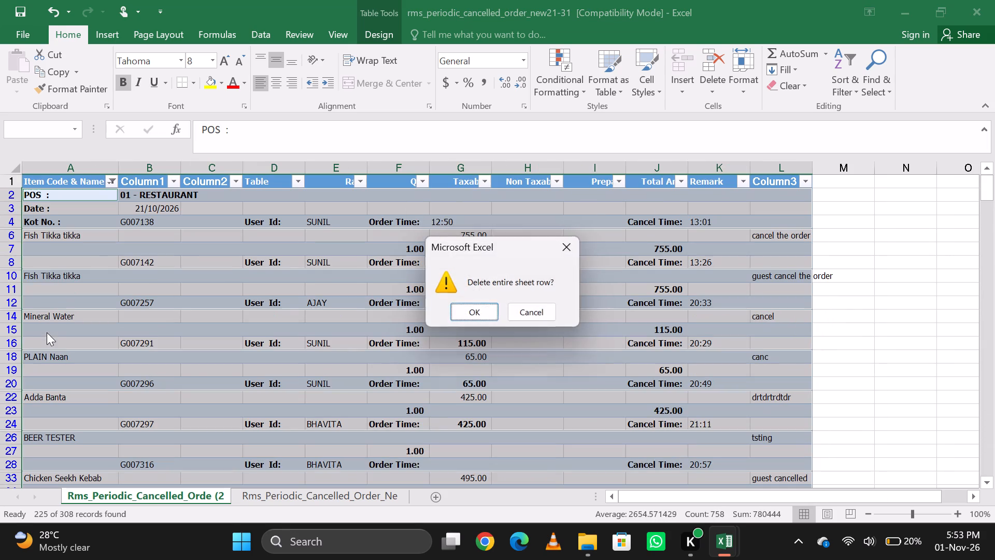
key(Return)
Delete the leftover empty table rows 85 to 93 as entire sheet rows.
click(112, 186)
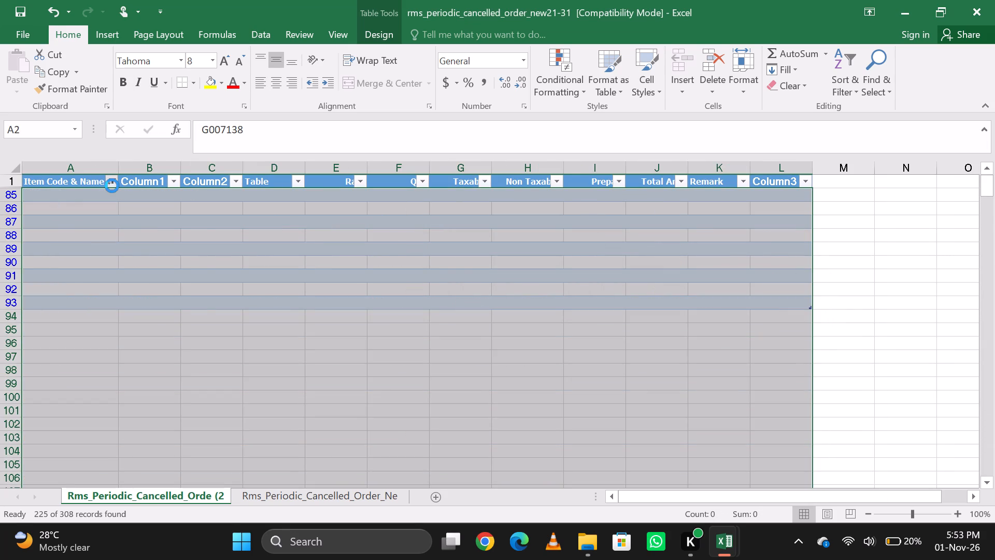
key(Down)
key(Escape)
key(Down)
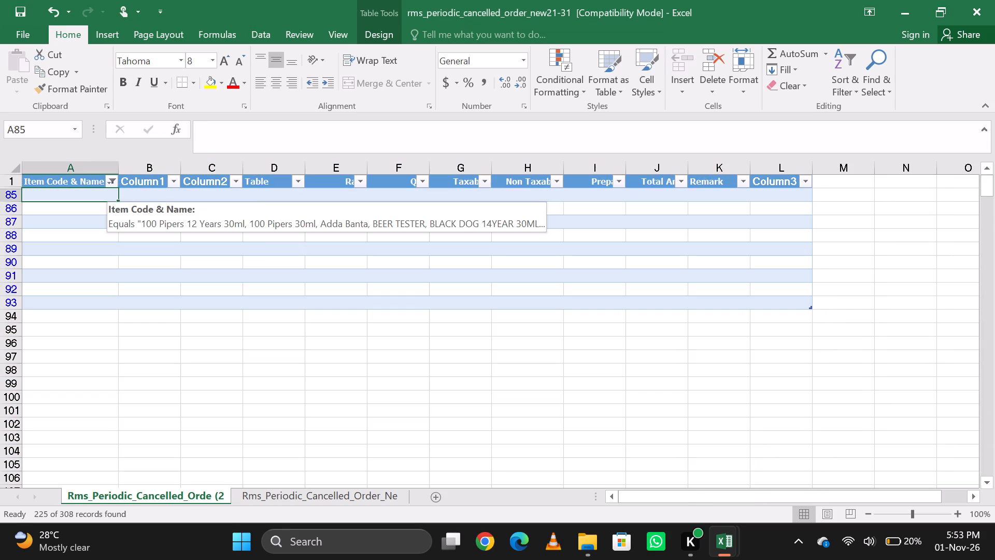
key(shift+space)
key(ctrl+shift+Down)
key(ctrl+minus)
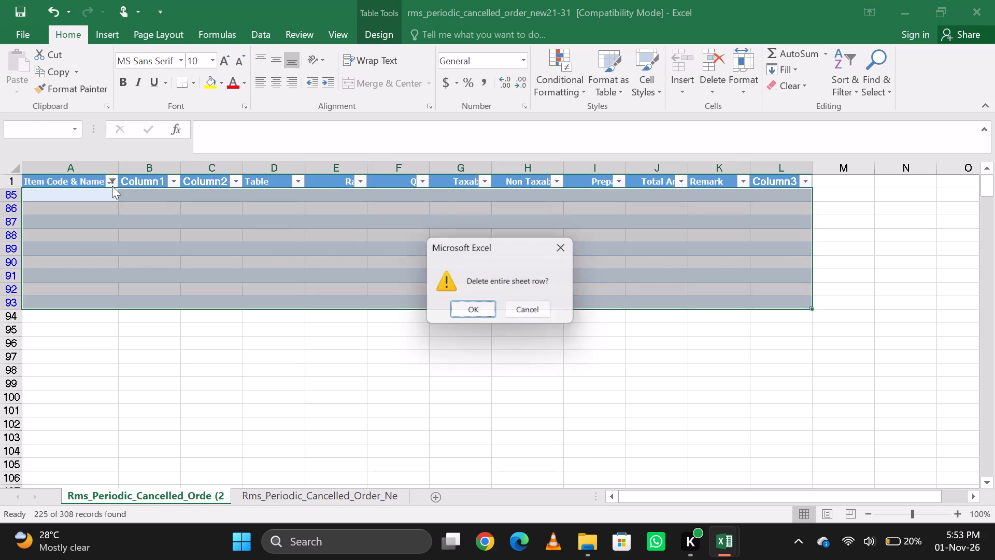
key(Return)
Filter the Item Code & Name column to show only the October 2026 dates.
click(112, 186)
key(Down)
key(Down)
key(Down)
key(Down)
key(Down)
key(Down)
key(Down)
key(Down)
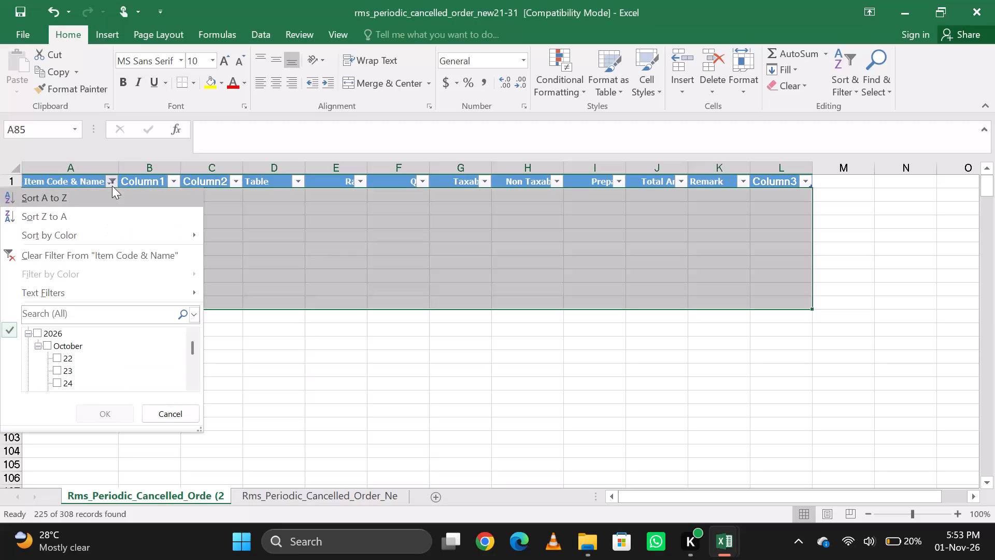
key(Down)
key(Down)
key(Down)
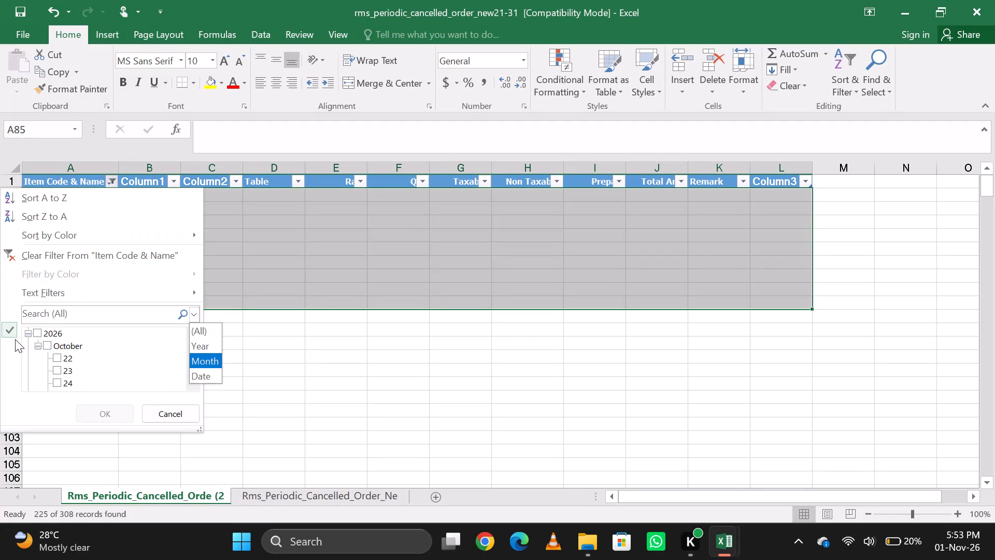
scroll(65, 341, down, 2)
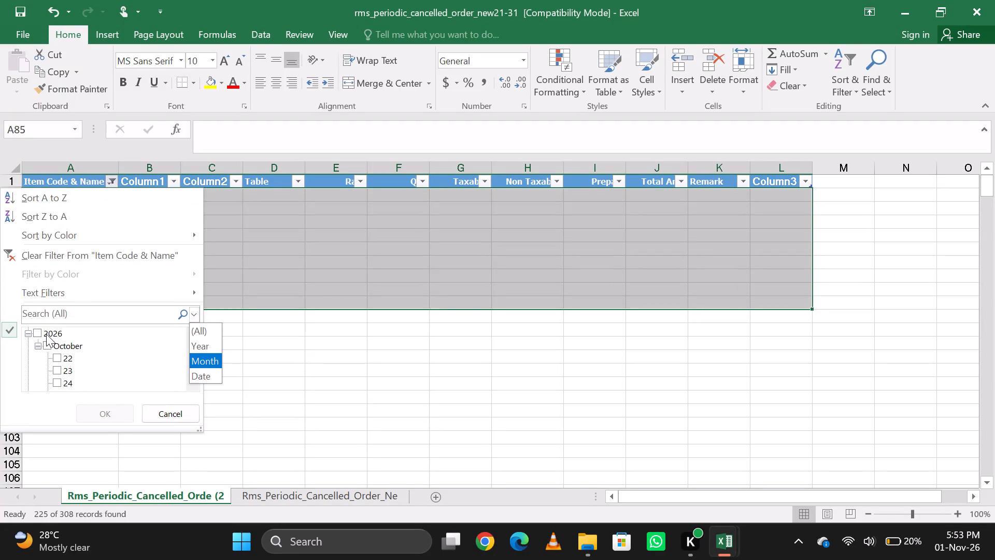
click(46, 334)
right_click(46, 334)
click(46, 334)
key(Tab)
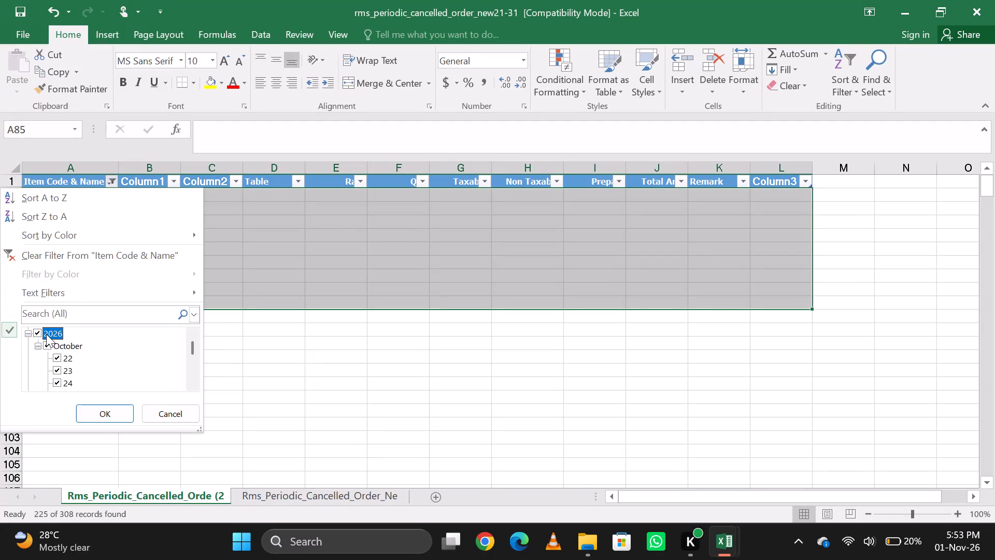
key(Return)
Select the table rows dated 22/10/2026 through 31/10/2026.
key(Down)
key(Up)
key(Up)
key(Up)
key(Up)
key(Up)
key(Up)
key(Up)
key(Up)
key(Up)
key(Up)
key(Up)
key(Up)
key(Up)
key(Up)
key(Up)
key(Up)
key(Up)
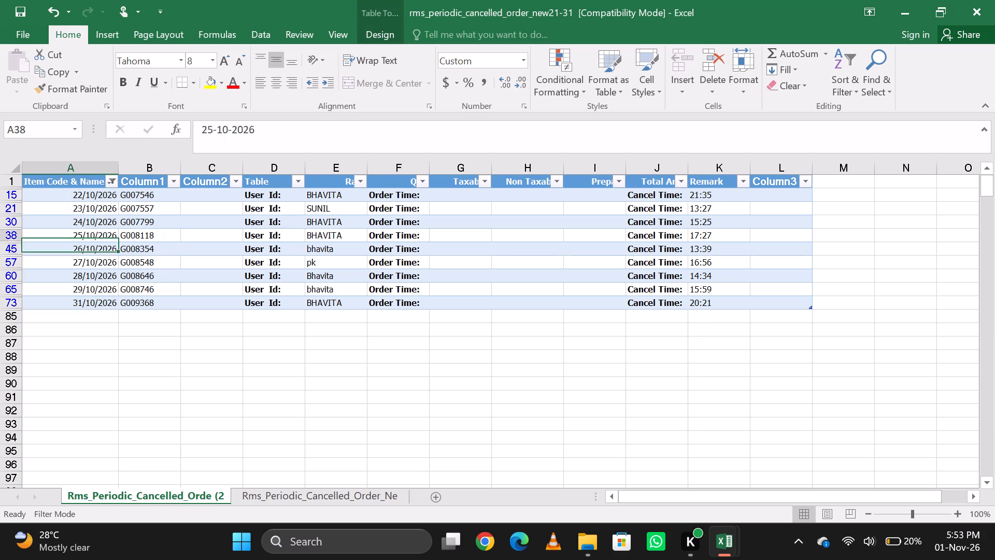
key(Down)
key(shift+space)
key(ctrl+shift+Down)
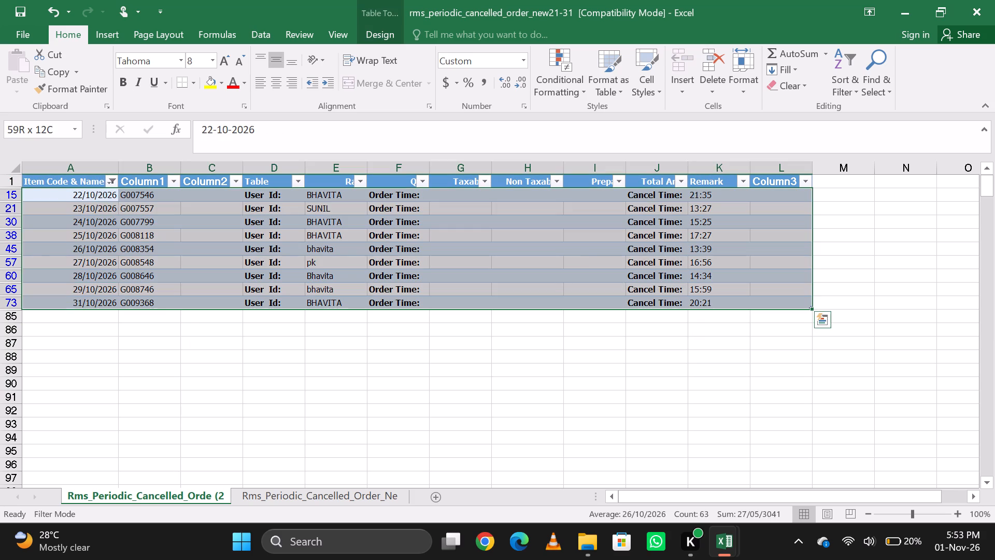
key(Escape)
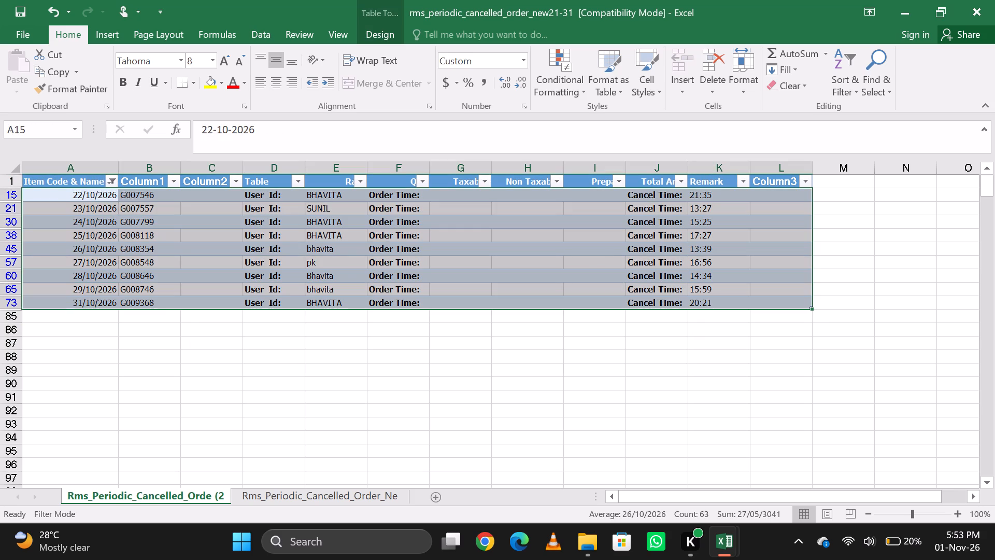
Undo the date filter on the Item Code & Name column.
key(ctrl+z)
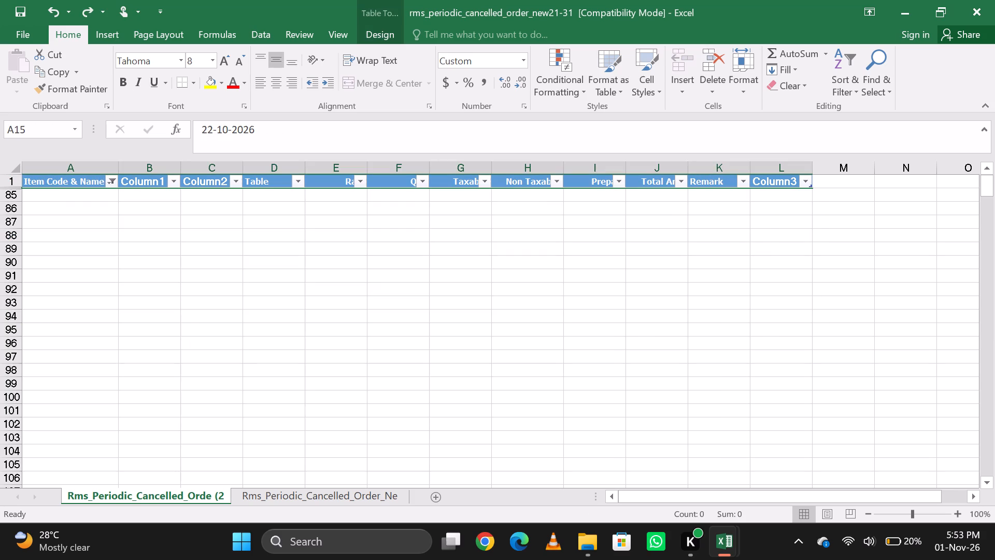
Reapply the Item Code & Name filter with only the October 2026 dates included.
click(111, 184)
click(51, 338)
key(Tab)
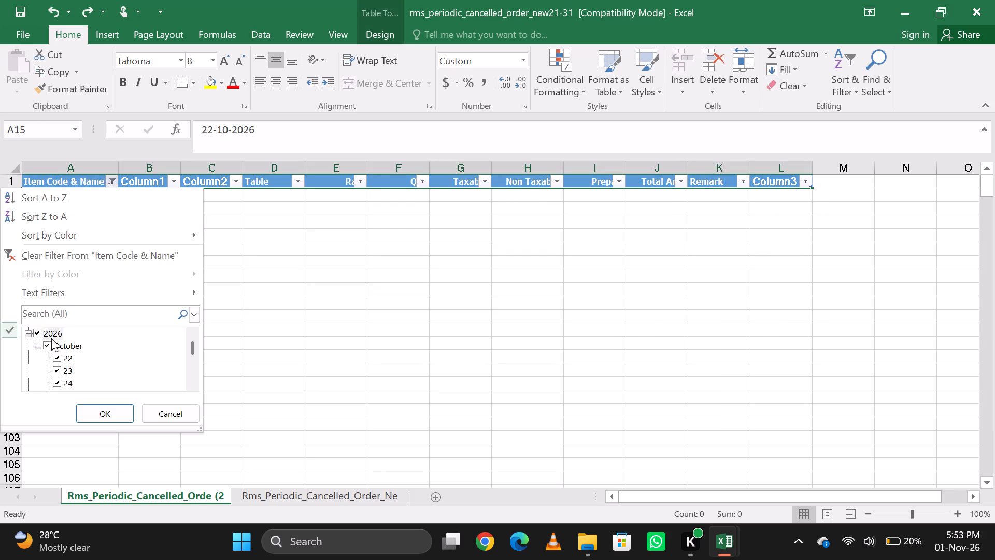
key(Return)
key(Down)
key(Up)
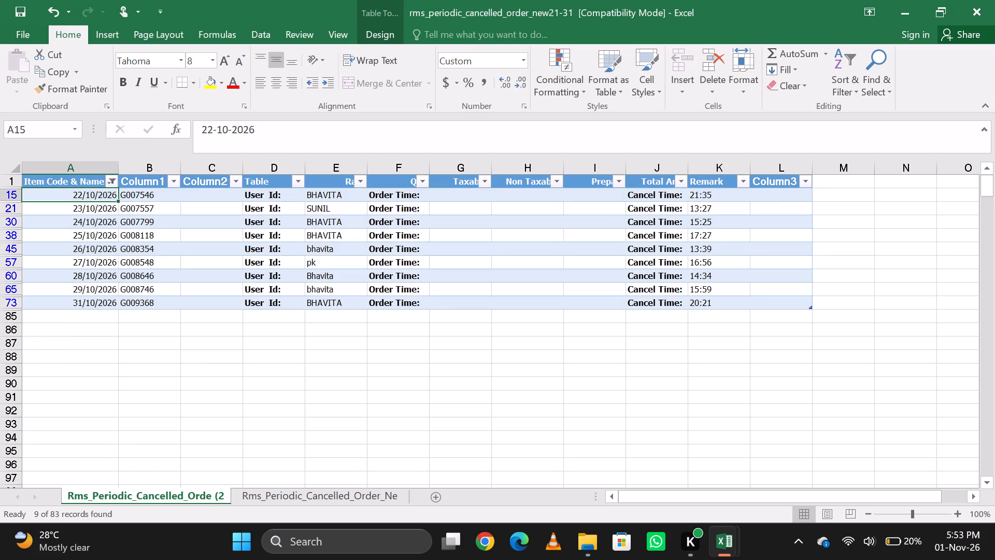
Include every value in the Item Code & Name filter so all remaining table rows are shown.
click(107, 179)
click(42, 330)
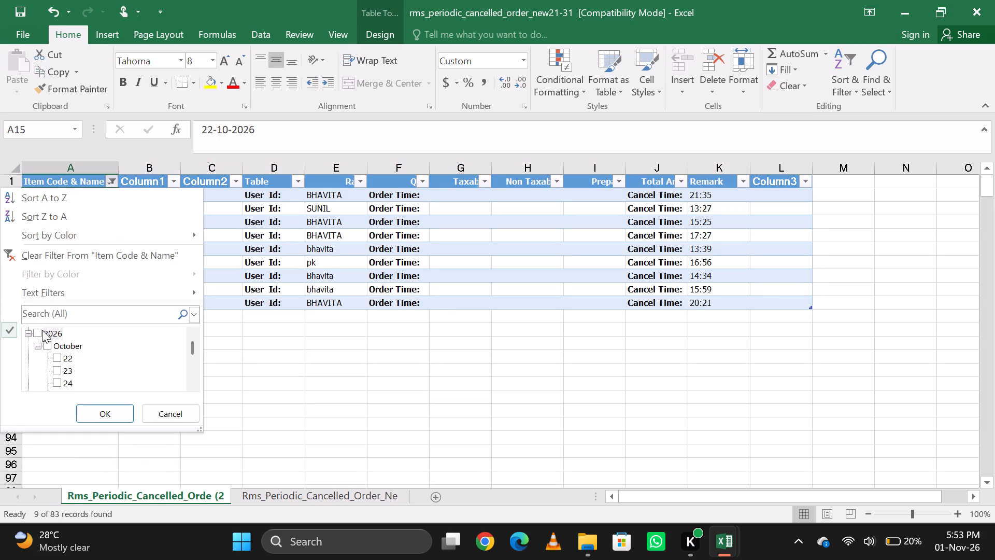
click(42, 330)
scroll(96, 371, up, 3)
click(53, 335)
click(53, 335)
click(53, 335)
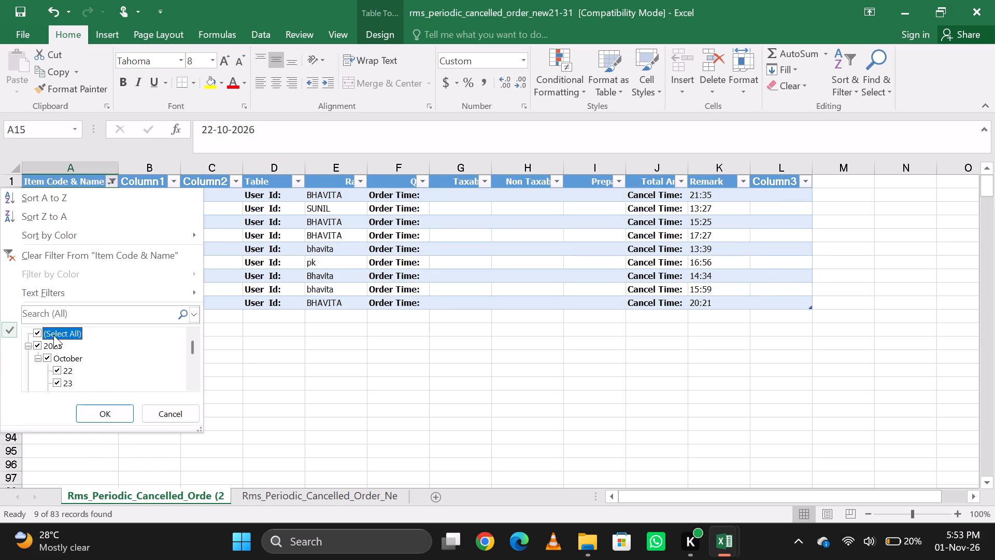
key(Tab)
key(Return)
Go back to the first data row and examine the remaining cancelled item rows and date rows.
key(Down)
key(Up)
key(Up)
key(Up)
key(Up)
key(Up)
key(Up)
key(Up)
key(Up)
key(Up)
key(Up)
key(Up)
key(Up)
key(Up)
key(Up)
key(Up)
key(Up)
key(Up)
key(Up)
key(Up)
key(Up)
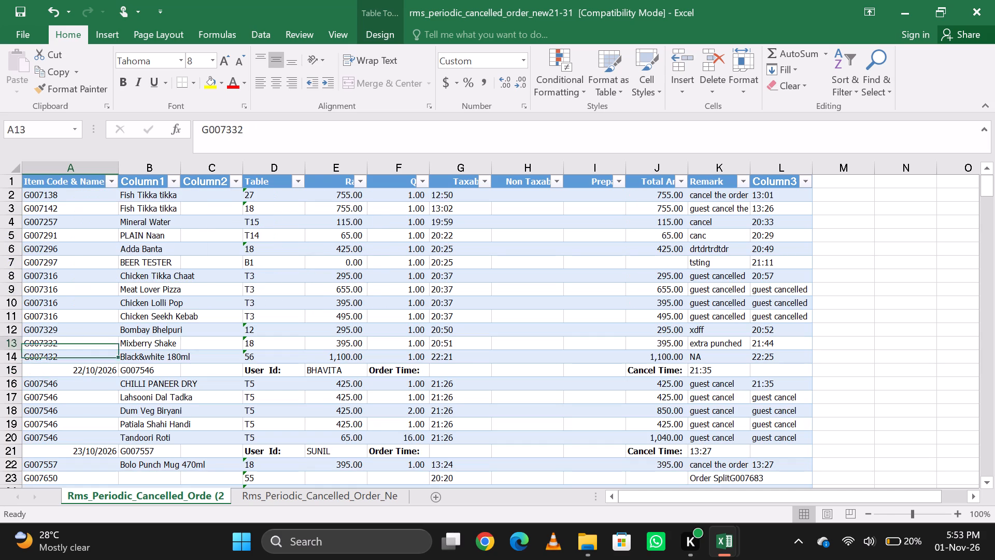
key(Down)
key(Down)
key(Down)
key(Up)
key(Up)
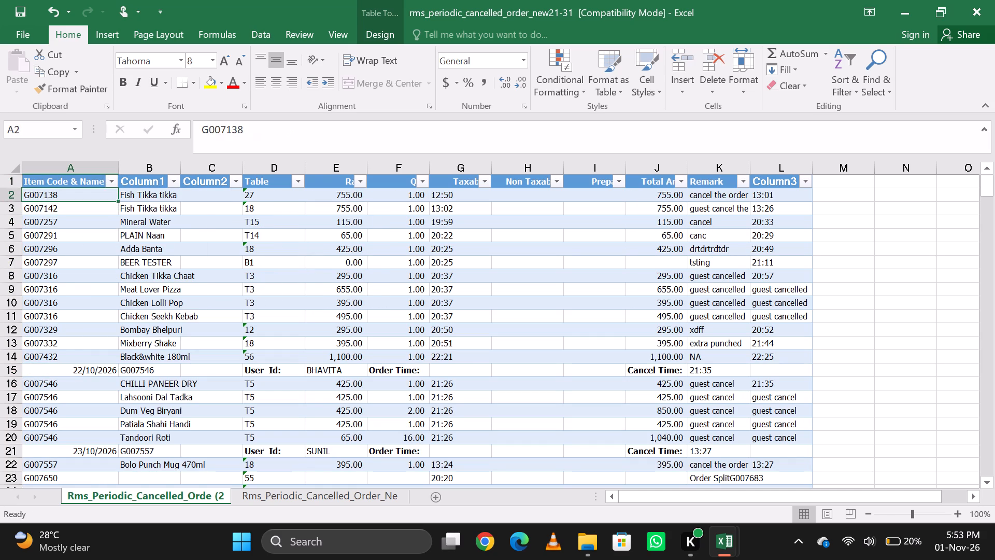
key(Up)
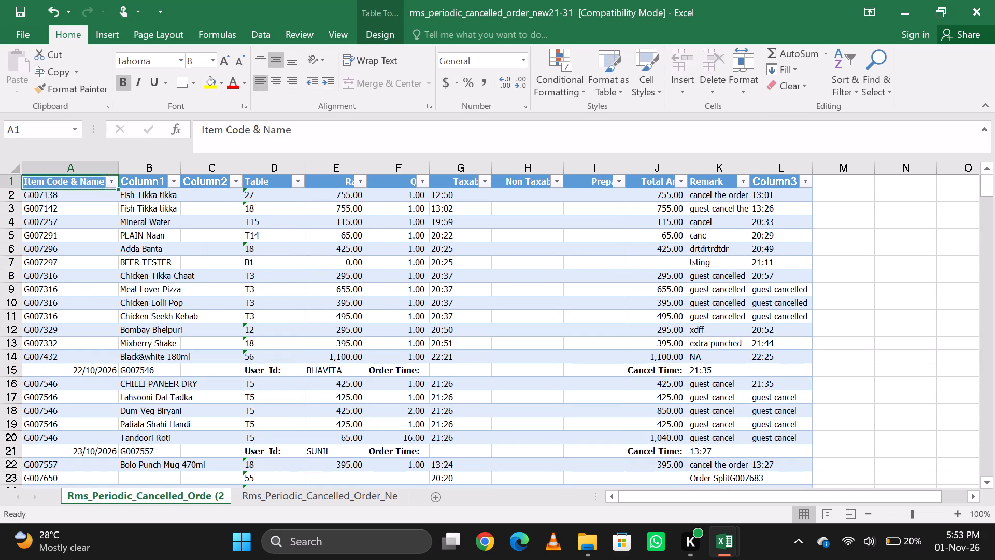
key(Down)
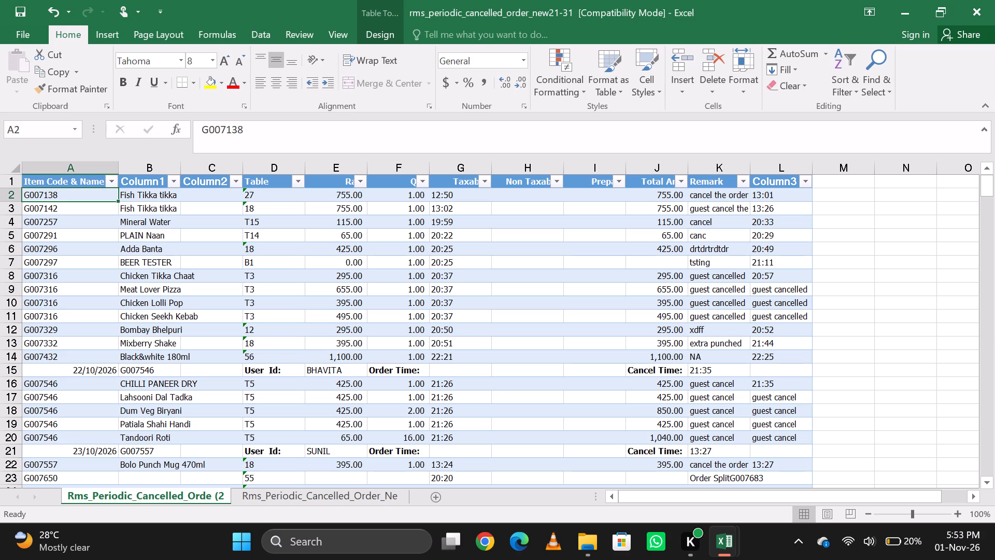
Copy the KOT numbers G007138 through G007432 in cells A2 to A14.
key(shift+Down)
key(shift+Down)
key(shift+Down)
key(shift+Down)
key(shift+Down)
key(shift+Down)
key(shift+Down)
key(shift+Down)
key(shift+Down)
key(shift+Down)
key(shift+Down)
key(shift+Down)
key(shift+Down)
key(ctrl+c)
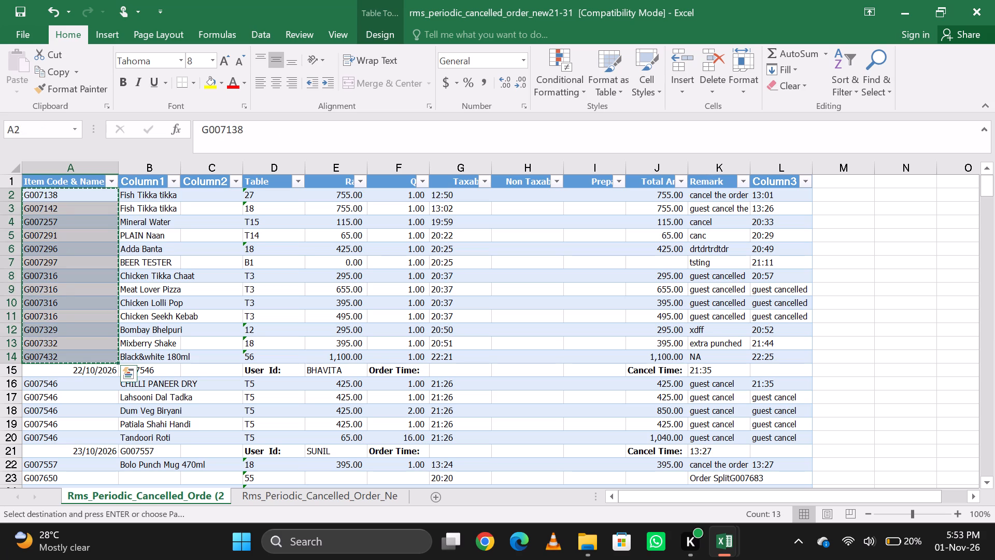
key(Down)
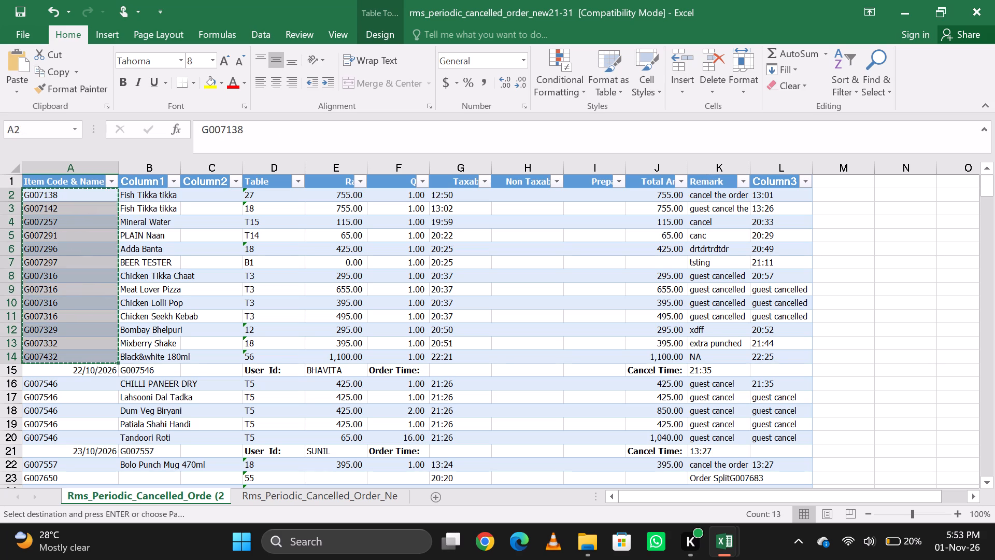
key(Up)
Exclude the 2026 dates from the Item Code & Name filter so only the KOT number rows are shown.
click(115, 181)
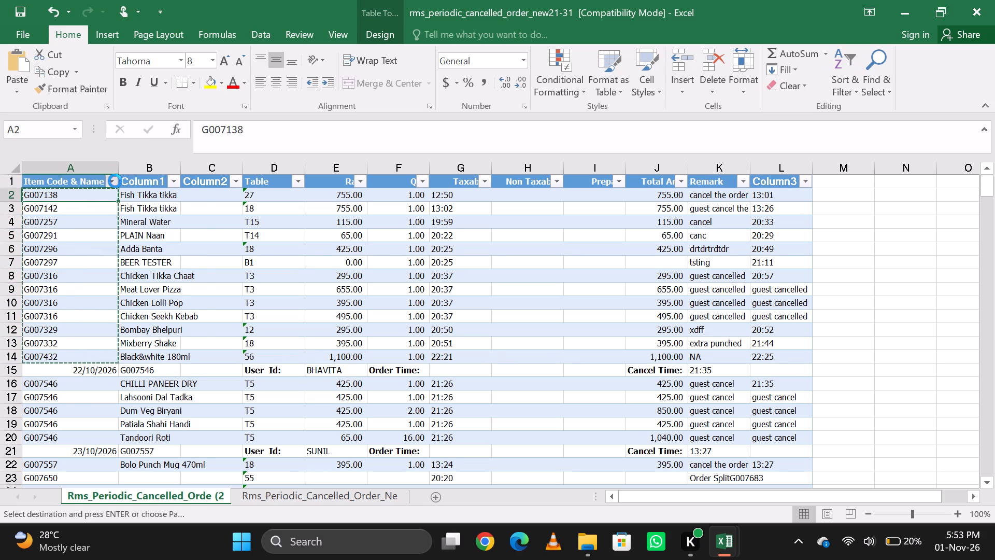
click(52, 333)
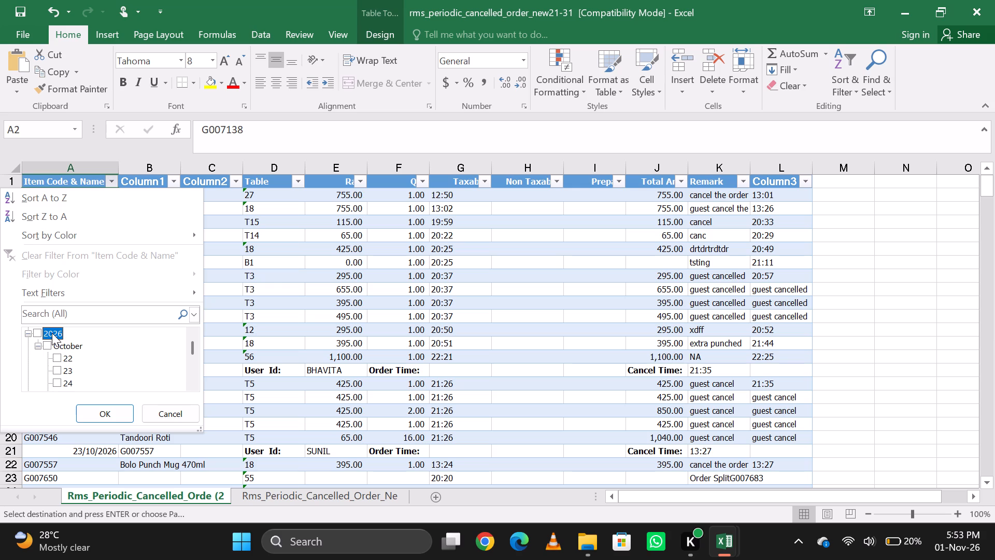
scroll(63, 353, down, 1)
scroll(63, 353, up, 2)
scroll(63, 353, down, 1)
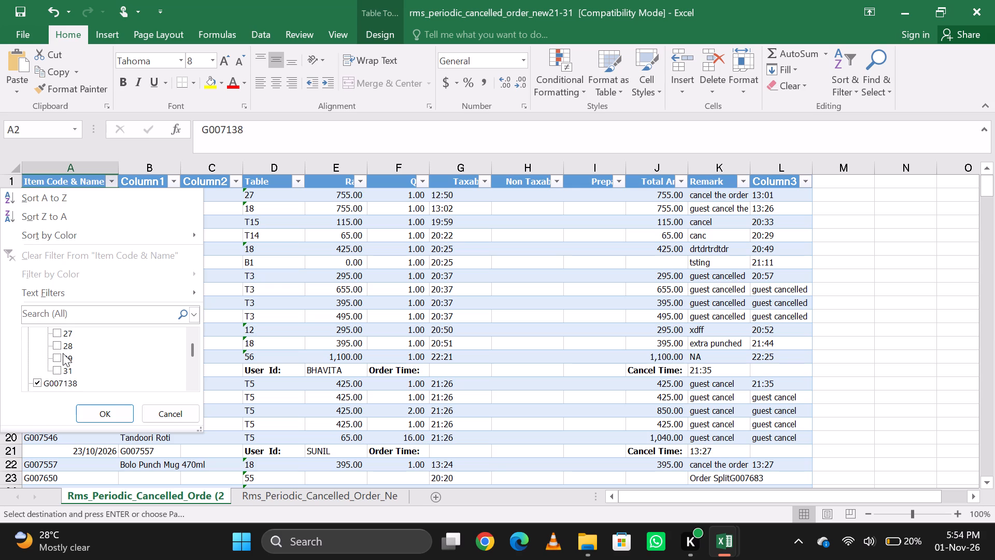
click(99, 413)
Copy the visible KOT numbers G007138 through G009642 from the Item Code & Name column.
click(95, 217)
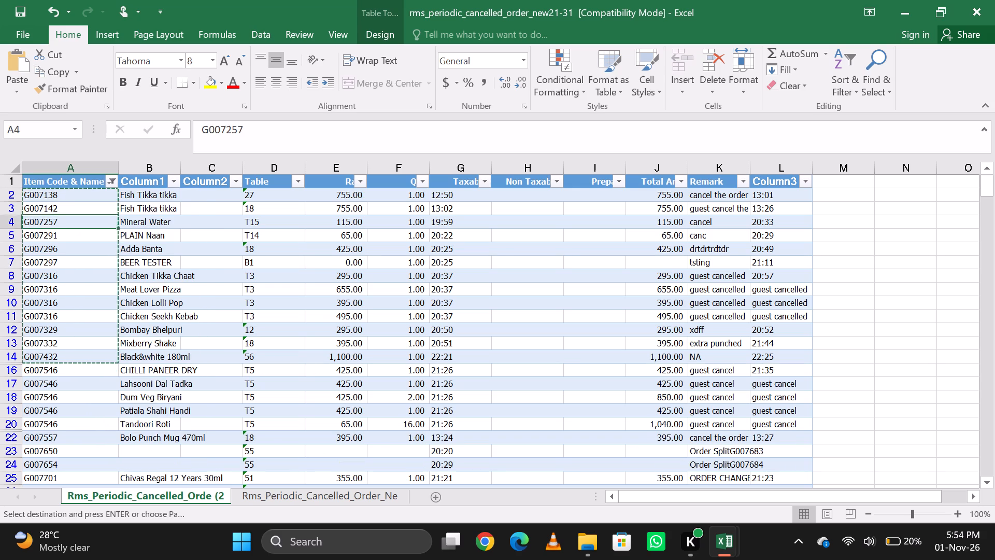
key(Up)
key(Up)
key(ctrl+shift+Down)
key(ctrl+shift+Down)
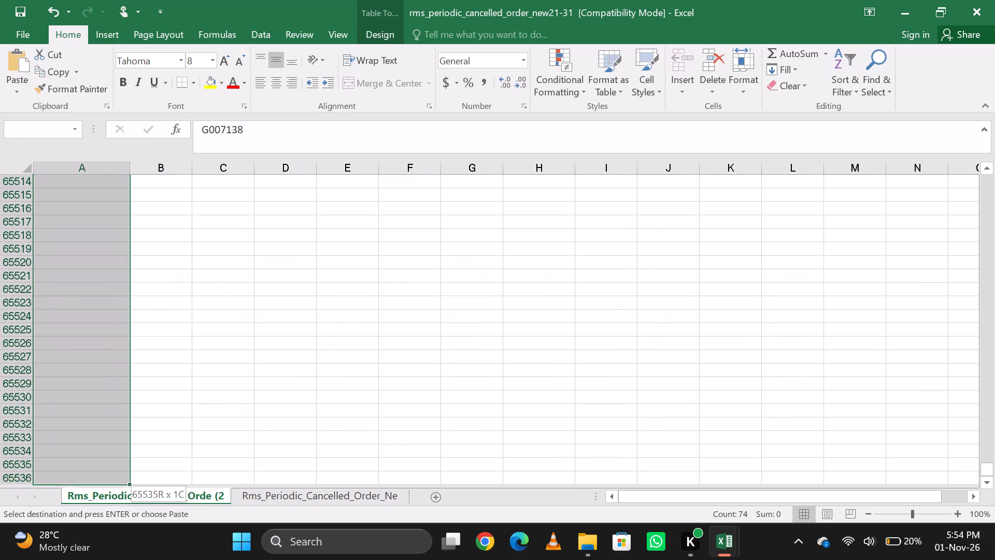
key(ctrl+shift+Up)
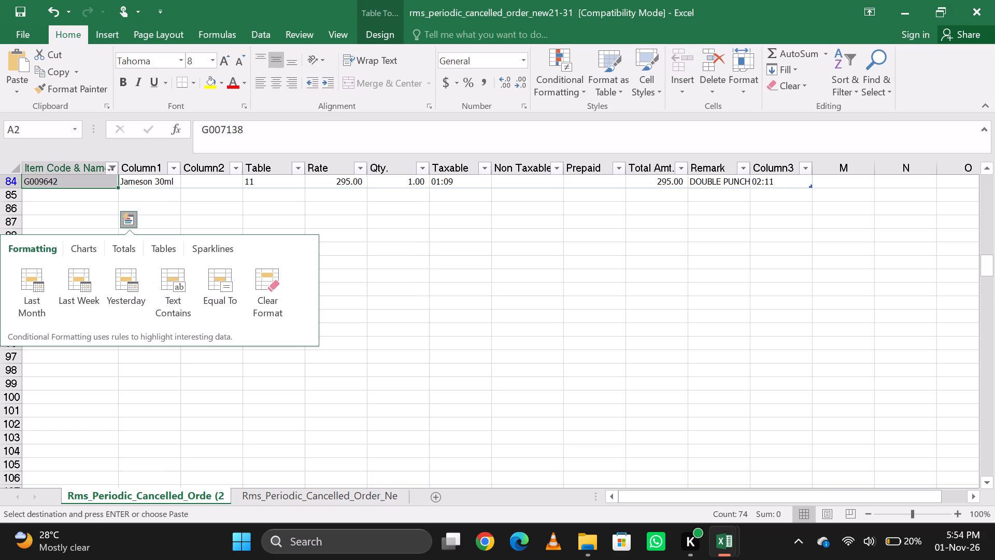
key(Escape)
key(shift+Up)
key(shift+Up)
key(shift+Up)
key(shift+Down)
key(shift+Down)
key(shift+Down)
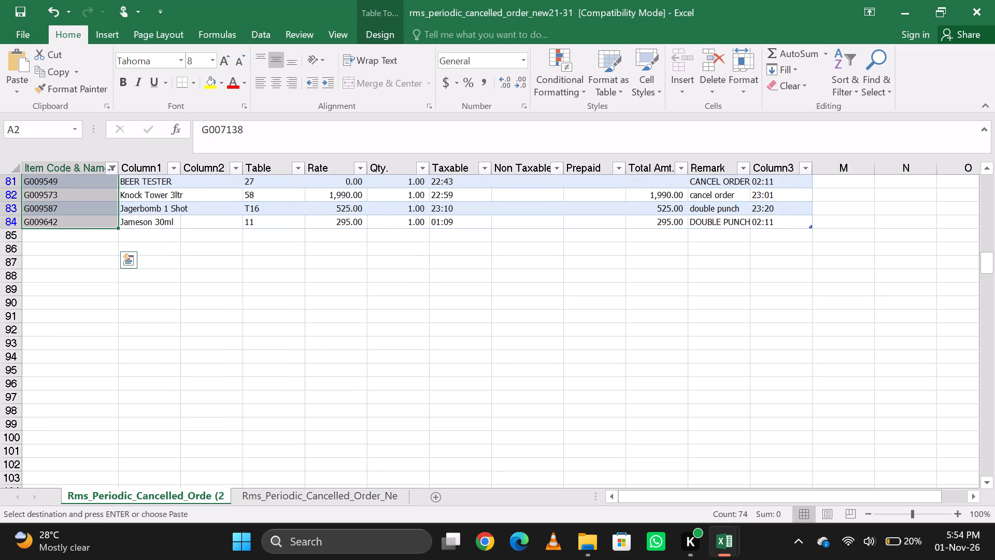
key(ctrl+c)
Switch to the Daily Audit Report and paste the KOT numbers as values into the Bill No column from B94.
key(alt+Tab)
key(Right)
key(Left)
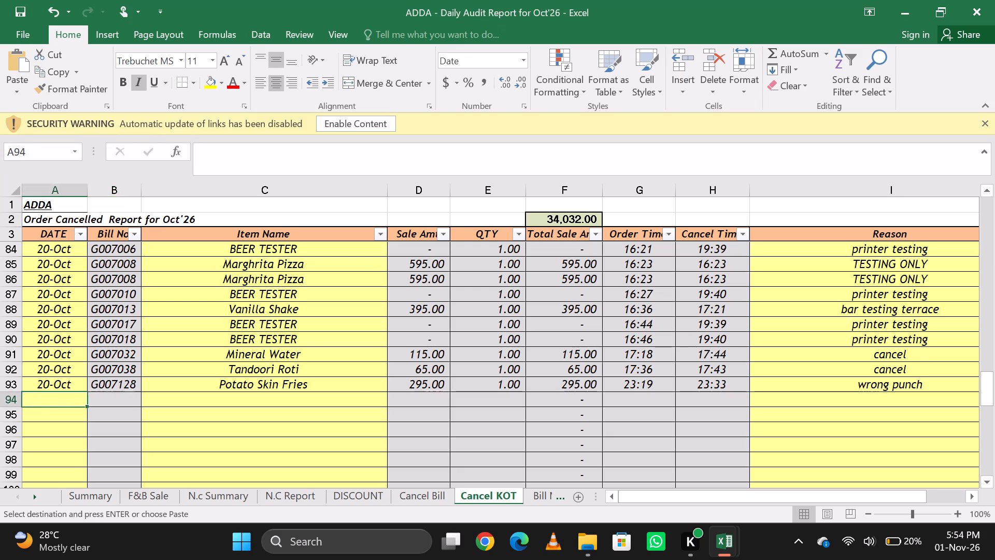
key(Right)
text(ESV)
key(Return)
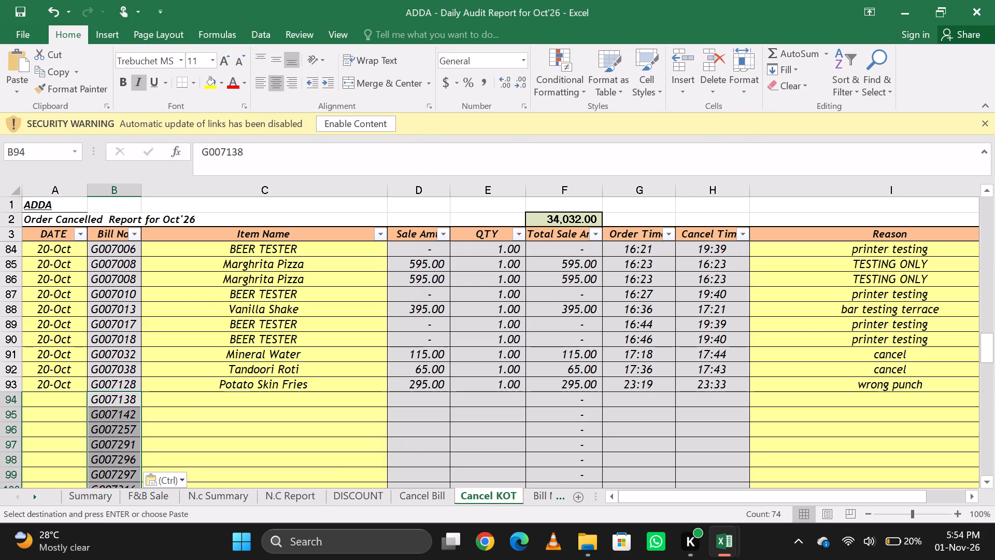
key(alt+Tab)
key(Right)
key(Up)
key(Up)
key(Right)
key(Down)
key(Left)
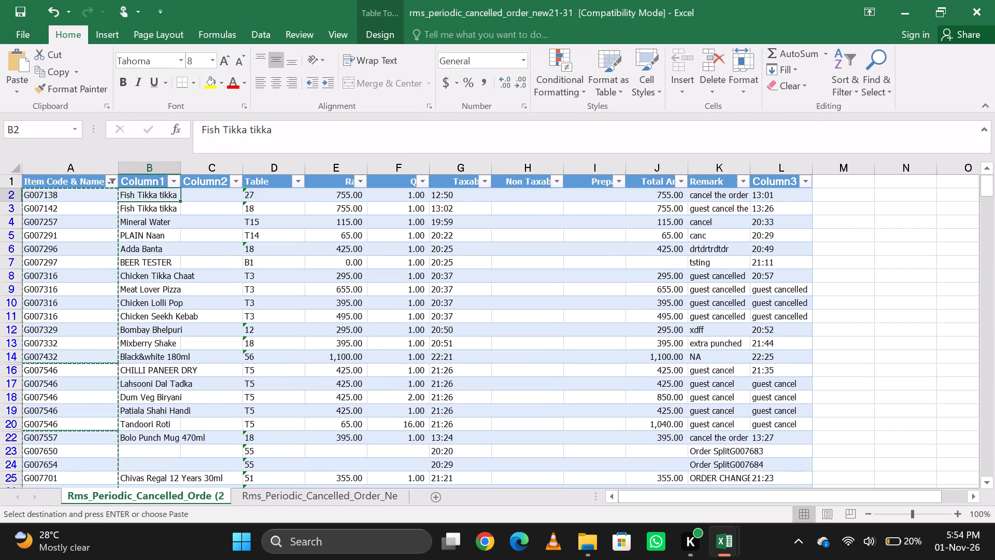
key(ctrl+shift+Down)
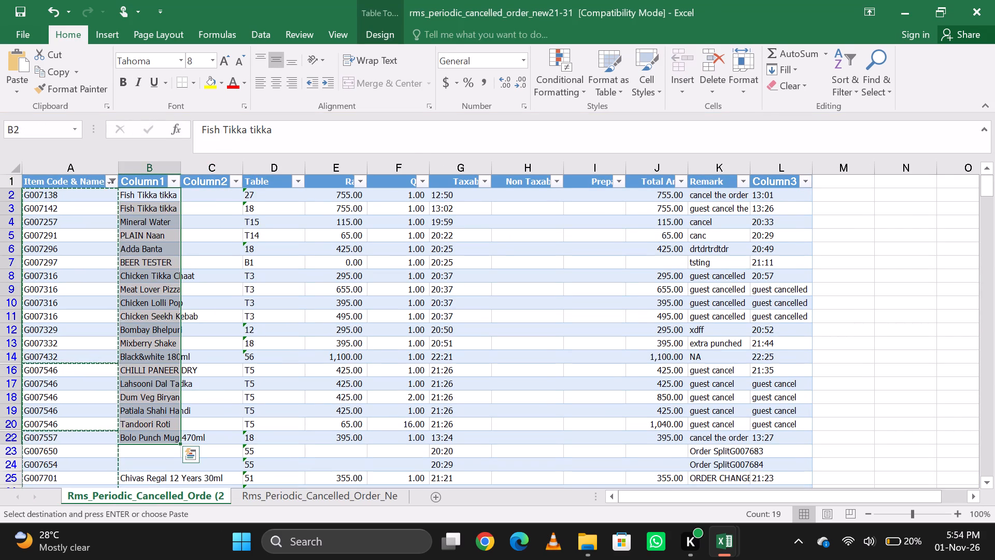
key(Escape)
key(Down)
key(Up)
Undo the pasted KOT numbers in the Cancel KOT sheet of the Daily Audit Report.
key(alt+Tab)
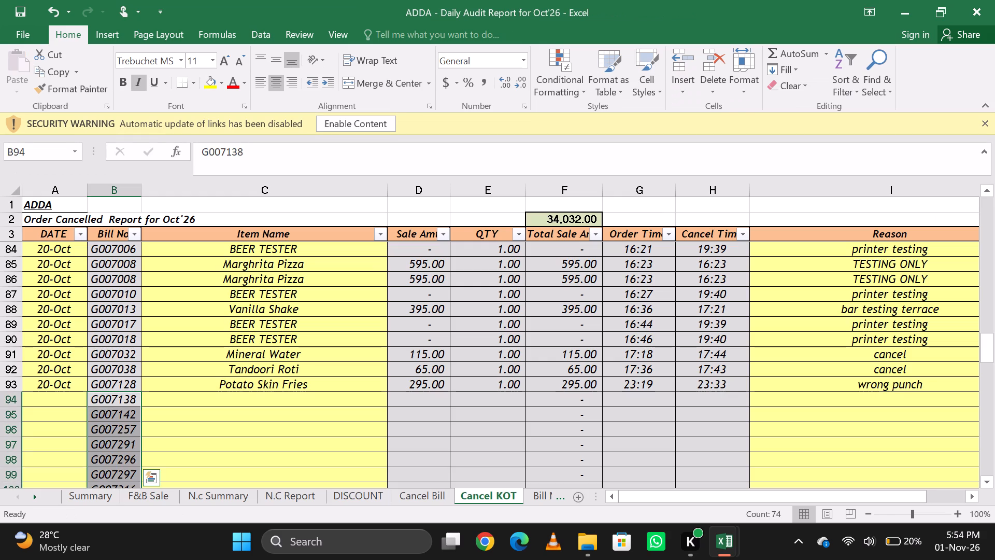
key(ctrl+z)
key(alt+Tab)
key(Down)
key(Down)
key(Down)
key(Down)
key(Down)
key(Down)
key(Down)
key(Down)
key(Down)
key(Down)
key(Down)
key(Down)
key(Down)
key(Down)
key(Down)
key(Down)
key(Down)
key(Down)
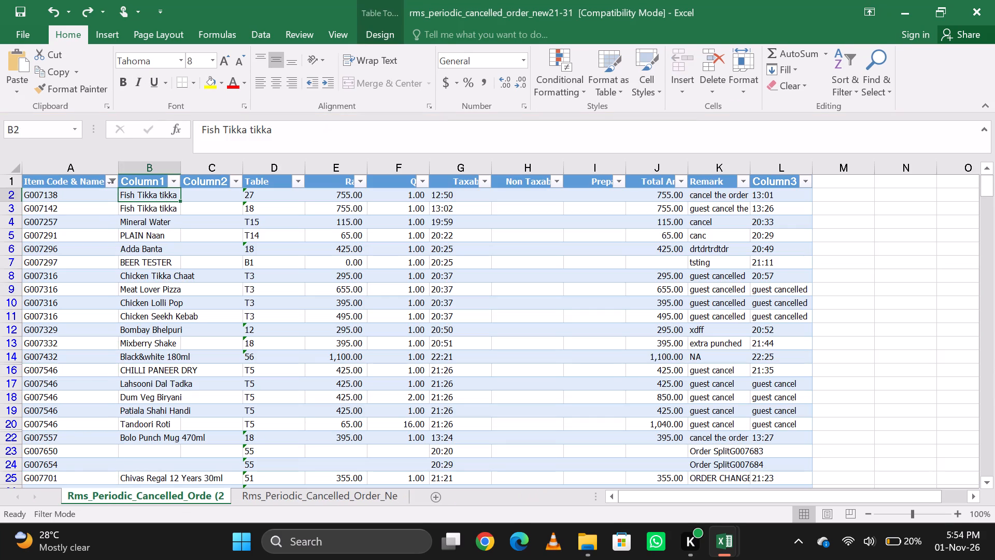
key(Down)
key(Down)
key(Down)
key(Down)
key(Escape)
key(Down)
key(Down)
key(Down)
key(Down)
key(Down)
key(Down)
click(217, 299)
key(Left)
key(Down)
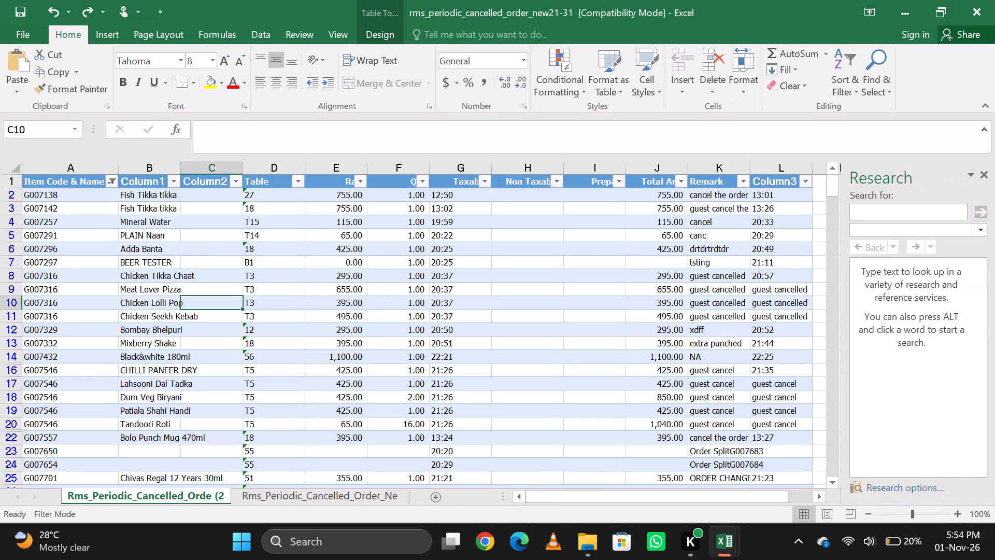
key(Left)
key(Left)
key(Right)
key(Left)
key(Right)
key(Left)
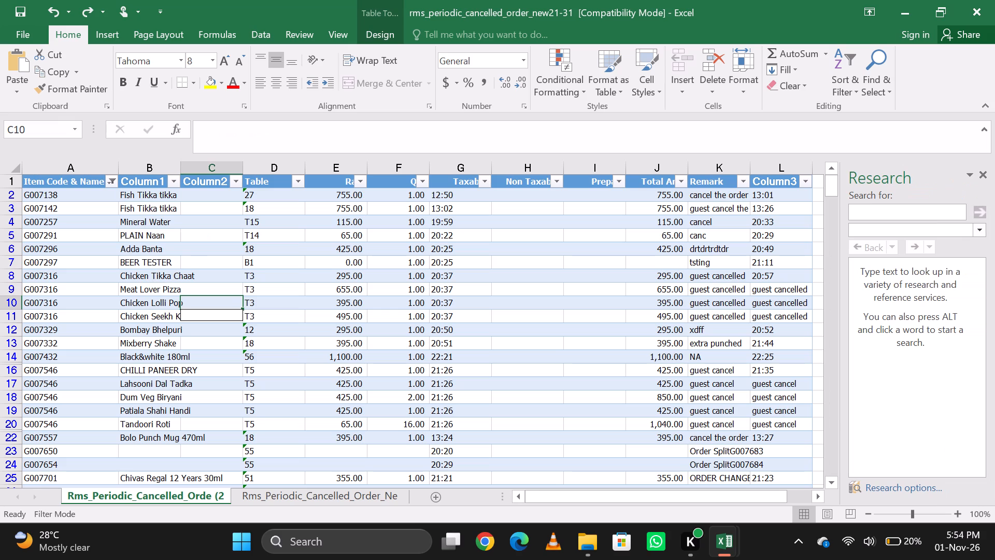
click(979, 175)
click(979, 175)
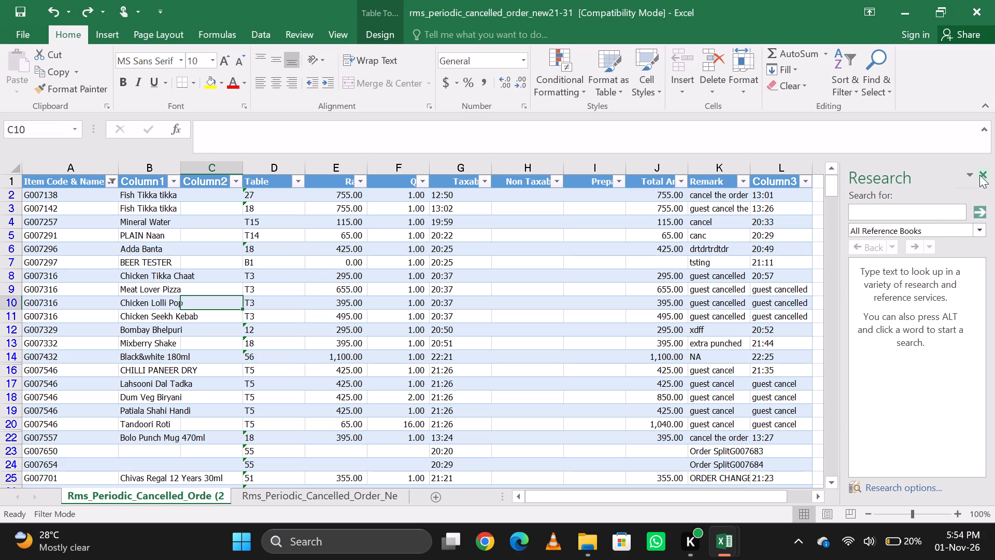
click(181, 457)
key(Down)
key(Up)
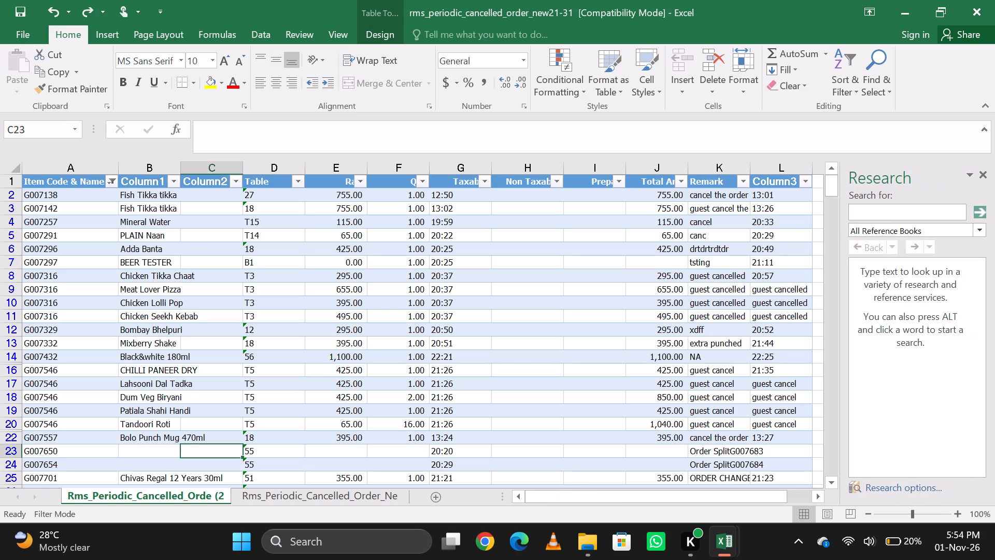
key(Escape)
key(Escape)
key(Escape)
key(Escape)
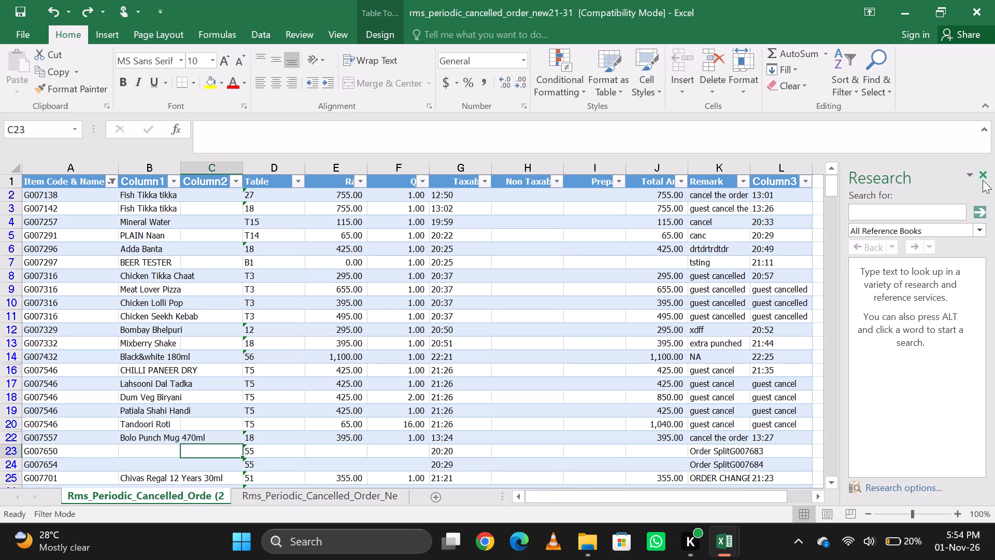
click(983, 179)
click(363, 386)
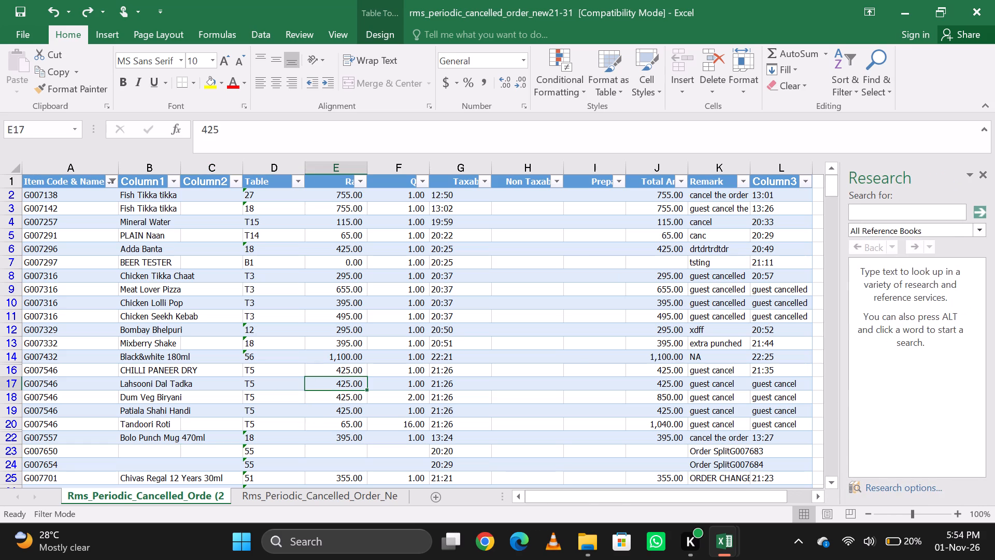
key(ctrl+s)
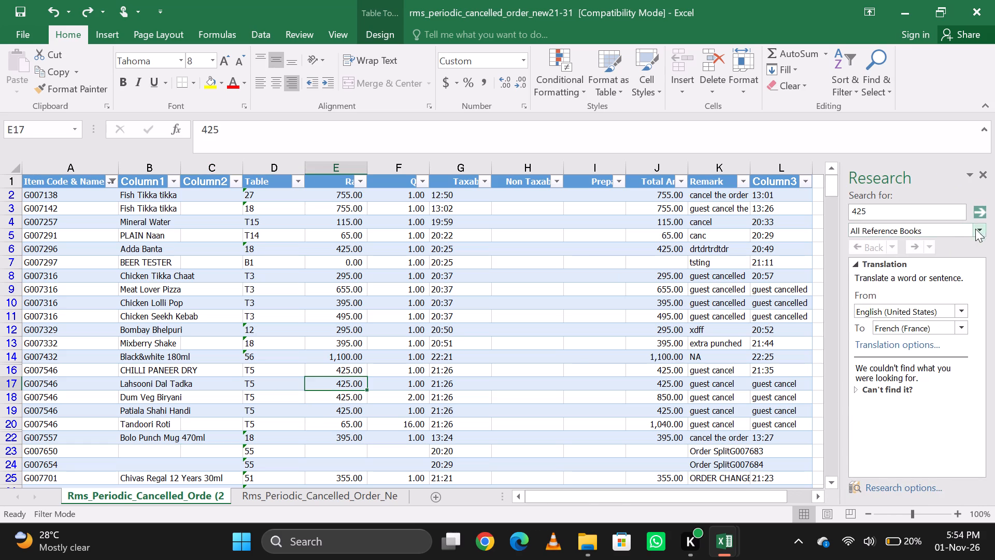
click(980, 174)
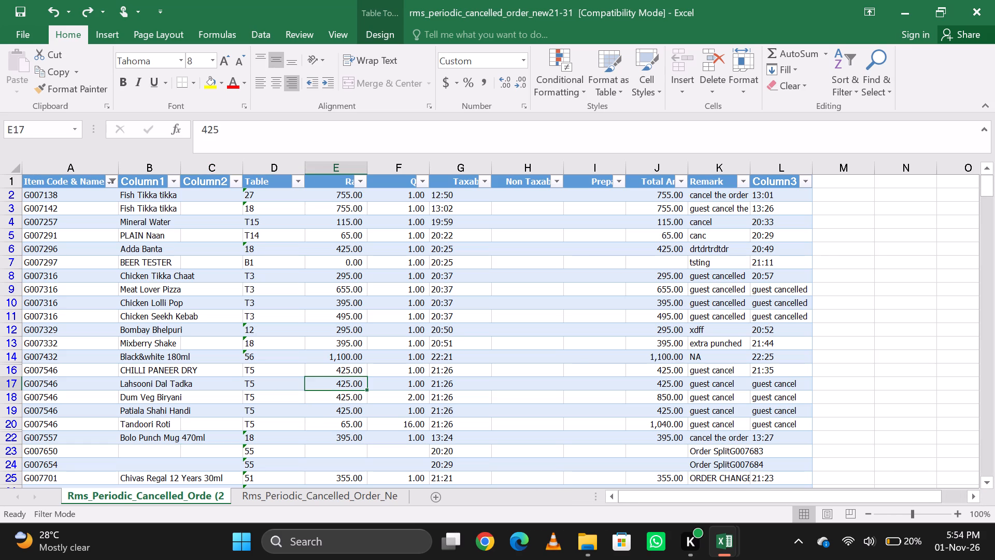
Save the rms_periodic_cancelled_order_new21-31 workbook in its current format and close it.
key(ctrl+s)
click(992, 0)
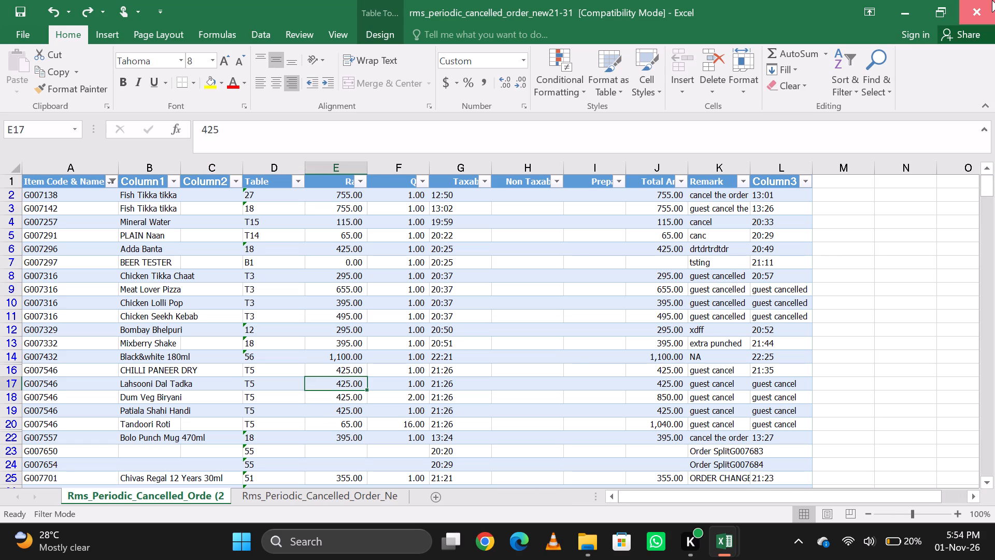
click(424, 291)
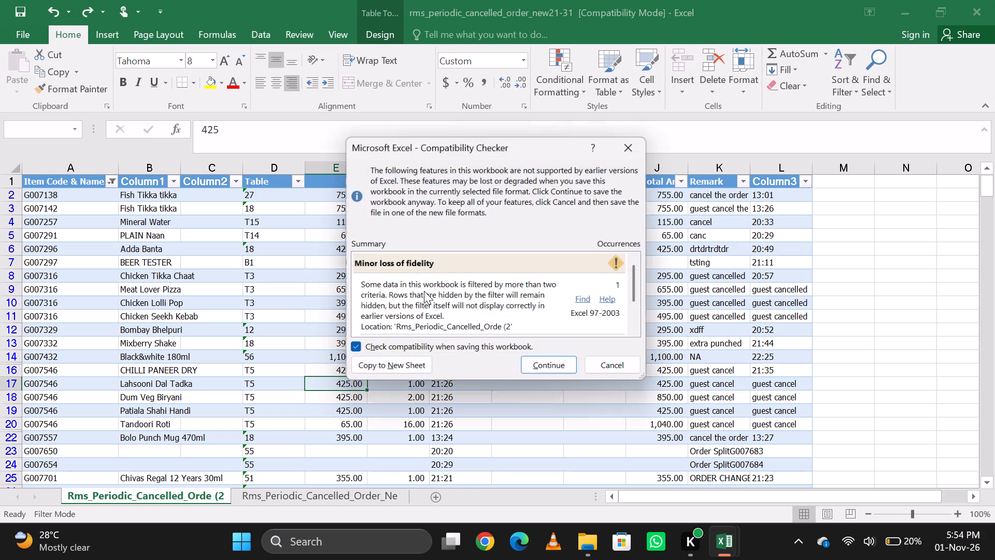
click(553, 372)
Reopen the rms_periodic_cancelled_order_new21-31 workbook from the 21-31 folder.
key(alt+Tab)
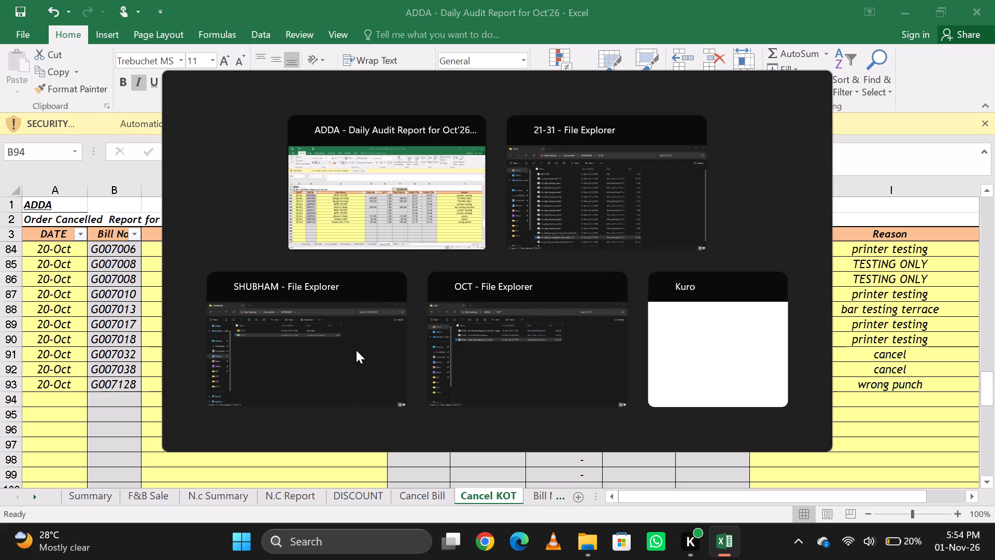
double_click(283, 433)
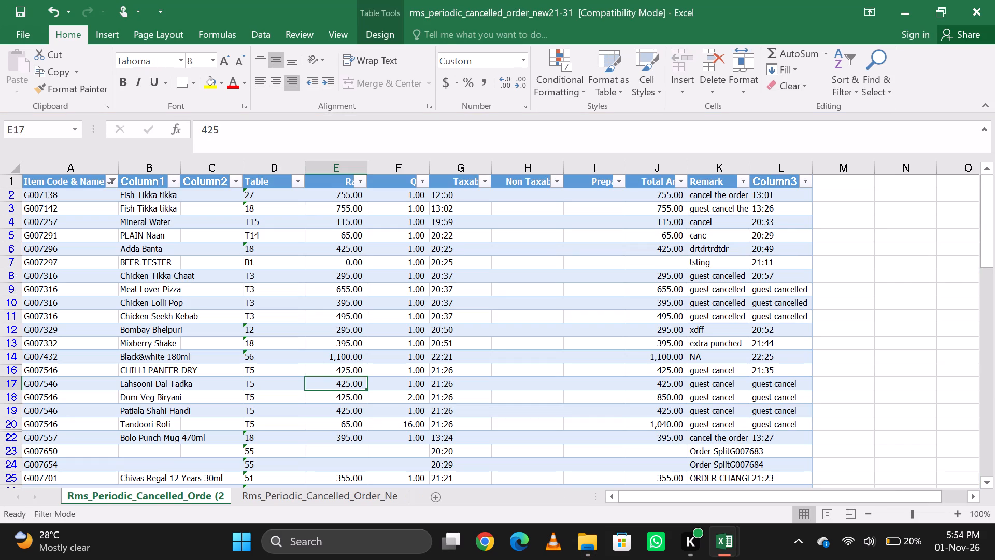
Delete the two Order Split rows without item names, G007650 and G007654, in table rows 23 and 24.
click(92, 248)
key(Down)
key(Down)
key(Down)
key(Down)
key(Down)
key(Down)
key(Down)
key(Down)
key(Down)
key(Down)
key(Right)
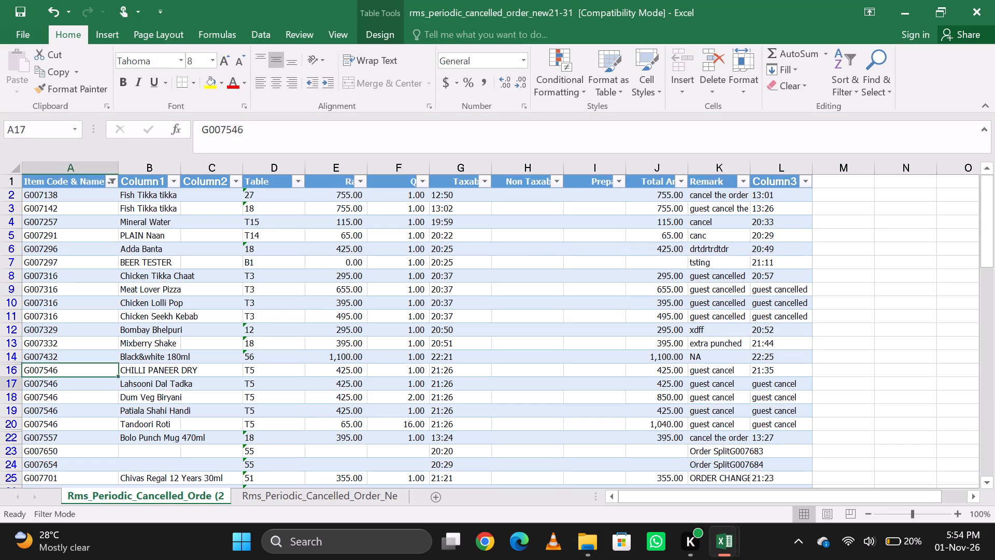
key(Down)
key(Down)
key(Down)
key(Down)
key(Down)
key(shift+space)
key(shift+Down)
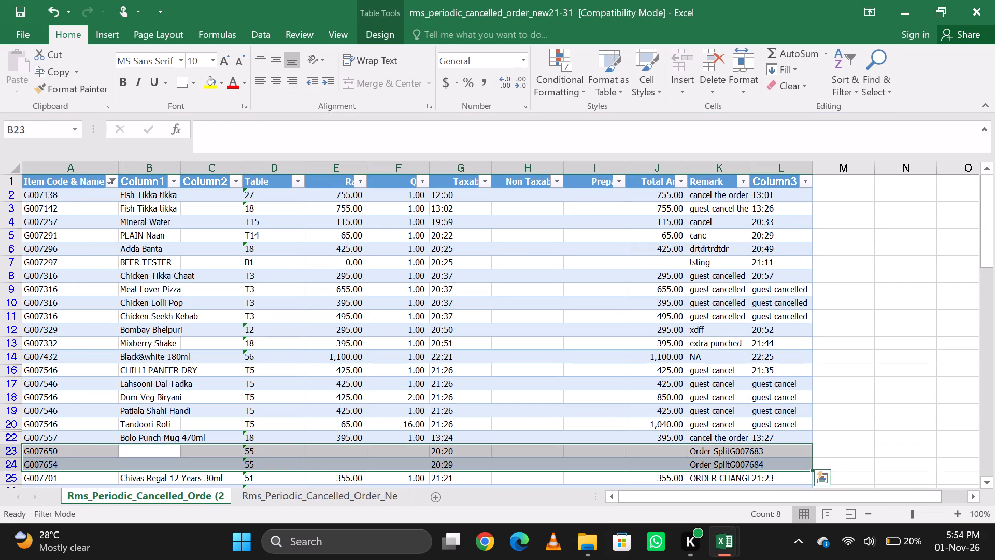
key(ctrl+minus)
key(Return)
Delete the Order Split rows without item names for KOT numbers G008206 and G008169.
key(Down)
key(Down)
key(Down)
key(Down)
key(Down)
key(Down)
key(Down)
key(Down)
key(Down)
key(Down)
key(Down)
key(Down)
key(Down)
key(Down)
key(Down)
key(Down)
key(Down)
key(Down)
key(Down)
key(Down)
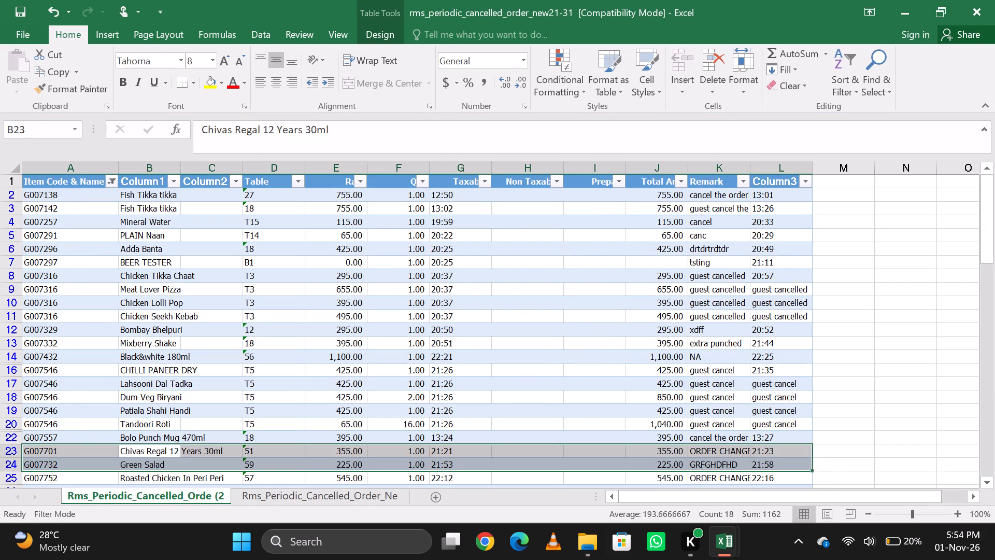
key(Up)
key(Up)
key(Up)
key(Up)
key(Up)
key(Up)
key(Up)
key(Up)
key(Up)
key(Up)
key(Up)
key(Up)
key(Up)
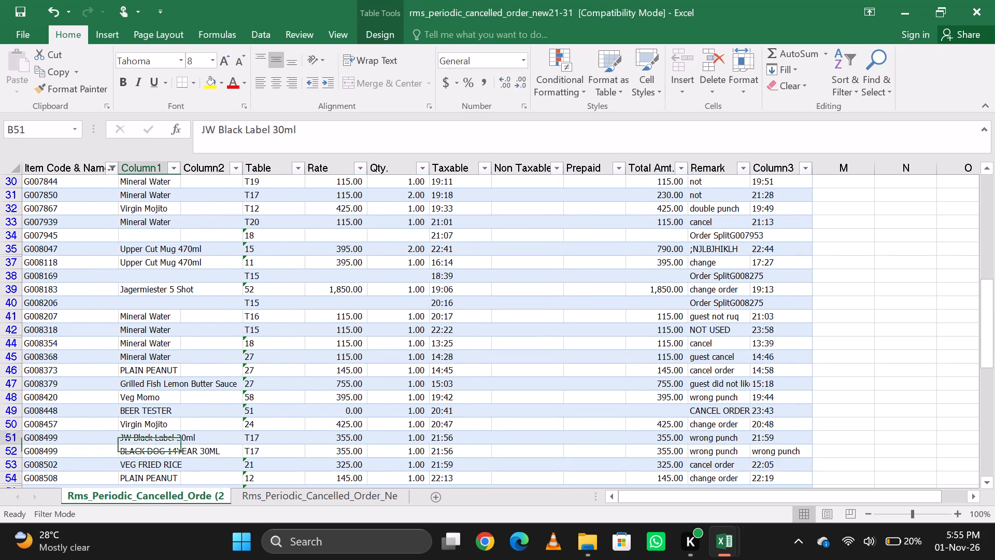
key(Up)
key(Down)
key(shift+space)
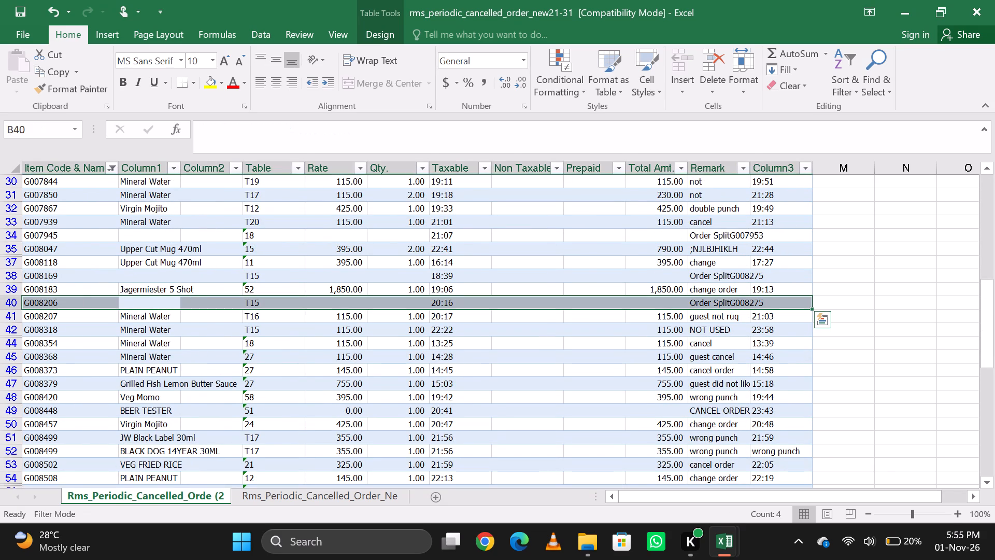
key(ctrl+minus)
key(Return)
key(Up)
key(Up)
key(shift+space)
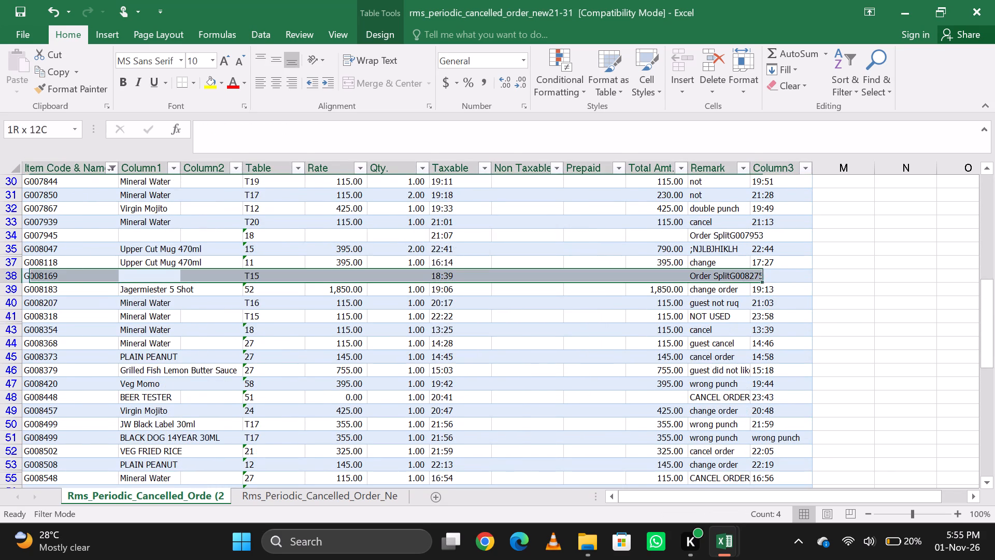
key(ctrl+minus)
key(Return)
Delete the Order Split row without an item name for KOT number G007945.
key(Up)
key(Up)
key(Up)
key(shift+space)
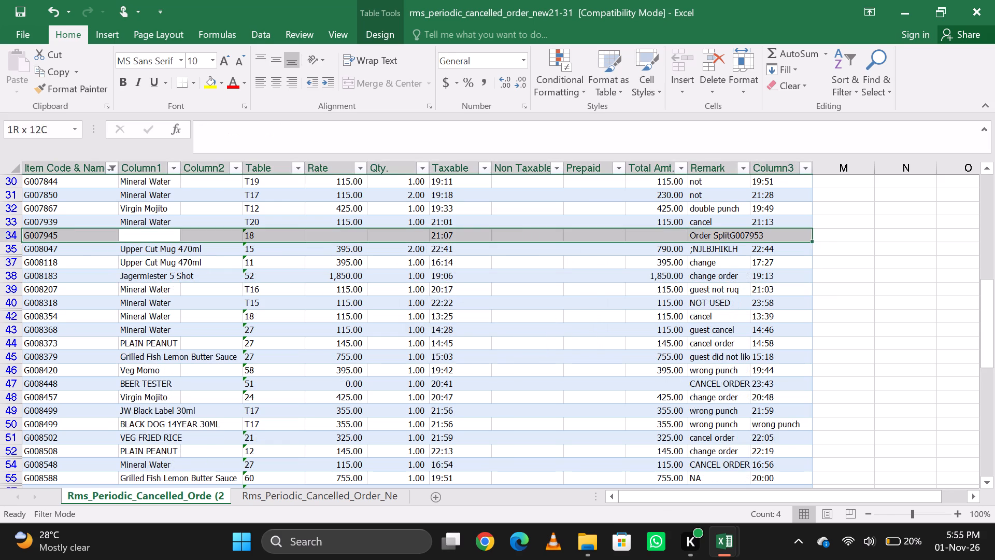
key(ctrl+minus)
key(Return)
Delete the Order Split row without an item name for KOT number G008946.
key(Down)
key(Down)
key(Down)
key(Down)
key(Down)
key(Down)
key(Down)
key(Down)
key(Down)
key(Down)
key(Down)
key(Down)
key(Down)
key(Down)
key(Down)
key(Down)
key(Down)
key(Down)
key(Down)
key(Down)
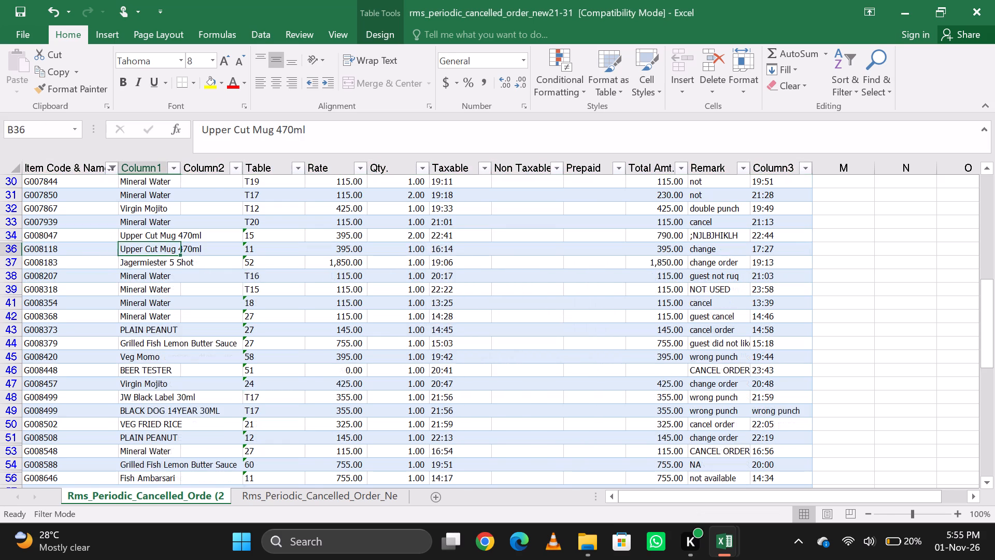
key(Up)
key(Up)
key(Up)
key(Up)
key(Up)
key(Up)
key(Up)
key(Up)
key(Up)
key(Up)
key(Up)
key(Up)
key(Up)
key(Up)
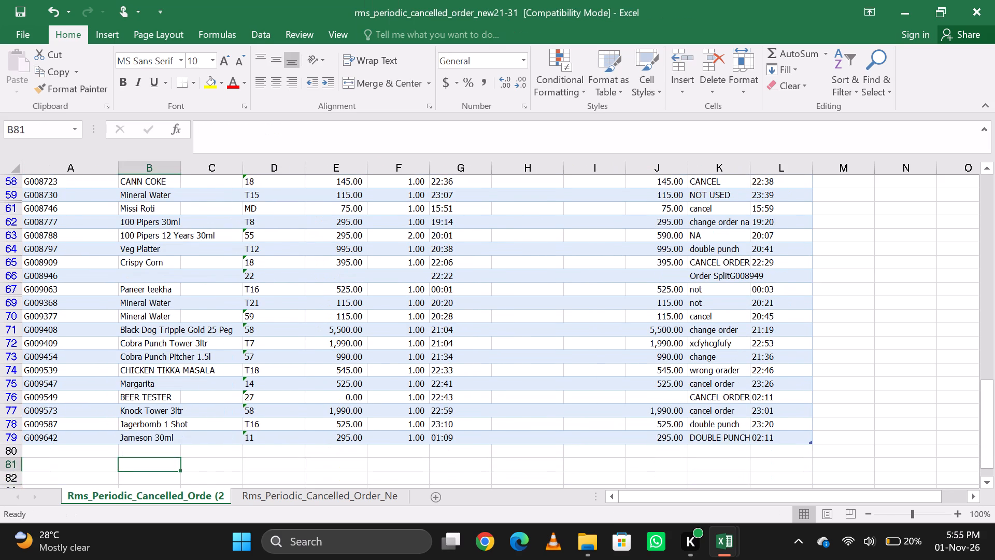
key(Up)
key(shift+space)
key(ctrl+minus)
key(ctrl+Return)
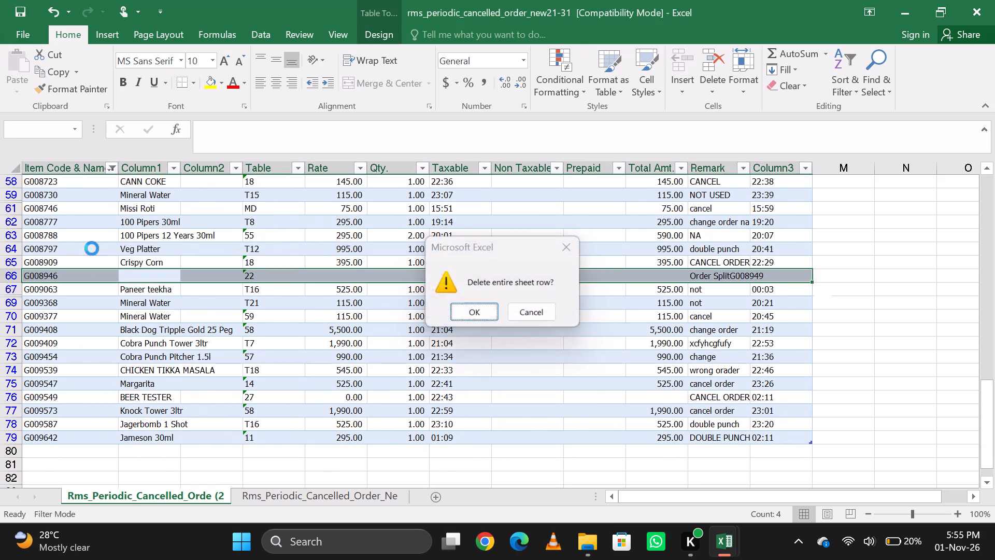
Copy all KOT numbers starting with G007138 and paste them as values into the audit report's Cancel KOT Bill No column from B94.
key(Up)
key(Up)
key(Up)
key(Up)
key(Up)
key(Up)
key(Up)
key(Up)
key(Up)
key(Up)
key(Up)
key(Up)
key(Up)
key(Up)
key(Up)
key(Up)
key(Up)
key(Up)
key(Up)
key(Up)
key(Up)
key(Up)
key(Up)
key(Up)
key(Up)
key(Up)
key(Up)
key(Up)
key(Up)
key(Up)
key(Up)
key(Up)
key(Up)
key(Up)
key(Up)
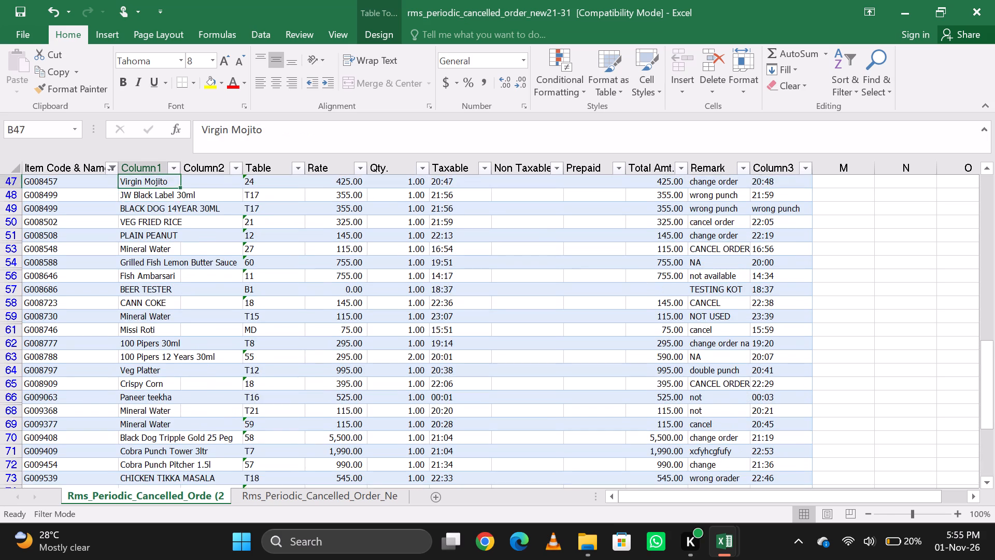
key(Left)
key(Down)
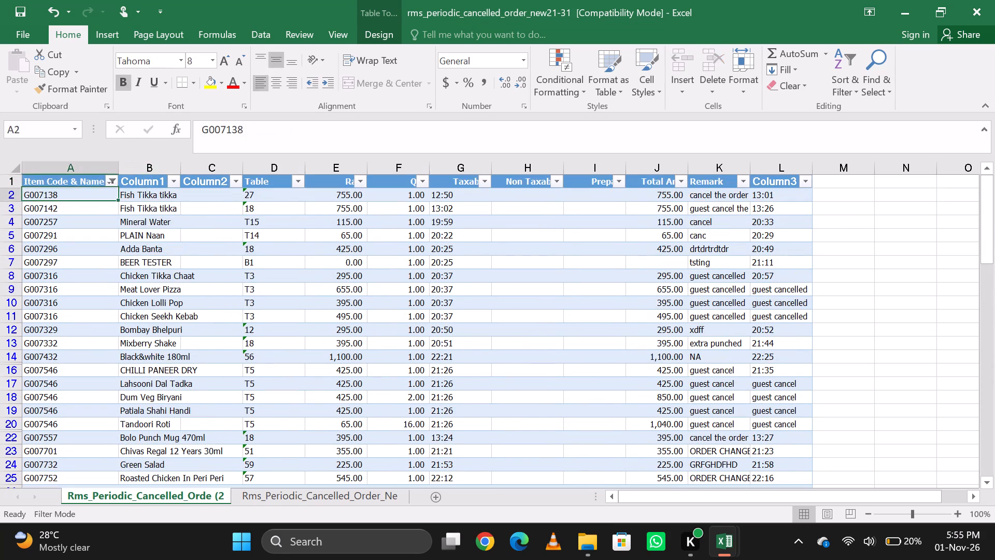
key(ctrl+shift+Down)
key(ctrl+c)
key(alt+Tab)
key(Right)
key(Left)
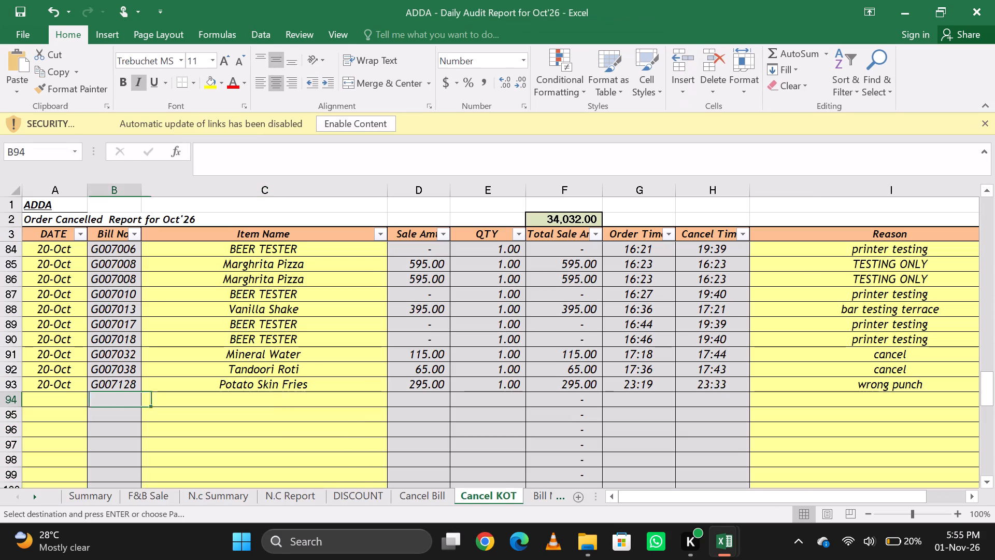
text(ESV)
key(Return)
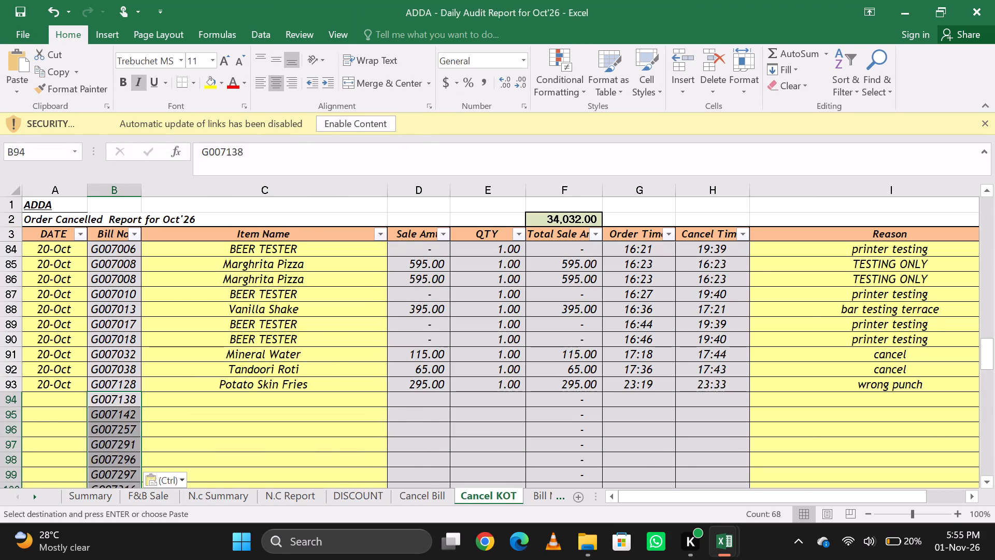
Copy the item names from Column1 and paste them as values into Cancel KOT's Item Name column from C94.
key(alt+Tab)
key(Right)
key(Down)
key(Up)
key(Up)
key(Down)
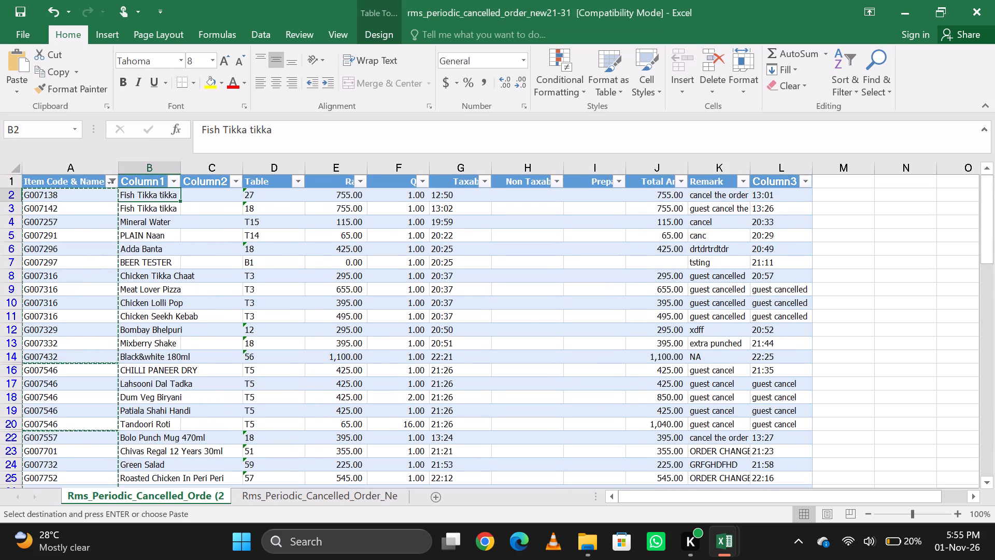
key(ctrl+shift+Down)
key(ctrl+c)
key(alt+Tab)
key(Right)
text(ESV)
key(Return)
Copy the Rate and Qty. columns together and paste them as values into Cancel KOT's sale amount and QTY columns from D94.
key(Right)
key(alt+Tab)
key(Right)
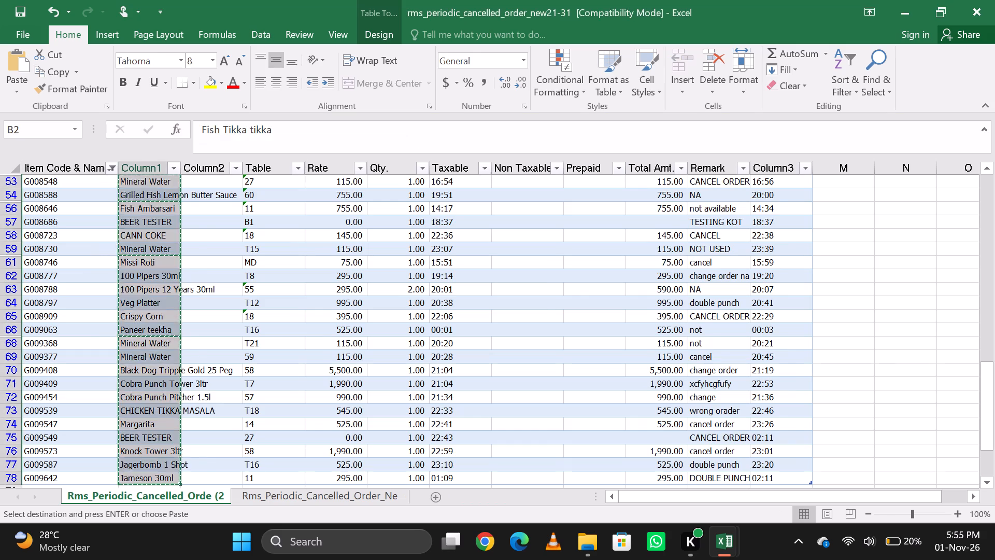
key(Up)
key(Right)
key(Right)
key(Down)
key(ctrl+shift+Down)
key(ctrl+c)
key(alt+Tab)
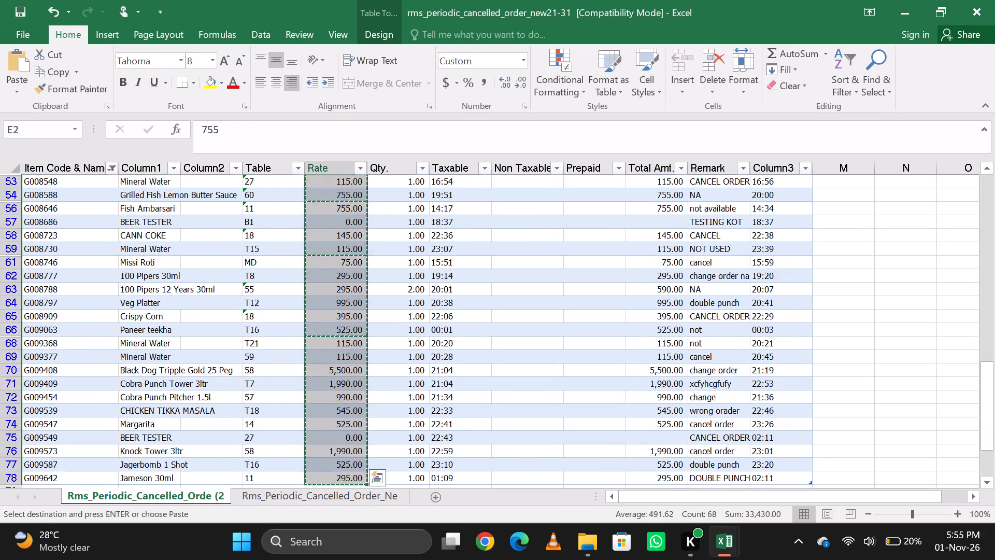
key(alt+Tab)
key(shift+Right)
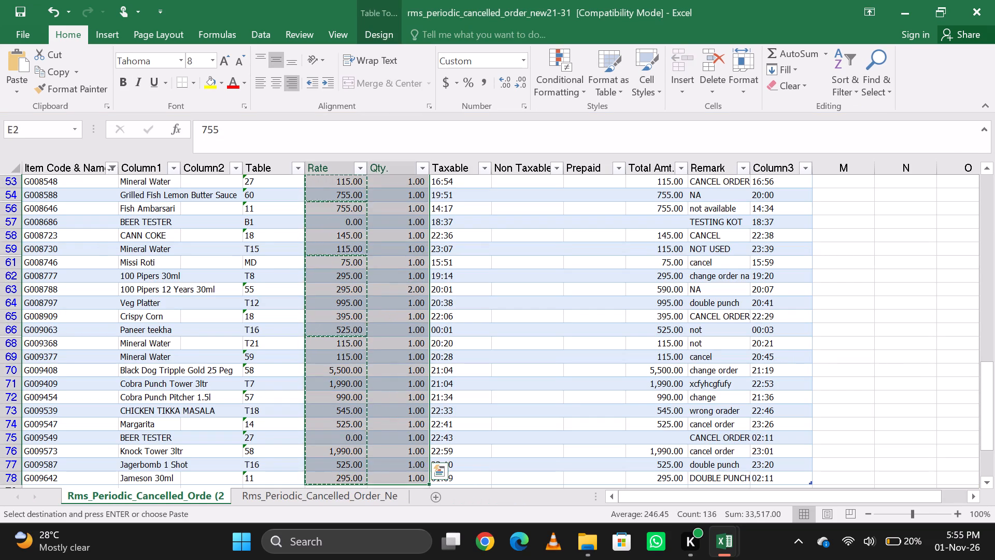
key(ctrl+c)
key(alt+Tab)
key(Right)
key(Left)
text(ESV)
key(Return)
Copy the order times from the Taxable column, starting at 12:50, and paste them as values into Cancel KOT's Order Time column from G94.
key(Right)
key(Right)
key(Right)
key(Right)
key(Left)
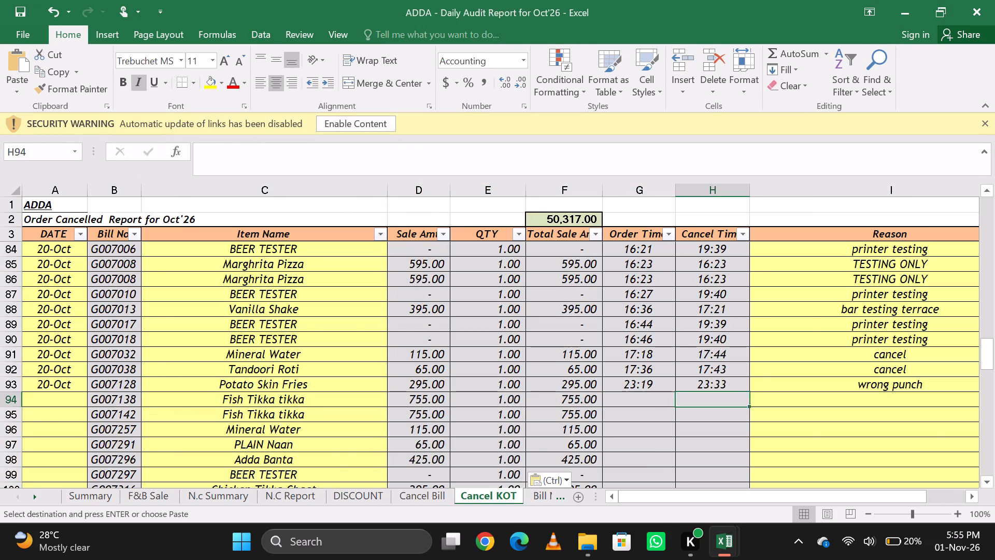
key(alt+Tab)
key(Up)
key(Up)
key(Up)
key(Right)
key(Down)
key(Down)
key(Right)
key(Up)
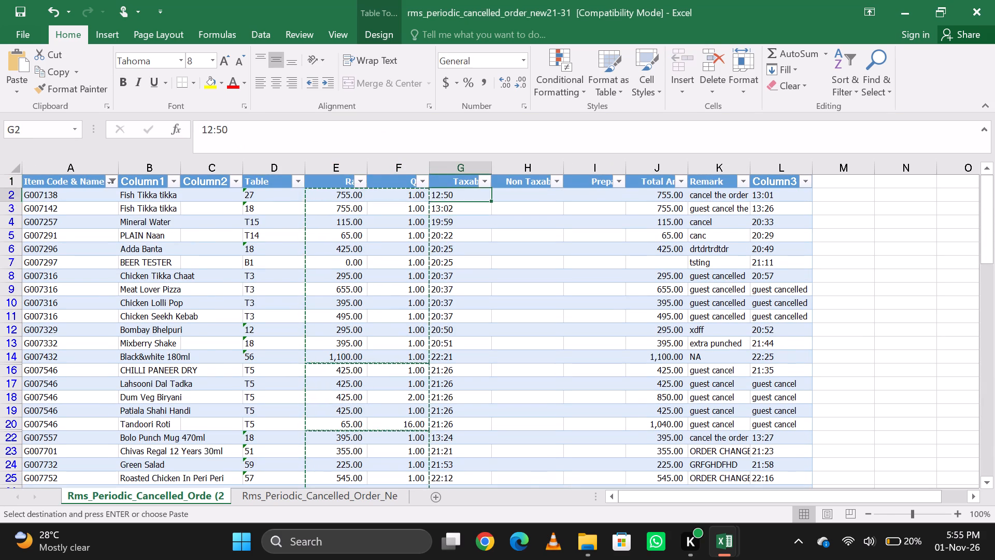
key(ctrl+shift+Down)
key(ctrl+c)
key(alt+Tab)
key(Right)
key(Left)
key(Left)
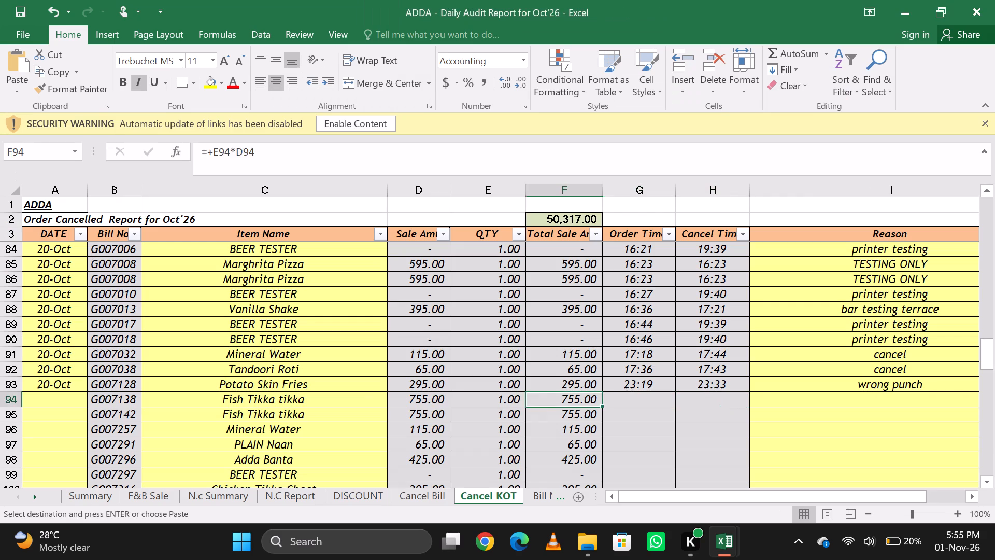
key(Right)
text(ESV)
key(Return)
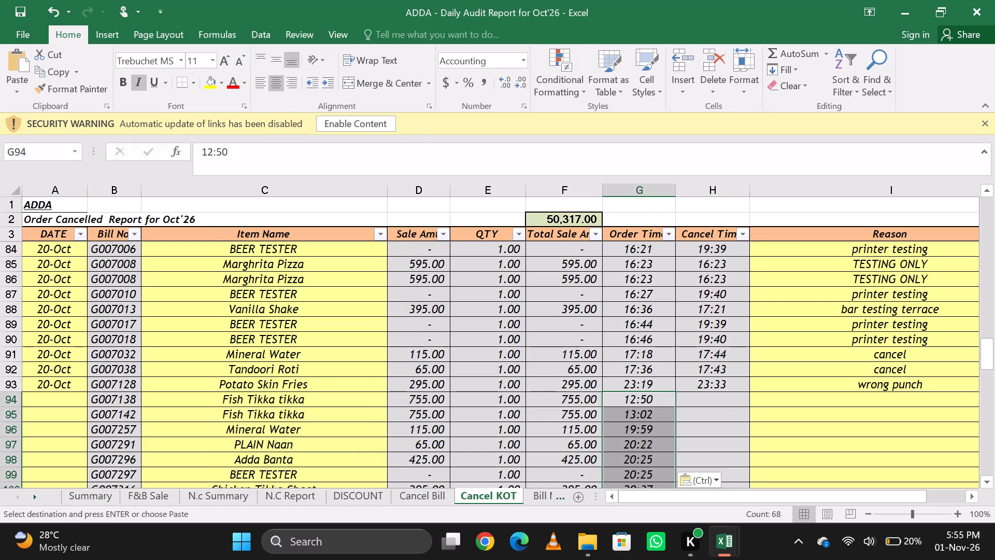
Copy the Total Amt. values down to row 45 and paste them as values into Cancel KOT's Cancel Time column from H94.
key(Right)
key(alt+Tab)
key(Up)
key(Right)
key(Right)
key(Down)
key(Right)
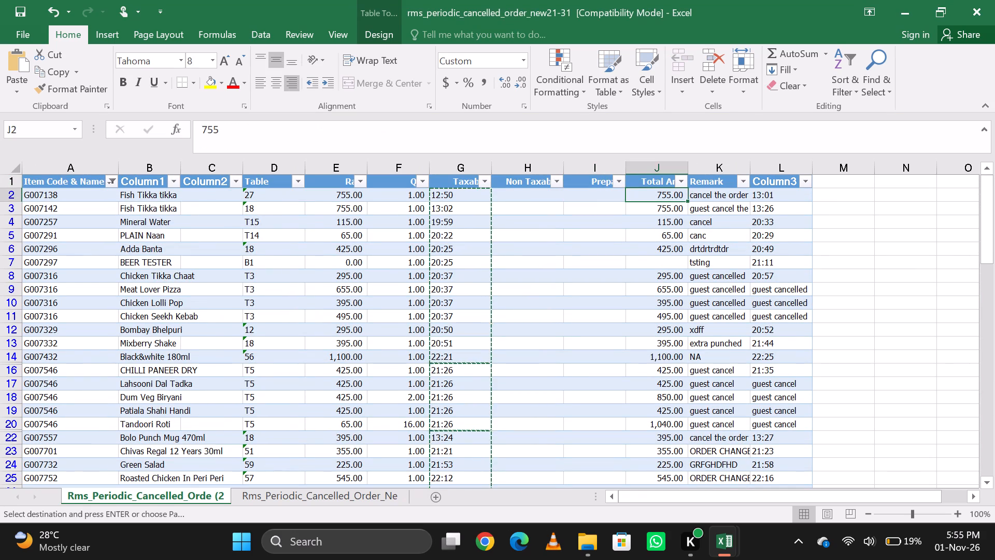
key(ctrl+shift+Down)
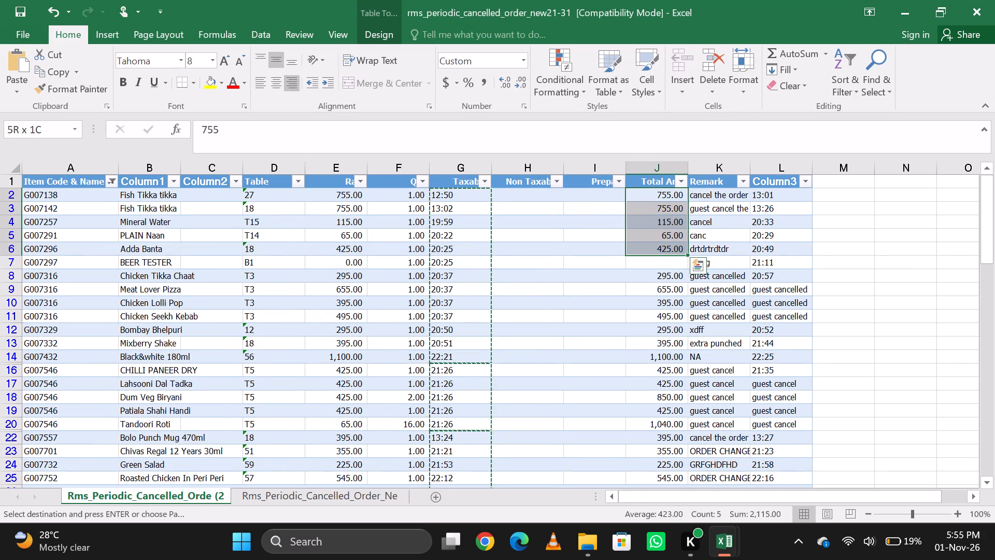
key(ctrl+shift+Down)
key(ctrl+shift+Down)
key(ctrl+c)
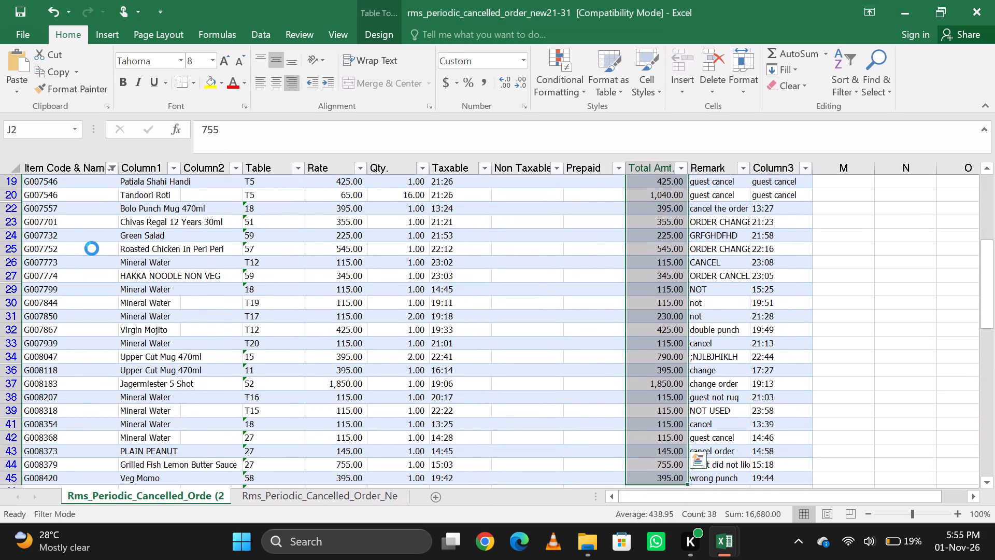
key(alt+Tab)
key(Right)
key(Left)
text(ESV)
key(Return)
key(alt+Tab)
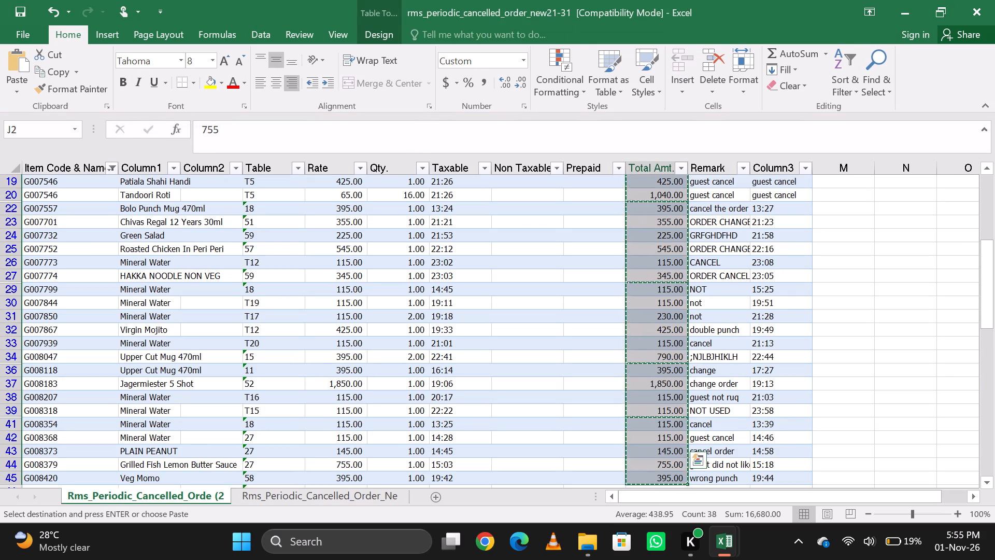
Copy the Remark column entries, starting at row 2, and paste them as values into Cancel KOT's Reason column from I94.
scroll(528, 368, up, 9)
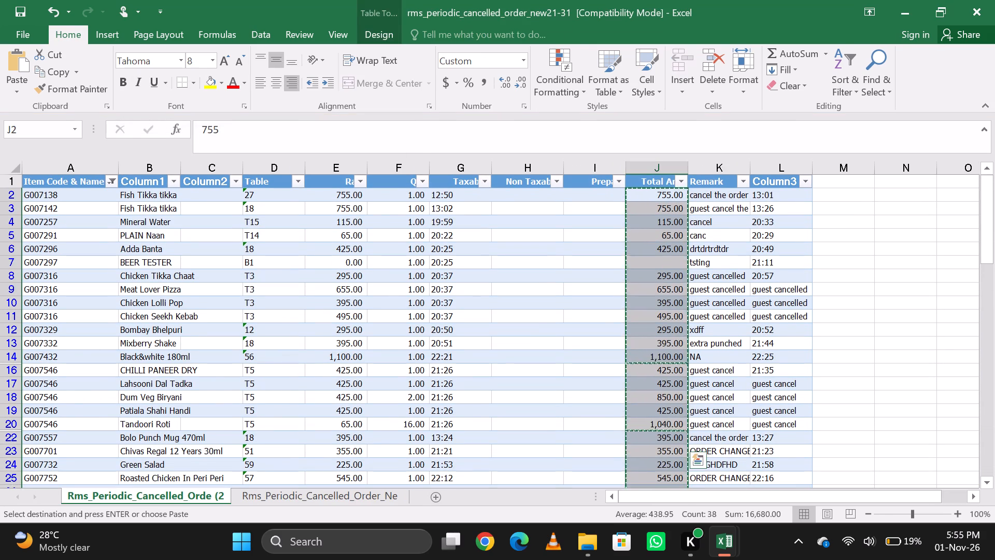
click(672, 269)
key(Left)
key(Right)
key(Left)
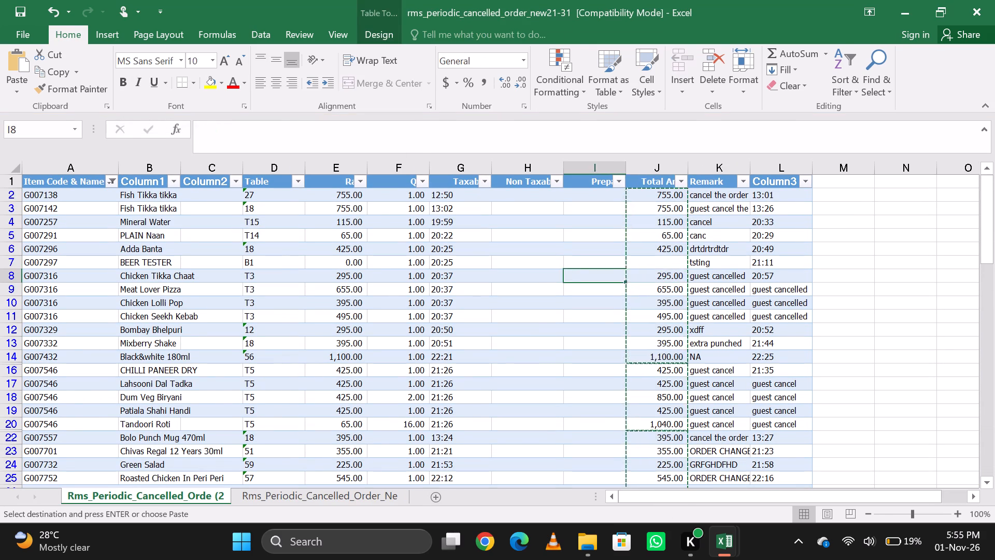
key(Right)
key(Up)
key(Right)
key(Left)
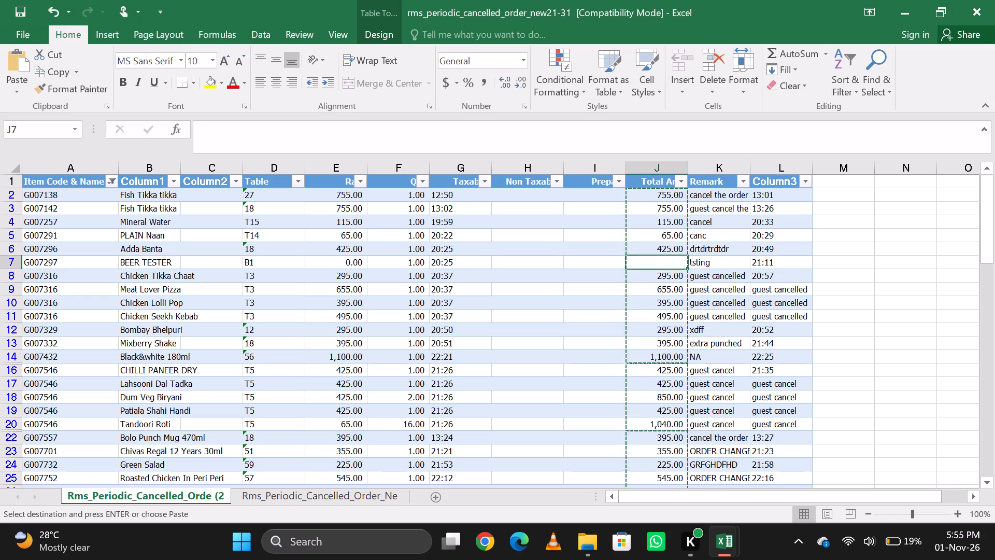
key(alt+Tab)
key(Right)
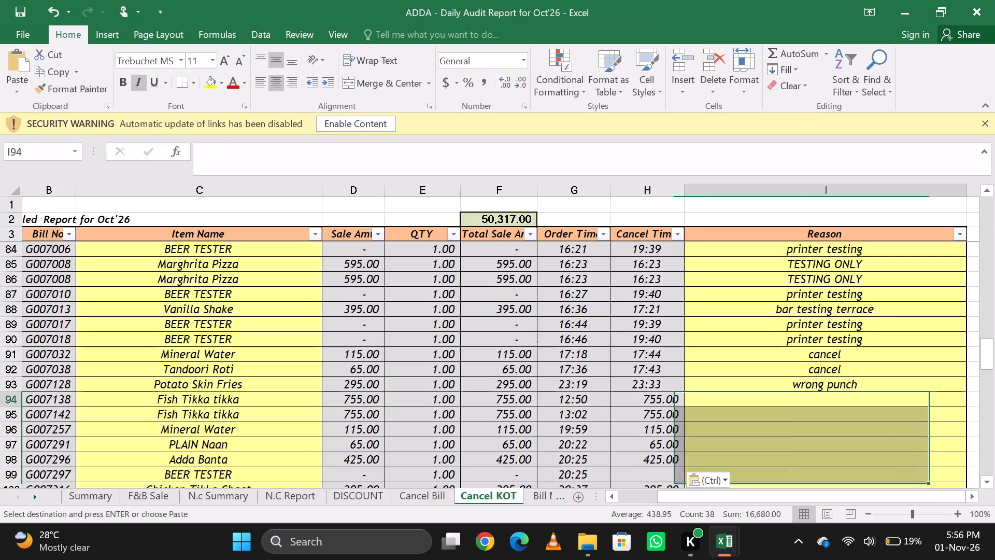
key(Up)
key(Down)
key(alt+Tab)
key(Up)
key(Up)
key(Up)
key(Right)
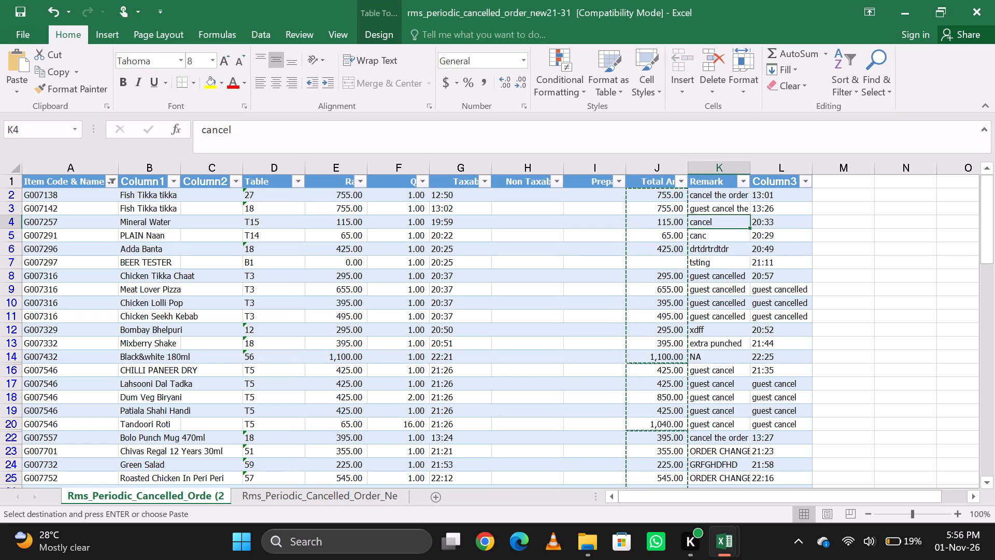
key(Up)
key(Up)
key(ctrl+shift+Down)
key(ctrl+c)
key(alt+Tab)
key(Right)
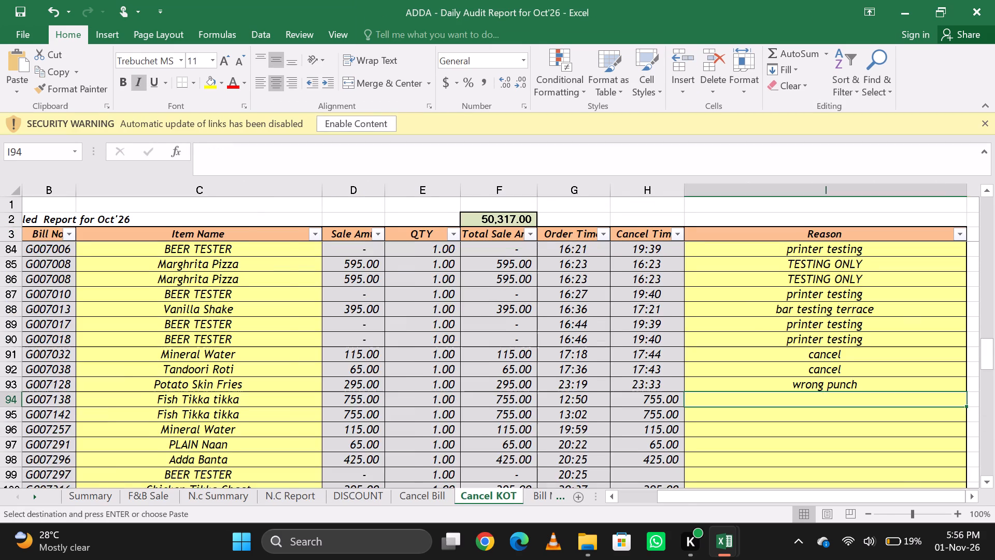
key(Left)
text(ESV)
key(Return)
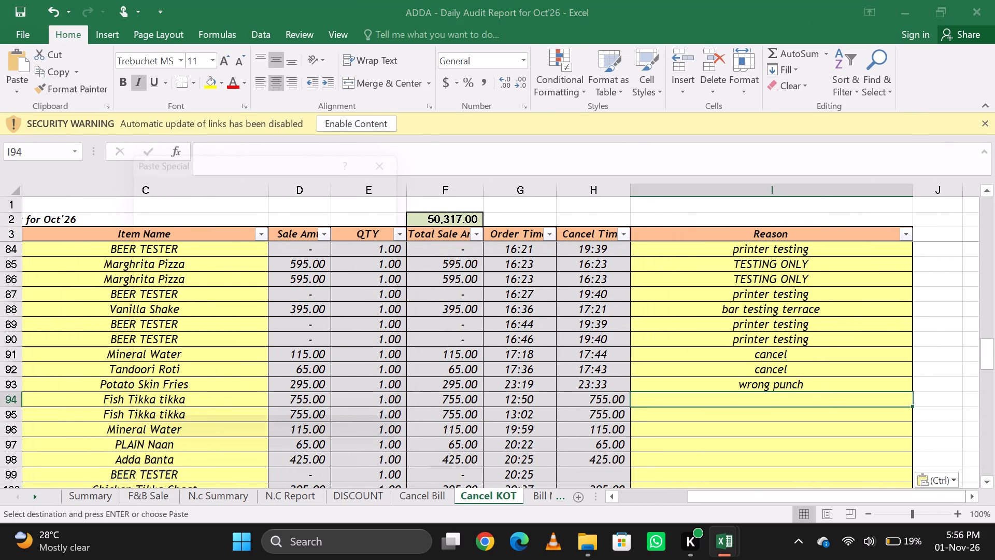
Select all entries in the cancelled-order sheet's Item Code & Name filter so the dated rows are included.
key(Left)
key(Left)
key(Left)
key(Left)
key(Left)
key(Left)
key(Left)
key(Left)
key(Left)
key(Left)
key(Left)
key(Left)
key(Left)
key(Left)
key(Left)
key(Left)
key(Left)
key(Left)
key(Left)
key(Left)
key(Right)
key(Down)
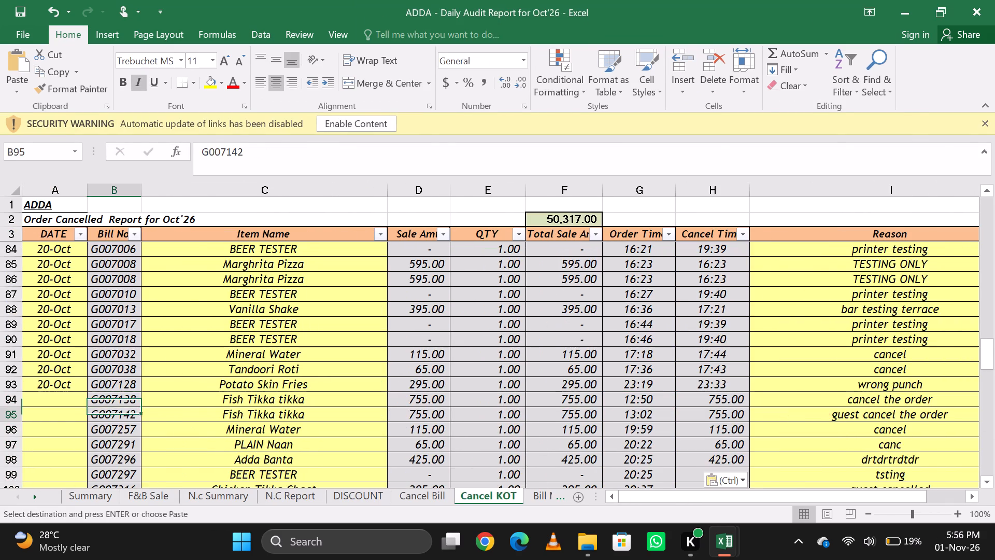
key(Left)
key(Left)
key(Left)
key(Left)
key(Left)
key(Up)
key(alt+Tab)
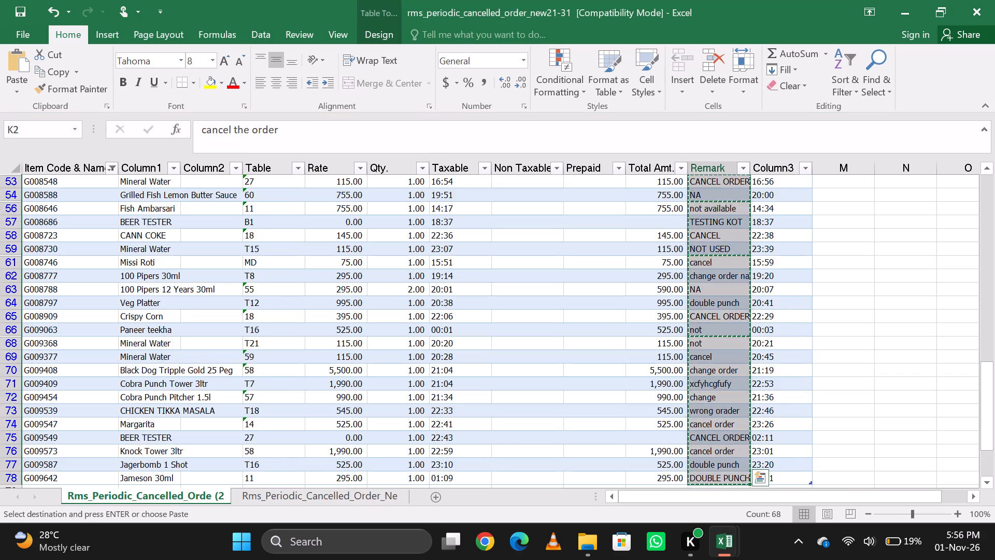
key(Left)
key(Left)
key(Left)
key(Left)
key(Left)
key(Left)
key(Left)
key(Left)
key(Left)
key(Left)
key(Left)
key(Left)
key(Left)
key(Left)
key(Left)
key(Up)
key(Up)
key(Up)
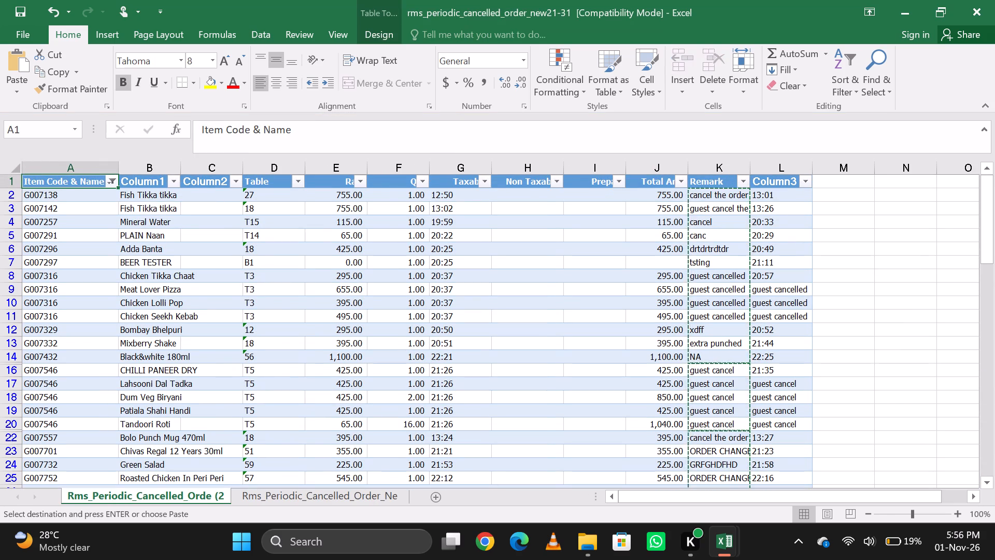
click(109, 186)
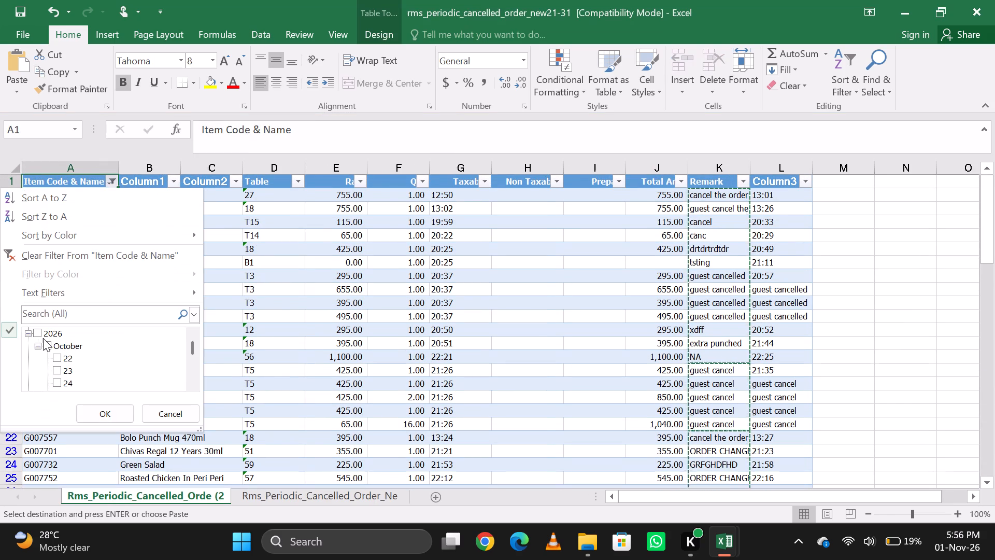
scroll(43, 338, up, 4)
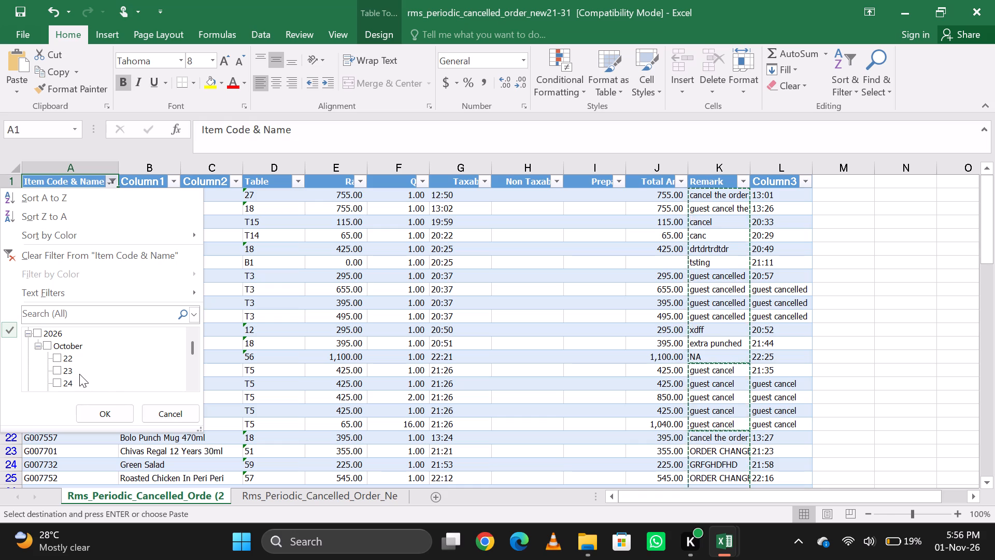
click(45, 333)
scroll(45, 333, up, 3)
click(45, 333)
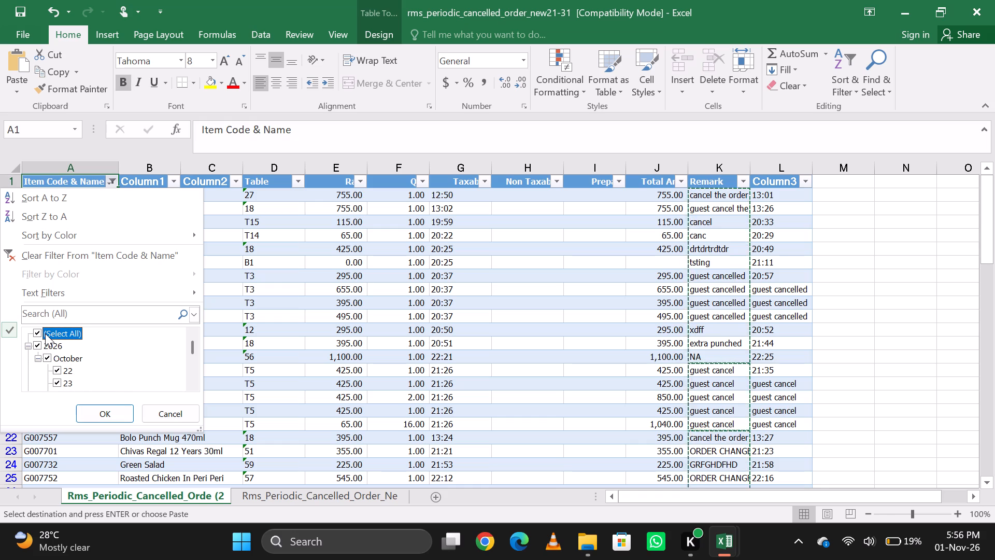
click(45, 333)
click(112, 413)
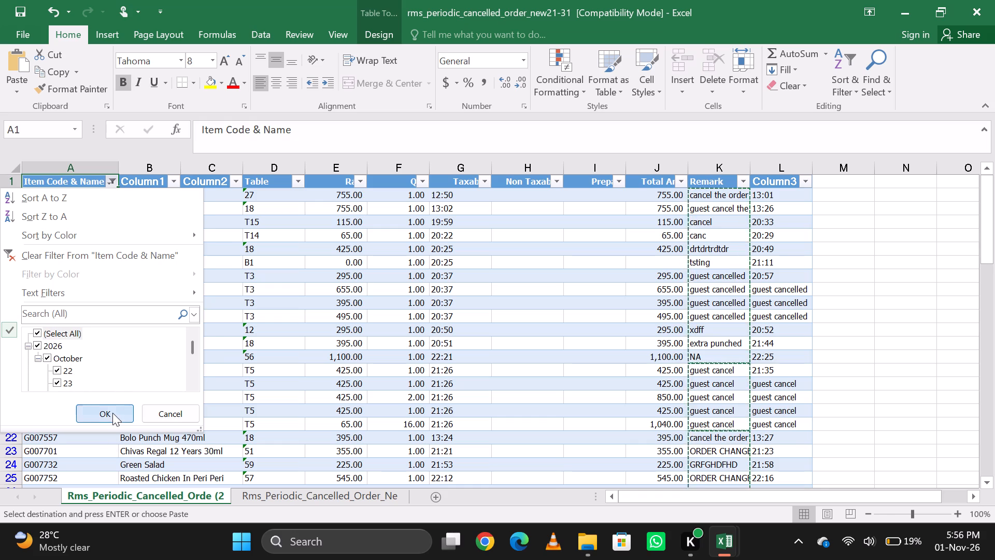
click(89, 244)
key(Up)
key(Down)
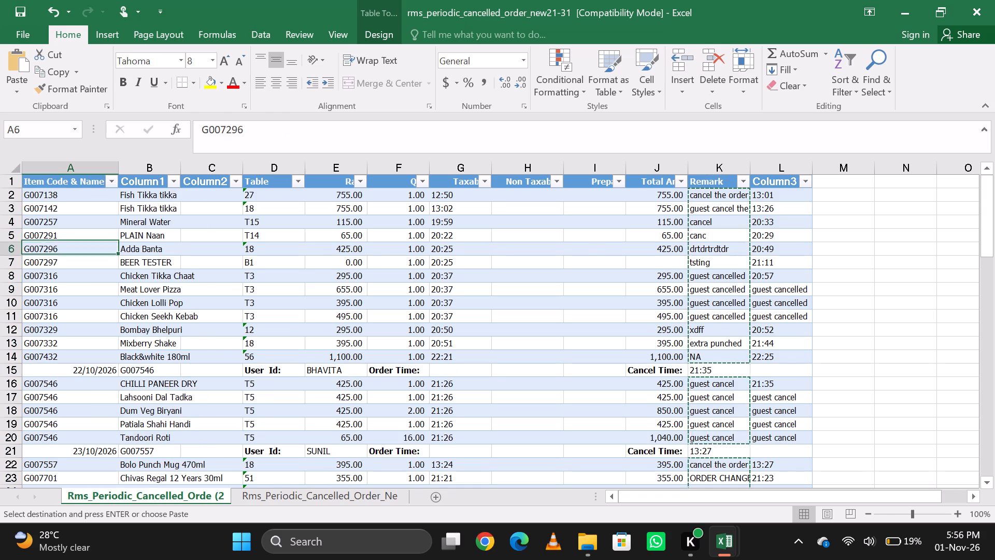
Enter 21-10-2026 as the date for bill G007138 in cell A94 of Cancel KOT.
key(alt+Tab)
key(Left)
key(Right)
key(Left)
key(ctrl+d)
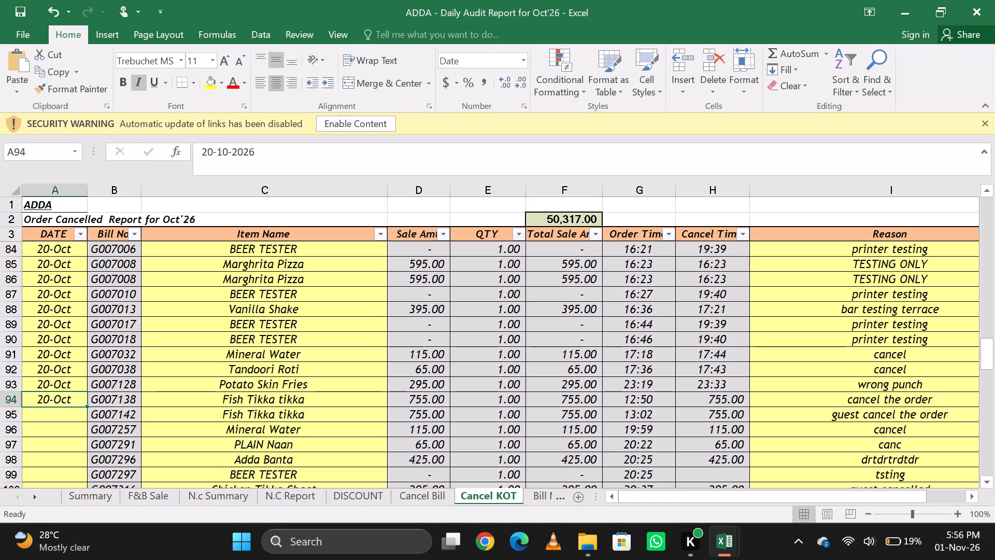
click(212, 149)
key(BackSpace)
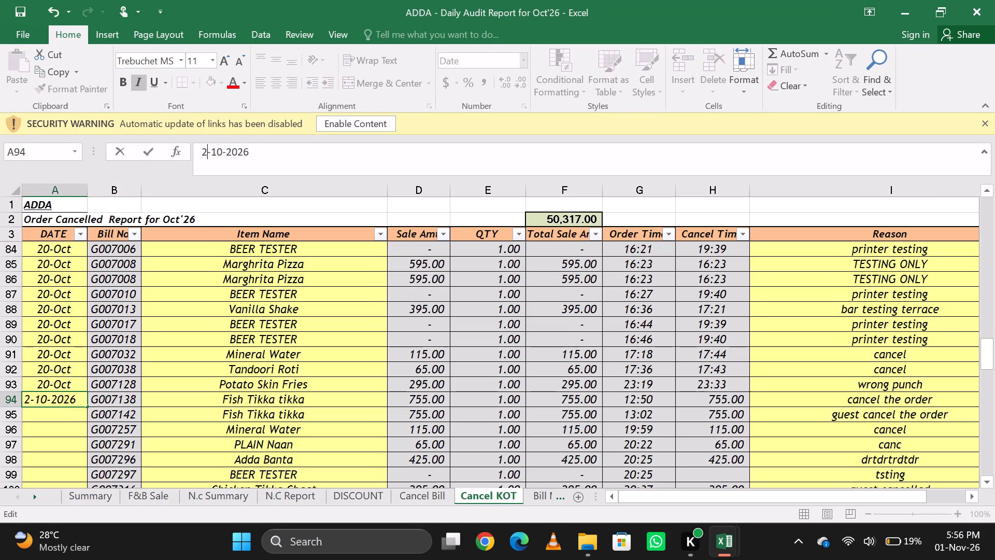
key(1)
key(Return)
Copy the 21-Oct date from A94 down Cancel KOT's DATE column through bill G007432 in A106.
key(Up)
key(ctrl+c)
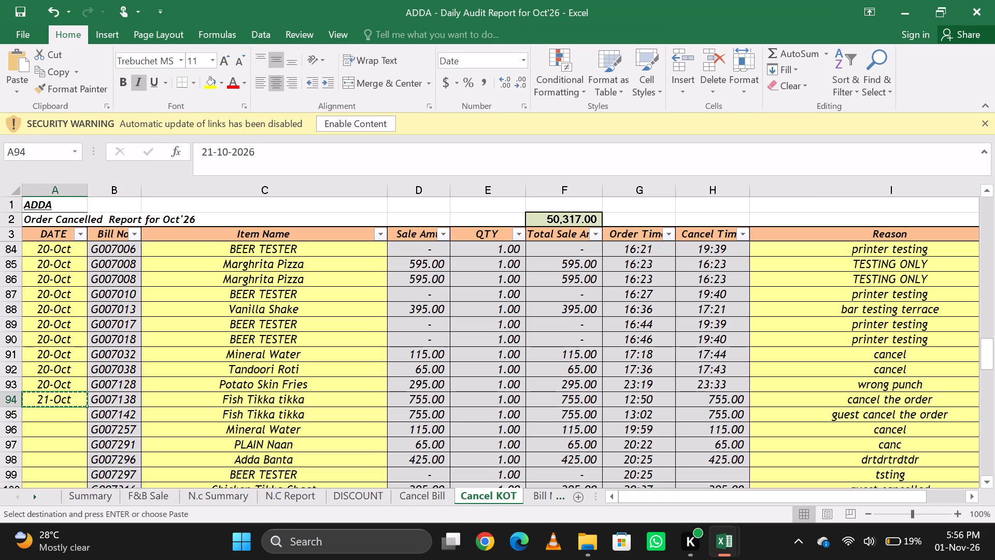
key(shift+Down)
key(shift+Down)
key(shift+Down)
key(shift+Down)
key(shift+Down)
key(shift+Down)
key(shift+Down)
key(shift+Down)
key(shift+Down)
key(shift+Down)
key(shift+Down)
key(shift+Down)
key(shift+Down)
key(shift+Down)
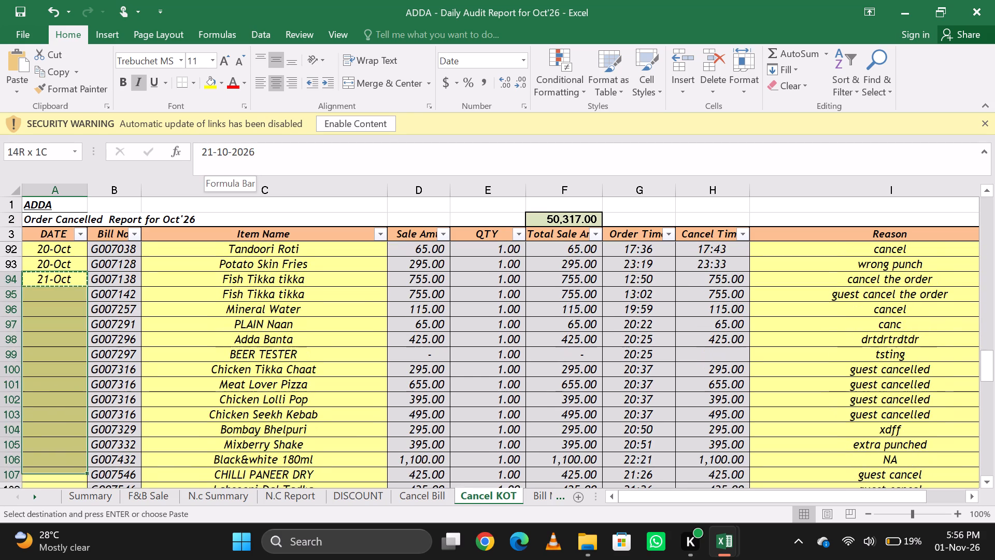
key(shift+Up)
key(shift+Up)
key(ctrl+v)
key(Down)
key(Down)
key(Down)
key(Down)
key(Down)
key(Down)
key(Down)
key(Down)
key(Down)
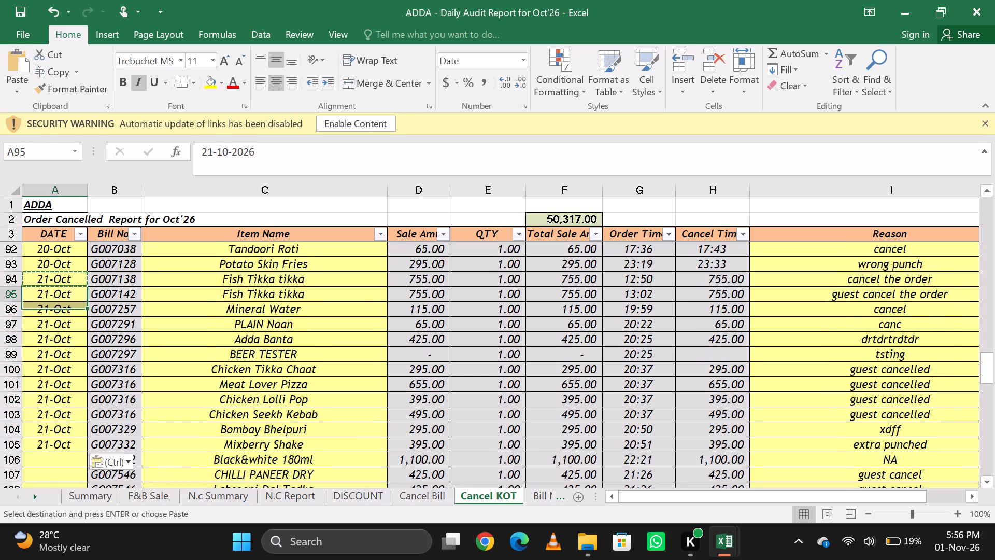
key(Down)
key(Down)
key(Down)
key(Down)
key(Up)
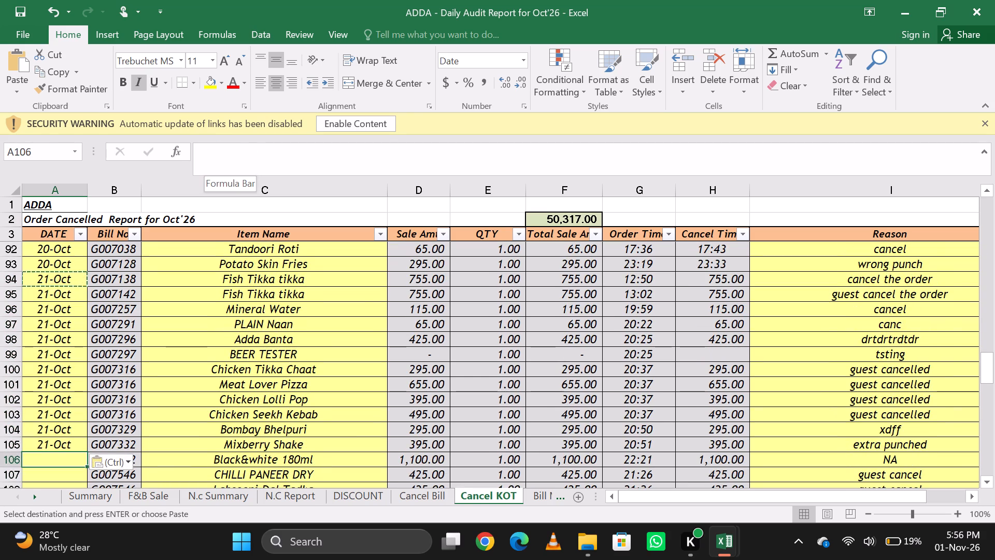
key(ctrl+d)
key(Down)
key(Up)
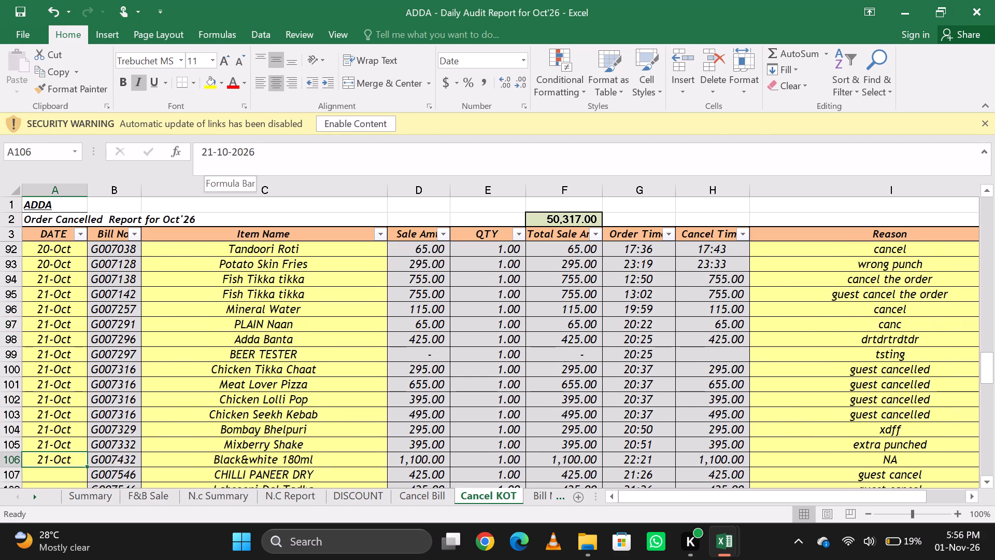
Check the source dates and enter 22-10-2026 for bill G007546's CHILLI PANEER DRY row in A107.
key(alt+Tab)
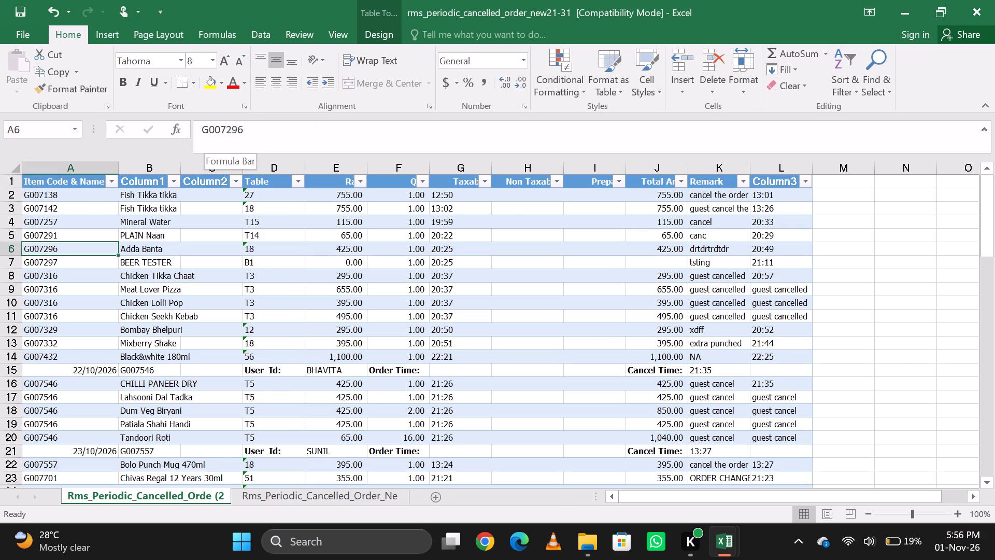
key(alt+Tab)
key(Down)
key(Up)
key(Down)
key(ctrl+d)
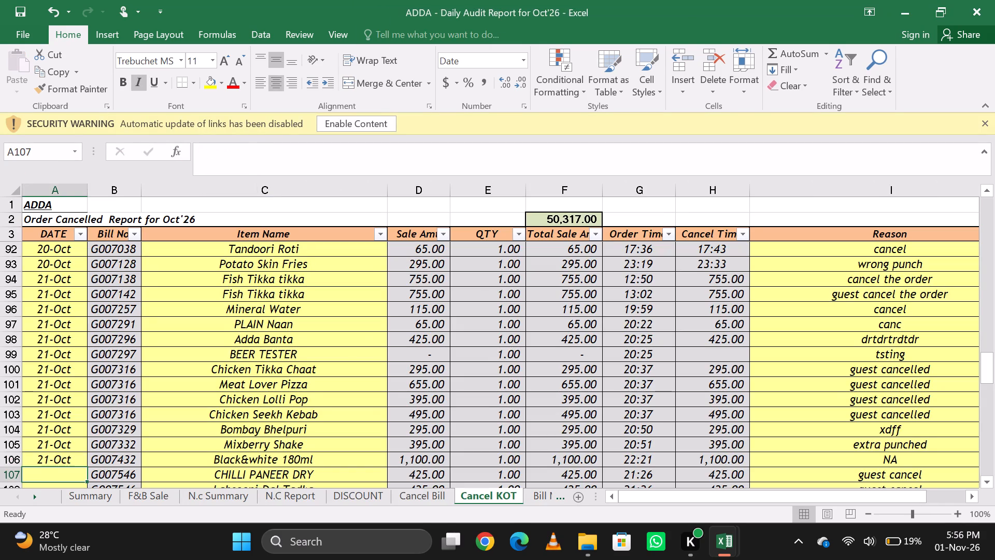
click(212, 149)
key(BackSpace)
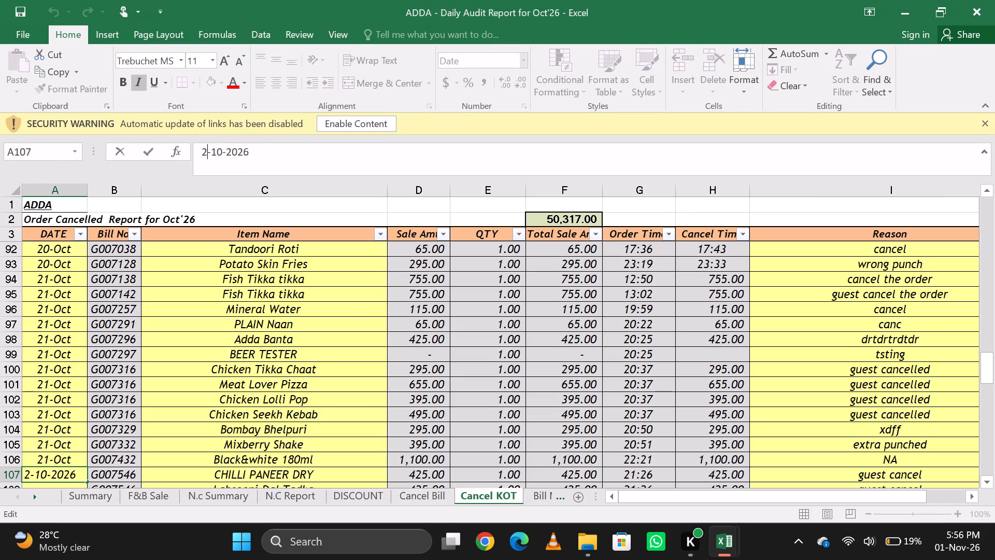
key(2)
key(Return)
key(Up)
Check the source dates and copy the 22-Oct date from A107 down through bill G007546's Tandoori Roti row in A111 of Cancel KOT.
key(alt+Tab)
key(Down)
key(Down)
key(Down)
key(Down)
key(Down)
key(Down)
key(Down)
key(Down)
key(Down)
key(Down)
key(Down)
key(Down)
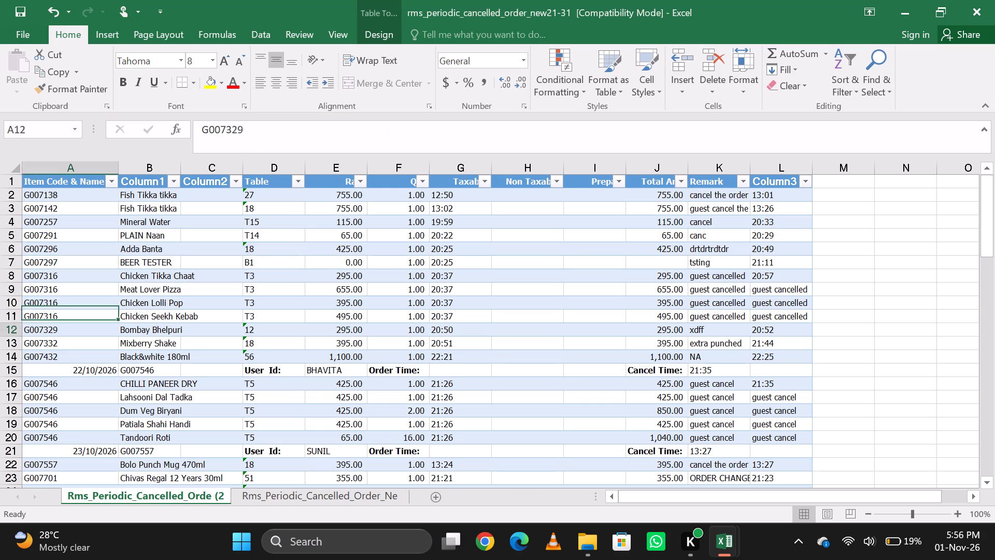
key(Down)
key(Down)
key(alt+Tab)
key(Down)
key(Down)
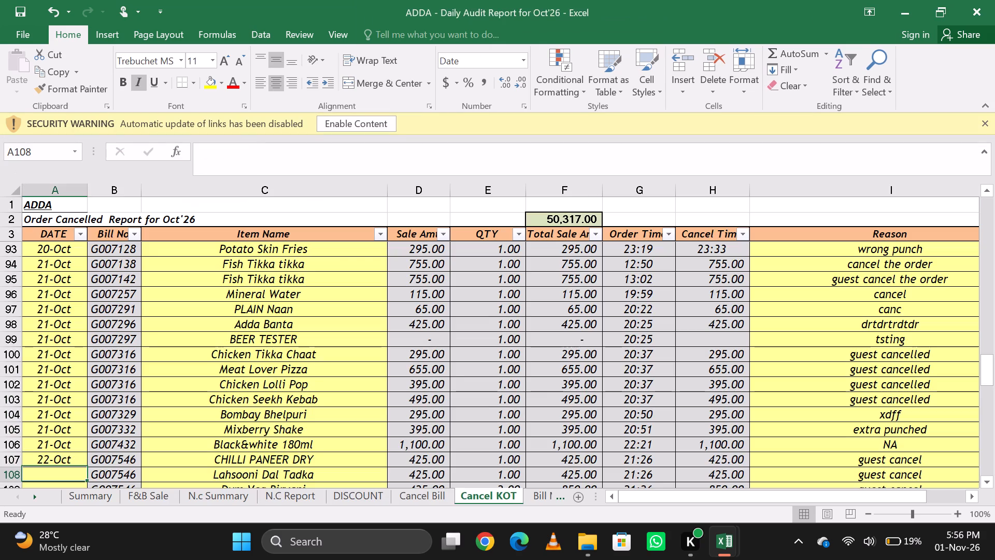
key(ctrl+d)
key(Down)
key(ctrl+d)
key(Down)
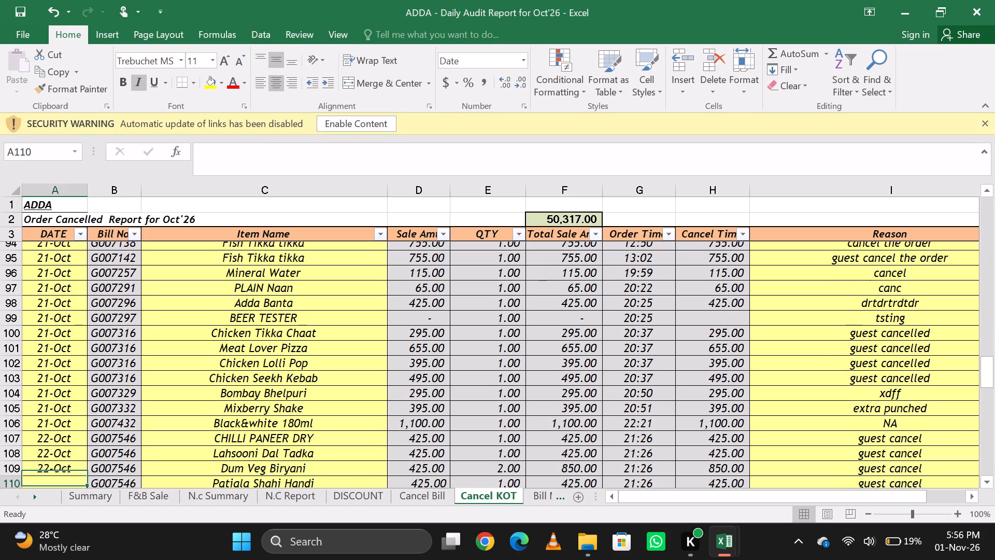
key(ctrl+d)
key(Down)
key(ctrl+d)
key(Down)
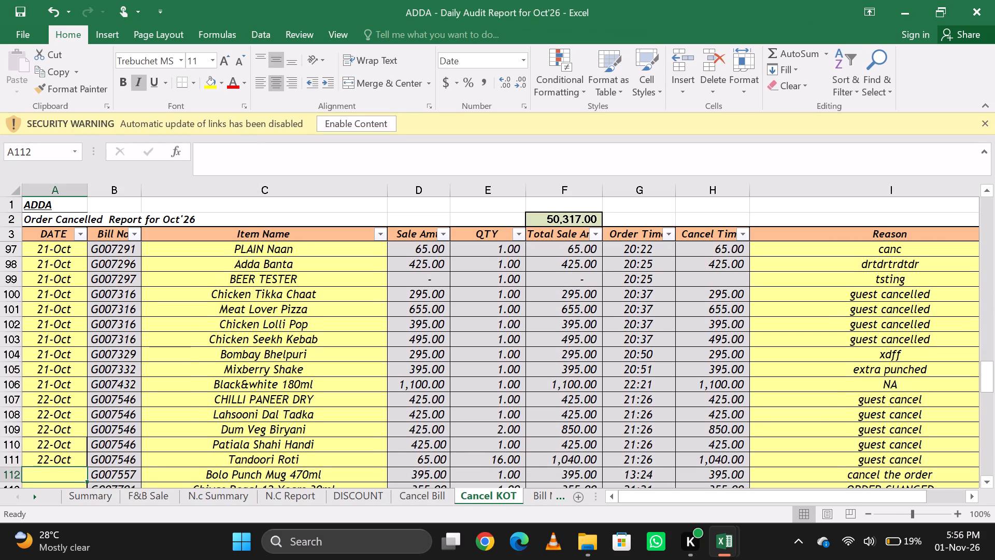
Enter 23-10-2026 as the date for bill G007557's Bolo Punch Mug 470ml row in cell A112.
key(ctrl+d)
click(212, 149)
key(BackSpace)
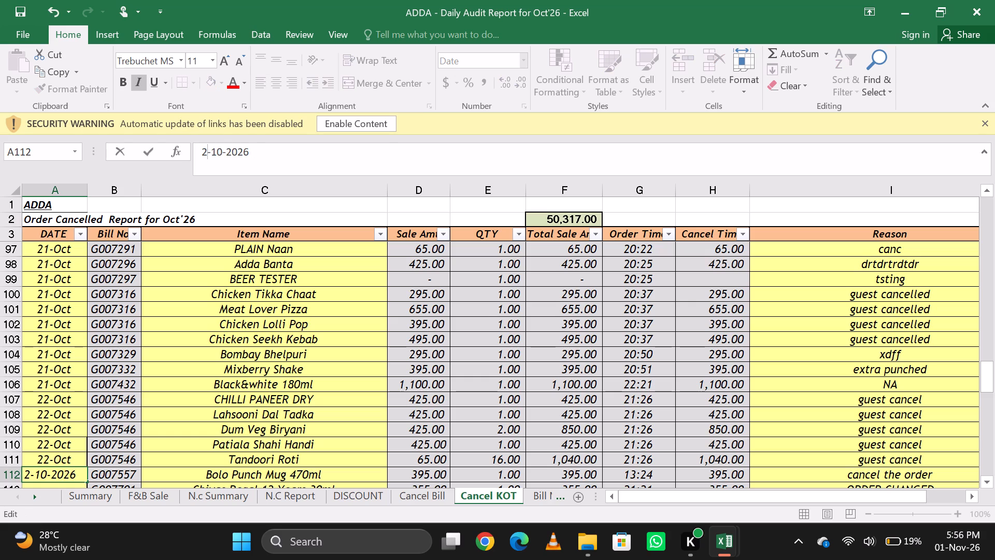
key(3)
key(Return)
key(Up)
Check the source dates and copy the 23-Oct date from A112 down the DATE column through bill G007774 in A117.
key(alt+Tab)
key(Down)
key(Down)
key(Up)
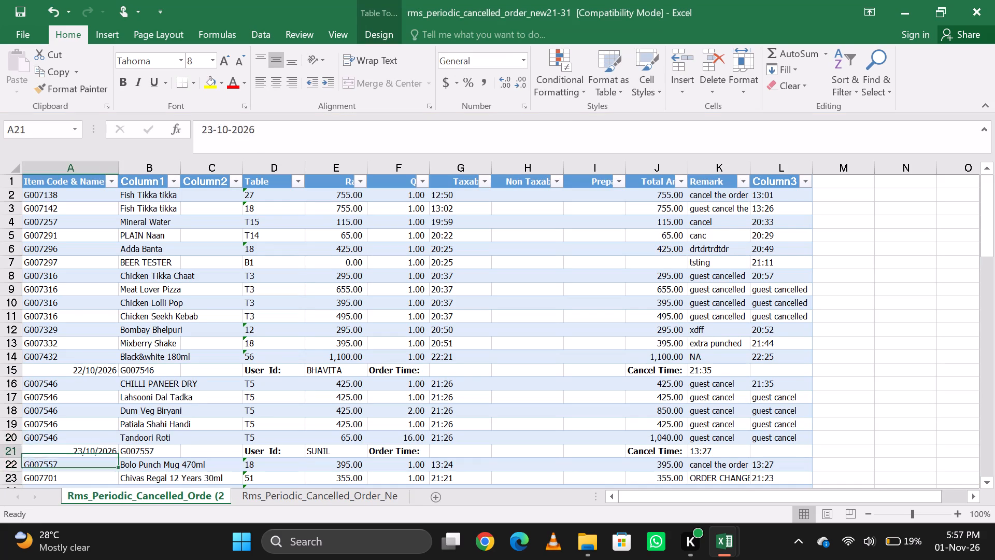
key(Down)
key(Down)
key(Down)
key(Down)
key(Down)
key(Down)
key(Down)
key(Down)
key(Down)
key(Down)
key(Up)
key(Up)
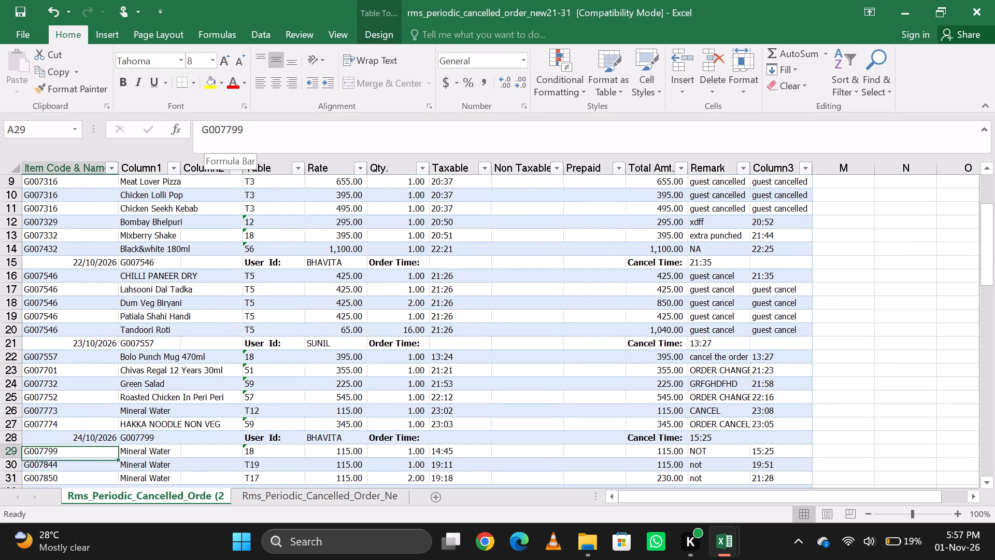
key(alt+Tab)
key(Down)
key(Up)
key(ctrl+c)
key(shift+Down)
key(shift+Down)
key(shift+Down)
key(shift+Down)
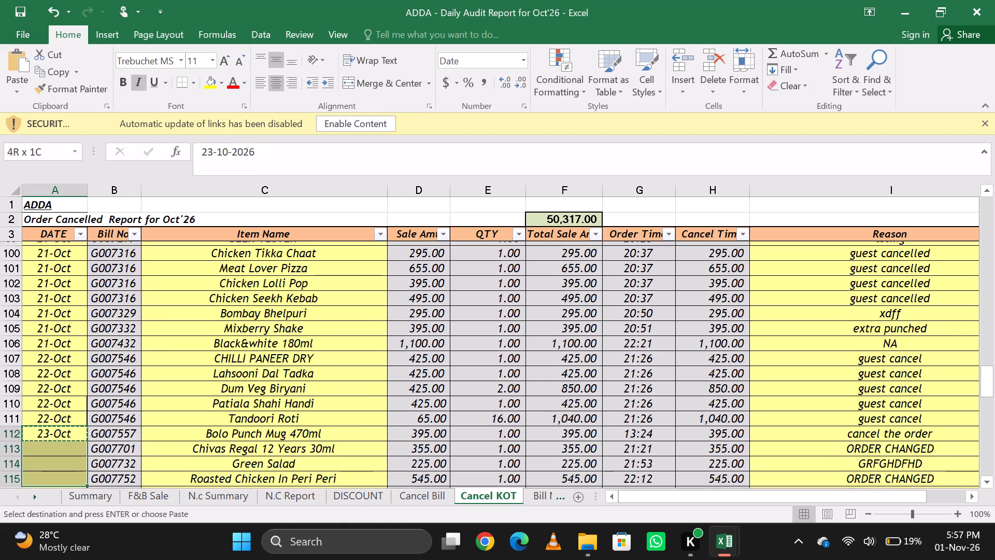
key(shift+Down)
key(shift+Down)
key(shift+Up)
key(ctrl+v)
Enter 24-10-2026 as the date for bill G007799's Mineral Water row in cell A118.
key(Down)
key(Down)
key(Down)
key(Down)
key(Down)
key(Down)
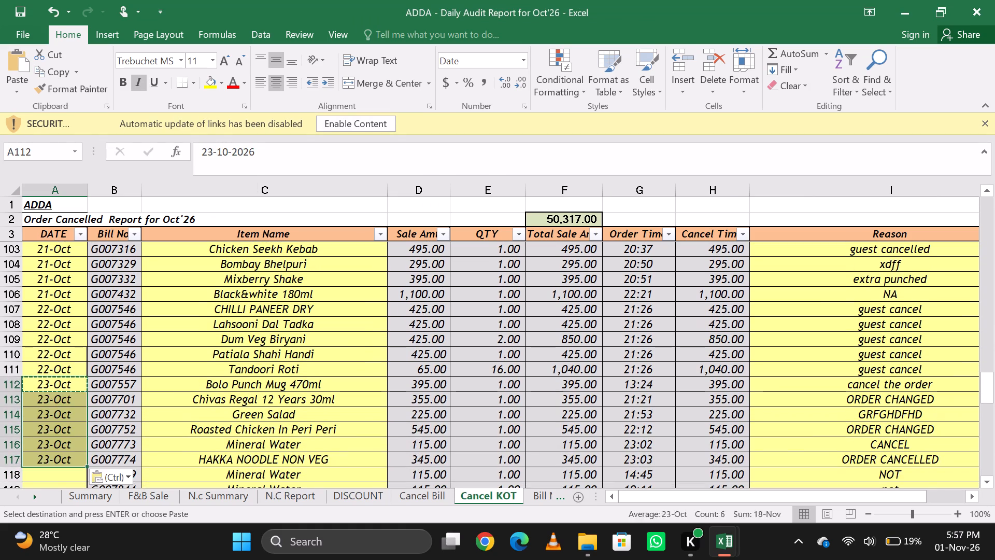
key(Down)
key(Up)
key(ctrl+d)
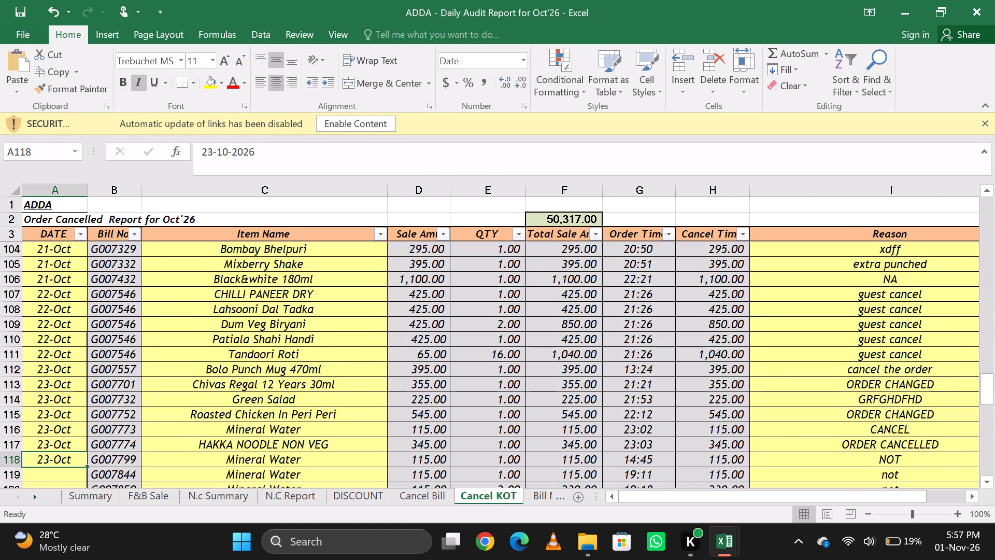
click(212, 149)
key(BackSpace)
key(4)
key(Return)
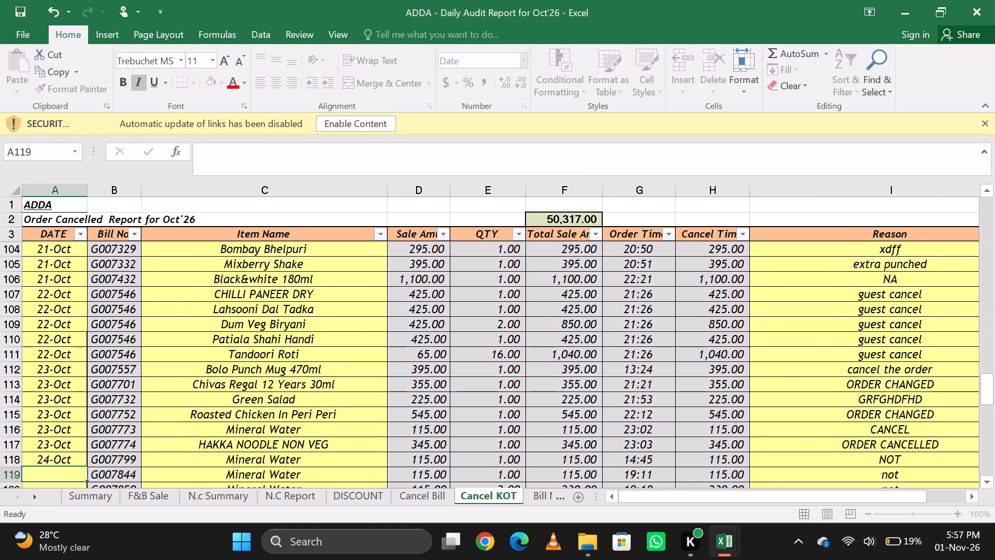
key(Up)
Check in the cancelled-order source sheet which bills from G007799 onward fall under 24 October, comparing against Cancel KOT's DATE column.
key(alt+Tab)
key(Down)
key(Up)
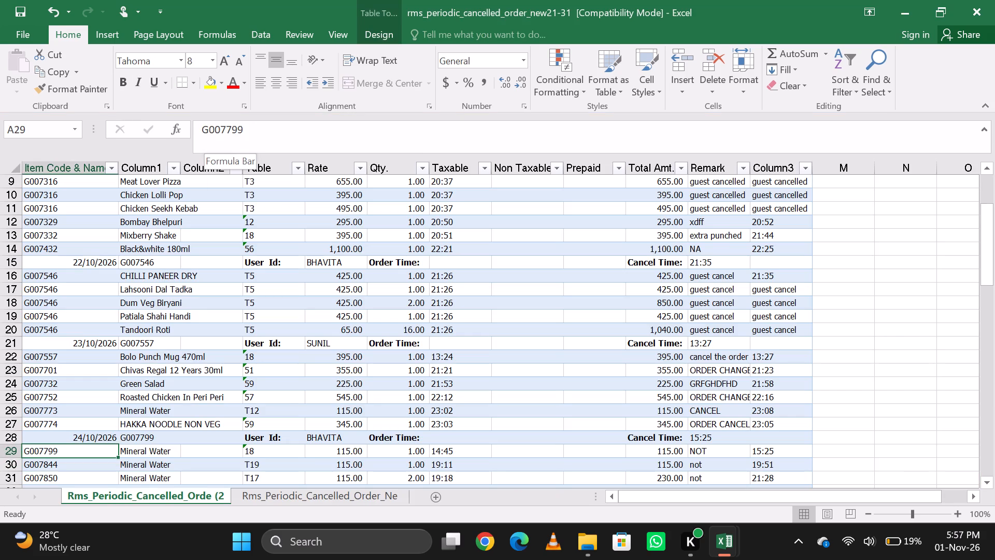
key(alt+Tab)
key(alt+Tab)
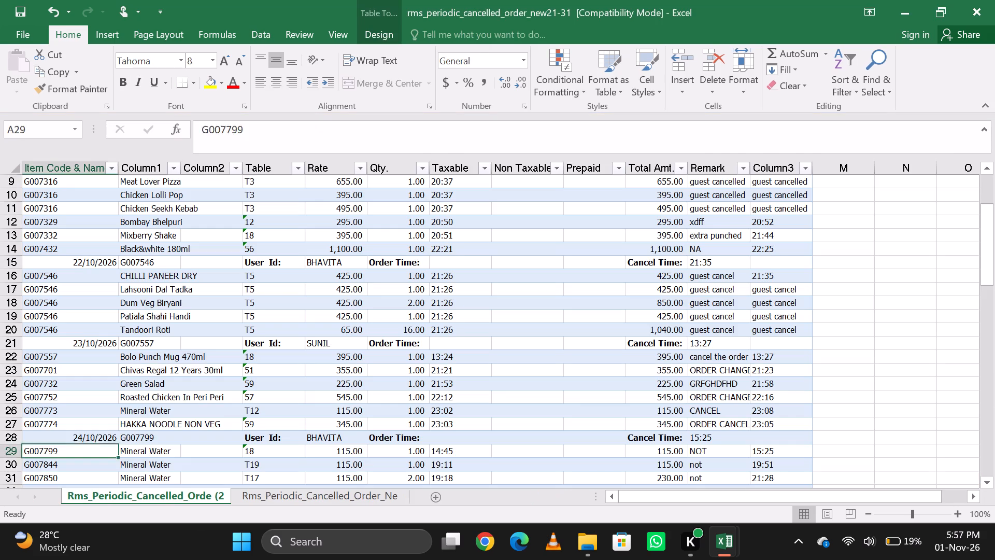
key(Up)
key(Down)
key(Down)
key(Down)
key(Down)
key(Down)
key(Down)
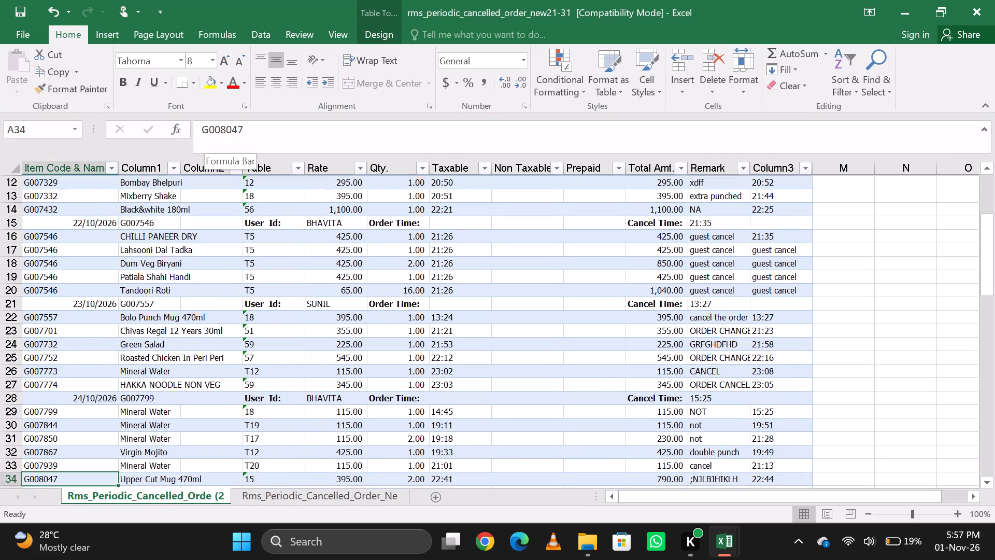
key(Up)
key(Up)
key(Up)
key(Up)
key(Up)
key(alt+Tab)
key(alt+Tab)
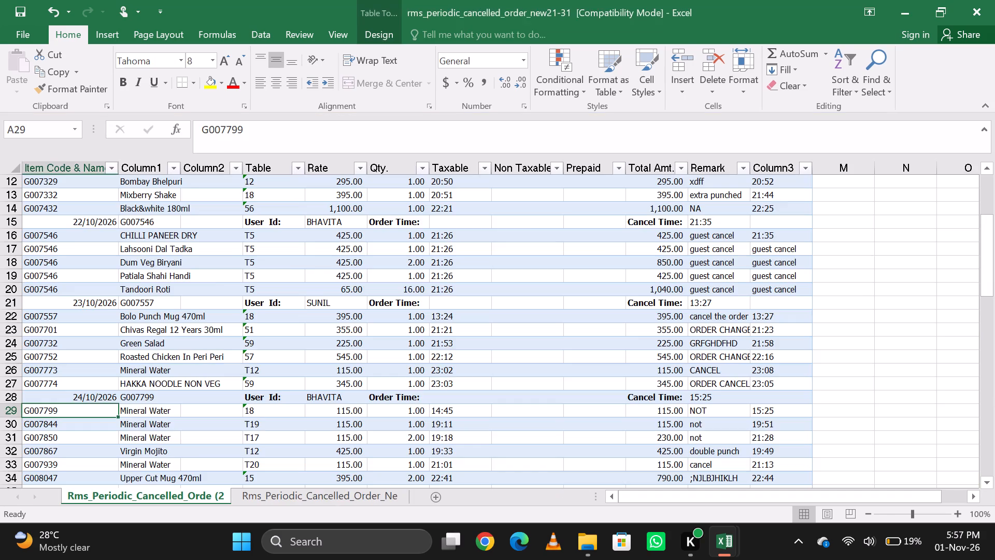
key(alt+Tab)
key(alt+Tab)
key(Down)
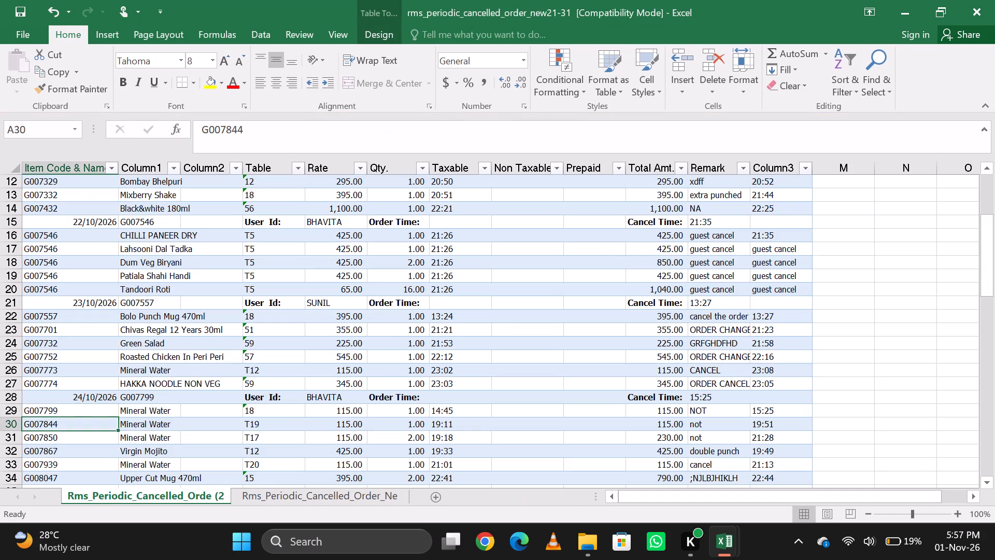
key(Up)
key(Down)
key(Down)
key(Down)
key(Down)
key(Down)
key(Down)
key(Down)
key(Down)
key(Down)
key(Down)
key(Up)
key(Up)
key(Up)
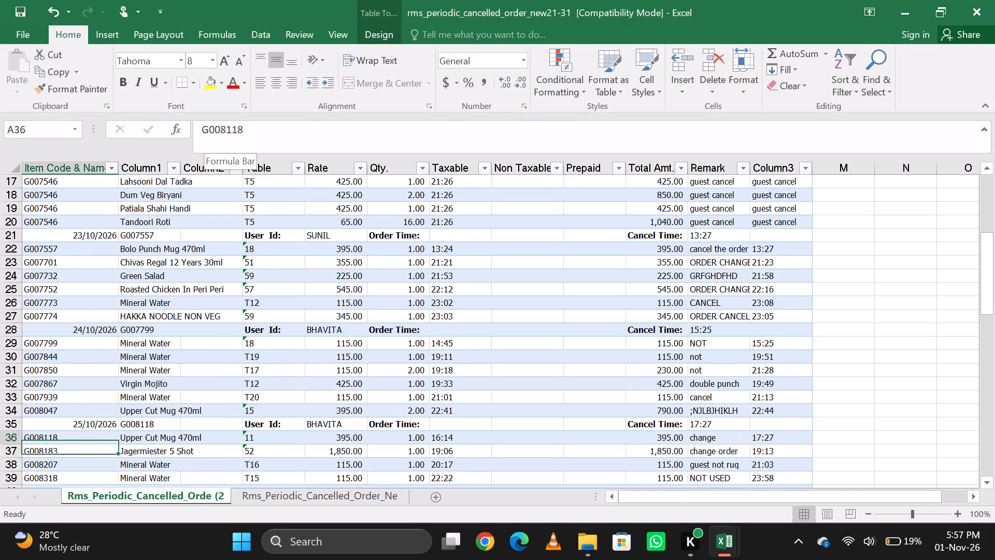
key(Up)
key(Up)
key(Up)
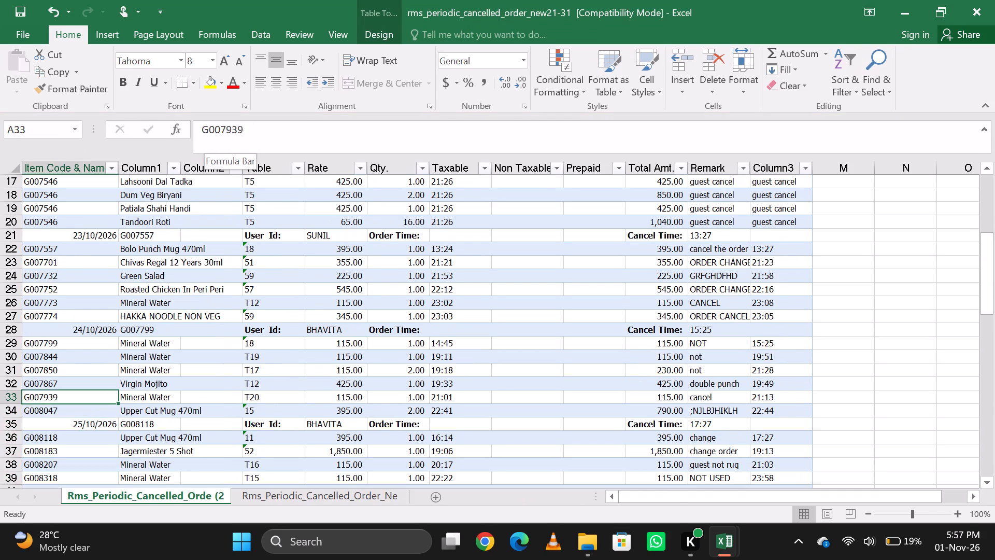
key(Down)
key(alt+Tab)
key(Down)
key(Up)
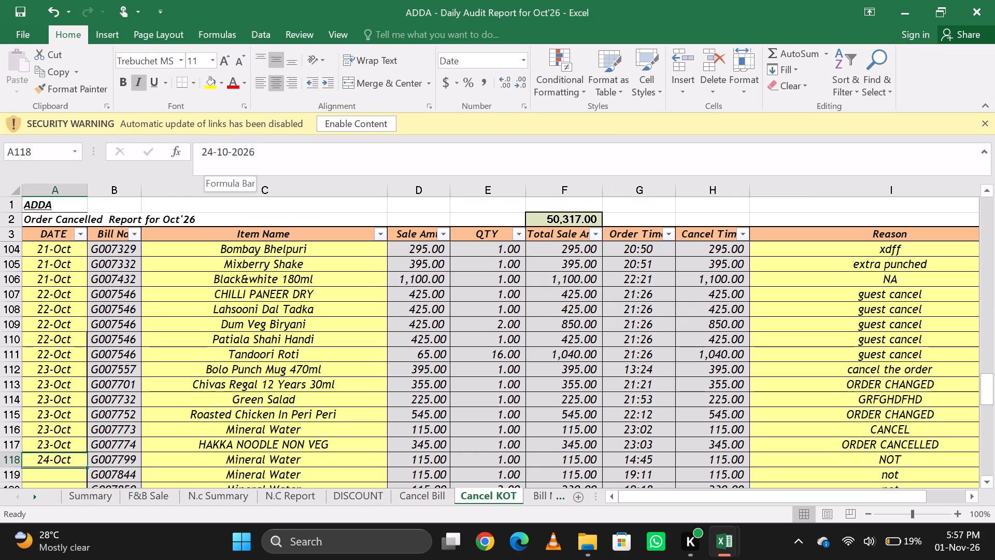
key(alt+Tab)
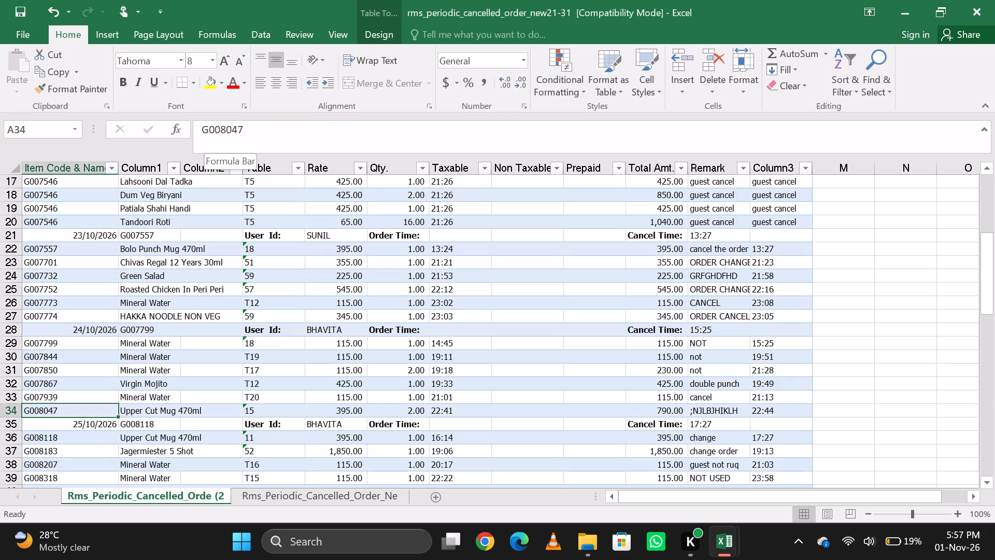
key(alt+Tab)
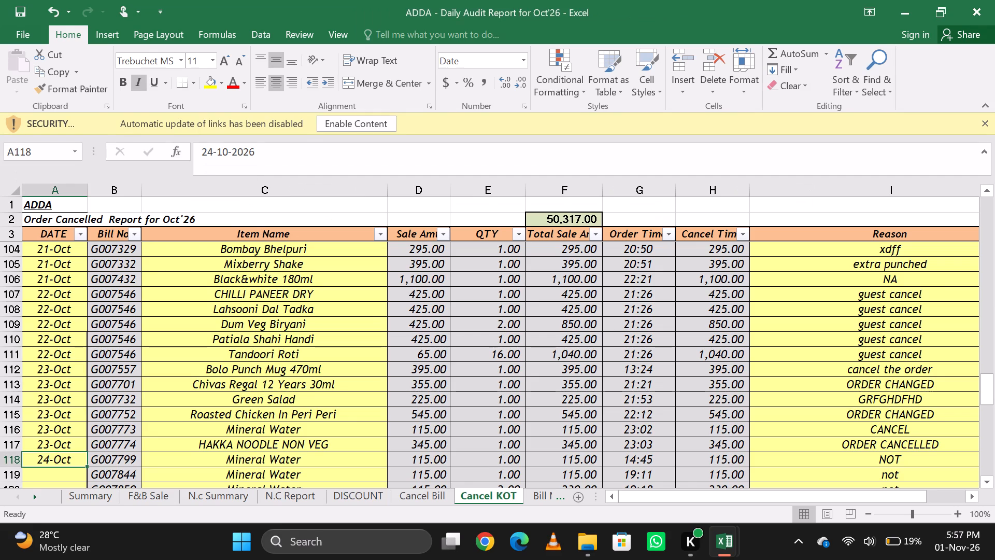
key(alt+Tab)
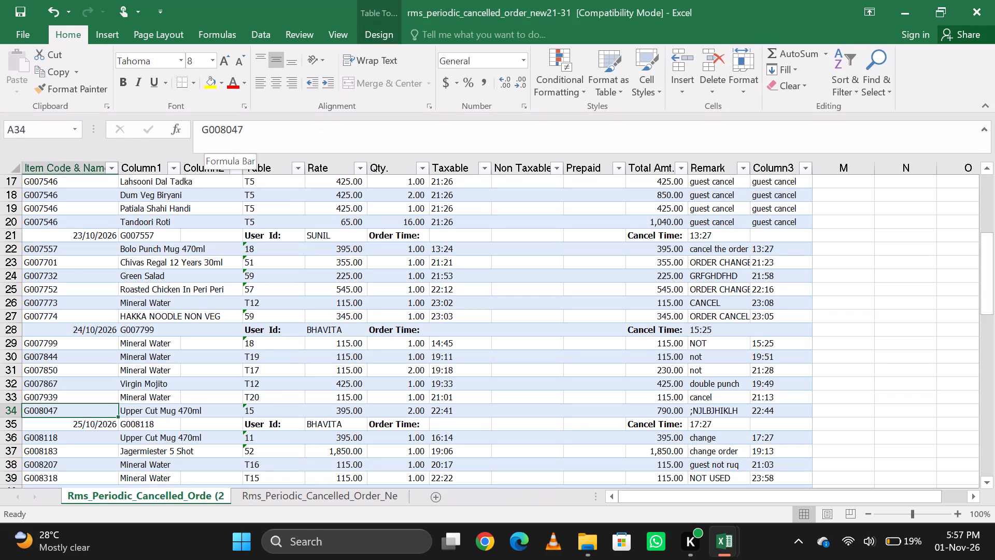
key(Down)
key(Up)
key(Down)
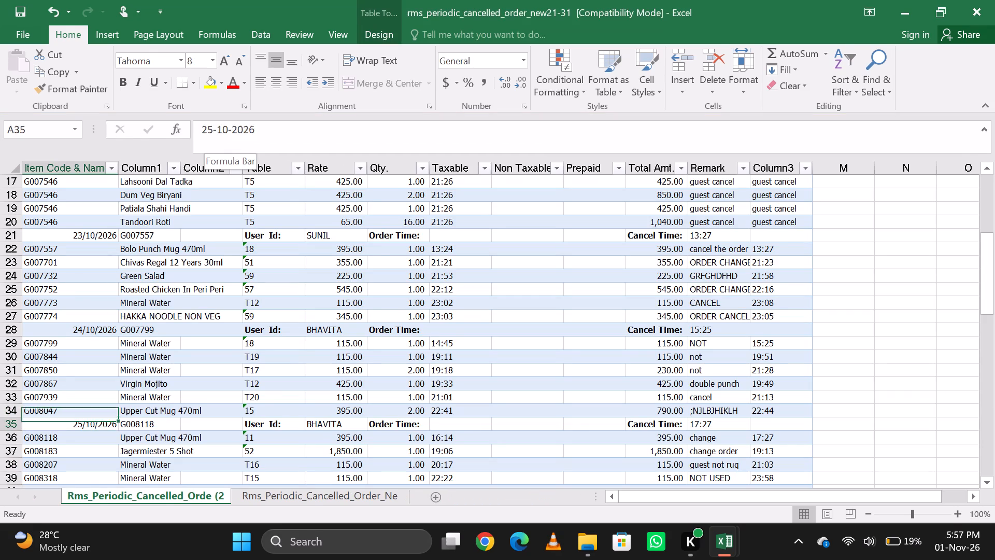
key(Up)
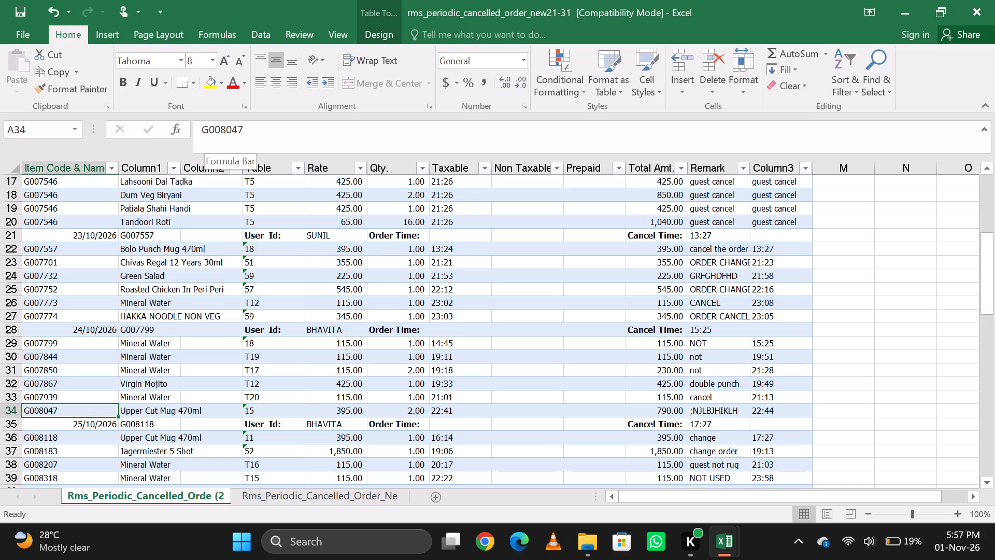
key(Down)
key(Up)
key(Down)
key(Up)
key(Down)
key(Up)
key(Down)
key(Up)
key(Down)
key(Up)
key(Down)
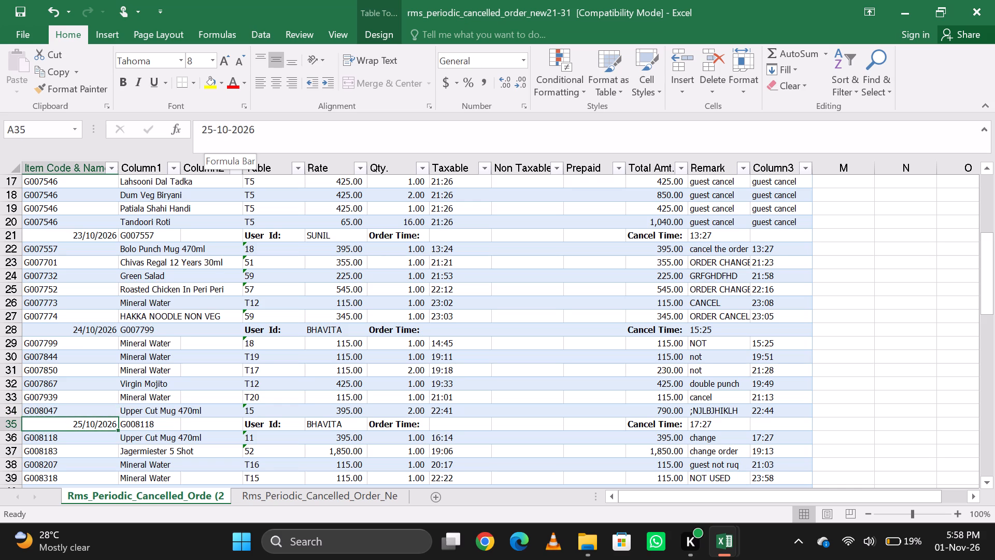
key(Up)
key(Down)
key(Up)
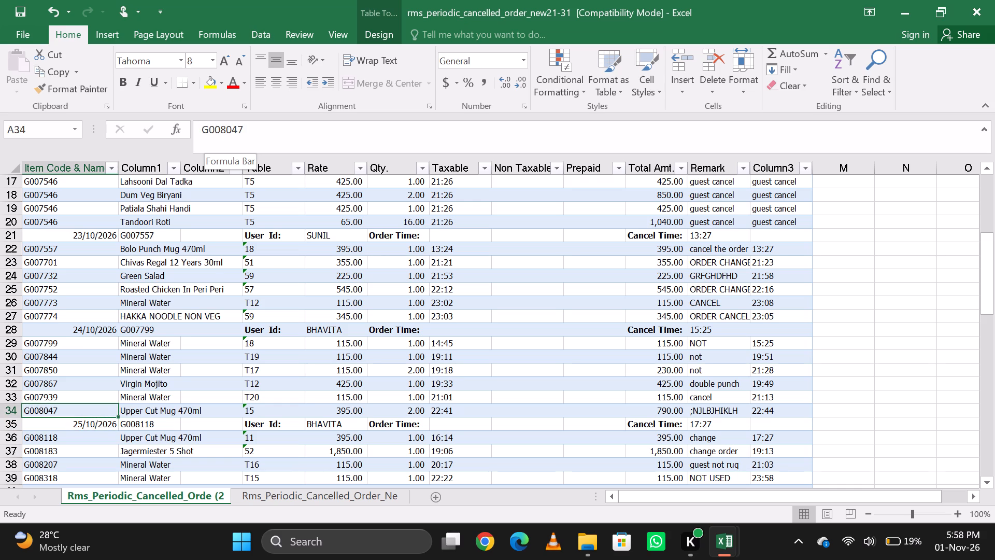
Compare the 24 October bills in the cancelled-order source workbook with the undated Cancel KOT rows from bill G007799 onward.
key(alt+Tab)
key(Up)
key(Down)
key(alt+Tab)
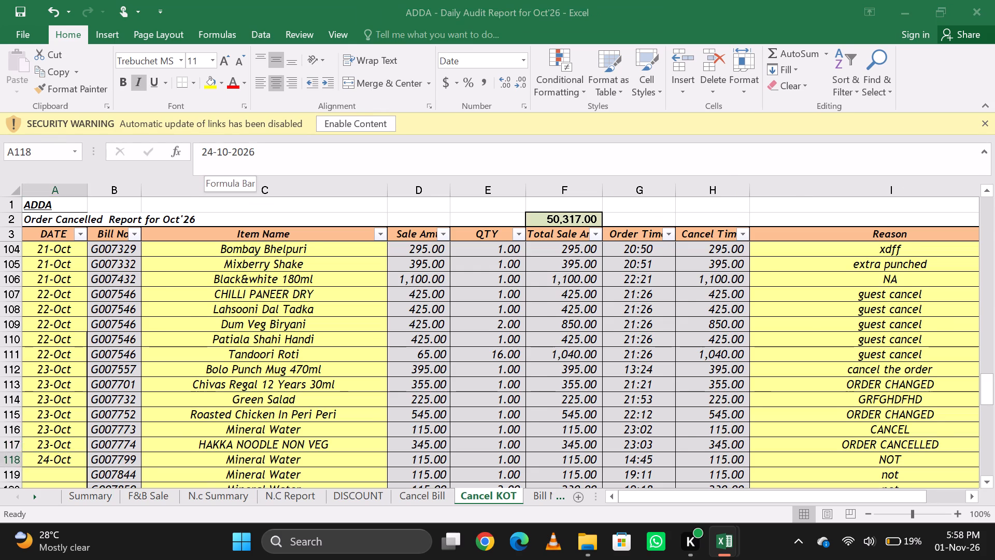
key(Up)
key(Down)
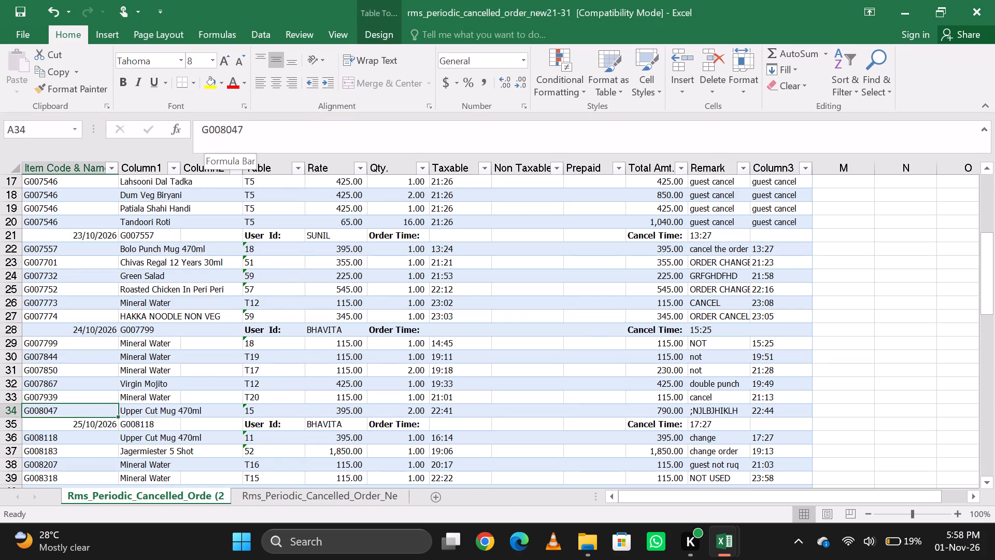
key(alt+Tab)
key(Up)
key(Down)
key(alt+Tab)
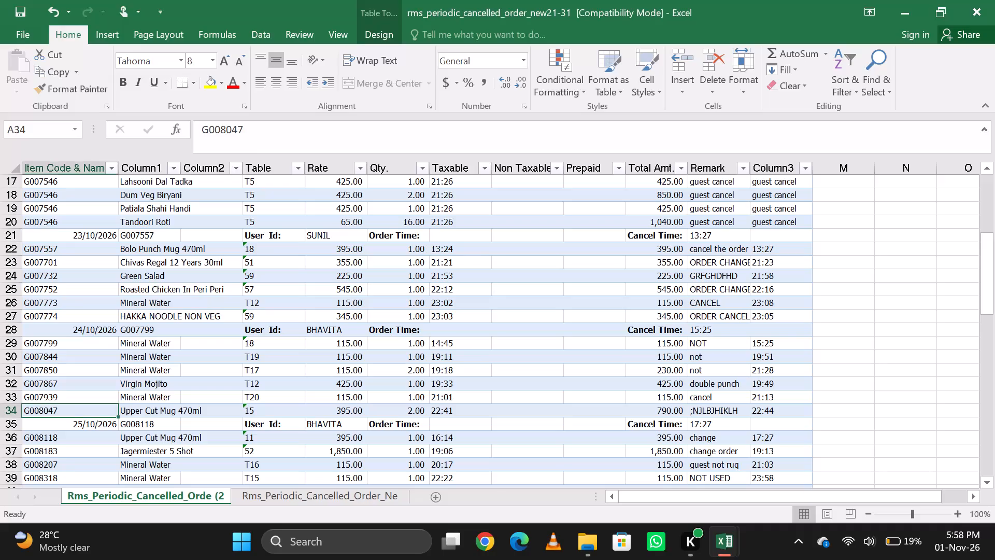
key(Down)
key(Up)
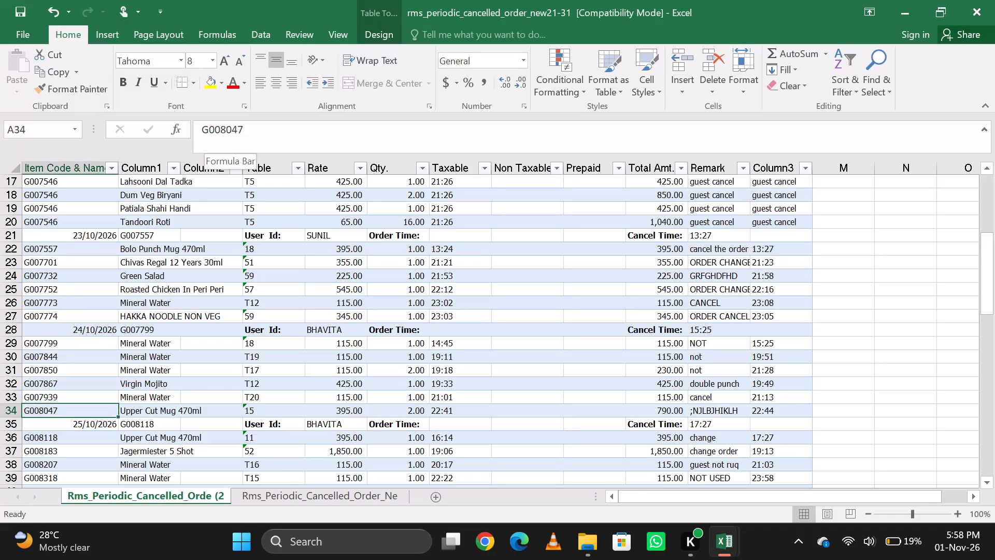
key(alt+Tab)
key(Down)
key(Up)
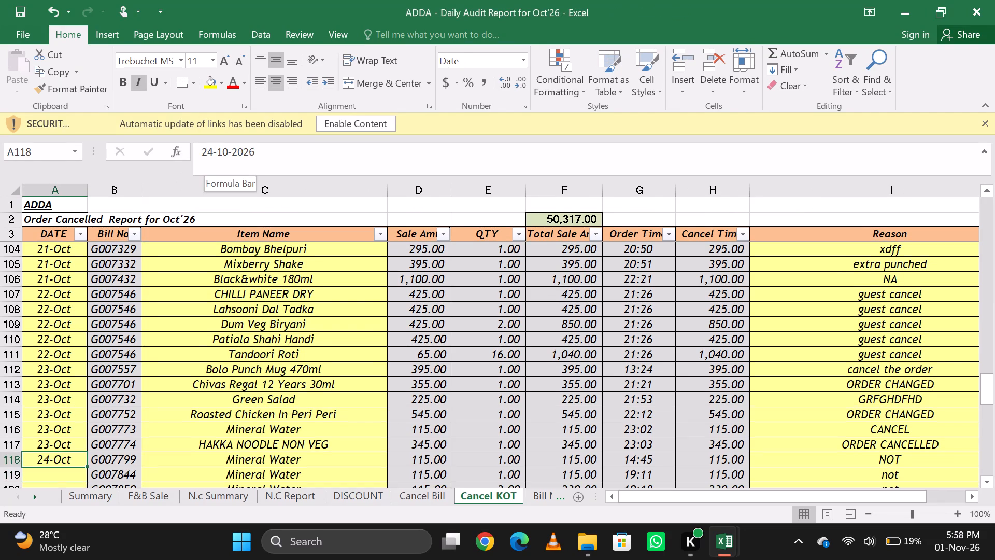
key(alt+Tab)
key(Down)
key(Down)
key(Down)
key(Down)
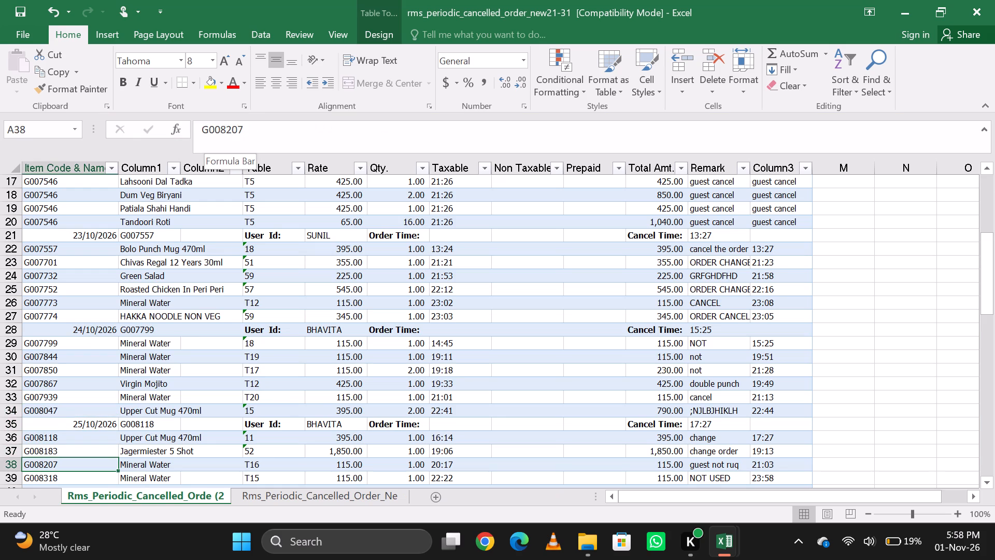
key(Up)
key(Up)
key(Up)
key(Up)
key(Up)
key(Up)
key(Up)
key(Up)
key(Up)
key(Down)
key(alt+Tab)
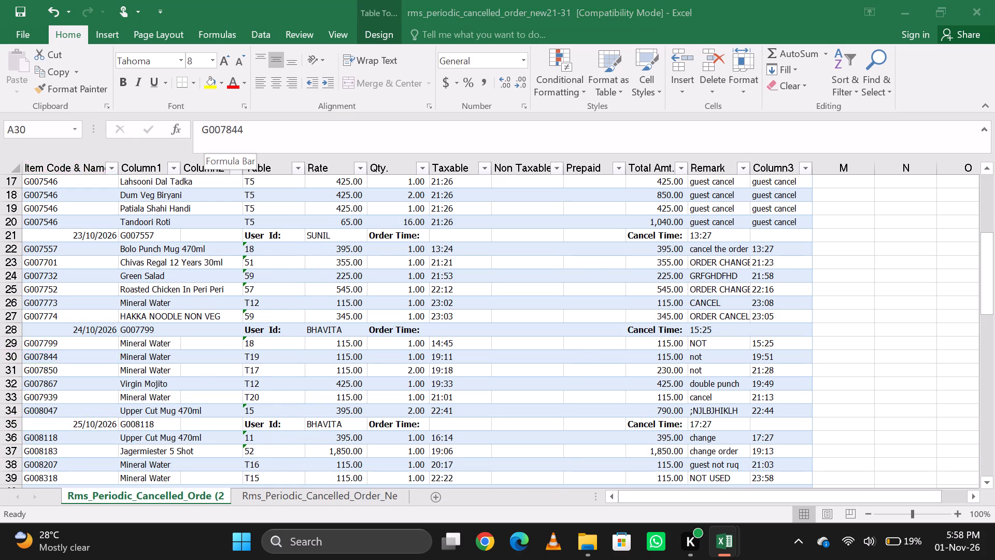
key(Down)
key(Down)
key(Down)
key(Up)
key(Up)
key(Up)
key(Up)
key(Down)
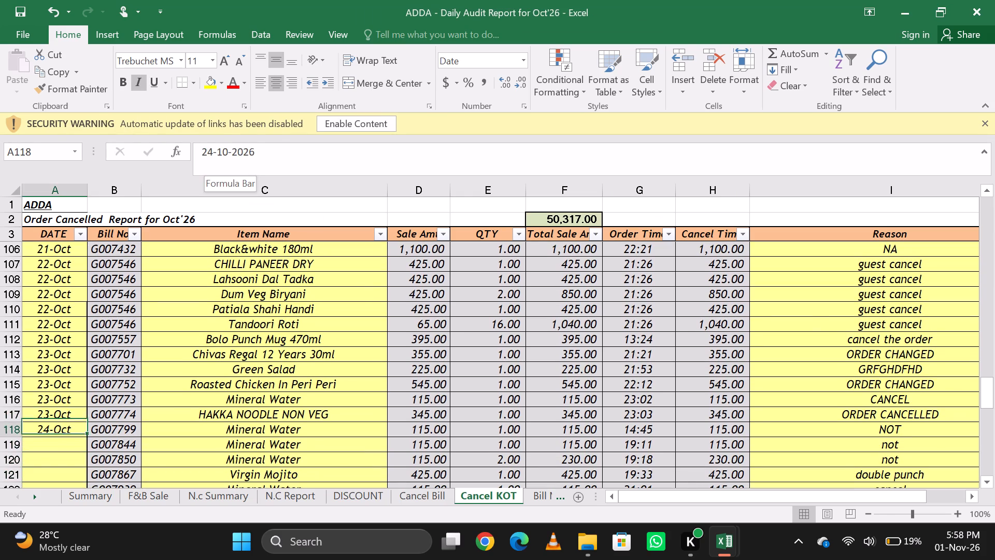
key(alt+Tab)
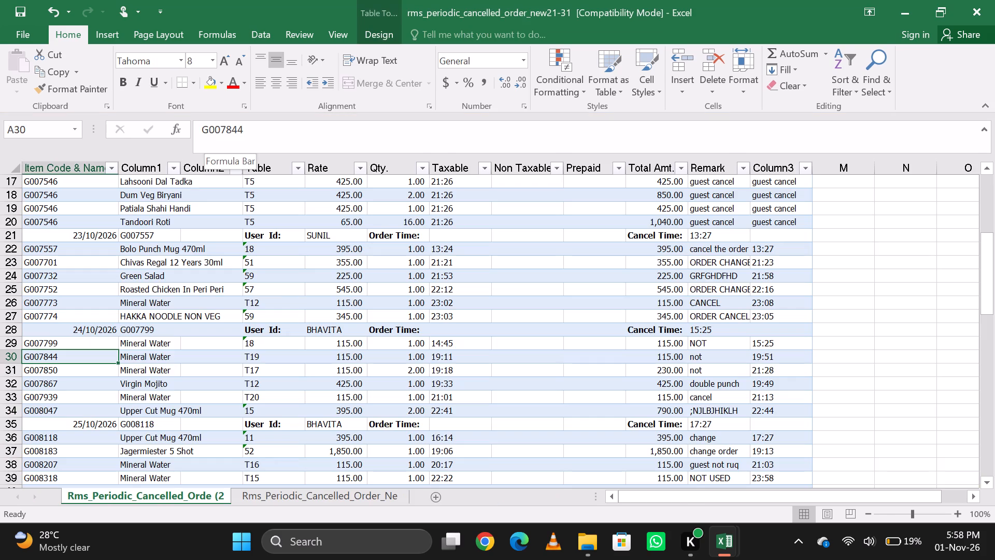
key(Down)
key(Up)
key(alt+Tab)
key(Up)
key(Down)
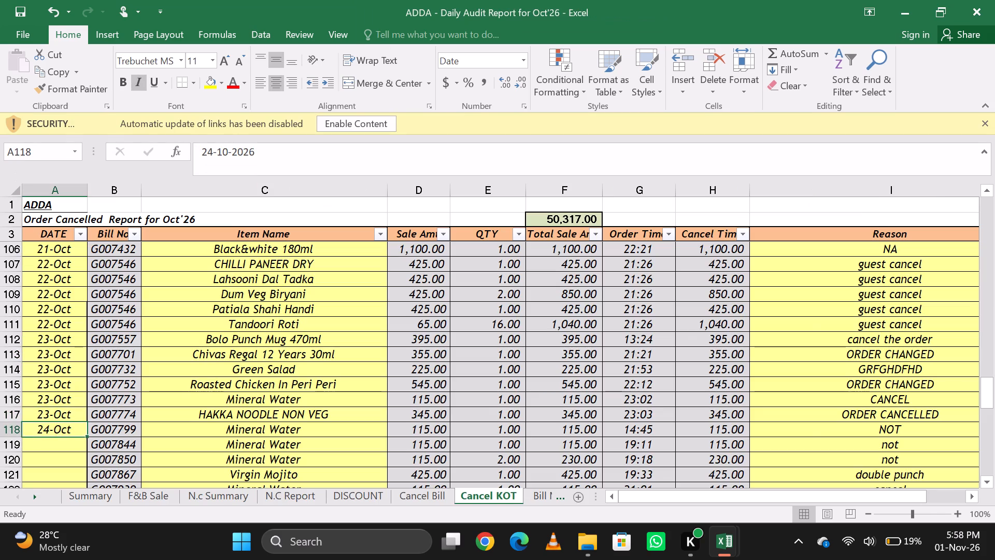
Copy the 24-Oct date from A118 down the DATE column through bill G008047 in A123.
key(ctrl+c)
key(alt+Tab)
key(alt+Tab)
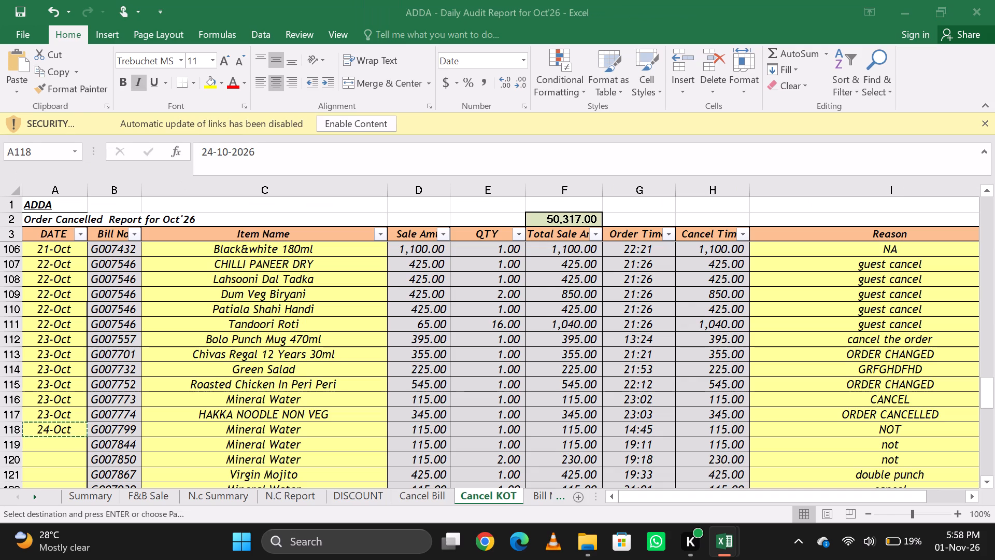
key(shift+Down)
key(shift+Down)
key(shift+Down)
key(shift+Down)
key(shift+Down)
key(shift+Down)
key(shift+Down)
key(shift+Up)
key(shift+Up)
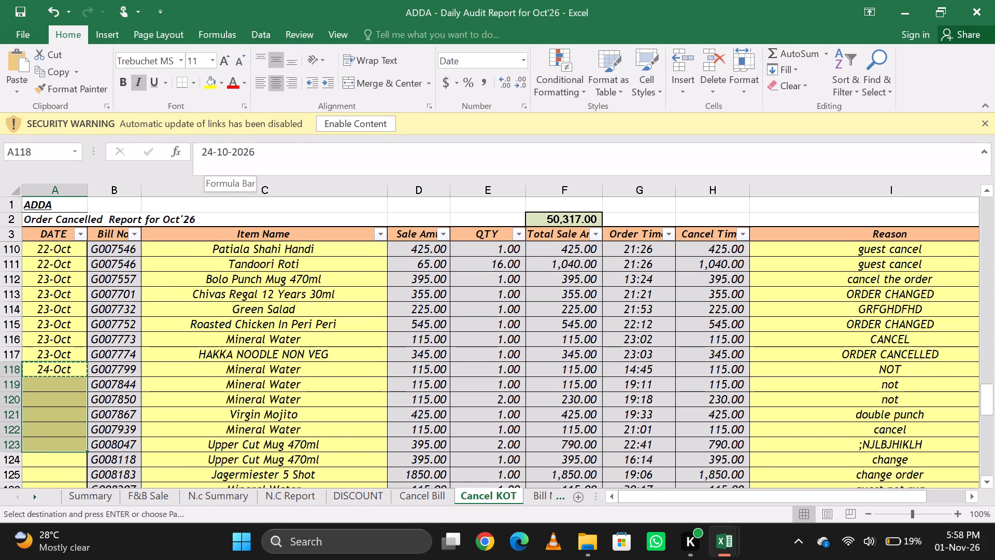
key(ctrl+c)
key(Down)
key(Up)
key(ctrl+c)
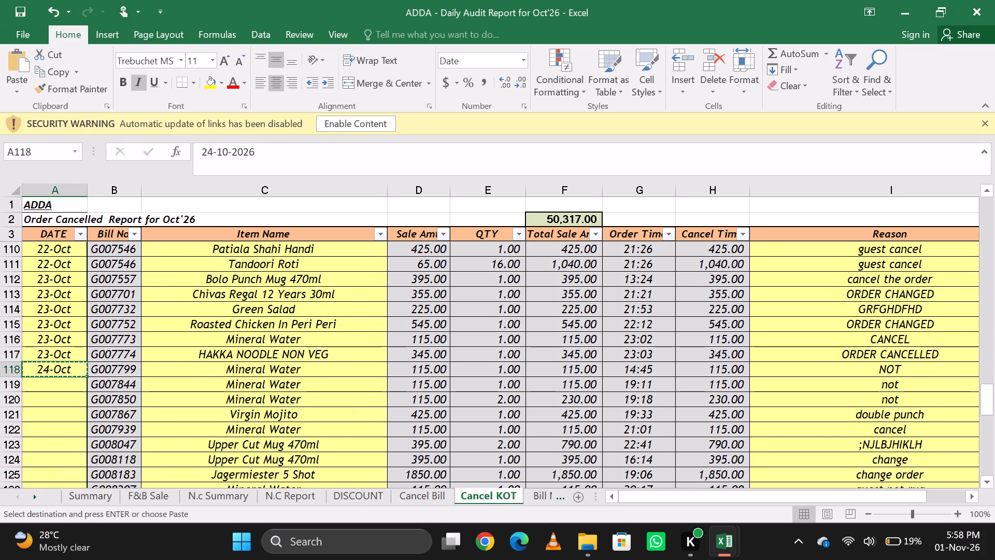
key(shift+Down)
key(shift+Down)
key(shift+Down)
key(shift+Down)
key(shift+Down)
key(ctrl+v)
key(Down)
key(Down)
key(Down)
key(Down)
key(Down)
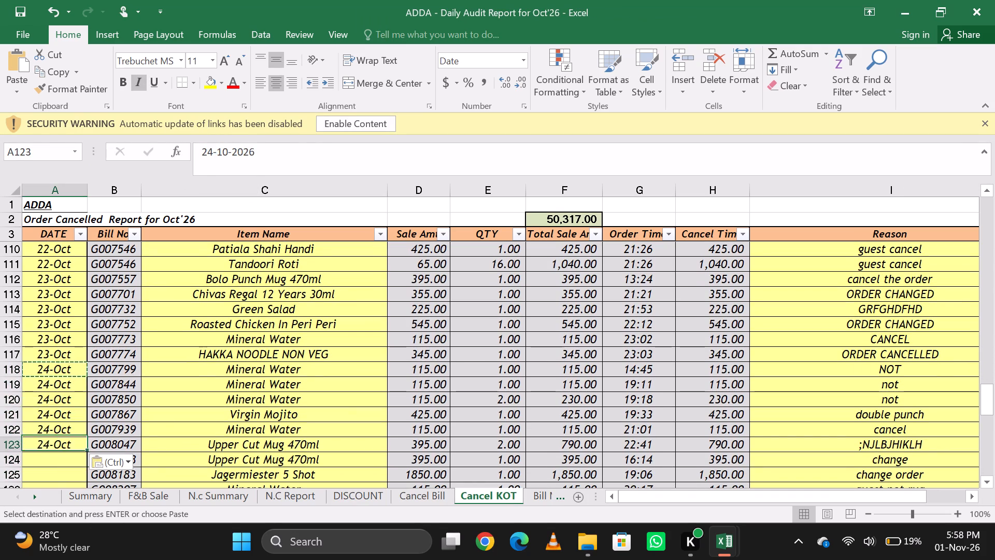
Fill the 24-Oct date down into A124 for bill G008118's Upper Cut Mug 470ml row.
key(Down)
key(ctrl+d)
key(Down)
key(Up)
Check in the cancelled-order source workbook which bills from G008118 onward fall under 25 October, comparing against Cancel KOT.
key(alt+Tab)
key(Down)
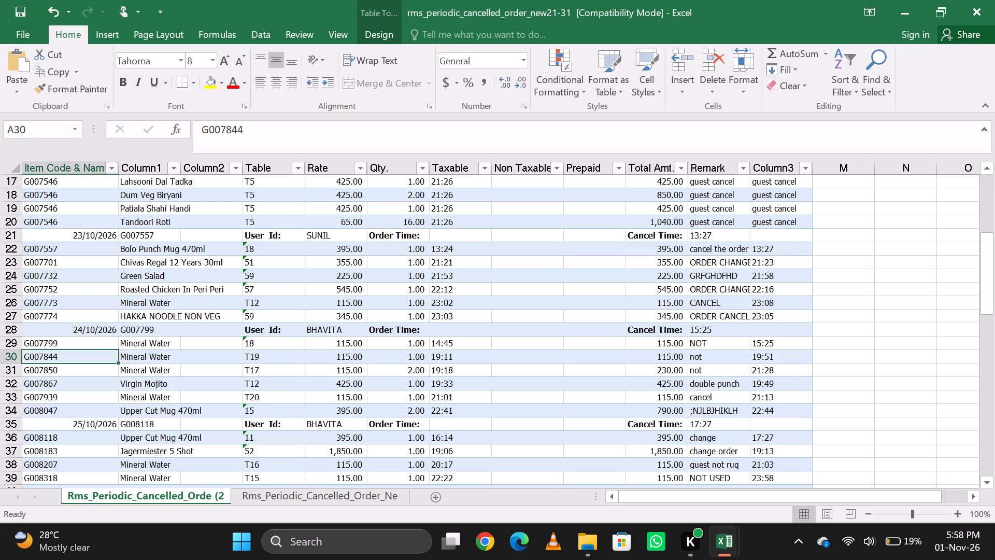
key(Down)
key(Down)
key(Down)
key(Down)
key(Down)
key(Up)
key(alt+Tab)
key(Down)
key(Down)
key(Down)
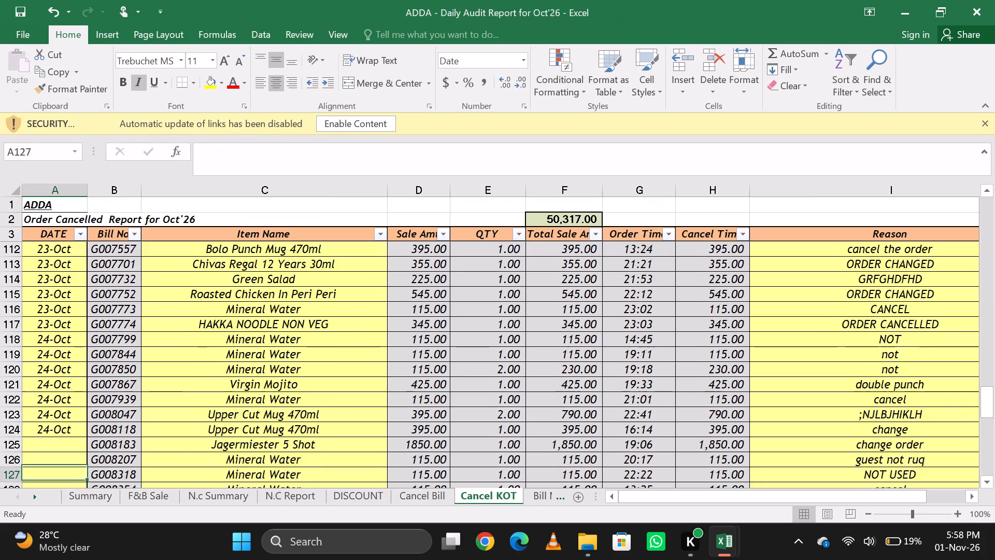
key(Down)
key(Up)
key(Up)
key(Up)
key(alt+Tab)
key(Down)
key(Down)
key(Down)
key(Down)
key(Down)
key(Down)
key(Down)
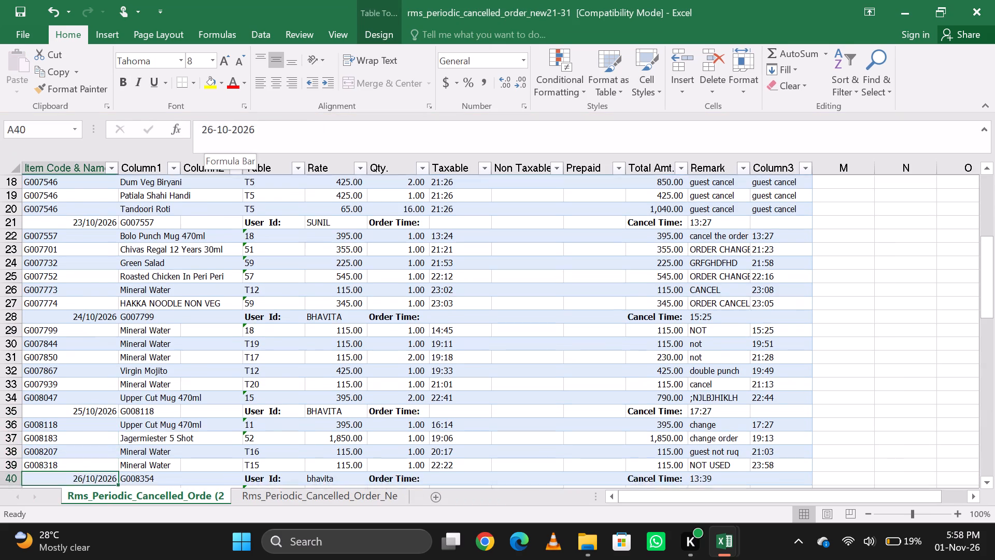
key(Down)
key(Up)
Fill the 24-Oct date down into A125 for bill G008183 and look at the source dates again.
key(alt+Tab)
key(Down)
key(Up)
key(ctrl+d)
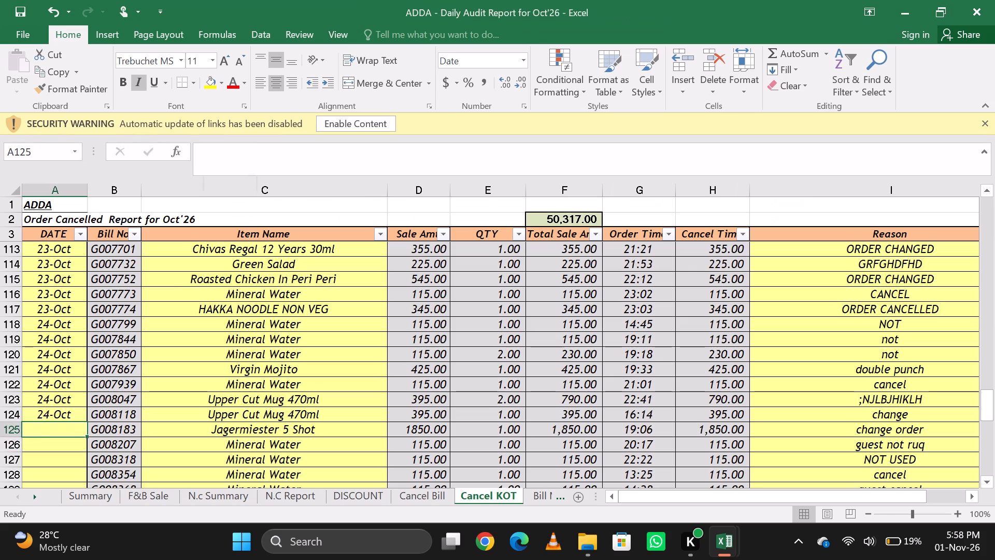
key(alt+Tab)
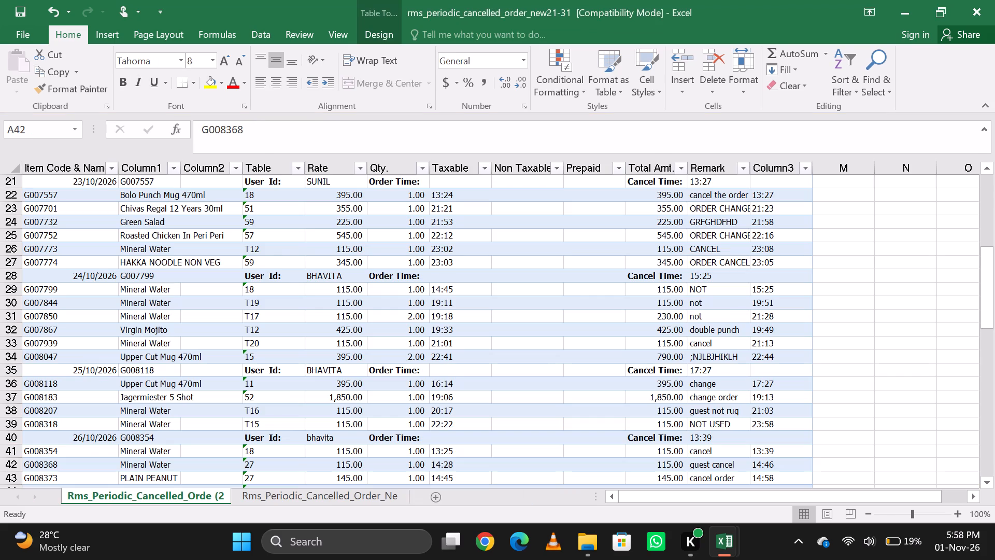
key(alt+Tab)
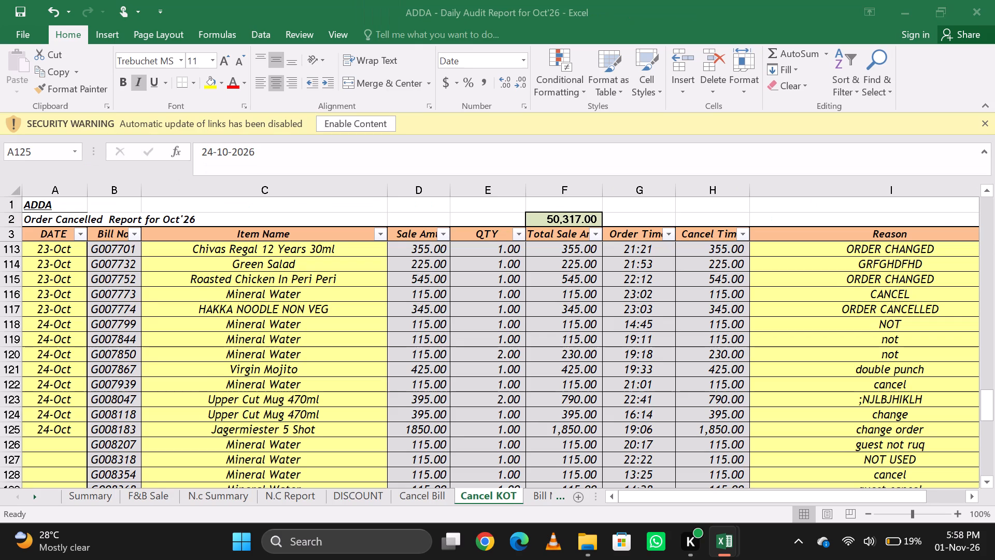
Set the date of bill G008118's Upper Cut Mug 470ml row in cell A124 to 25-10-2026.
key(Up)
click(212, 149)
key(BackSpace)
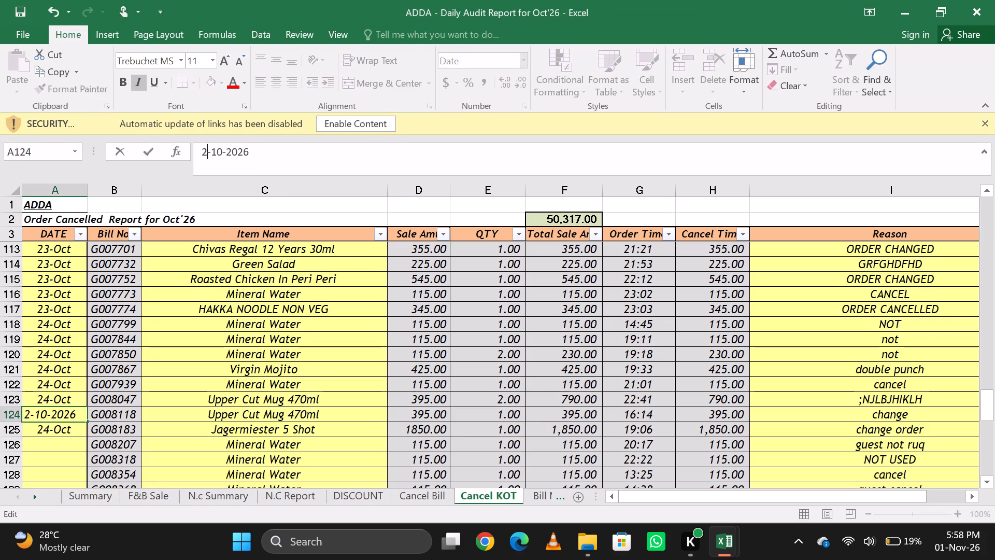
key(5)
key(Return)
Copy the 25-Oct date from A124 down the DATE column through A128, and check it against the source dates.
key(Up)
key(ctrl+c)
key(shift+Down)
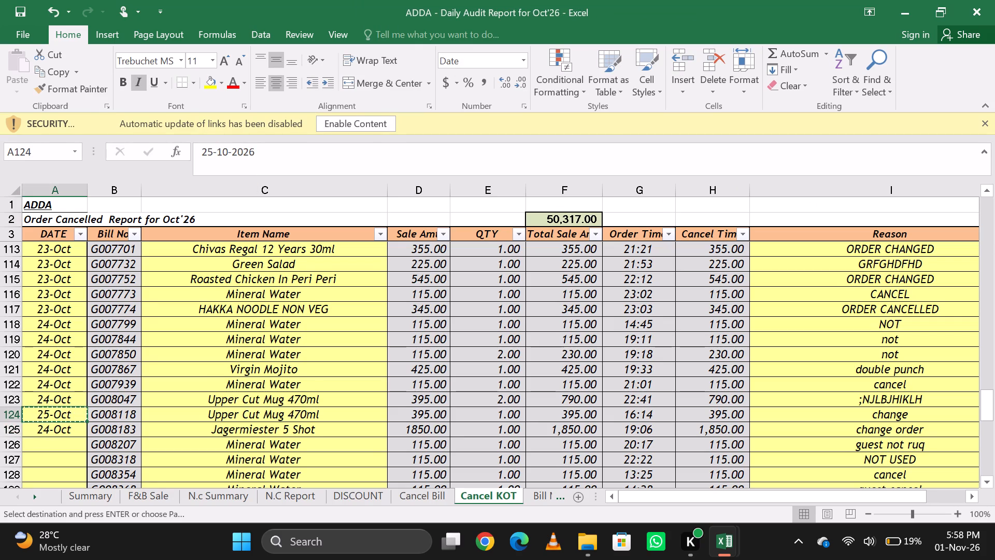
key(shift+Down)
key(shift+Down)
key(shift+Down)
key(ctrl+v)
key(Down)
key(Up)
key(alt+Tab)
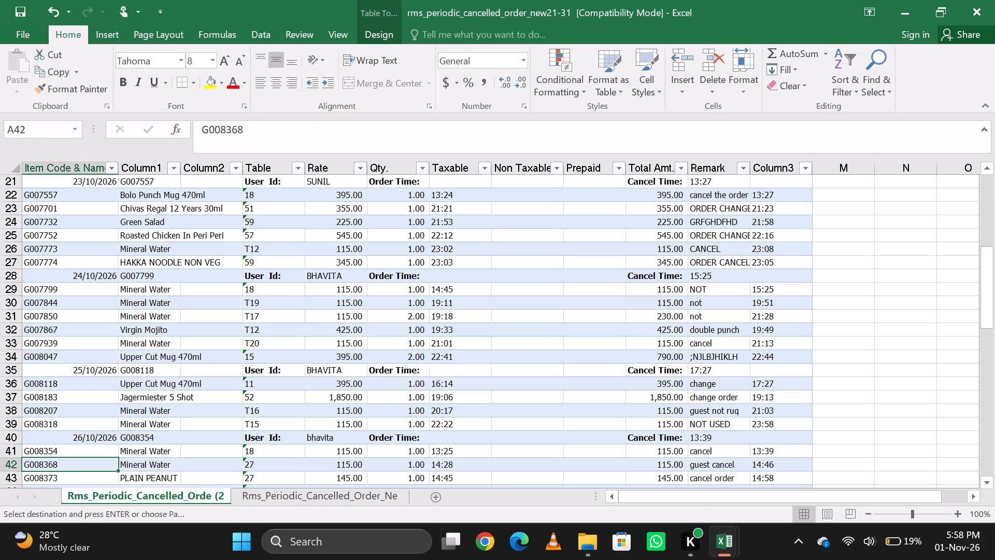
key(alt+Tab)
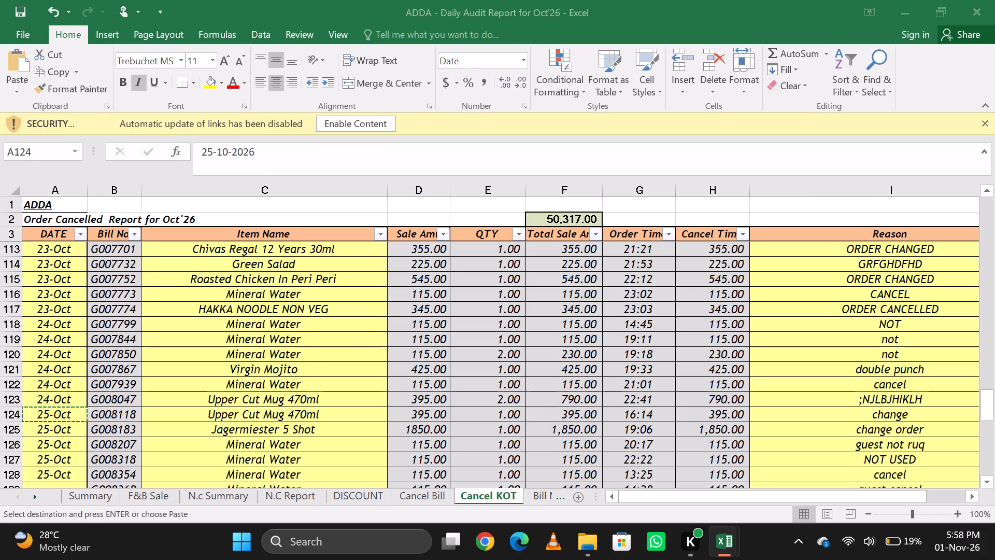
Set the date of bill G008354's Mineral Water row in cell A128 to 26-10-2026.
key(Down)
key(Down)
key(Down)
key(Down)
key(Down)
key(Up)
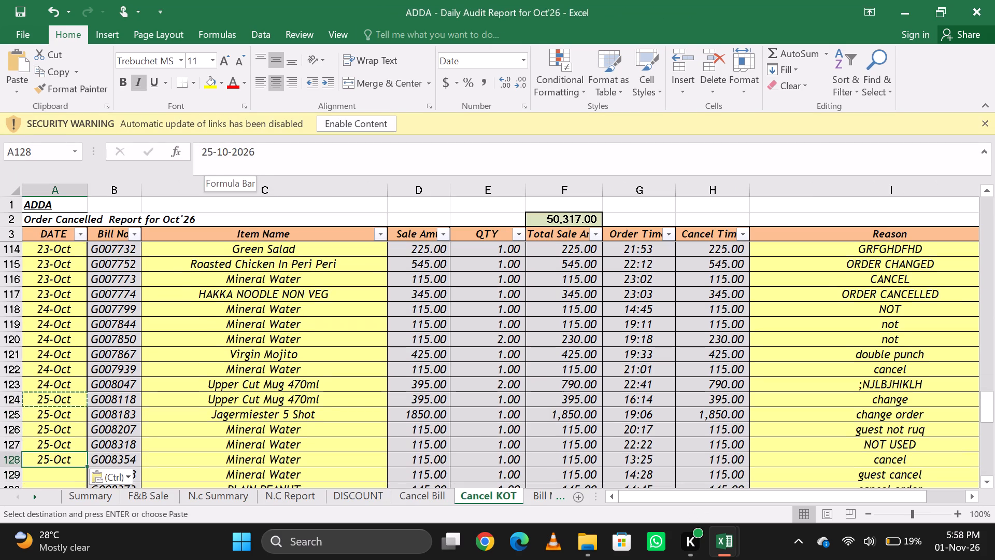
click(214, 153)
key(BackSpace)
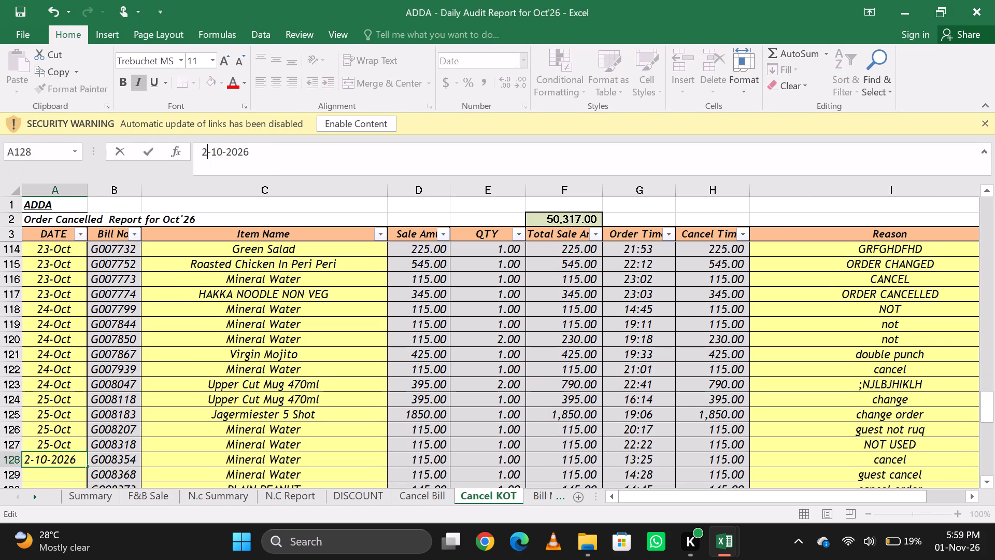
key(6)
key(Return)
key(Up)
Check in the cancelled-order source workbook which bills from G008354 onward fall under 26 October.
key(alt+Tab)
key(Down)
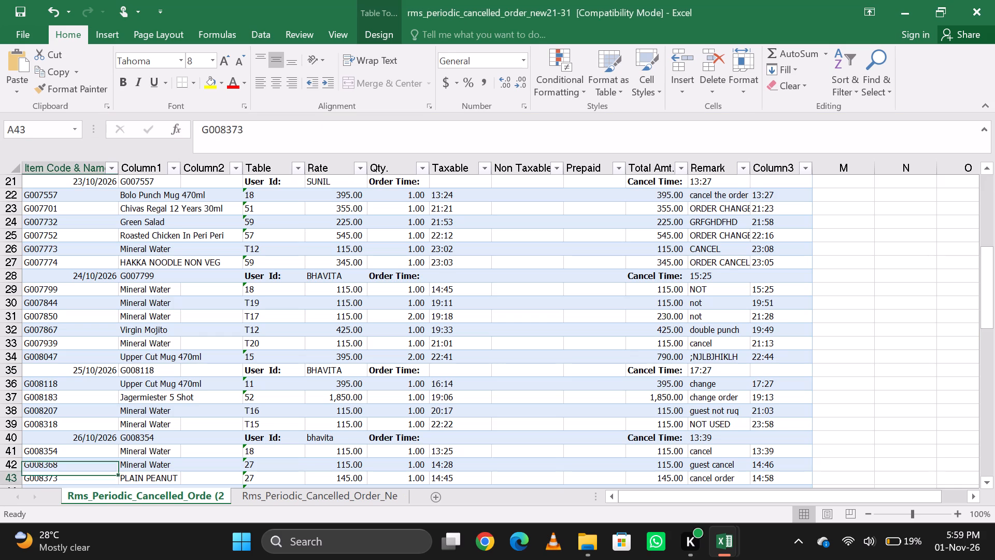
key(Down)
key(Down)
key(Down)
key(Down)
key(Down)
key(Down)
key(Down)
key(Down)
key(Down)
key(Down)
key(Down)
key(Down)
key(Up)
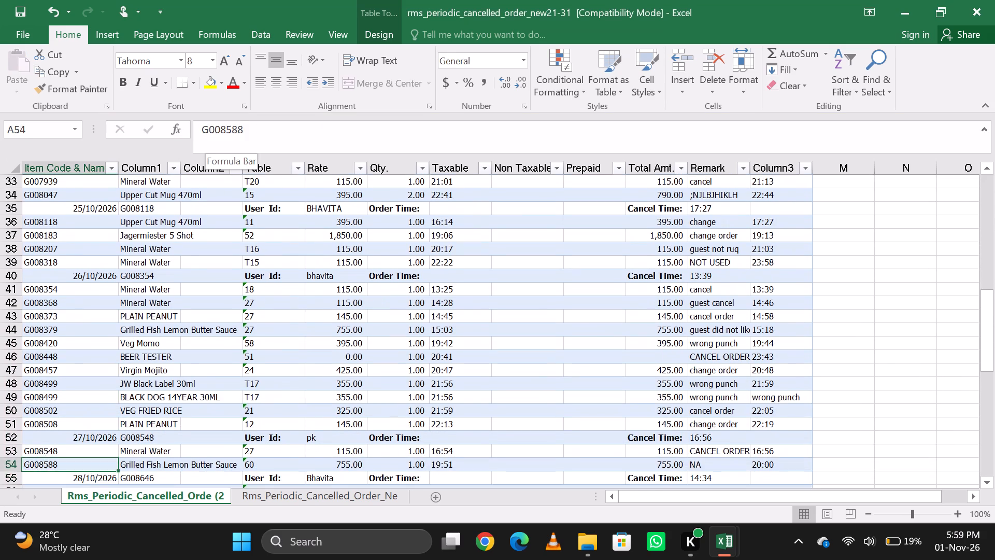
Return to the audit report and copy the 26-Oct date from A128 down the DATE column through A138.
key(alt+Tab)
key(Down)
key(Up)
key(ctrl+c)
key(shift+Down)
key(shift+Down)
key(shift+Down)
key(shift+Down)
key(shift+Down)
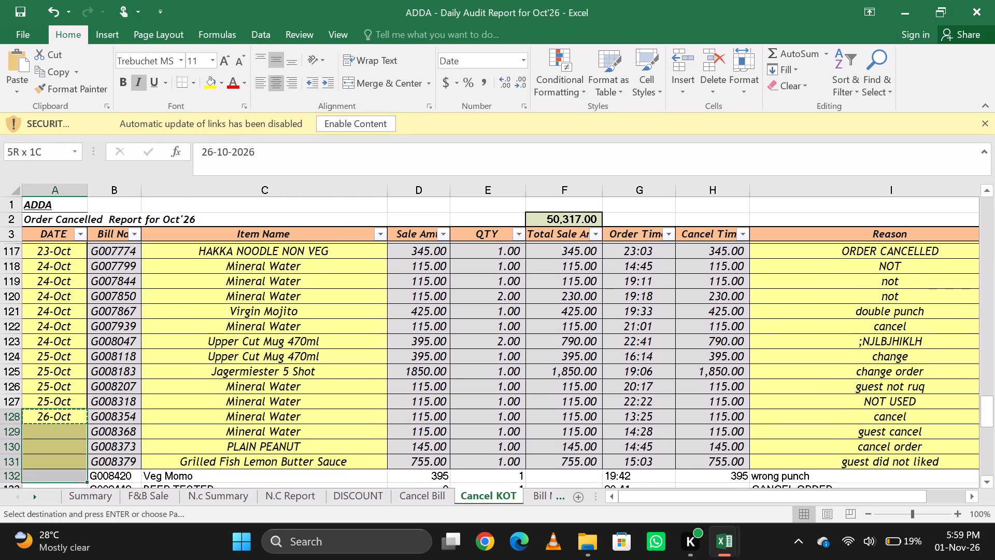
key(shift+Down)
key(shift+Down)
key(shift+Down)
key(shift+Down)
key(shift+Down)
key(shift+Down)
key(shift+Up)
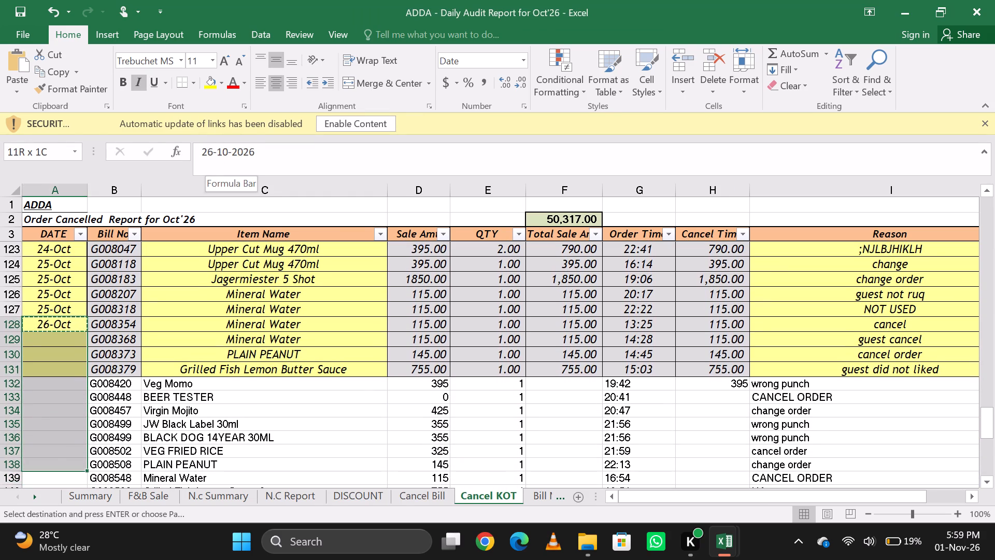
key(ctrl+v)
Set the date of bill G008548's Mineral Water row in cell A139 to 27-10-2026.
key(Down)
key(Down)
key(Down)
key(Down)
key(Down)
key(Down)
key(Down)
key(Down)
key(Down)
key(Down)
key(Down)
key(Down)
key(Down)
key(Down)
key(Down)
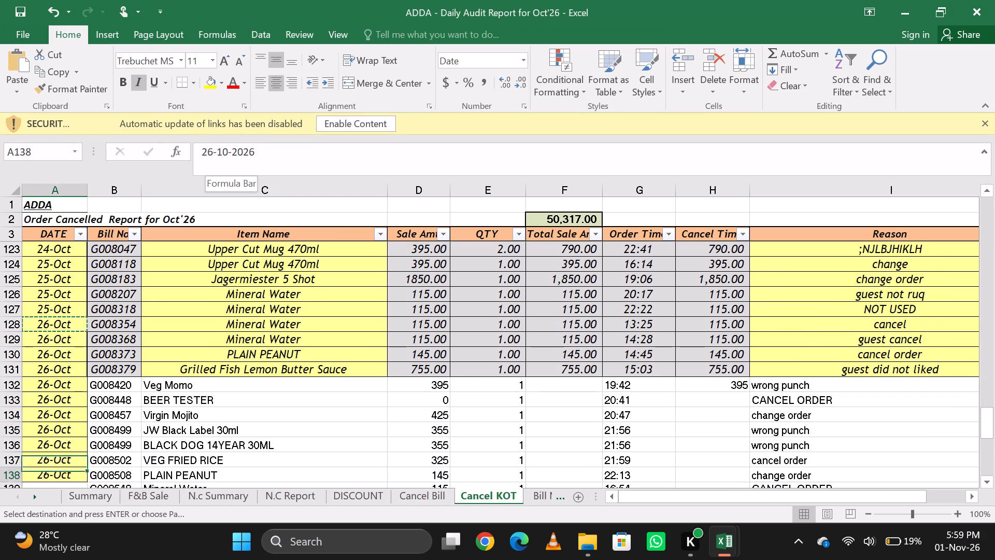
key(Up)
key(Up)
key(Up)
key(Up)
key(ctrl+d)
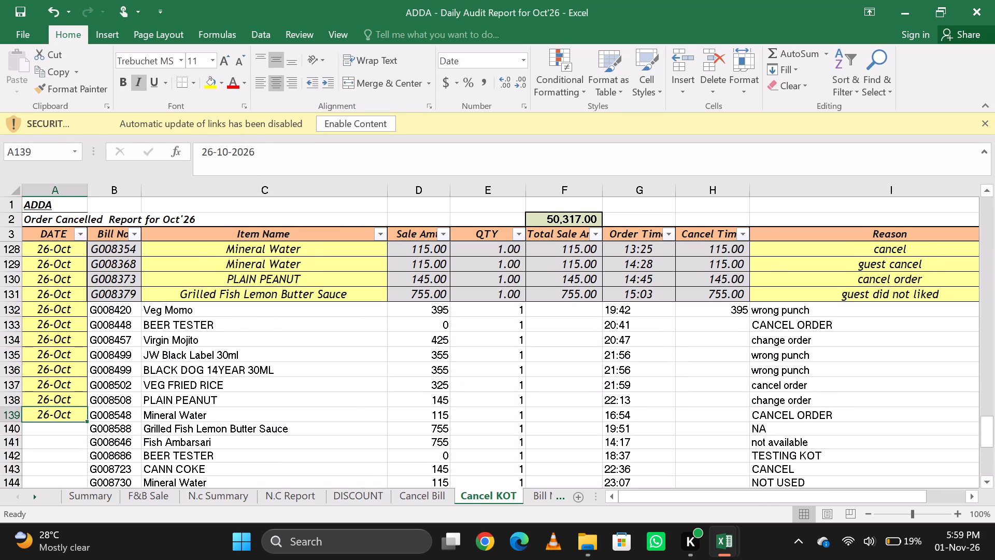
click(214, 153)
key(BackSpace)
key(7)
key(Return)
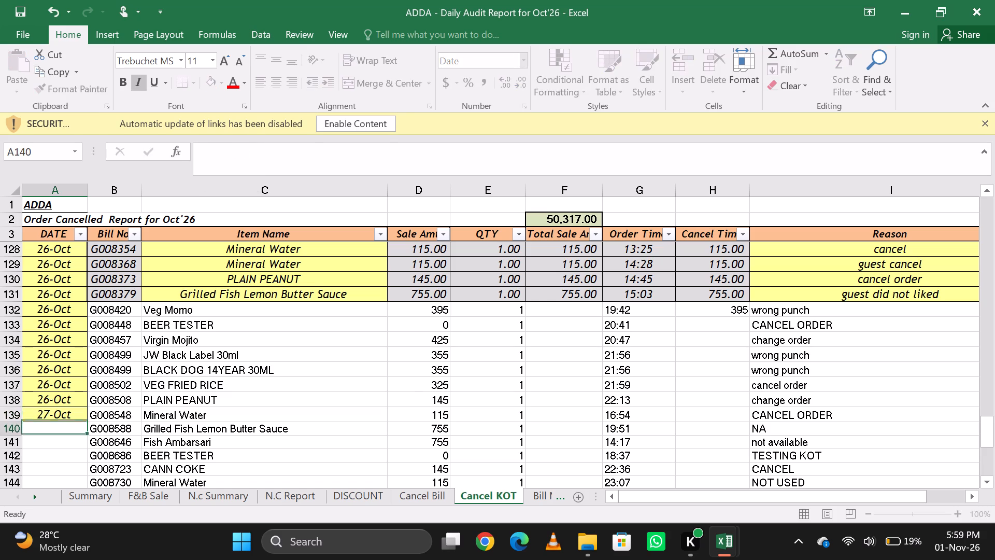
key(Up)
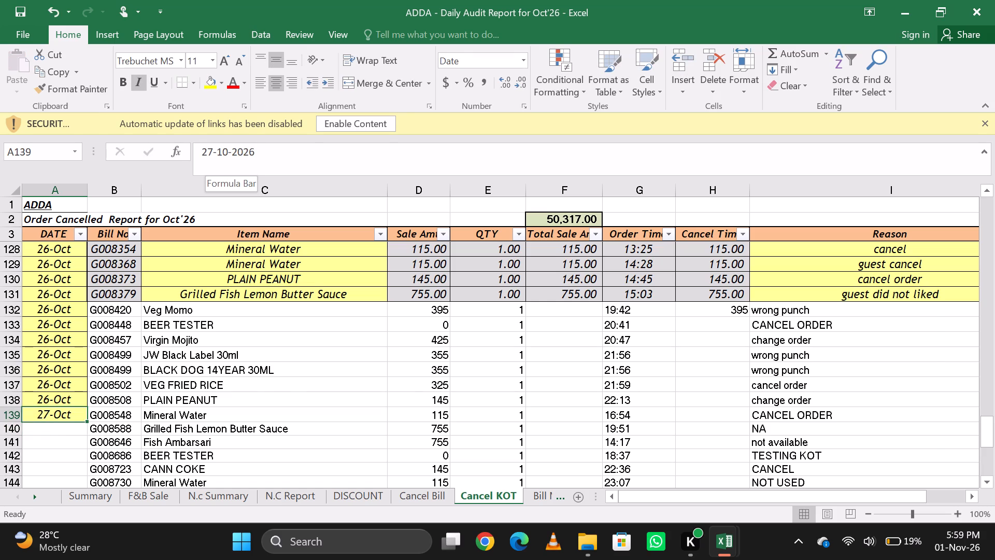
Check the 27 October bills in the source workbook, and fill the 27-Oct date into A140 for bill G008588.
key(alt+Tab)
key(Down)
key(Down)
key(Down)
key(Down)
key(Up)
key(Up)
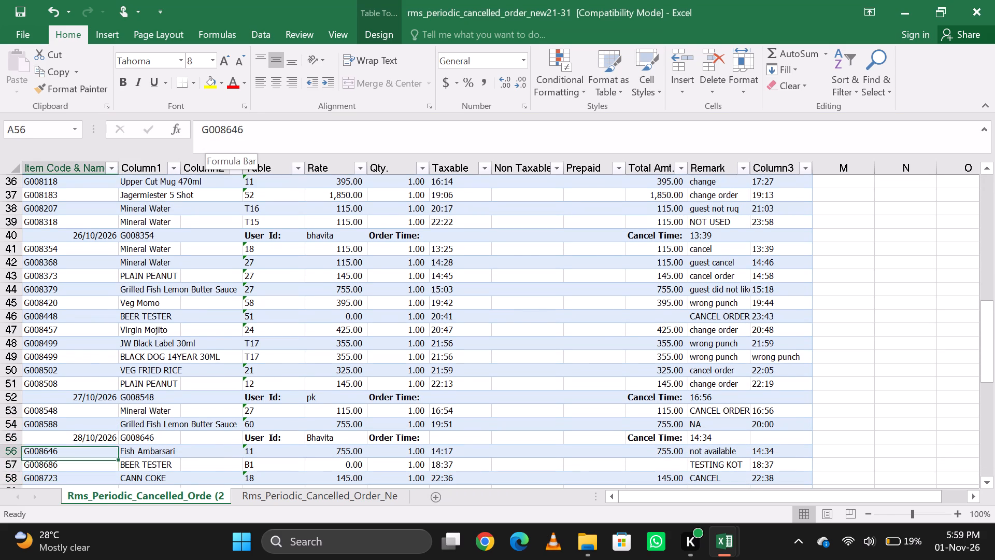
key(alt+Tab)
key(Down)
key(ctrl+d)
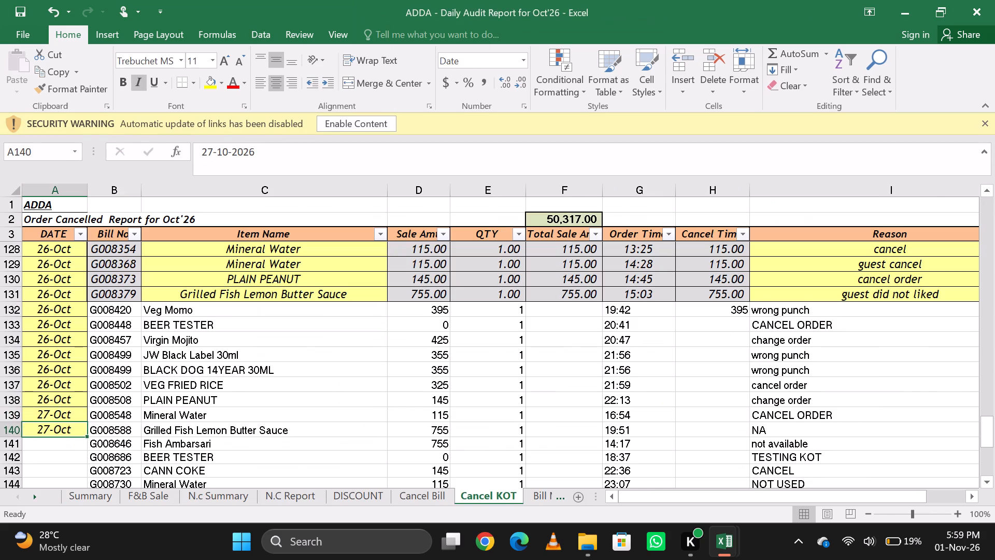
Set the date of bill G008646's Fish Ambarsari row in cell A141 to 28-10-2026.
key(Down)
key(ctrl+d)
click(214, 153)
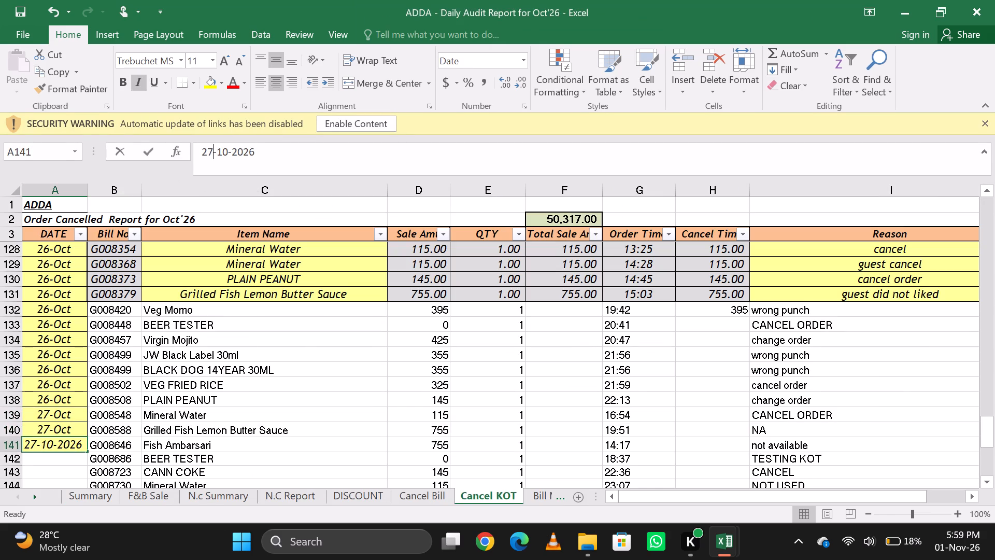
key(BackSpace)
key(8)
key(Return)
key(Up)
Check the 28 October bills in the source workbook, and fill the 28-Oct date down from A141 through A144.
key(alt+Tab)
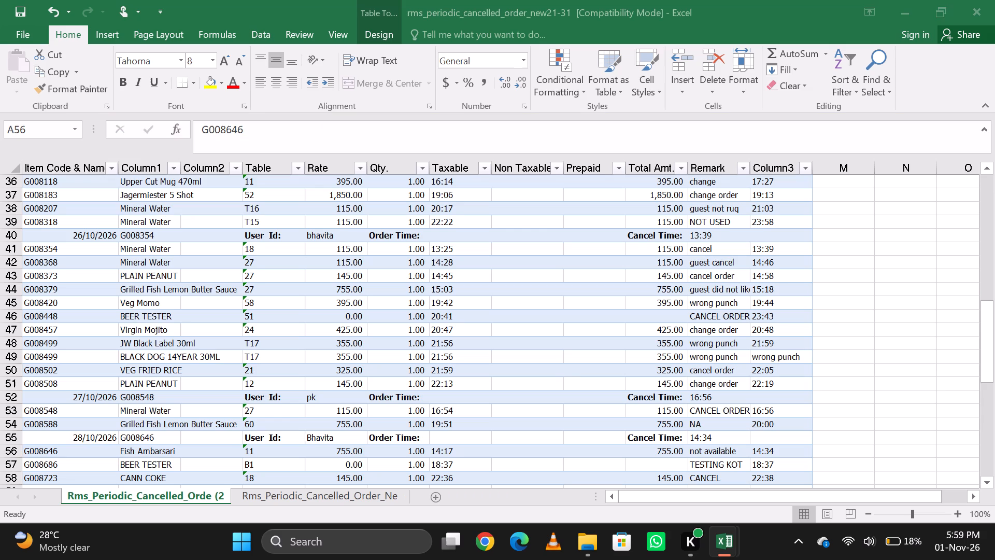
key(Down)
key(Down)
key(Up)
key(Up)
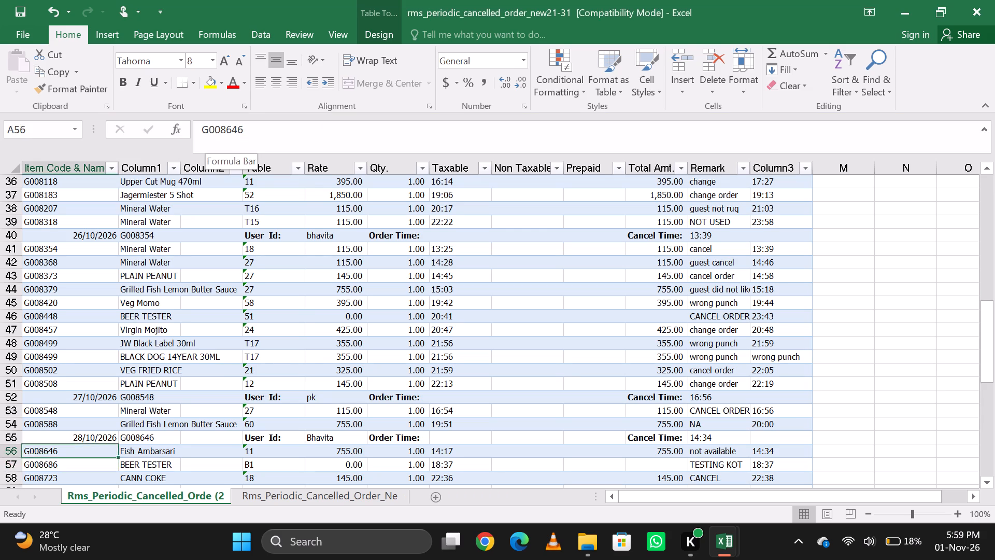
key(Down)
key(Down)
key(Down)
key(Down)
key(Down)
key(Down)
key(Down)
key(Down)
key(alt+Tab)
key(Down)
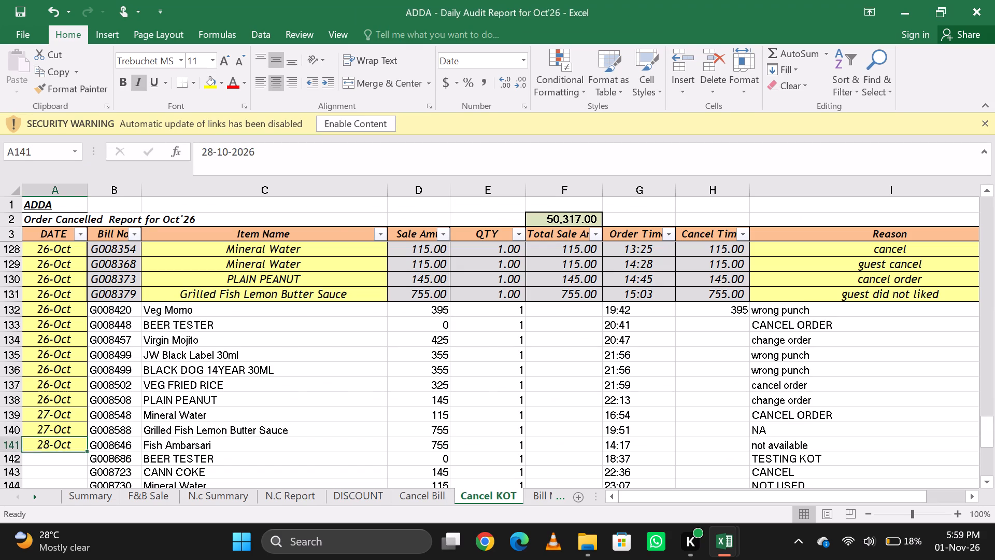
key(ctrl+d)
key(Down)
key(ctrl+d)
key(Down)
key(ctrl+d)
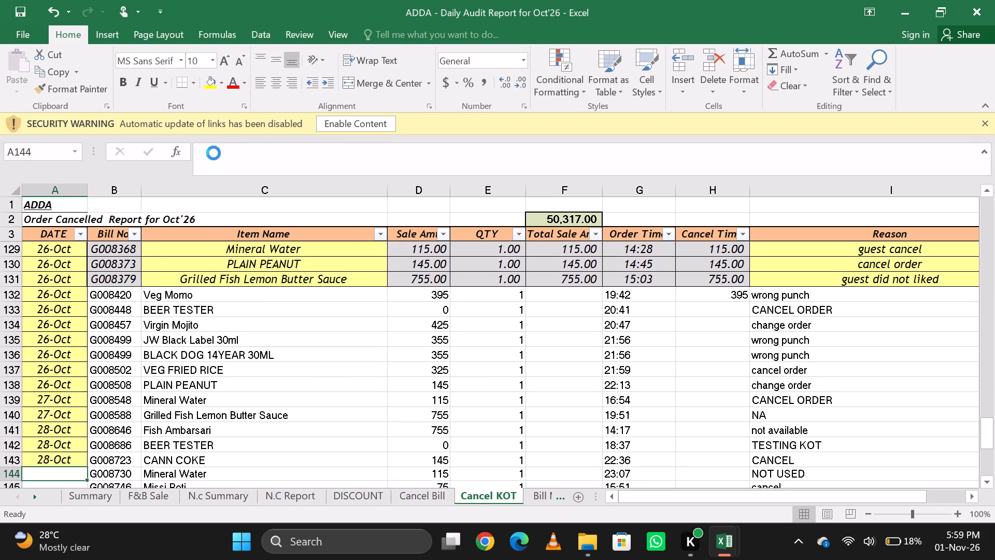
Set the date of bill G008746's Missi Roti row in cell A145 to 29-10-2026.
key(Down)
key(ctrl+d)
click(214, 153)
key(BackSpace)
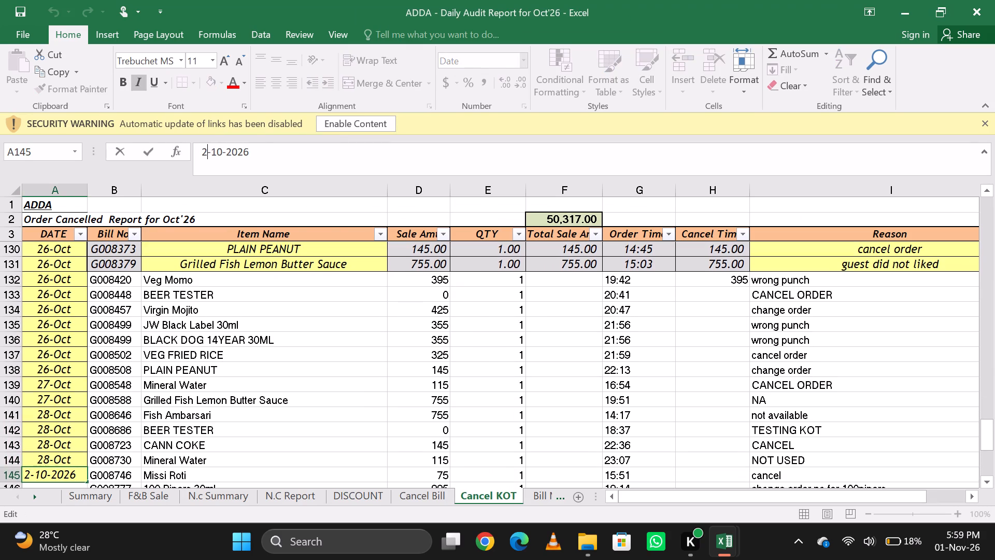
key(BackSpace)
text(29)
key(Return)
key(Up)
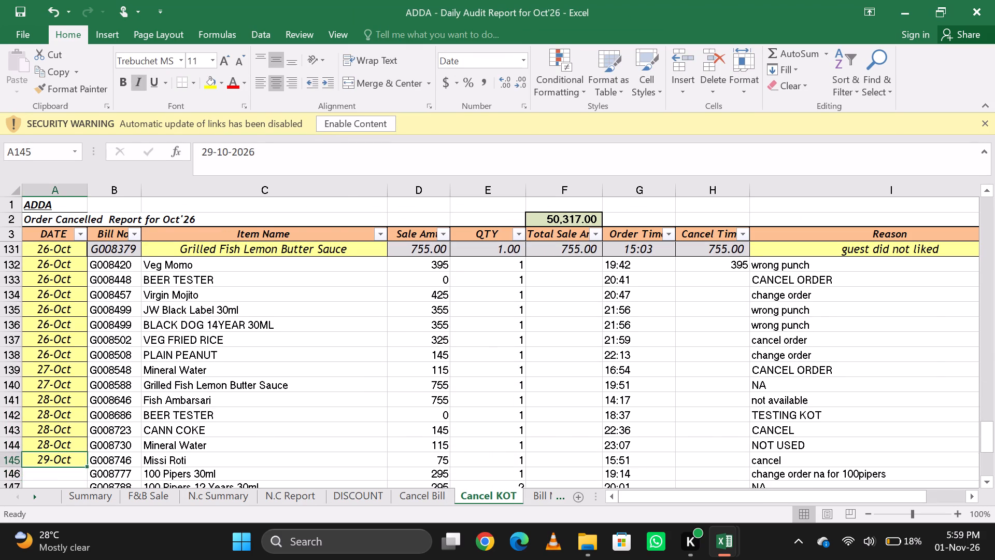
Check the 29 October bills in the source workbook, and copy the 29-Oct date from A145 down through A150.
key(alt+Tab)
key(Down)
key(Down)
key(Down)
key(Down)
key(Down)
key(Down)
key(alt+Tab)
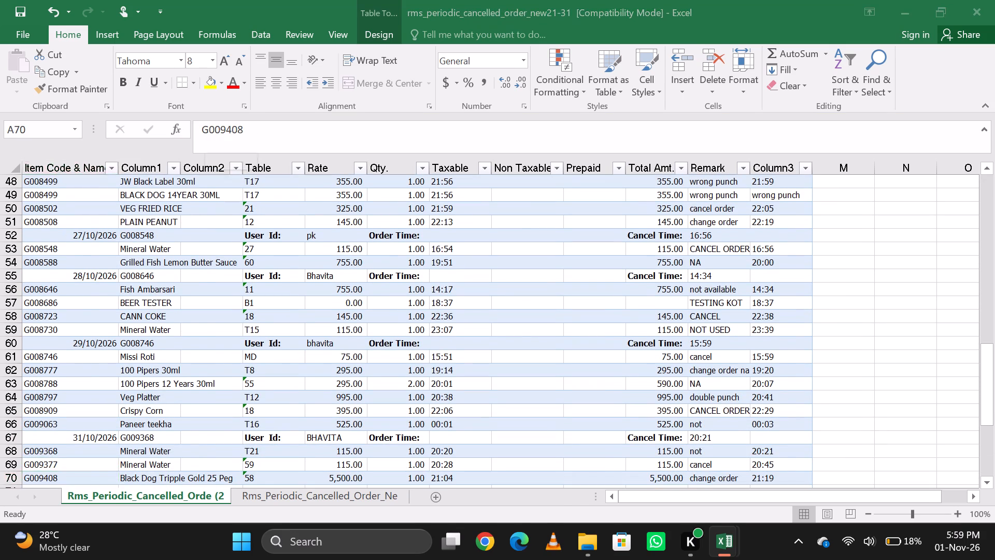
key(Down)
key(Up)
key(ctrl+c)
key(shift+Down)
key(shift+Down)
key(shift+Down)
key(shift+Down)
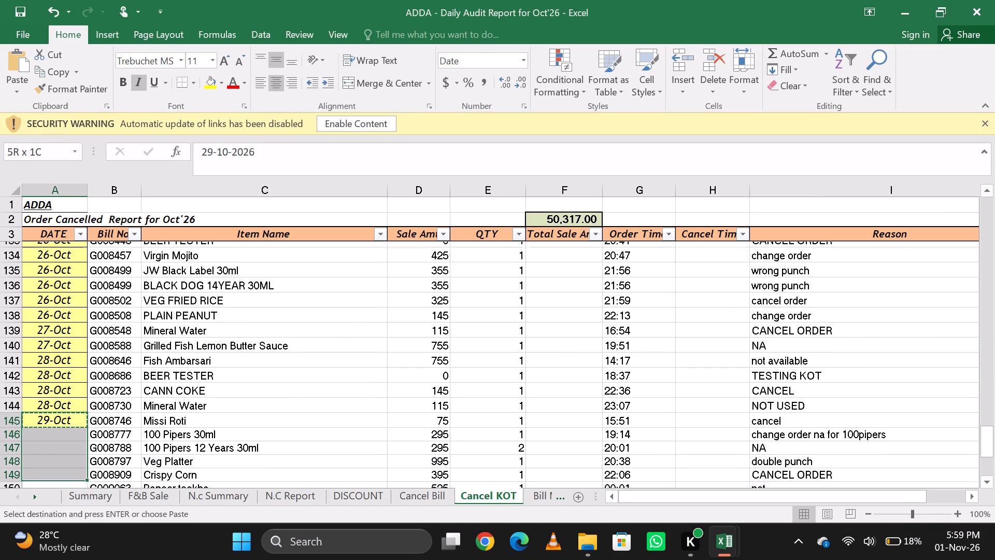
key(shift+Down)
key(ctrl+v)
Fill the DATE cell of bill G009368's Mineral Water row, A151, from the cell above.
key(Down)
key(Down)
key(Down)
key(Down)
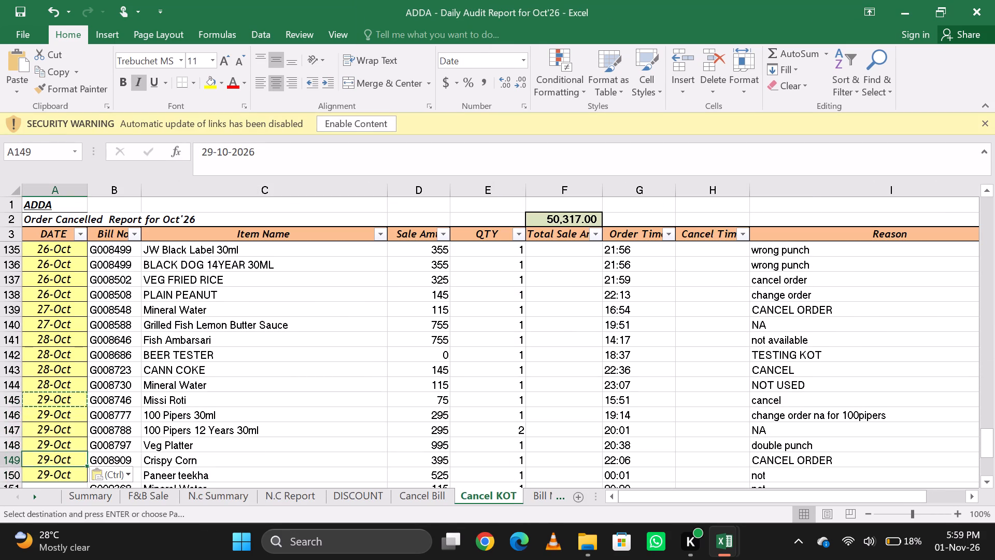
key(Down)
key(Down)
key(Down)
key(Up)
key(ctrl+d)
key(Down)
key(Up)
Check in the cancelled-order source workbook the date of the bills from G009368 to the end of the list.
key(alt+Tab)
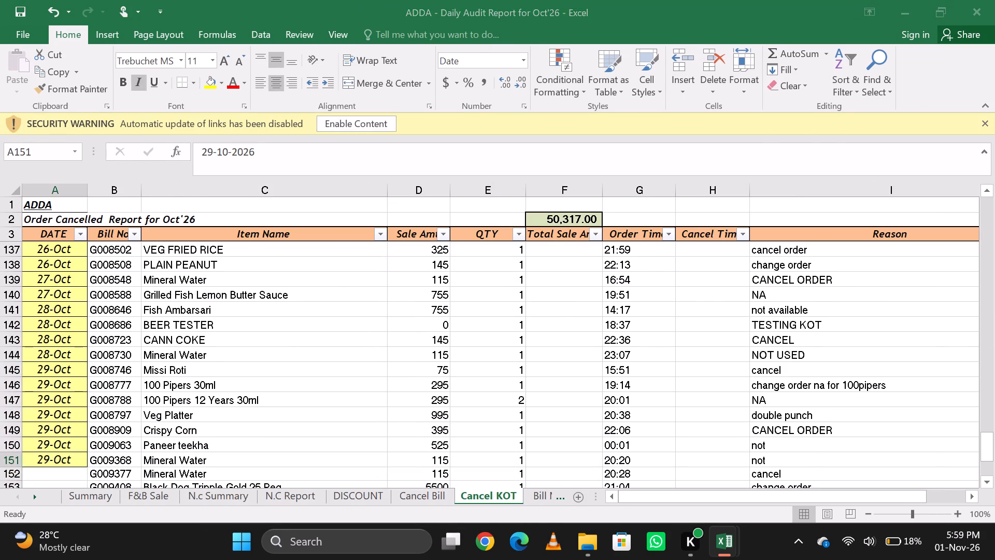
key(Down)
key(Down)
key(Up)
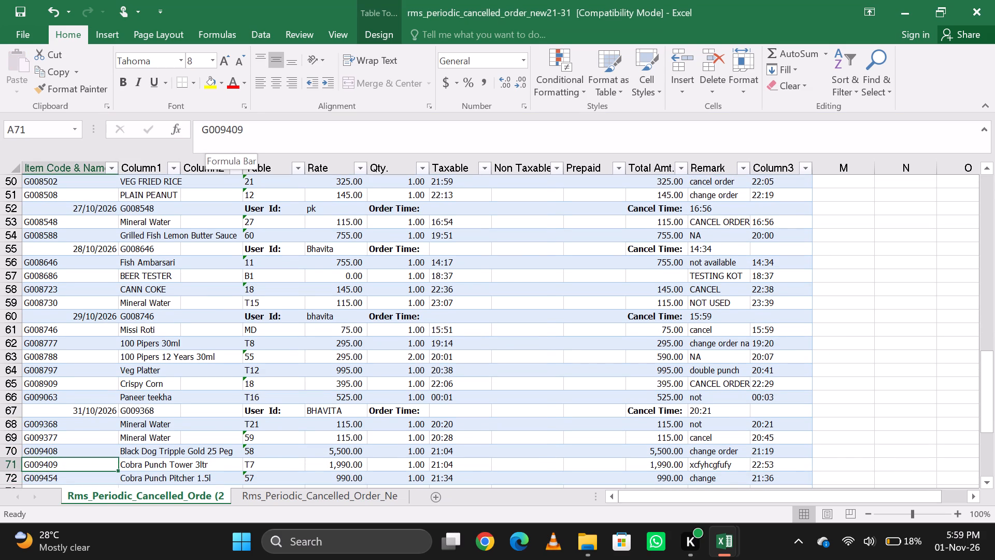
key(Down)
key(Down)
key(Down)
key(Down)
key(Down)
key(Down)
key(Down)
key(Down)
key(Down)
key(Down)
key(alt+Tab)
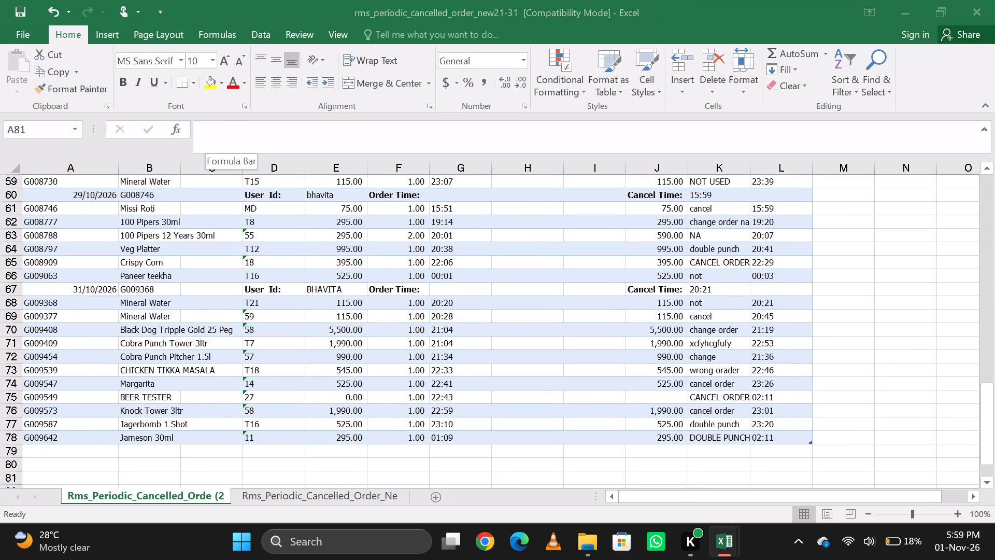
Set the date of bill G009368's Mineral Water row in cell A151 to 31-10-2026.
key(Up)
key(Down)
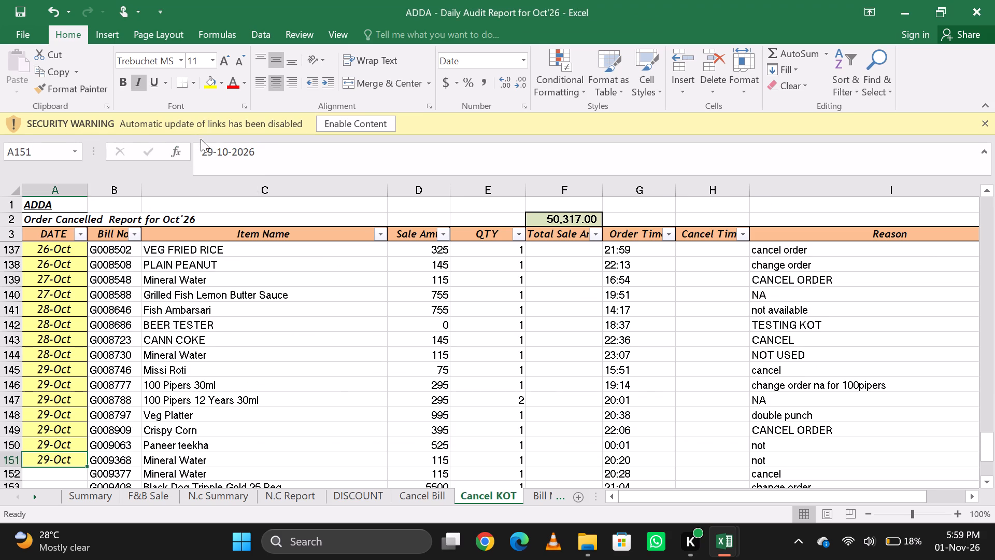
click(211, 148)
key(BackSpace)
key(BackSpace)
text(31)
key(Return)
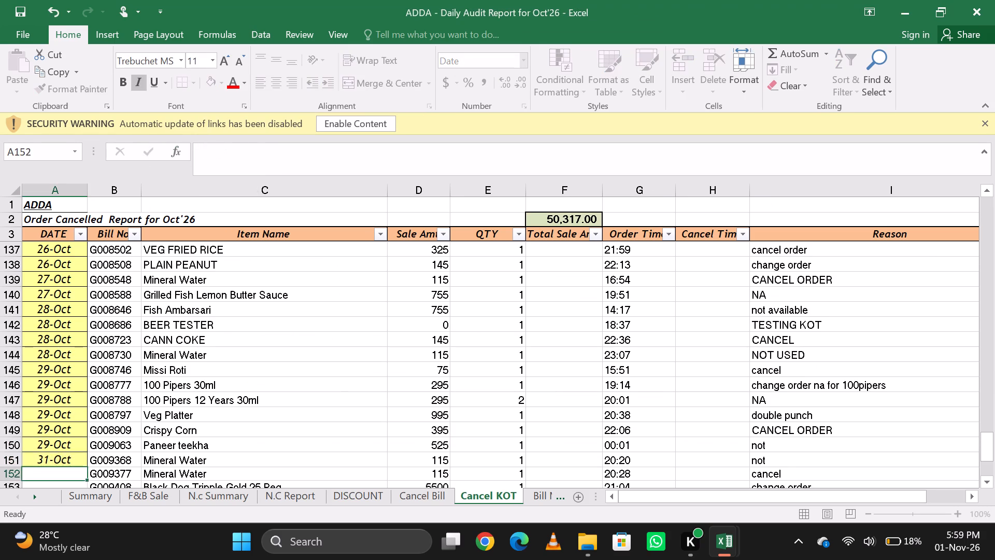
Copy the 31-Oct date from A151 down the DATE column through A161, the Jameson 30ml row.
key(Up)
key(ctrl+c)
key(shift+Down)
key(shift+Down)
key(shift+Down)
key(shift+Down)
key(shift+Down)
key(shift+Down)
key(shift+Down)
key(shift+Down)
key(shift+Down)
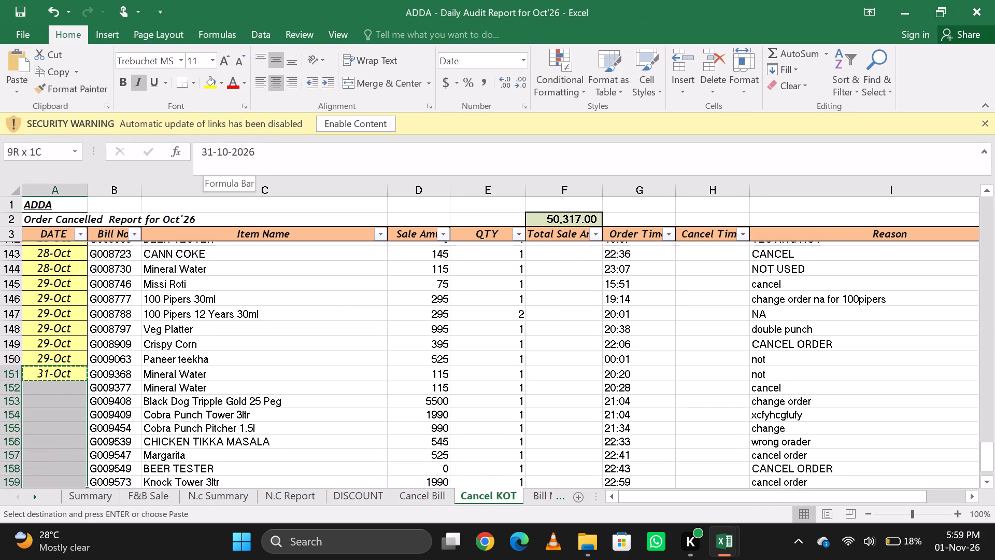
key(shift+Down)
key(shift+Down)
key(shift+Up)
key(ctrl+v)
key(Up)
key(Up)
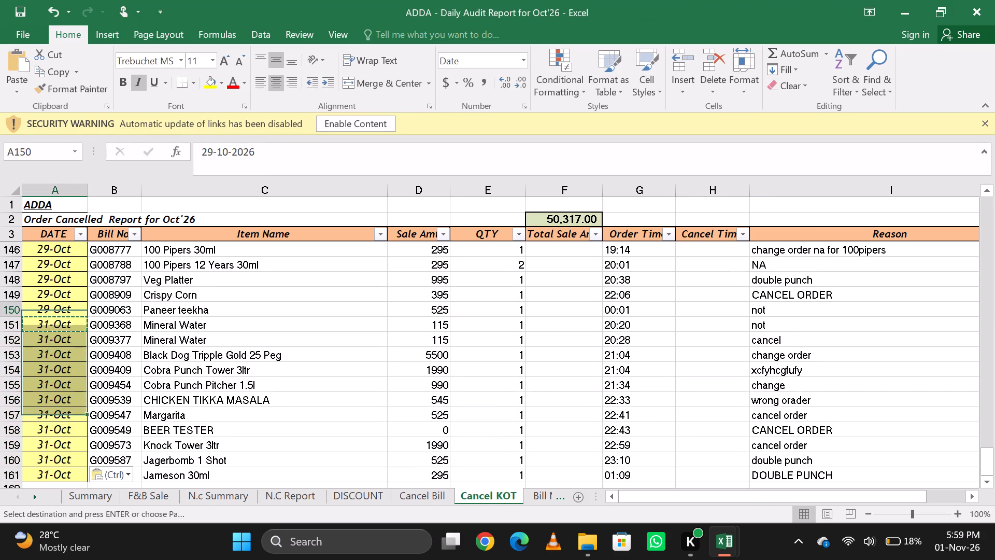
Copy row 131 of Cancel KOT from Bill No to Reason and paste only its formatting onto B132:I161.
key(Up)
key(Up)
key(Up)
key(Up)
key(Up)
key(Up)
key(Up)
key(Up)
key(Up)
key(Up)
key(Up)
key(Up)
key(Up)
key(Up)
key(Up)
key(Up)
key(Up)
key(Up)
key(Up)
key(Up)
key(Up)
key(Right)
key(Down)
key(Down)
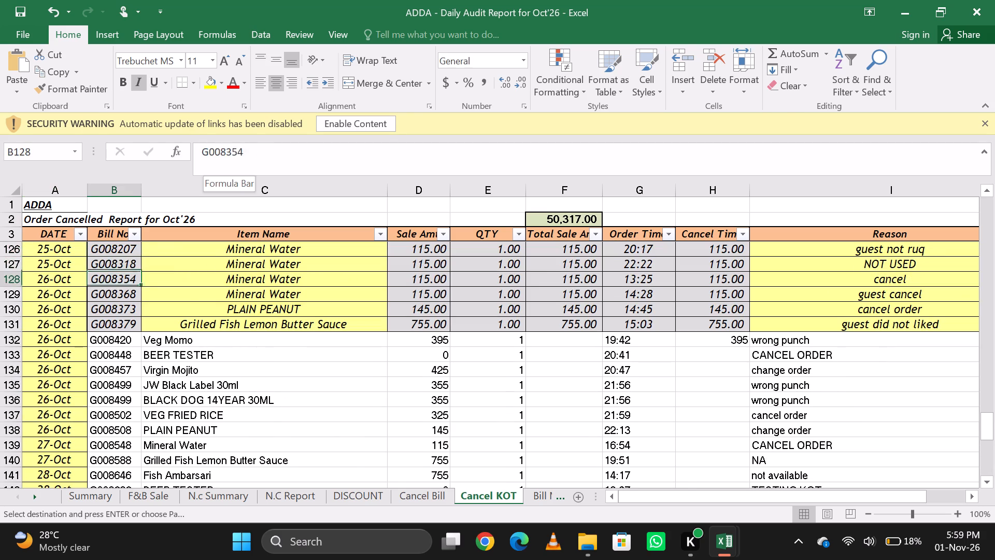
key(Right)
key(Down)
key(Down)
key(Left)
key(Left)
key(Right)
key(Down)
key(shift+Right)
key(shift+Right)
key(shift+Right)
key(shift+Right)
key(shift+Right)
key(shift+Right)
key(shift+Right)
key(shift+Right)
key(shift+Right)
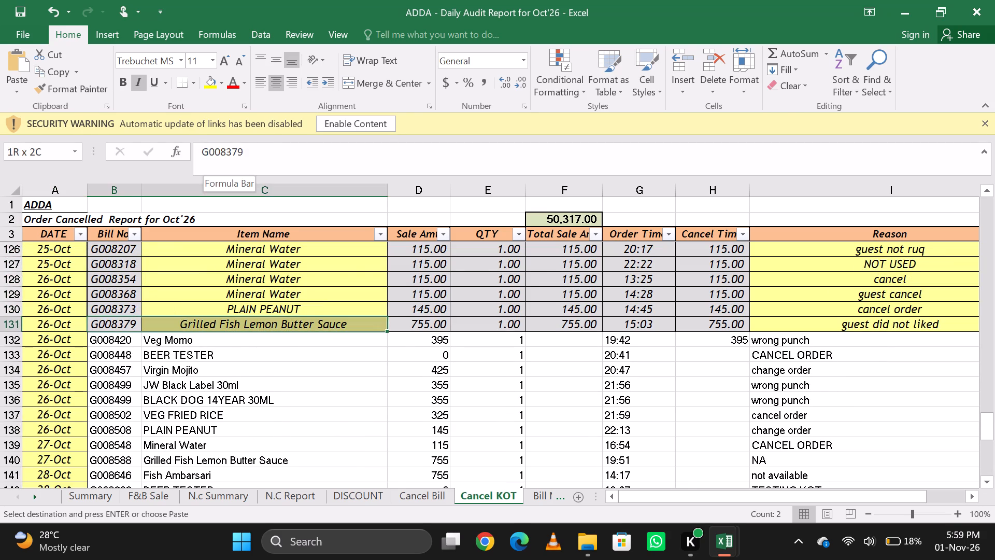
key(shift+Right)
key(shift+Right)
key(shift+Left)
key(shift+Left)
key(ctrl+c)
key(ctrl+Left)
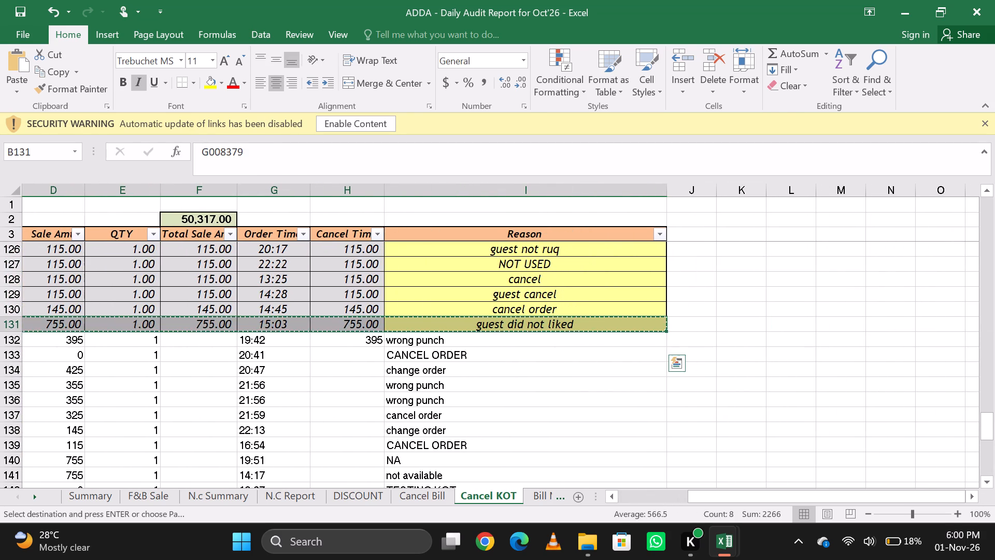
key(Left)
key(Down)
key(Down)
key(Left)
key(Right)
key(Down)
key(Up)
key(Up)
key(shift+Right)
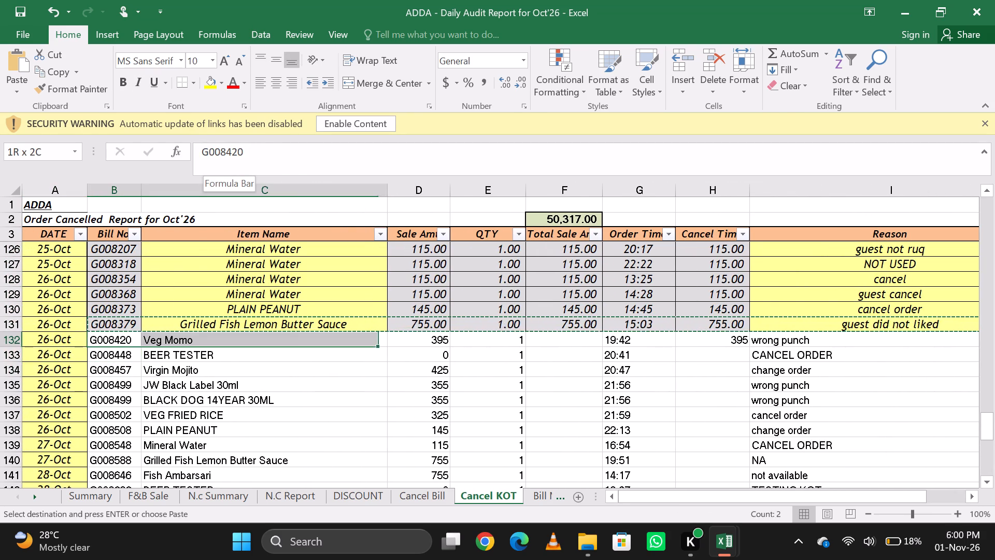
key(shift+Right)
key(shift+Right)
key(shift+Right)
key(shift+Right)
key(shift+Right)
key(shift+Right)
key(shift+Right)
key(shift+Left)
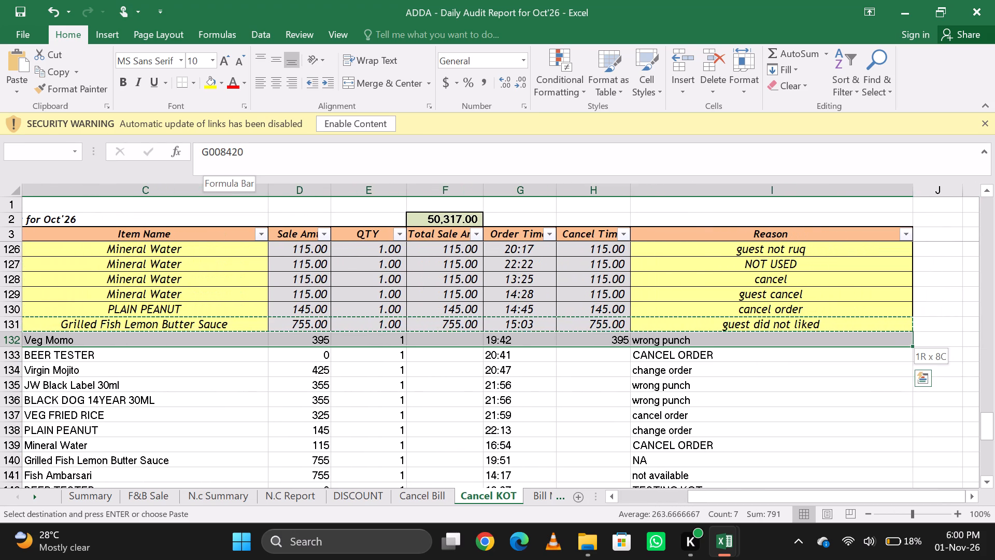
key(ctrl+shift+Down)
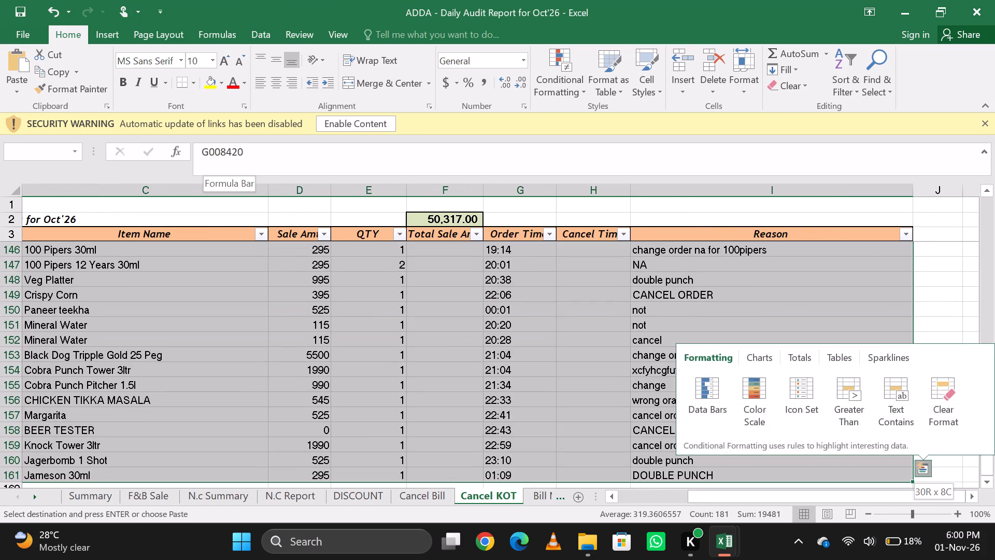
key(Escape)
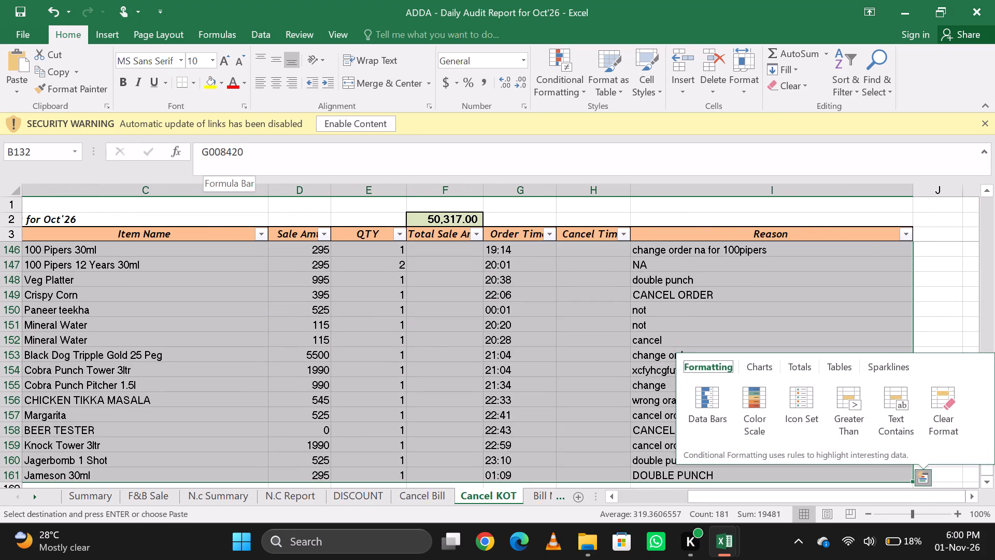
text(ES)
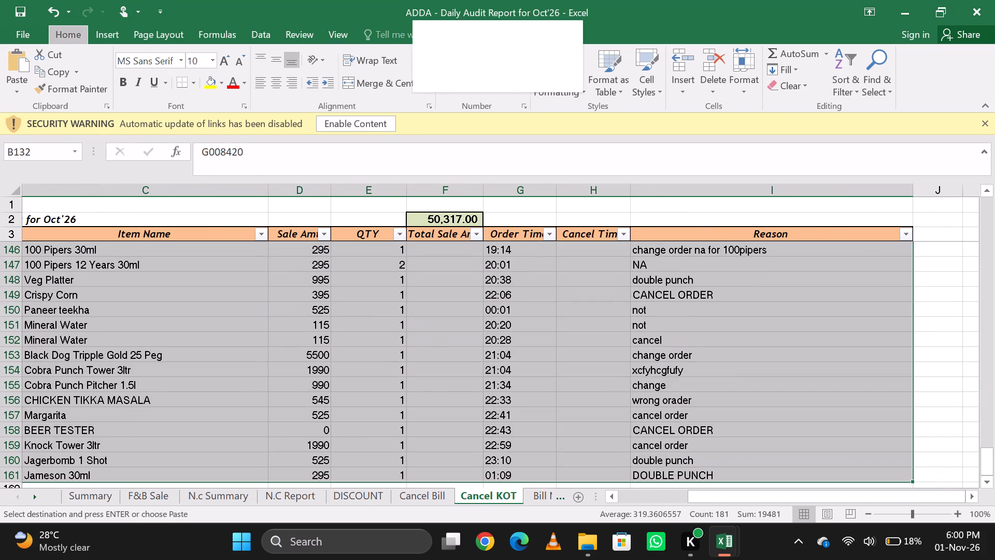
key(Down)
key(Down)
key(Down)
key(Return)
Examine the QTY and Total Sale Amount cells of Cancel KOT around rows 128 to 132.
key(Up)
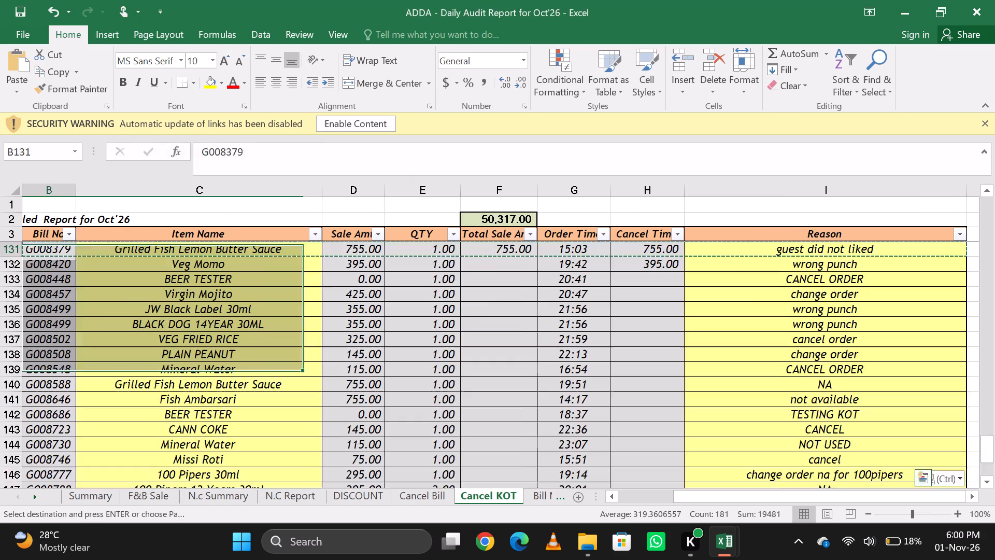
key(Up)
key(Up)
key(Up)
key(Right)
key(Right)
key(Right)
key(Down)
key(Right)
key(Down)
key(Left)
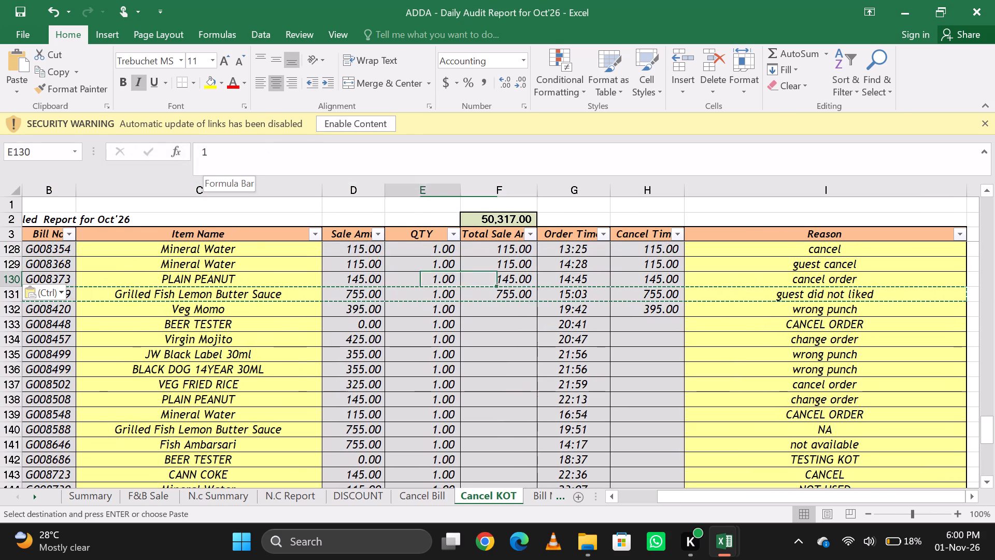
key(Right)
key(Down)
key(Down)
Switch to the cancelled-order source workbook and filter Item Code & Name to exclude all 2026 date rows.
key(alt+Tab)
key(Up)
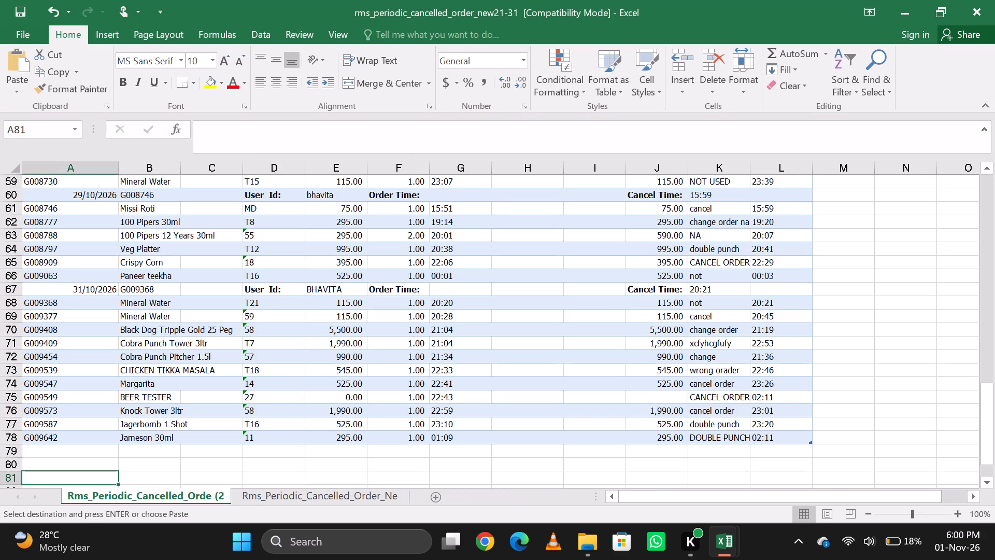
key(Up)
key(alt+Tab)
key(alt+Tab)
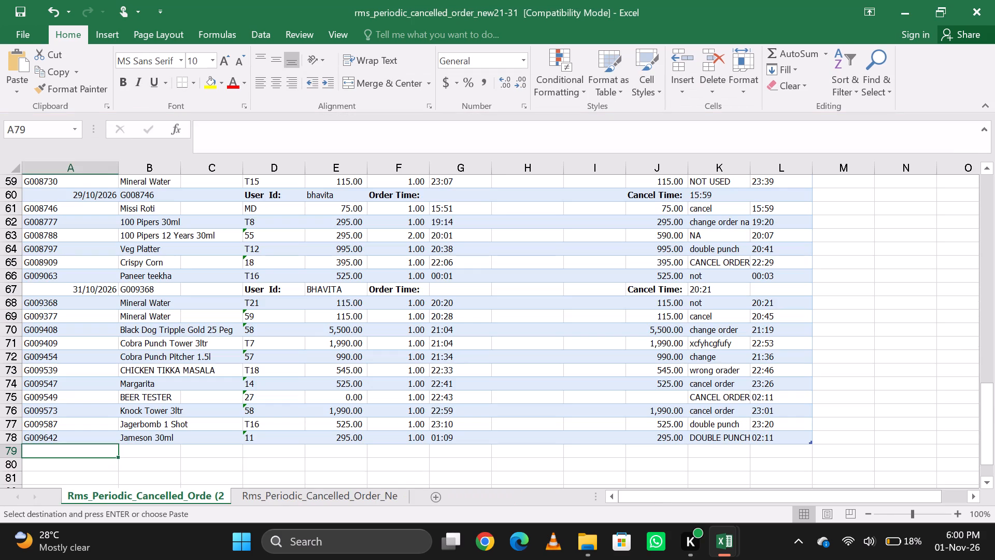
scroll(201, 338, up, 7)
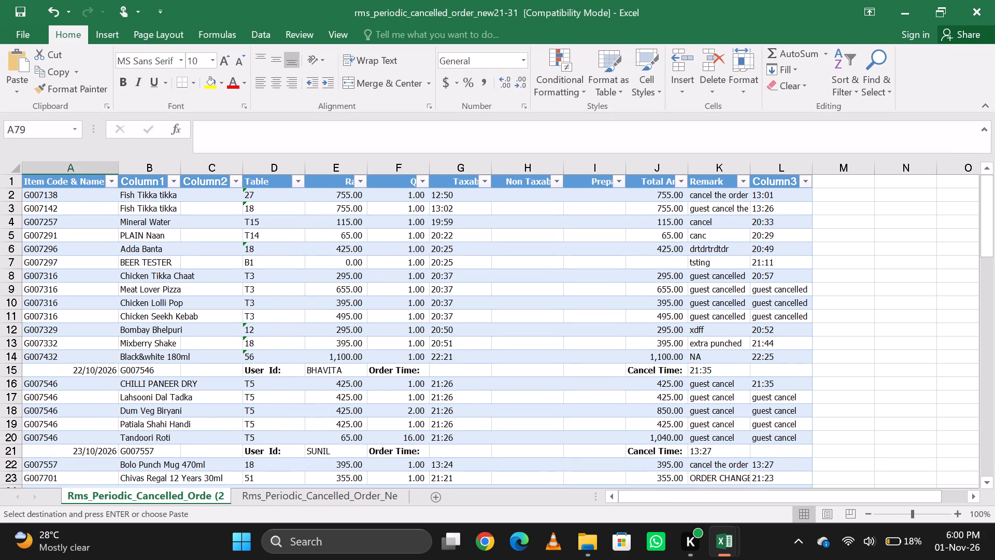
click(110, 184)
click(35, 333)
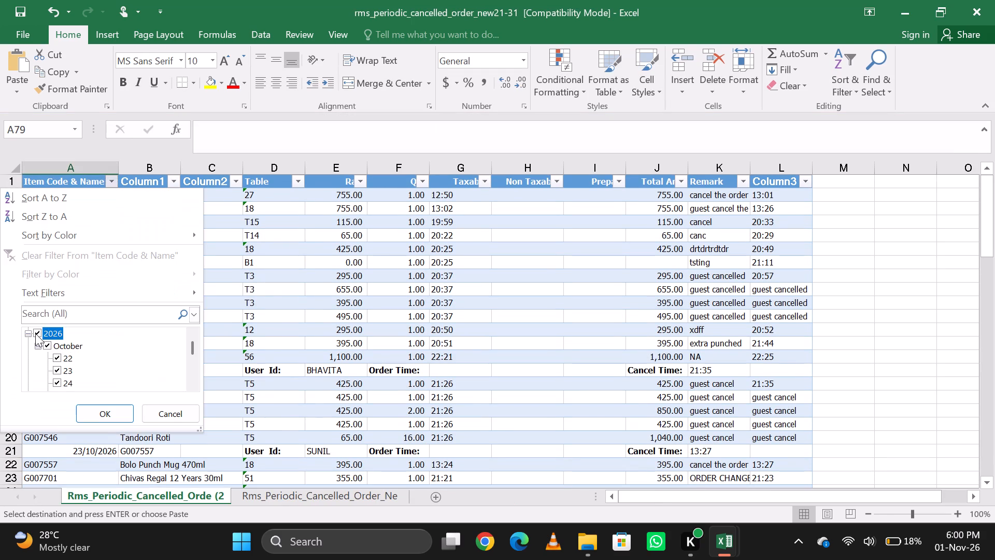
key(Tab)
key(Return)
key(Right)
key(Right)
key(Right)
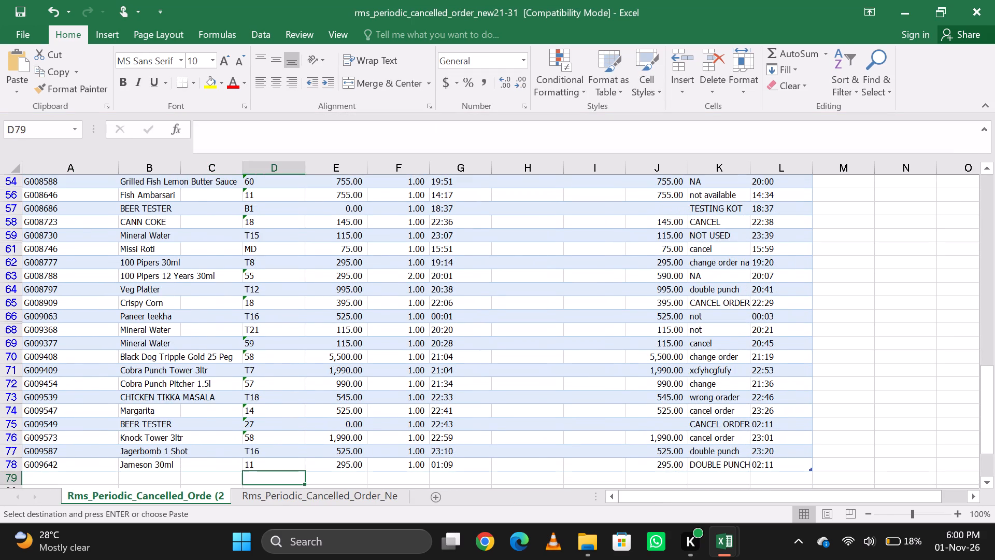
key(Up)
Compare bill G008420's Veg Momo row in Cancel KOT with its rate, quantity and total amount in the source workbook.
key(alt+Tab)
key(Up)
key(Up)
key(Down)
key(Down)
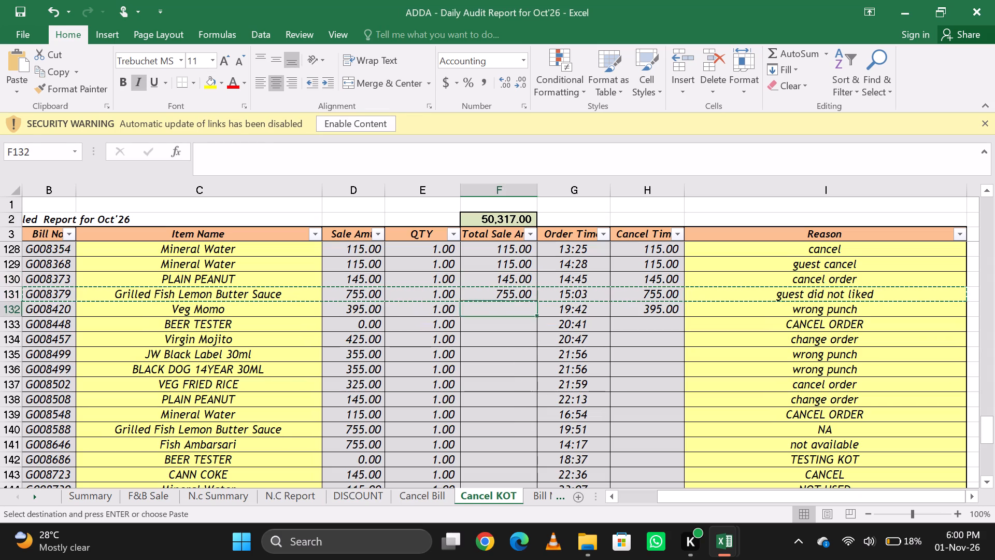
key(Up)
key(Left)
key(Right)
key(Down)
key(alt+Tab)
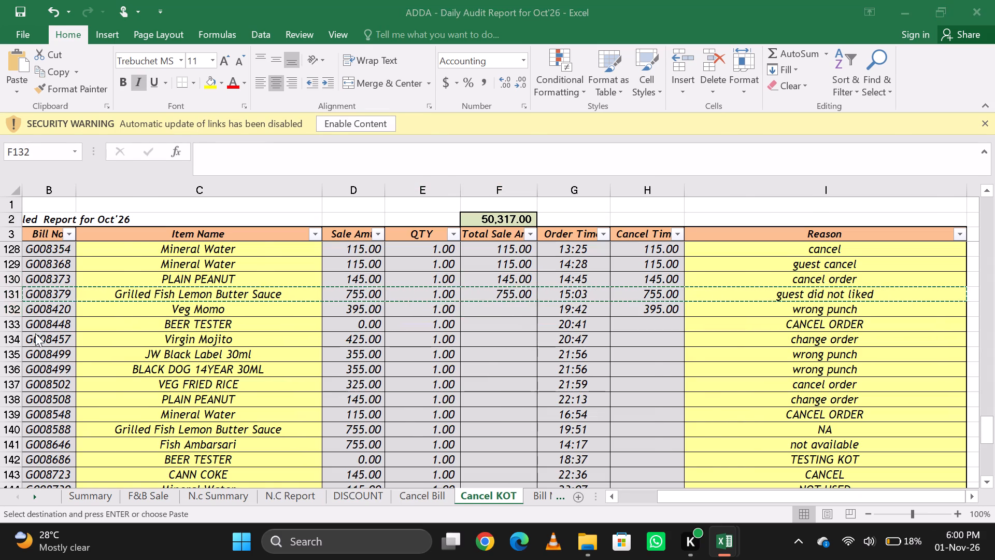
key(Up)
key(Up)
key(Up)
key(Up)
key(Up)
key(Up)
key(Up)
key(Up)
key(Up)
key(Up)
key(Up)
key(Up)
key(Up)
key(Up)
key(Up)
key(Up)
key(Up)
key(Up)
key(Up)
key(Up)
key(Up)
key(Up)
key(Up)
key(Up)
key(Up)
key(Up)
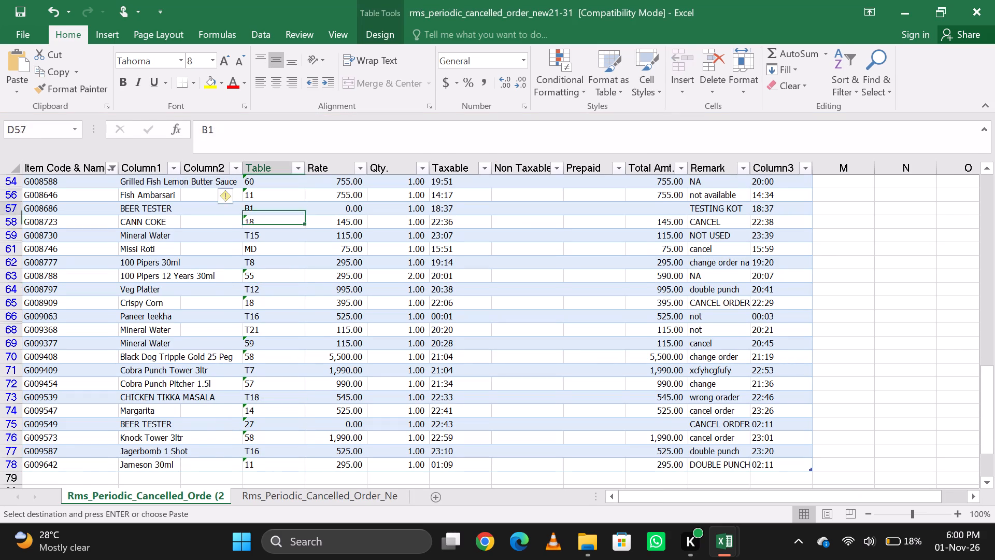
key(Up)
key(Up)
key(Up)
key(Right)
key(Up)
key(Up)
key(Up)
key(Up)
key(Up)
key(Up)
key(Up)
key(Up)
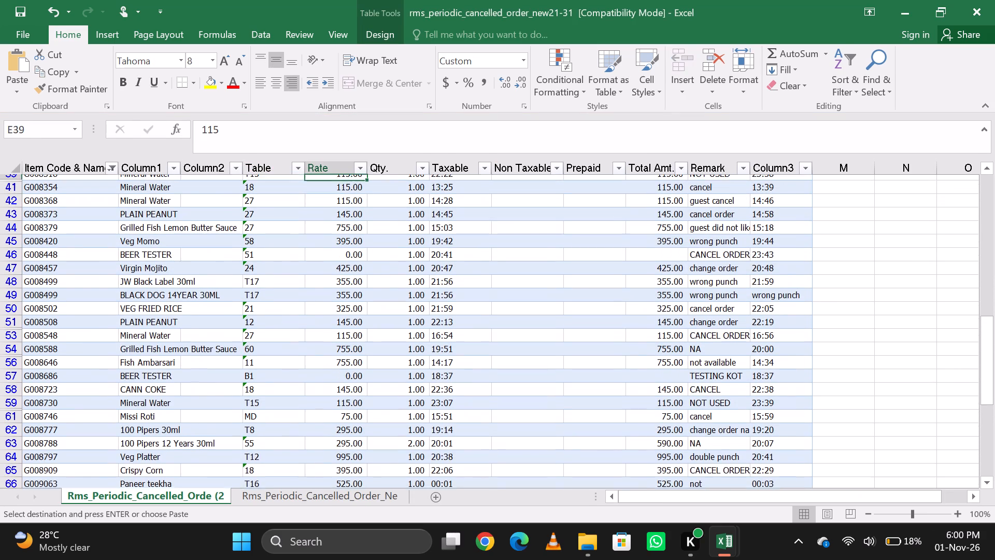
key(Up)
key(Up)
key(Down)
key(Down)
key(Down)
key(Down)
key(Down)
key(Down)
key(Right)
key(Down)
key(Left)
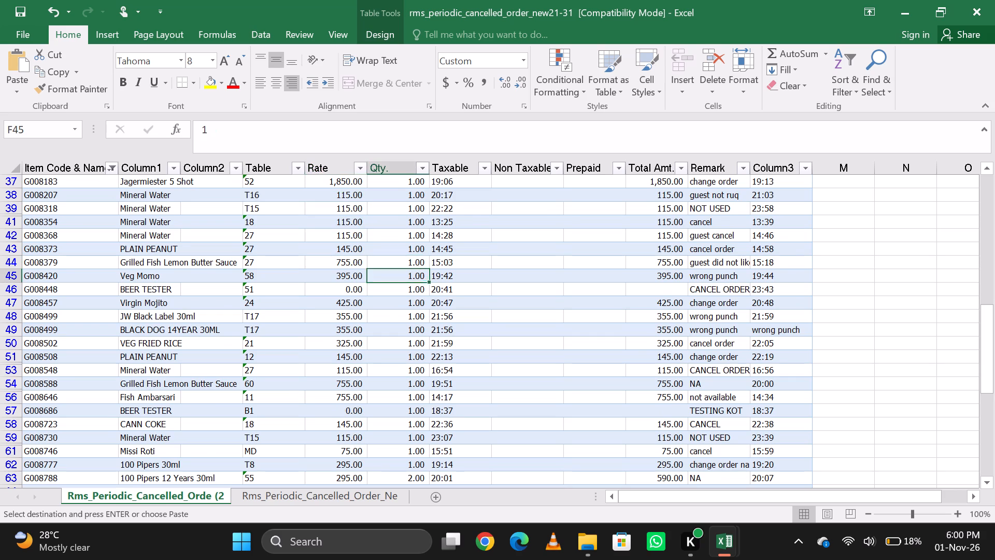
Copy the Rate values from bill G008420 down to G009642 and paste them as values into Total Sale Amount from F132 of Cancel KOT.
key(alt+Tab)
key(Up)
key(Down)
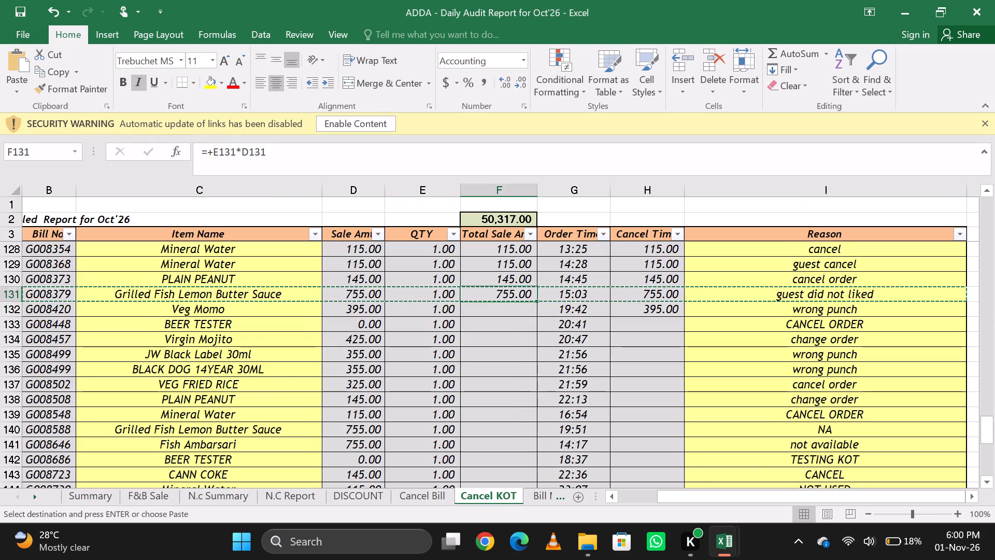
key(Up)
key(Down)
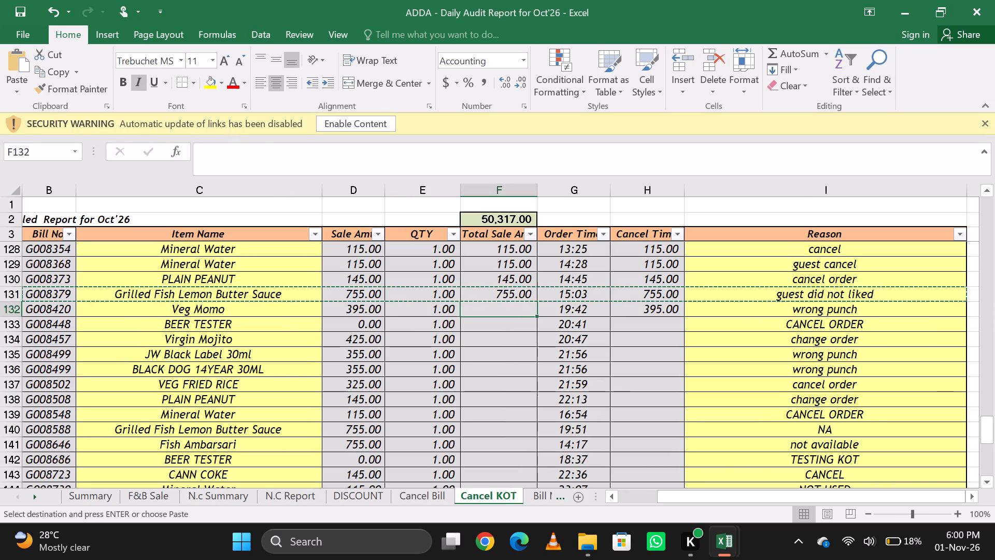
key(Up)
key(alt+Tab)
key(Up)
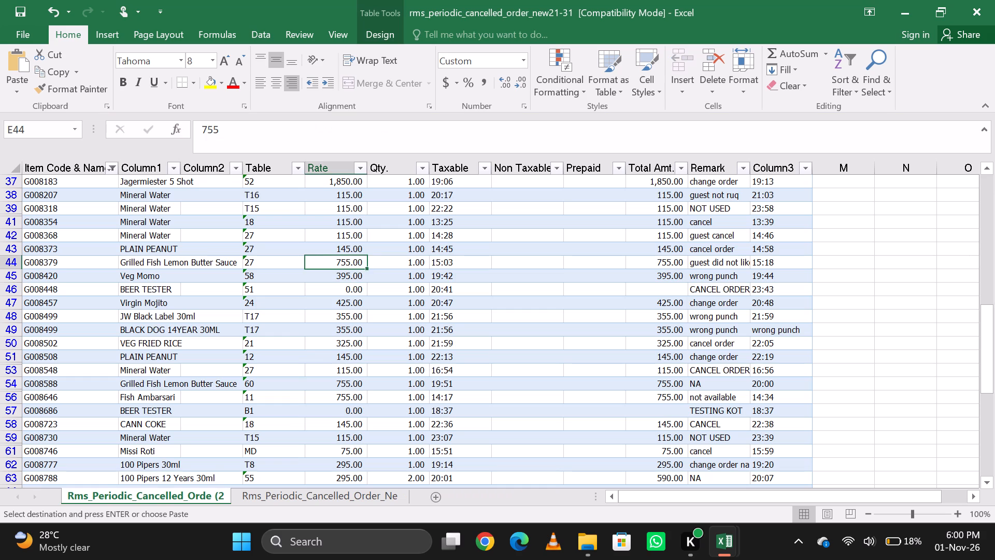
key(Down)
key(alt+Tab)
key(alt+Tab)
key(Down)
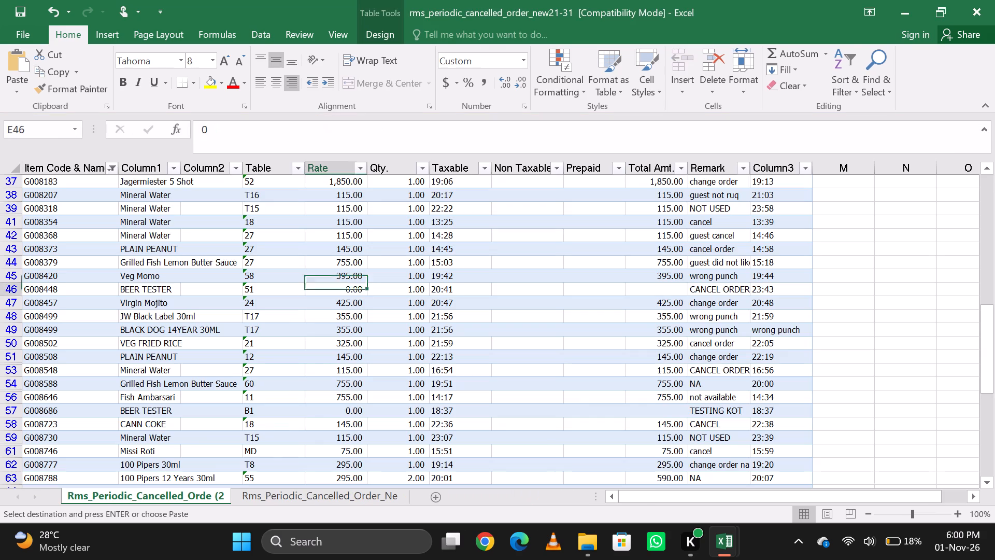
key(Up)
key(ctrl+shift+Down)
key(ctrl+c)
key(alt+Tab)
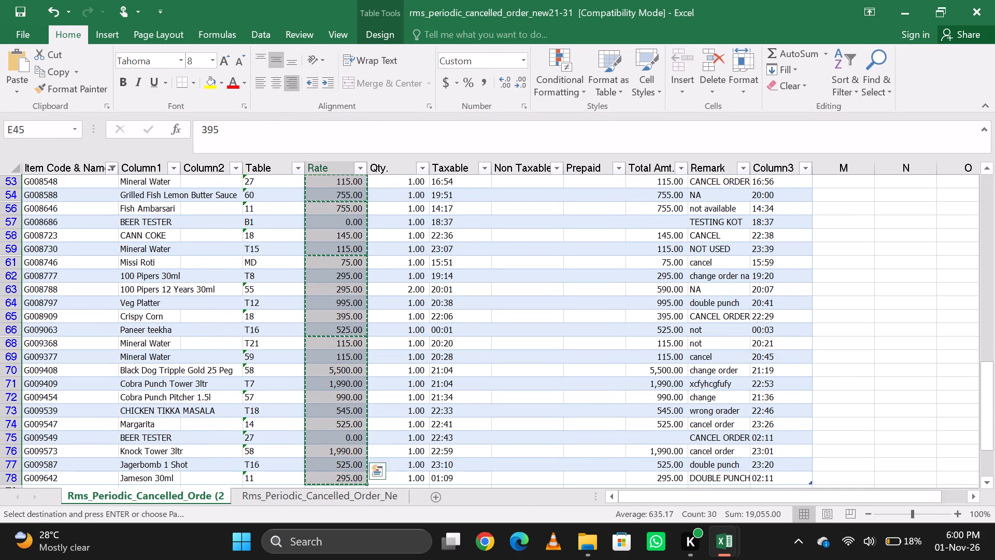
key(Right)
key(Left)
key(Down)
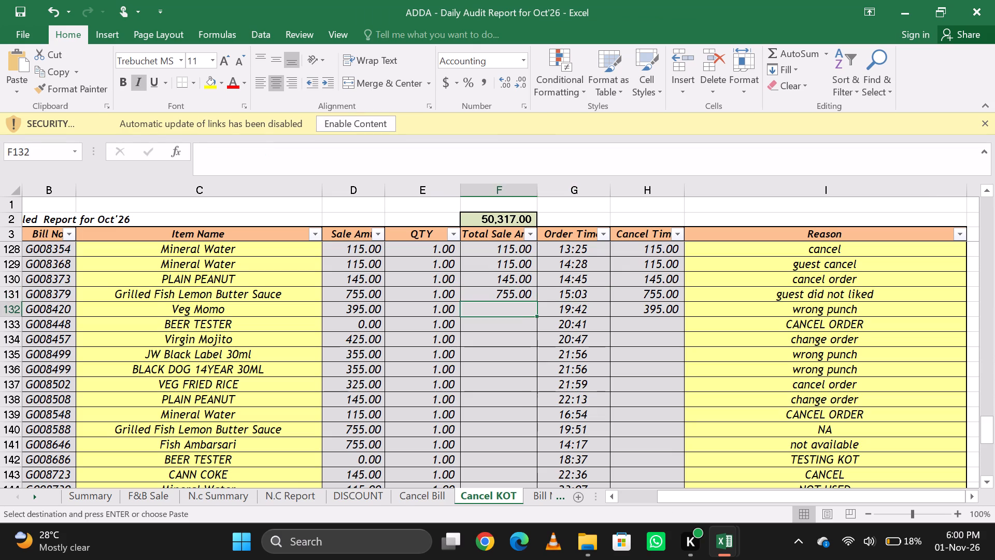
text(ESV)
key(Return)
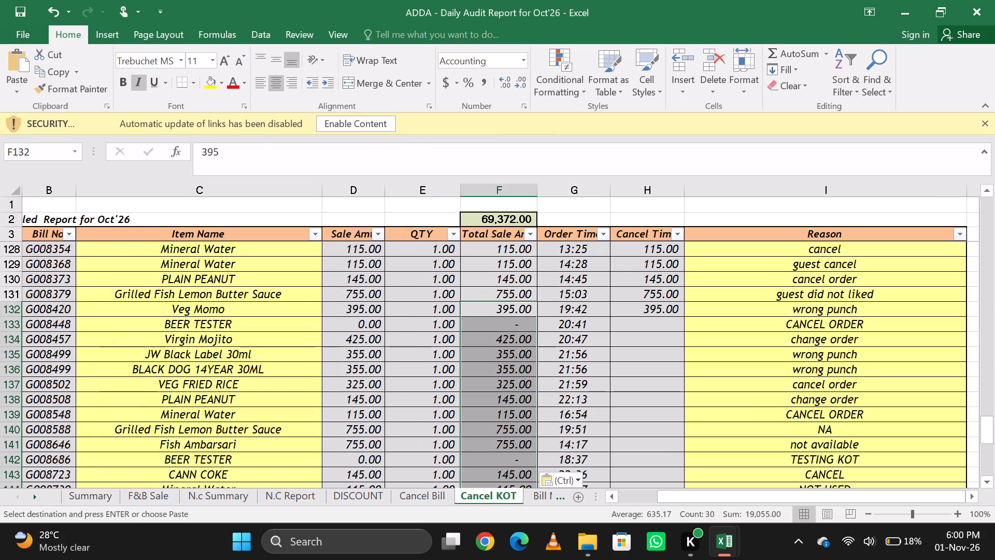
Check the pasted Total Sale Amount entries in Cancel KOT down to the last bill, G009642.
key(alt+Tab)
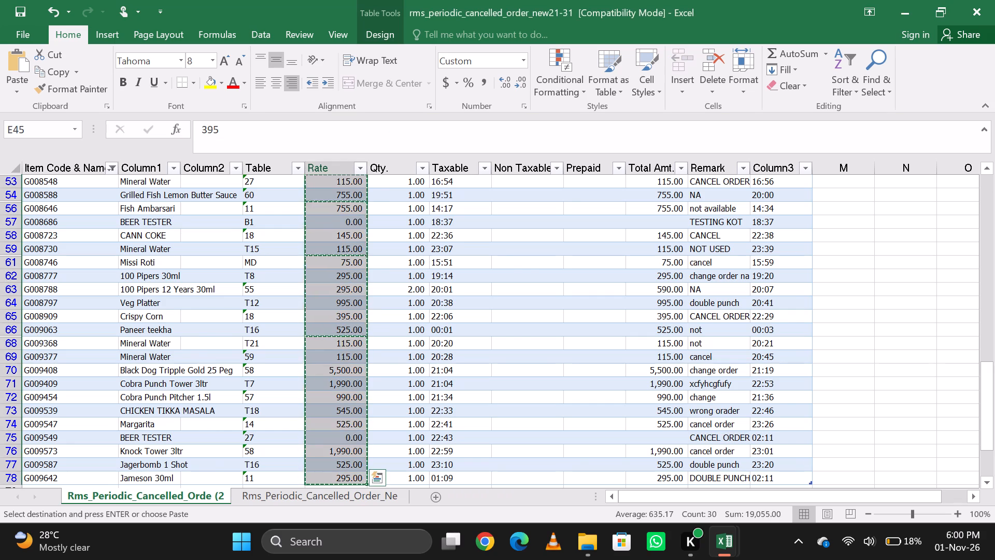
key(alt+Tab)
key(Page_Down)
key(Page_Down)
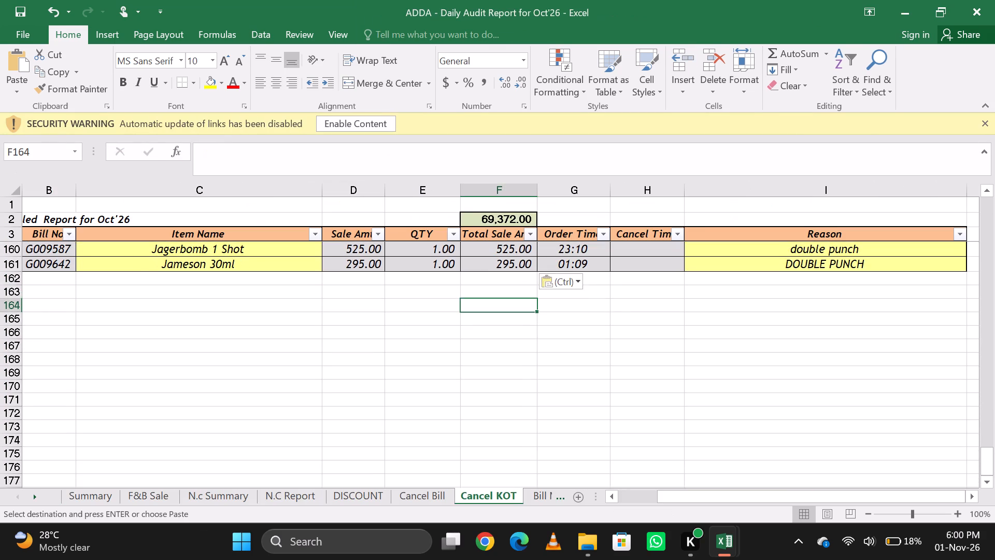
key(Page_Up)
key(Page_Up)
key(Up)
key(Up)
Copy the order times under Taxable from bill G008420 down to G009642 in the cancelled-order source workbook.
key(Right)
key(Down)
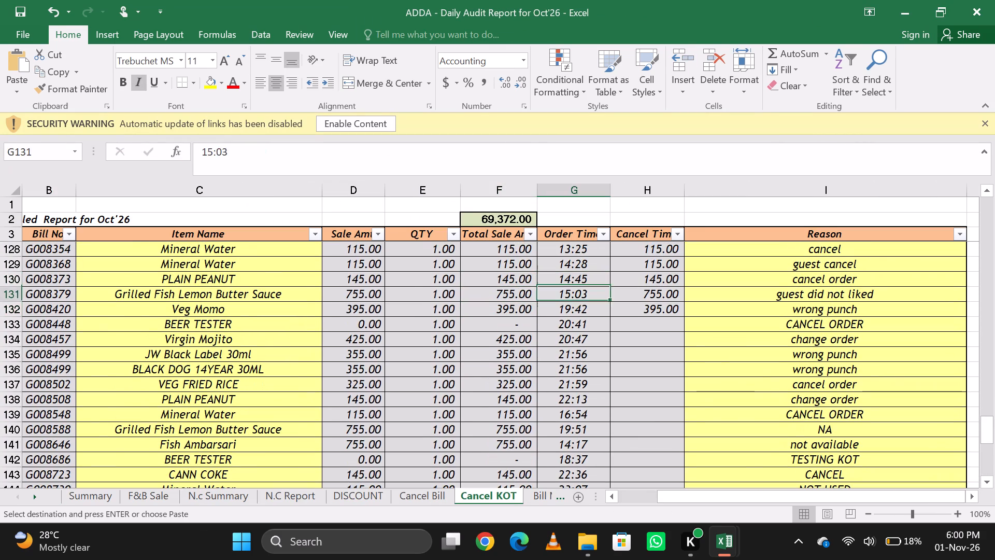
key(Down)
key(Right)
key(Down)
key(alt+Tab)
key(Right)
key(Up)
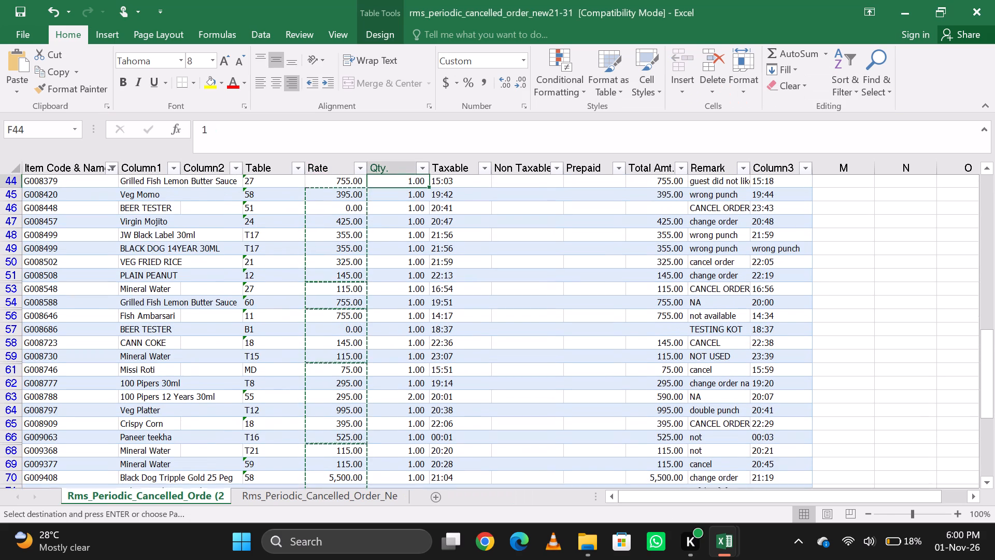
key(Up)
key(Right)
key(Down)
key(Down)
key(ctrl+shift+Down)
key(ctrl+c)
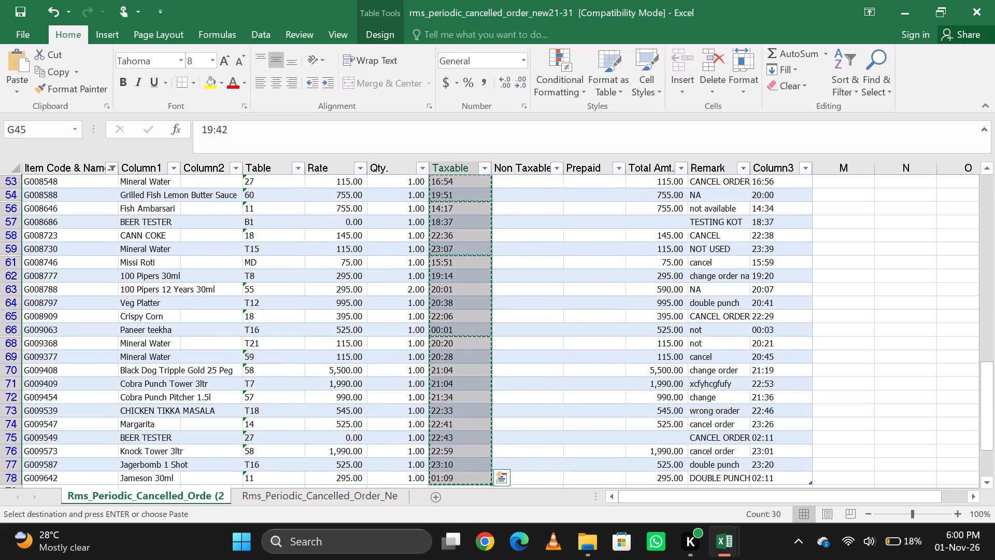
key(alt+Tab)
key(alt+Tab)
Copy the source Column3 times from bill G008548 down to G009642 and paste them as values into Cancel Time from H133 of Cancel KOT.
key(Right)
key(Right)
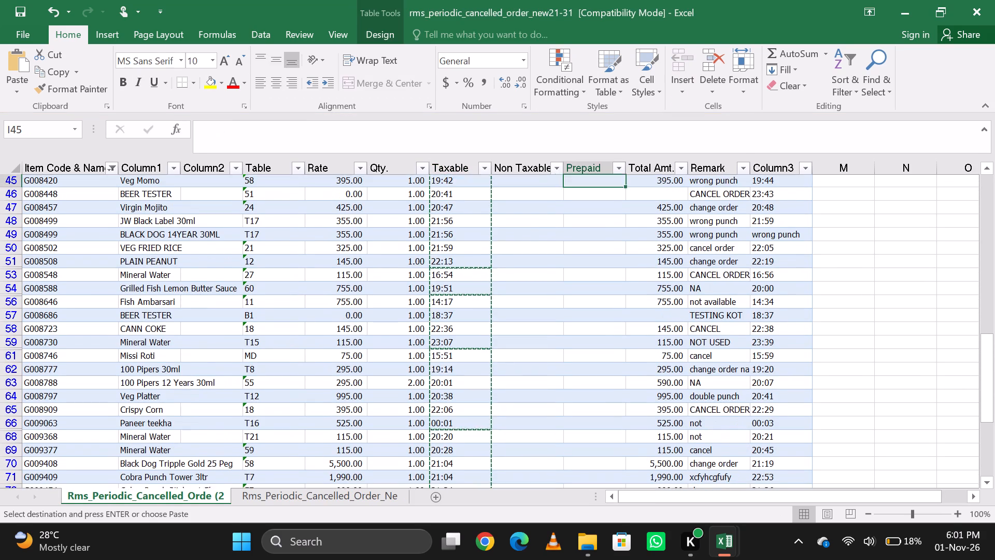
key(Right)
key(Down)
key(Down)
key(Down)
key(Down)
key(Down)
key(Down)
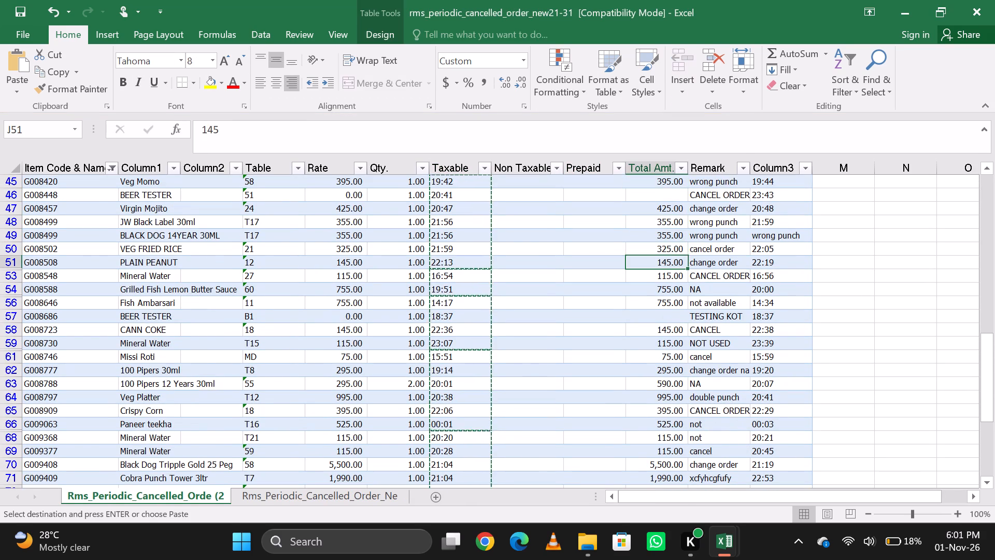
key(Down)
key(Right)
key(Right)
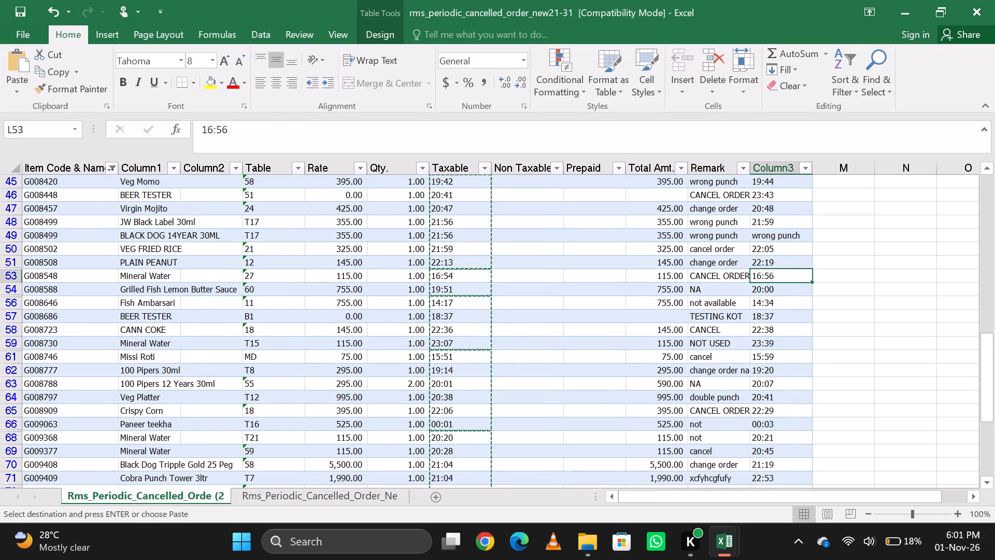
key(ctrl+shift+Down)
key(ctrl+c)
key(alt+Tab)
key(Right)
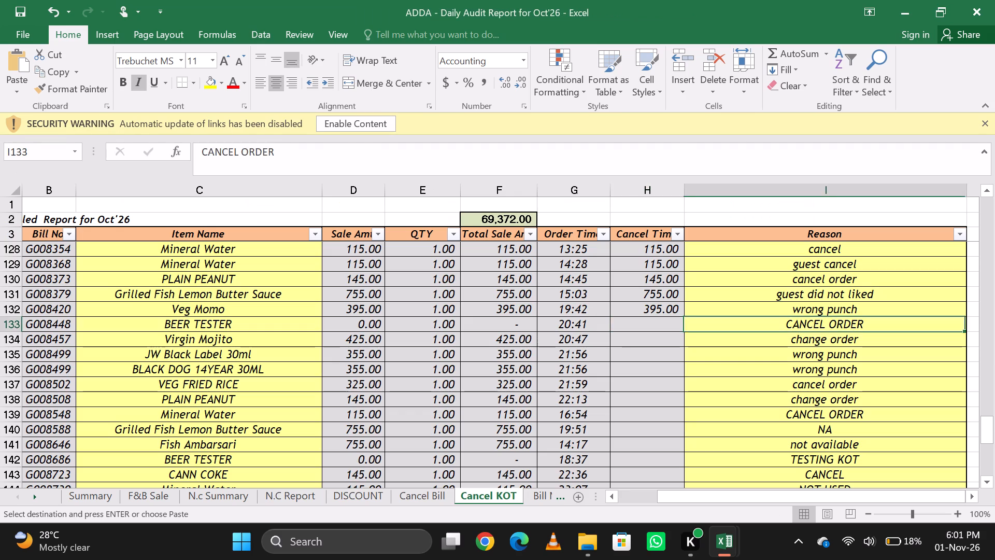
key(Left)
text(ESV)
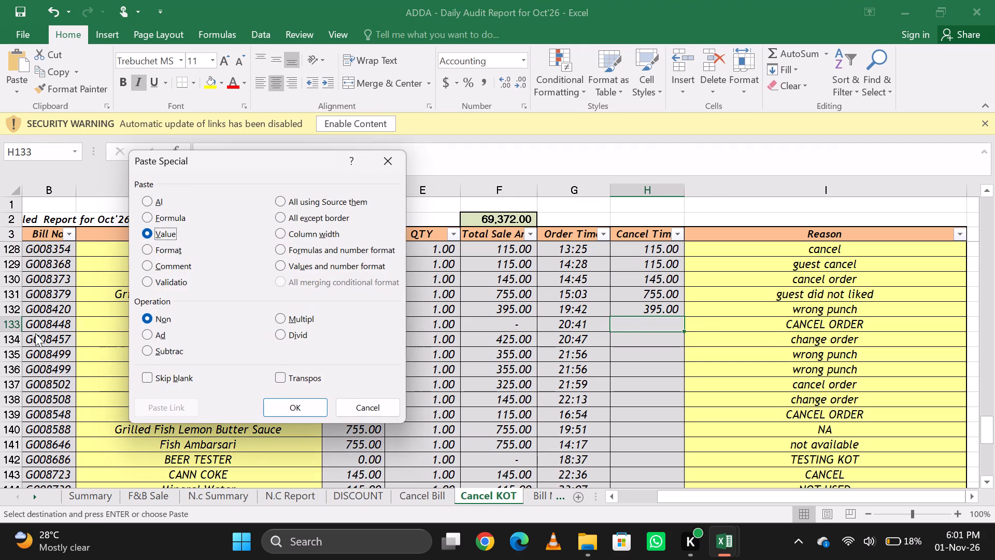
key(Return)
key(Up)
key(Down)
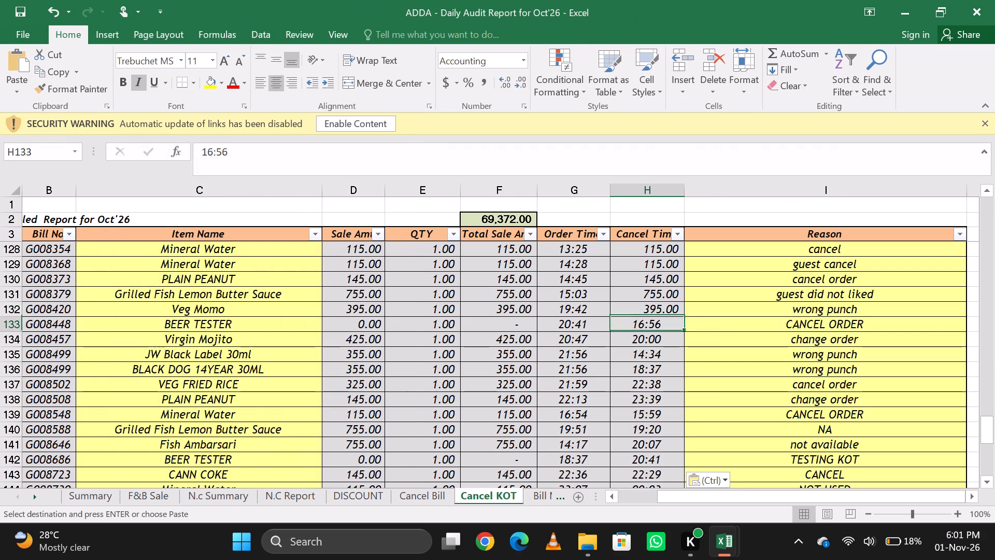
Switch to the source workbook and examine the Column3 entries for bills G008499 to G008646.
key(alt+Tab)
key(Up)
key(Down)
key(Down)
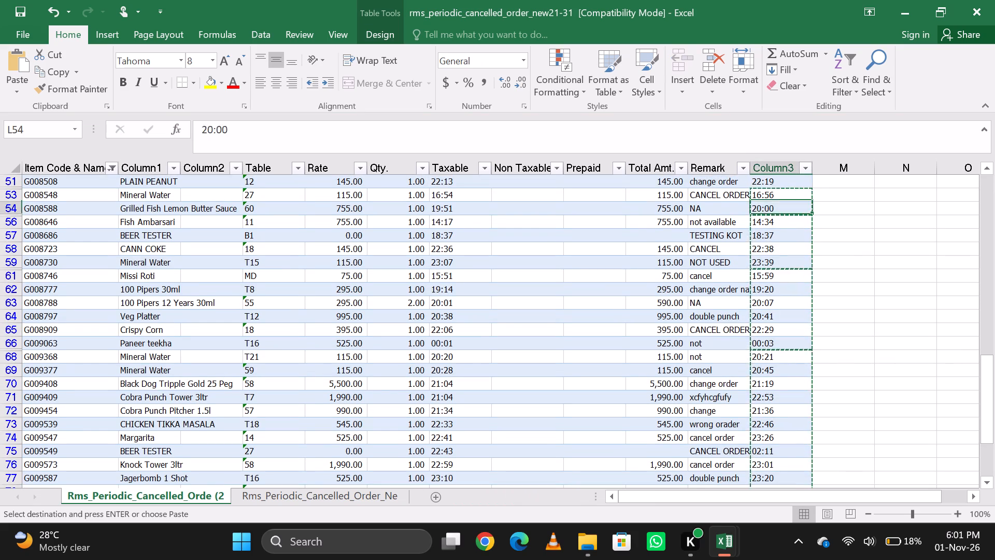
key(Up)
key(Up)
key(Up)
key(Up)
key(Up)
key(Down)
key(Down)
key(Down)
key(Up)
key(Up)
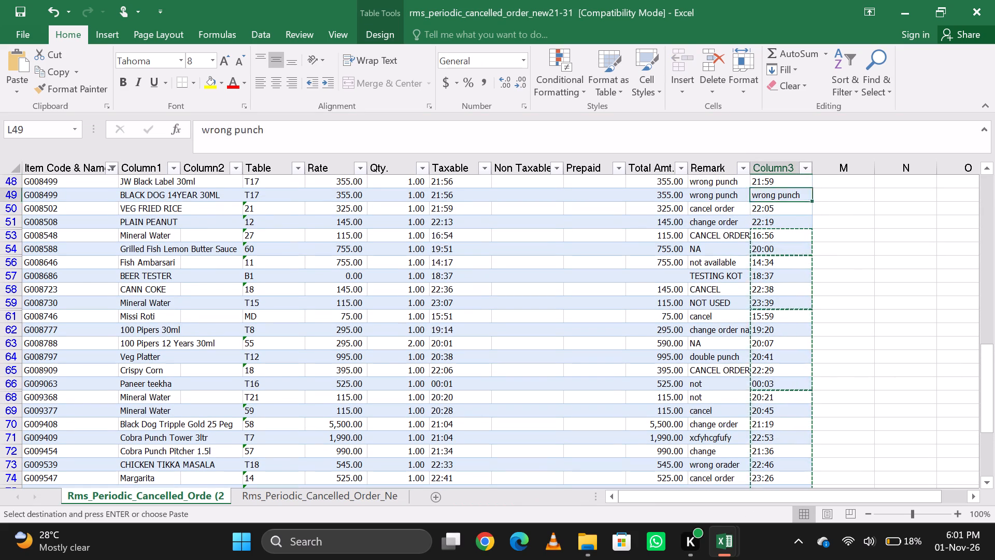
key(Up)
key(Down)
key(Down)
key(Up)
key(Up)
key(Down)
key(Down)
key(Down)
key(Down)
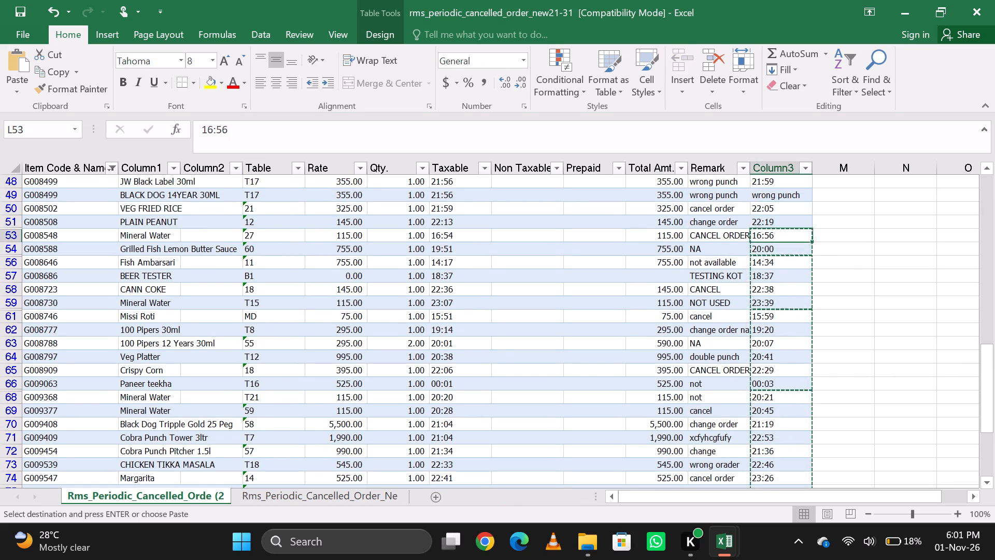
key(Up)
key(Down)
key(Down)
key(Down)
Review the source row of bill G008646, Fish Ambarsari, from its bill number across to its remark.
key(Left)
key(Left)
key(Left)
key(Left)
key(Left)
key(Left)
key(Left)
key(Left)
key(Left)
key(Left)
key(Left)
key(Left)
key(Left)
key(Left)
key(Left)
key(Right)
key(Right)
key(Right)
key(Right)
key(Right)
key(Right)
key(Right)
key(Right)
key(Right)
key(Right)
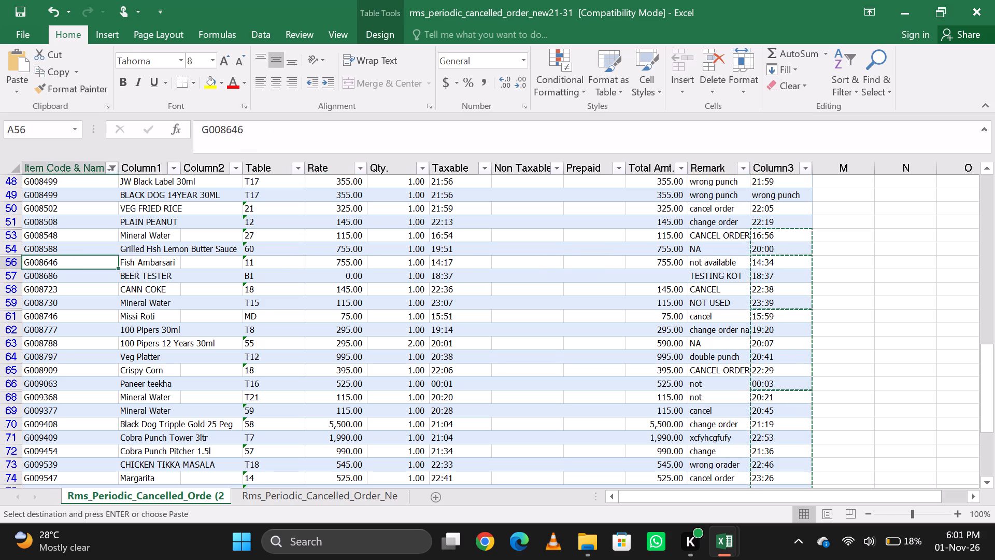
key(Down)
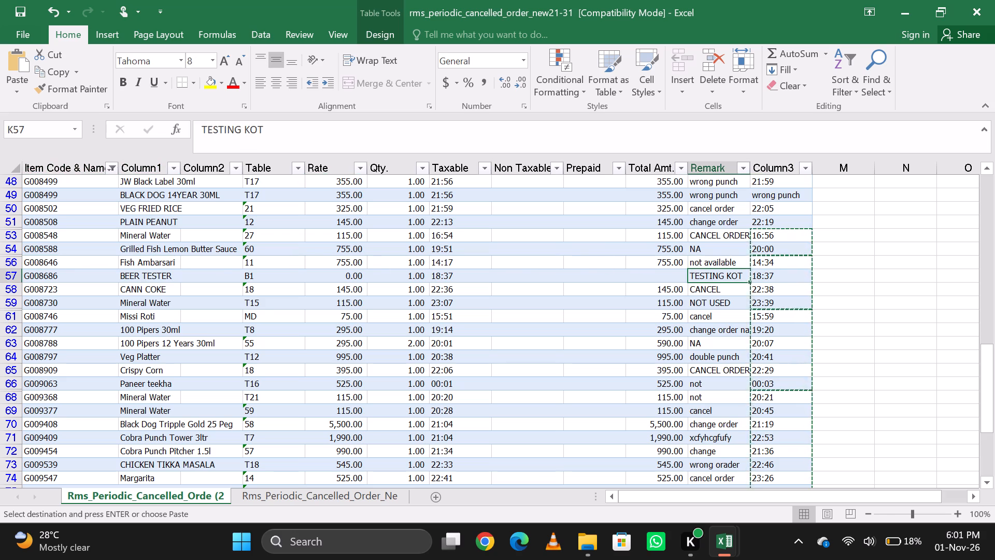
Examine the Column3 times from bill G008646 down past the last bill, G009642, in the source workbook.
key(Right)
key(Up)
key(Down)
key(Down)
key(Down)
key(Down)
key(Down)
key(Down)
key(Down)
key(Down)
key(Down)
key(Down)
key(Down)
key(Down)
key(Down)
key(Down)
key(Down)
key(Down)
key(Down)
key(Down)
key(Down)
key(Down)
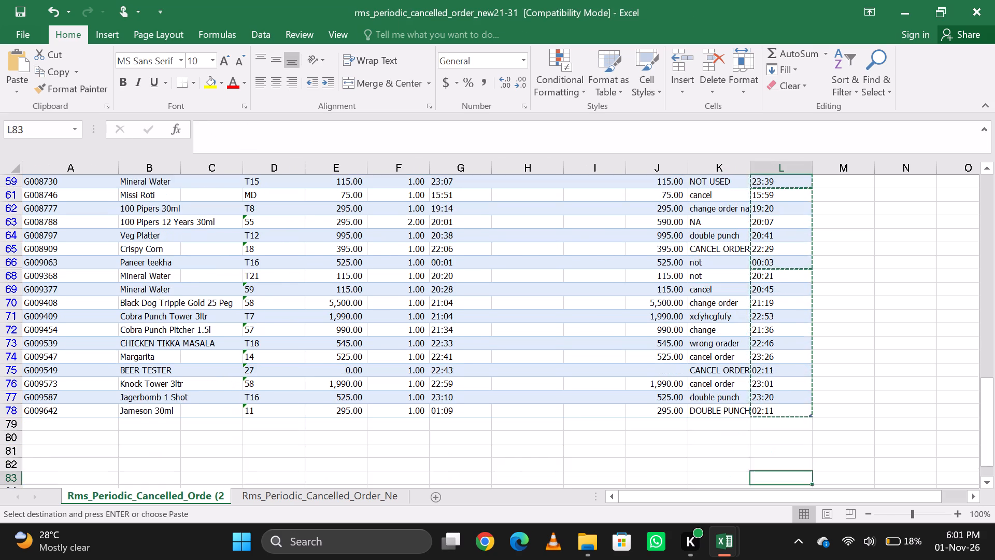
Examine the Column3 entries upward from below the last bill, G009642, to the earliest bills, checking for remarks in place of times.
key(Up)
key(Up)
key(Up)
key(Up)
key(Up)
key(Up)
key(Up)
key(Up)
key(Up)
key(Up)
key(Up)
key(Up)
key(Up)
key(Up)
key(Up)
key(Up)
key(Up)
key(Up)
key(Up)
key(Up)
key(Down)
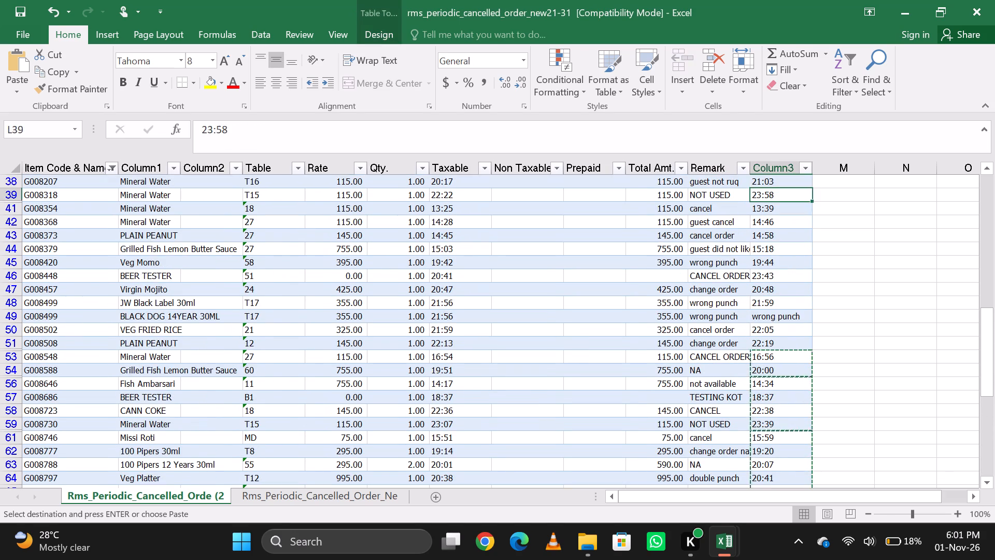
key(Down)
key(Up)
key(Up)
key(Up)
key(Up)
key(Up)
key(Up)
key(Up)
key(Up)
key(Up)
key(Up)
key(Up)
key(Up)
key(Up)
key(Up)
key(Up)
key(Up)
key(Up)
key(Up)
key(Up)
key(Up)
key(Up)
key(Up)
key(Up)
key(Up)
key(Up)
key(Up)
key(Up)
key(Up)
key(Up)
key(Up)
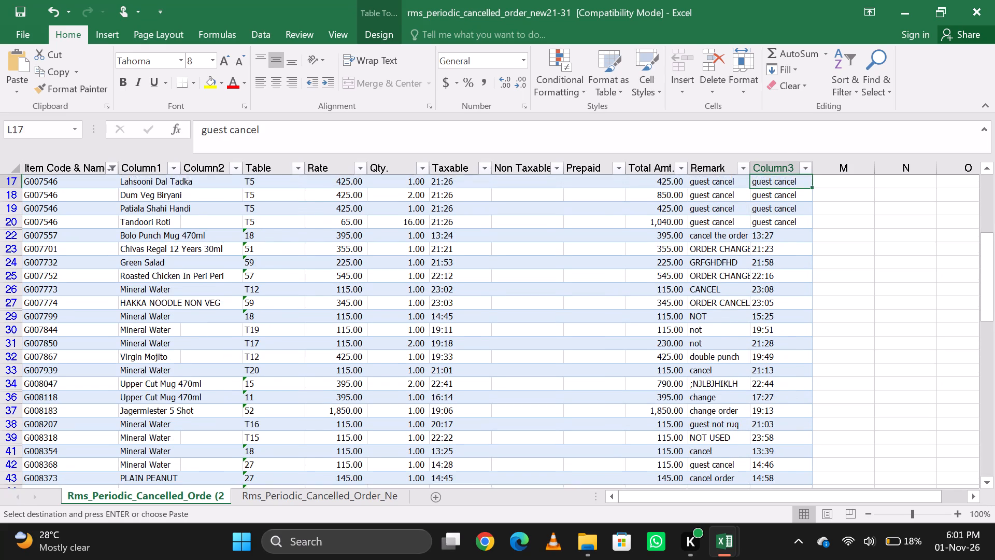
key(Down)
key(Down)
key(Down)
key(Down)
key(Down)
key(Down)
key(Down)
key(Down)
key(Down)
key(Up)
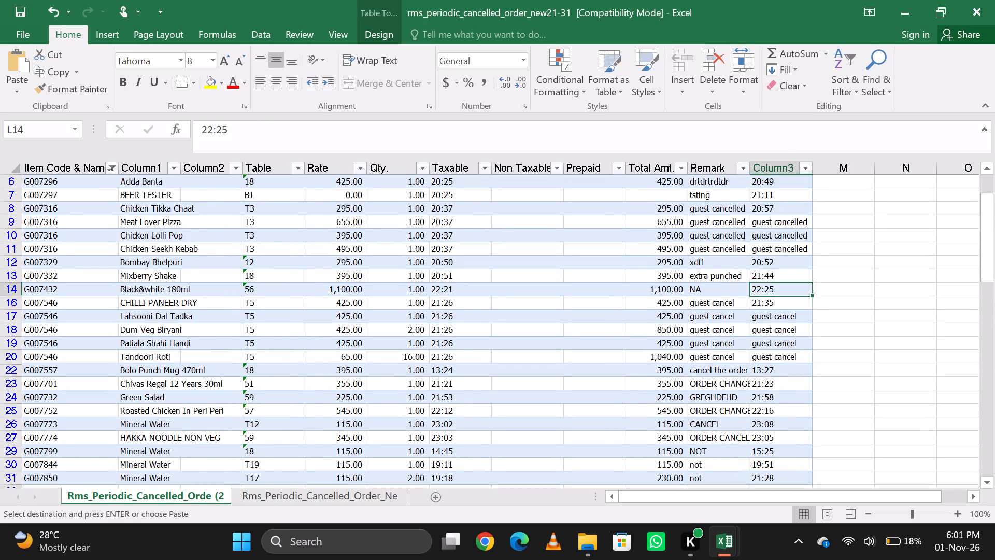
Review the source row of bill G007546, Lahsooni Dal Tadka, between its bill number and its total amount.
key(Down)
key(Down)
key(Left)
key(Left)
key(Left)
key(Left)
key(Left)
key(Left)
key(Left)
key(Left)
key(Left)
key(Left)
key(Left)
key(Left)
key(Left)
key(Left)
key(Left)
key(Left)
key(Left)
key(Left)
key(Left)
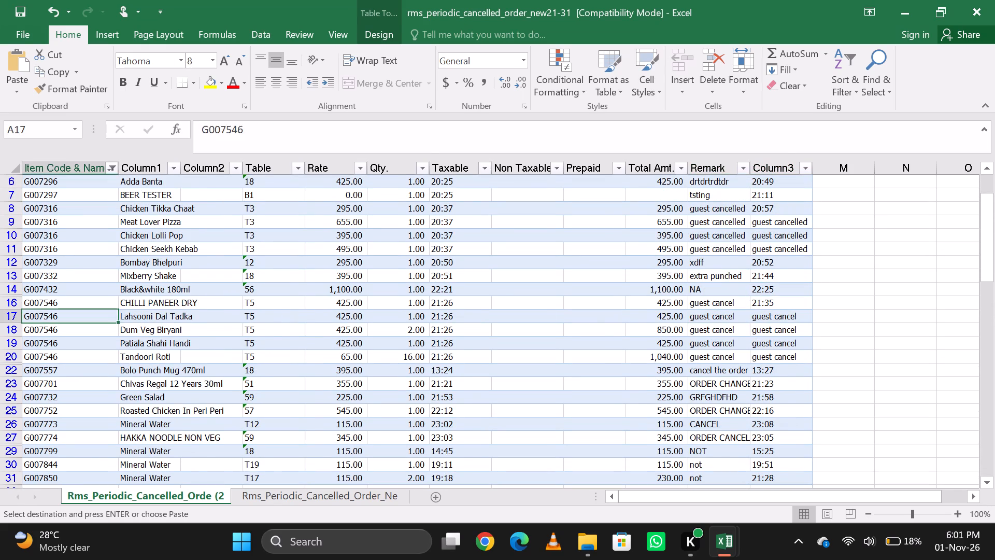
key(Right)
key(Right)
key(Right)
key(Right)
key(Right)
key(Right)
key(Right)
key(Right)
key(Right)
key(Right)
key(Left)
key(Left)
key(Left)
key(Left)
key(Left)
key(Left)
key(Left)
key(Left)
key(Left)
key(Left)
key(Left)
key(Left)
key(Left)
key(Left)
key(Left)
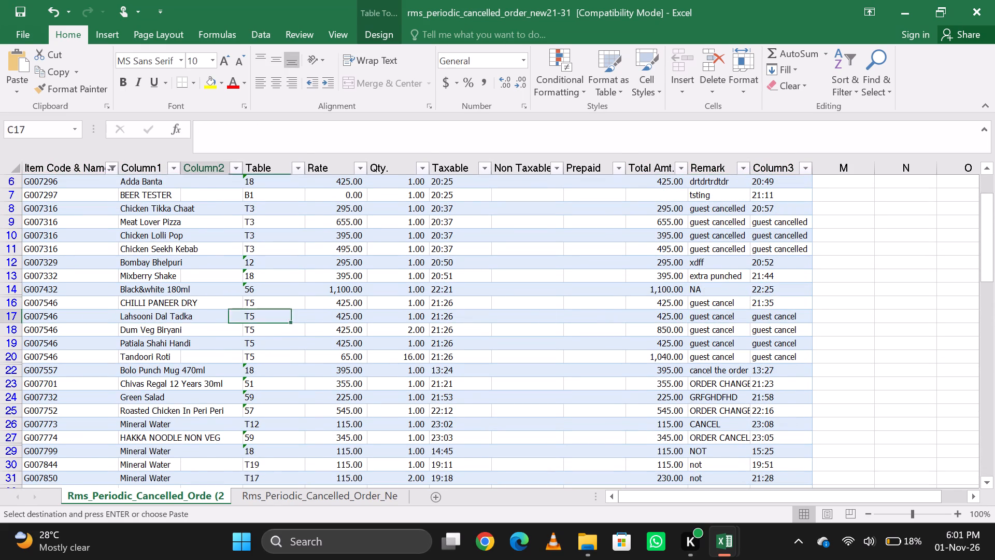
key(Right)
key(Right)
key(Right)
key(Right)
key(Right)
key(Right)
key(Right)
key(Left)
key(Left)
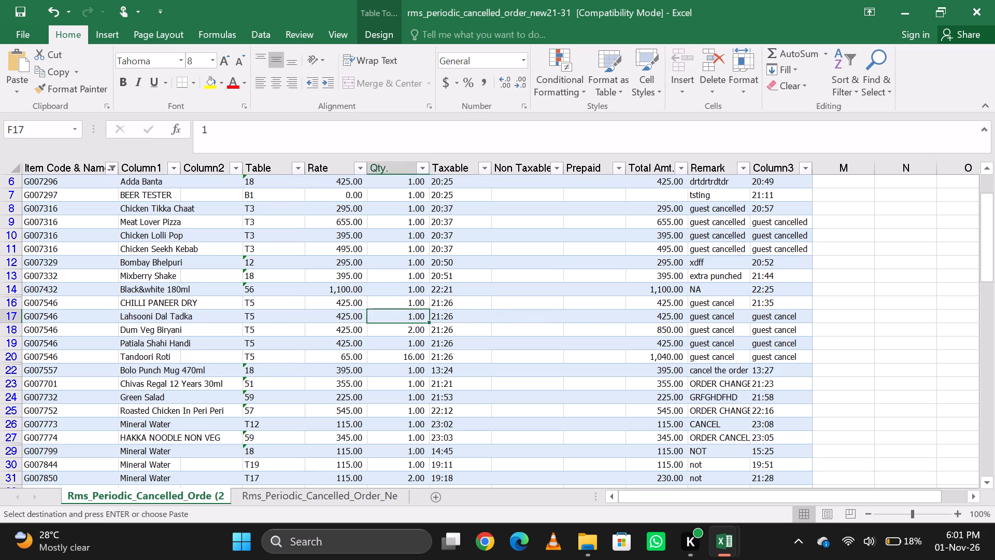
key(Left)
key(Left)
key(Left)
key(Left)
key(Right)
key(Right)
key(Right)
key(Right)
key(Right)
key(Right)
key(Right)
key(Left)
key(Right)
key(Right)
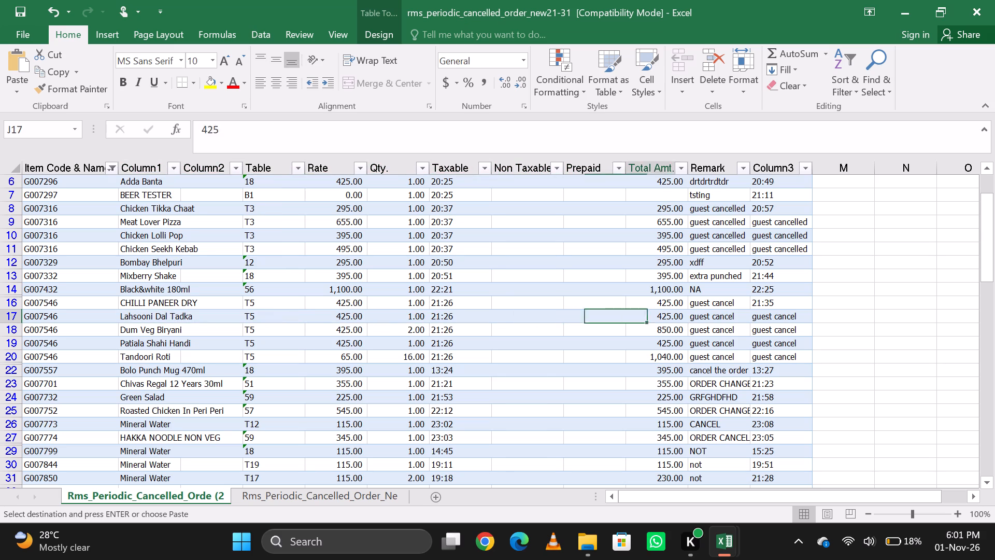
Fill the 21:35 cancel time down Column3 for bill G007546's remaining items, Lahsooni Dal Tadka through Tandoori Roti.
key(Right)
key(Right)
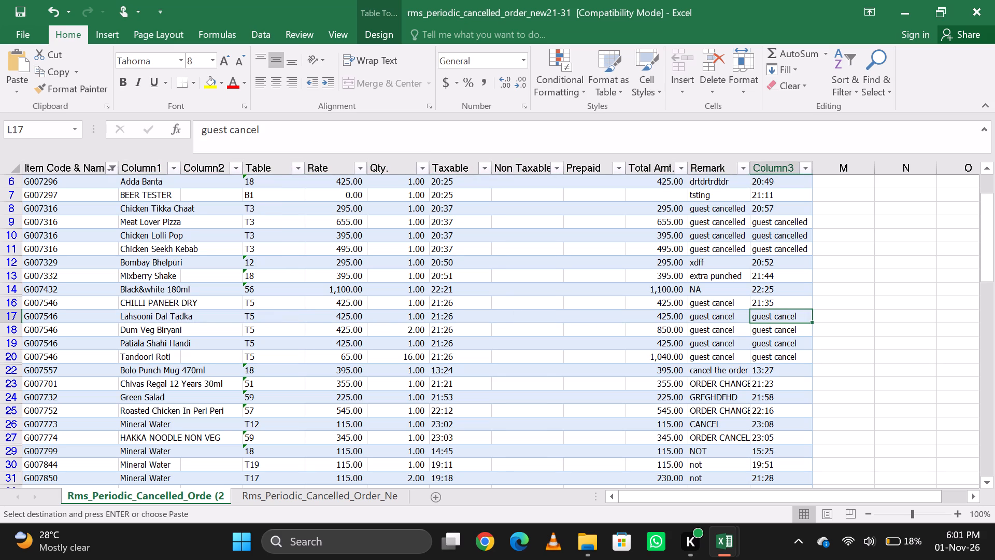
key(ctrl+d)
key(Down)
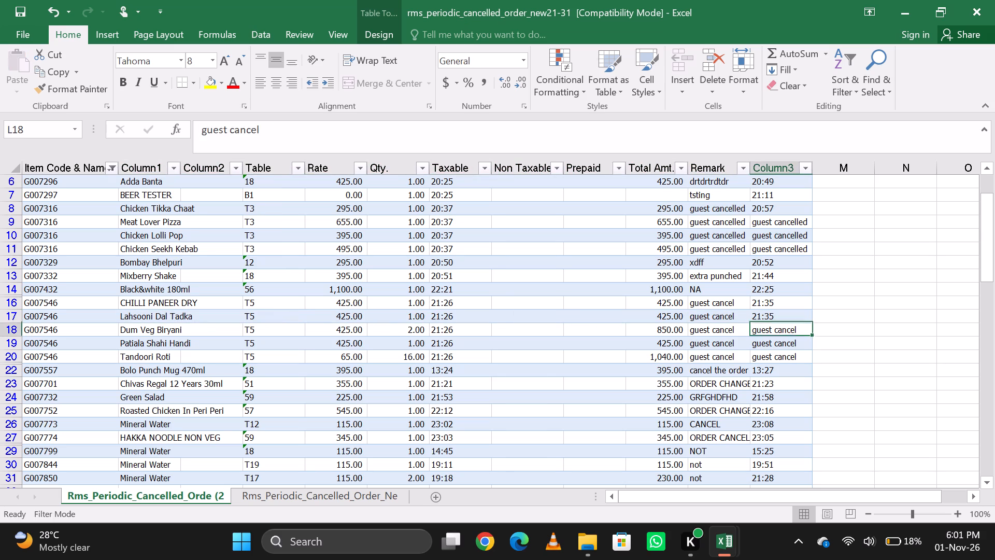
key(ctrl+d)
key(Down)
key(ctrl+d)
key(Down)
key(ctrl+d)
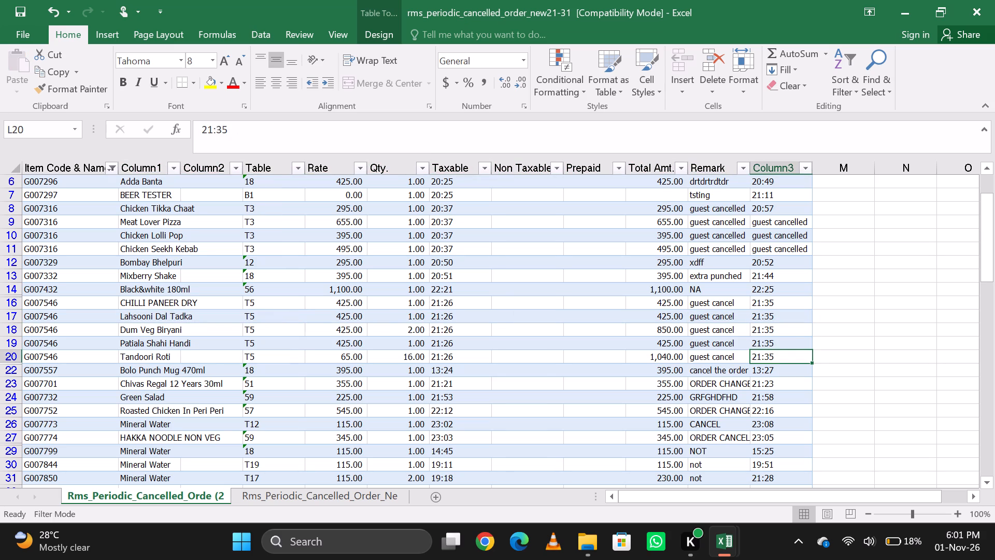
key(Left)
key(Right)
key(Up)
key(Down)
Review the source row of bill G007316, Meat Lover Pizza, from its cancel entry back to its bill number.
key(Up)
key(Up)
key(Up)
key(Up)
key(Up)
key(Up)
key(Up)
key(Up)
key(Up)
key(Up)
key(Left)
key(Left)
key(Left)
key(Left)
key(Left)
key(Left)
key(Left)
key(Left)
key(Left)
key(Left)
key(Left)
key(Left)
key(Left)
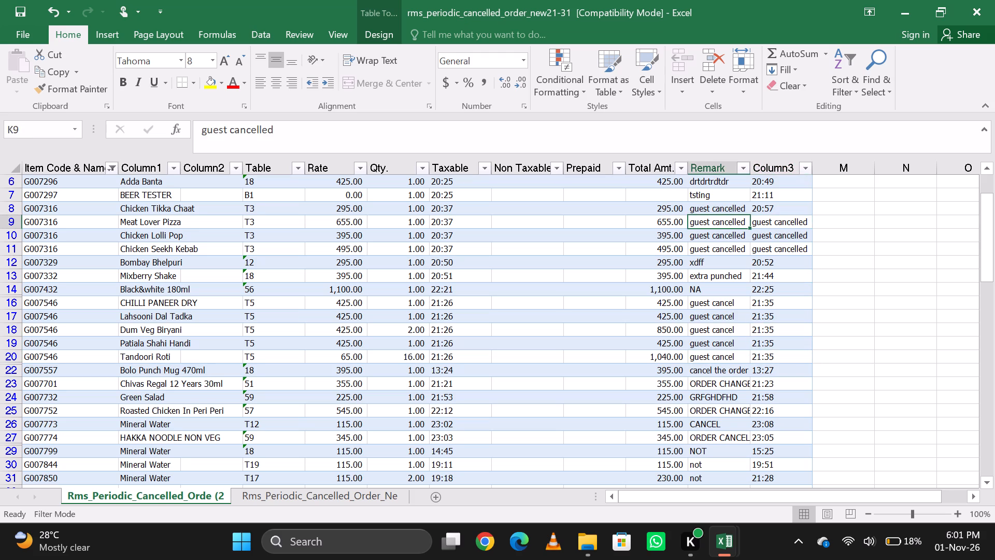
key(Left)
key(Left)
key(Left)
key(Left)
Fill the 20:57 cancel time down Column3 for bill G007316's remaining items, Meat Lover Pizza through Chicken Seekh Kebab.
key(Right)
key(Right)
key(Right)
key(Right)
key(Right)
key(Right)
key(Right)
key(Right)
key(Right)
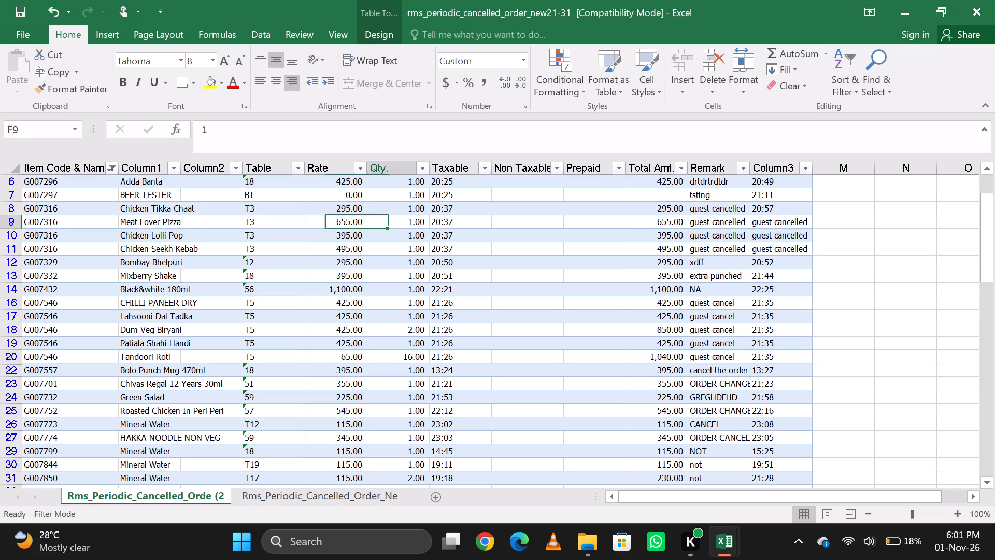
key(Right)
key(Right)
key(ctrl+d)
key(Down)
key(ctrl+d)
key(Down)
key(ctrl+d)
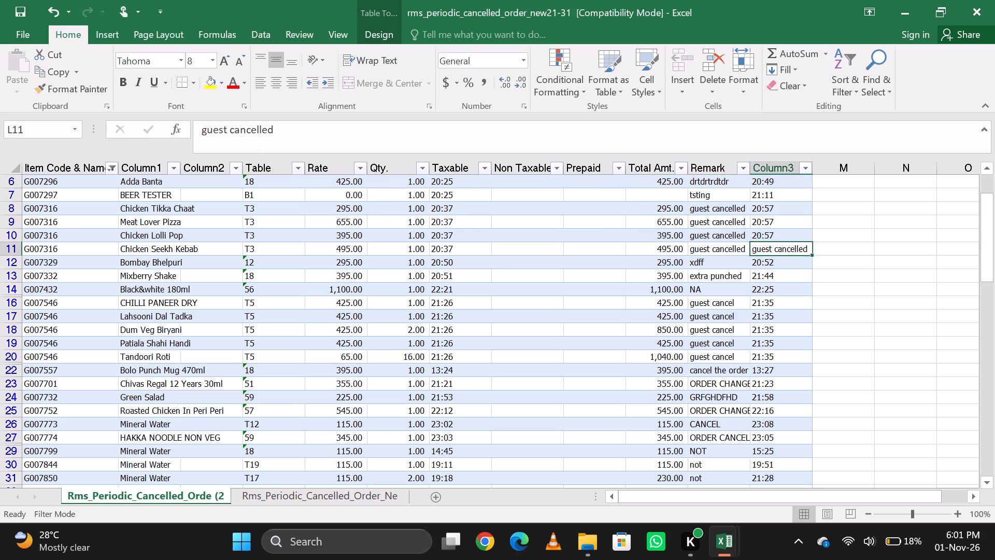
key(Up)
key(Down)
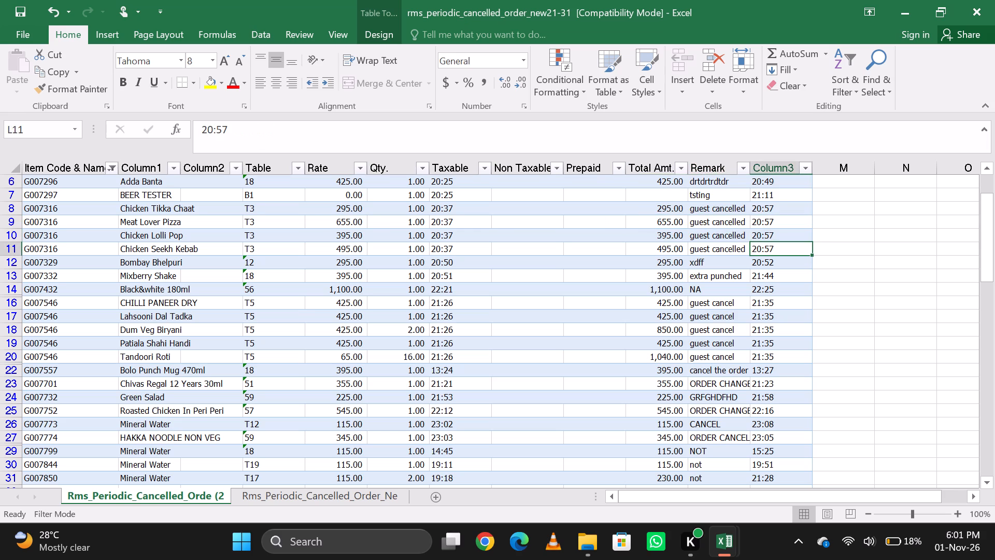
Examine the Column3 entries from bill G007316 up to the heading and down past bill G008548, checking for remarks in place of times.
key(Up)
key(Up)
key(Up)
key(Up)
key(Up)
key(Up)
key(Up)
key(Up)
key(Up)
key(Up)
key(Up)
key(Up)
key(Up)
key(Up)
key(Up)
key(Up)
key(Up)
key(Up)
key(Down)
key(Down)
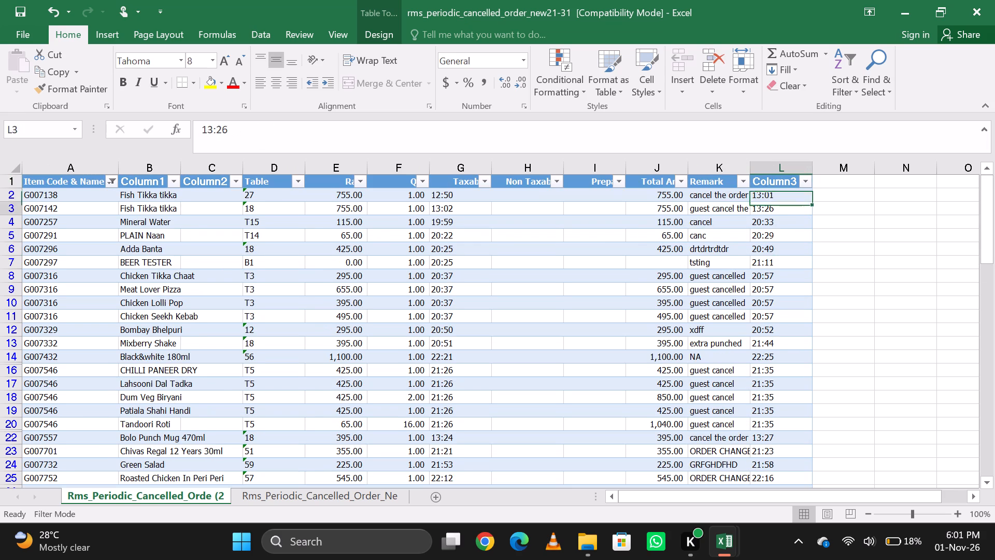
key(Down)
key(Down)
key(Down)
key(Down)
key(Down)
key(Down)
key(Down)
key(Down)
key(Down)
key(Down)
key(Down)
key(Down)
key(Down)
key(Down)
key(Down)
key(Down)
key(Down)
key(Down)
key(Down)
key(Down)
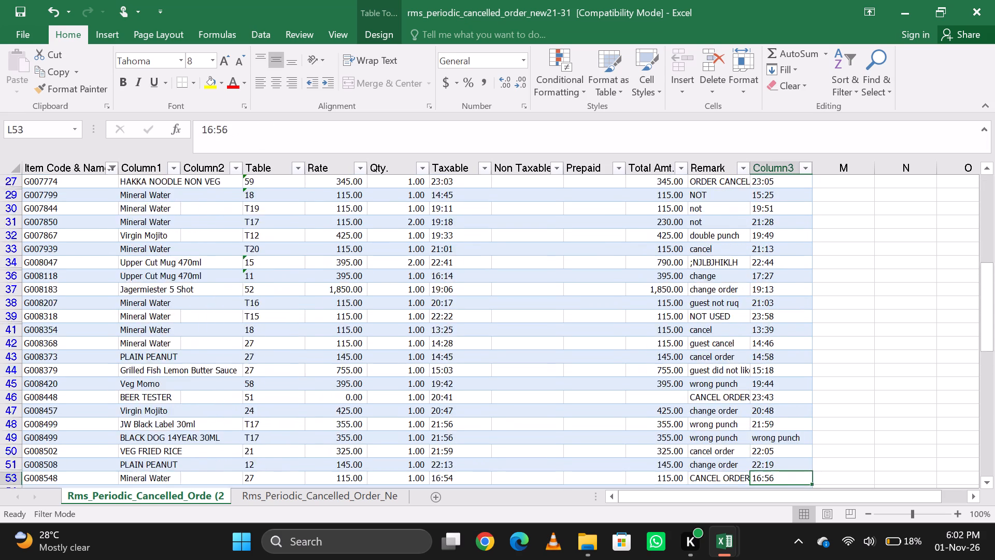
Fill the 21:59 cancel time down Column3 for bill G008499's second item, BLACK DOG 14YEAR 30ML.
key(Up)
key(Up)
key(Up)
key(Up)
key(Up)
key(Up)
key(Up)
key(Up)
key(Up)
key(Up)
key(Up)
key(Up)
key(Up)
key(Up)
key(Up)
key(Up)
key(Down)
key(Up)
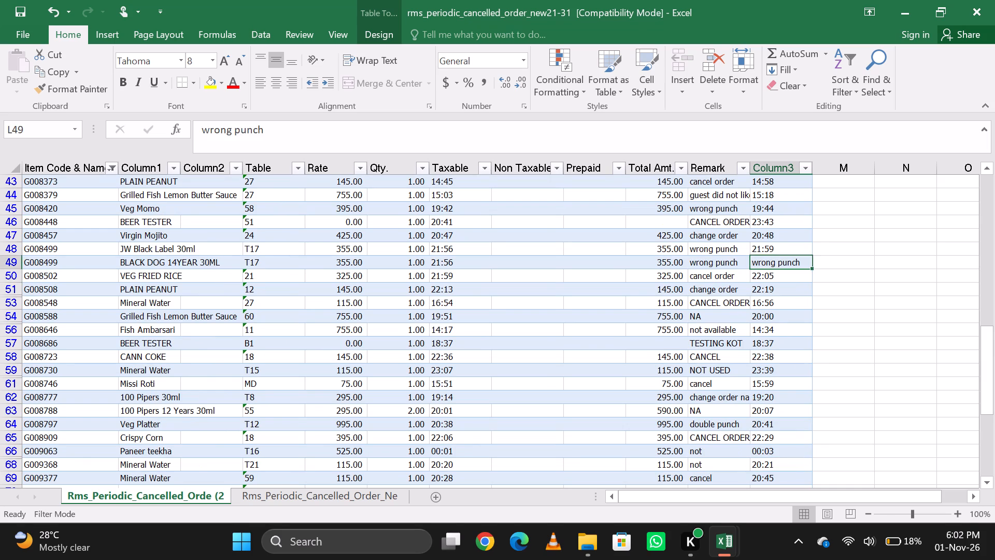
key(ctrl+d)
Examine the remaining Column3 entries down past the last bill, G009642, and back up, checking for remarks in place of times.
key(Down)
key(Down)
key(Down)
key(Down)
key(Down)
key(Down)
key(Down)
key(Down)
key(Down)
key(Down)
key(Down)
key(Down)
key(Down)
key(Down)
key(Down)
key(Down)
key(Down)
key(Down)
key(Down)
key(Down)
key(Down)
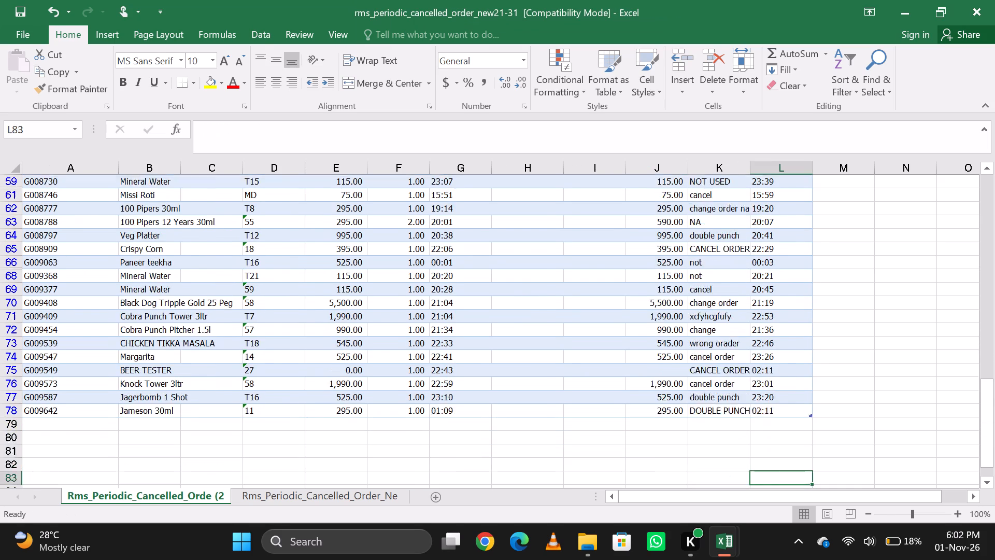
key(Up)
key(Up)
key(Up)
key(Up)
key(Up)
key(Up)
key(Up)
key(Up)
key(Up)
key(Up)
key(Up)
key(Up)
key(Up)
key(Up)
key(Up)
key(Up)
Copy the corrected Column3 cancel times from the first bill, G007138, down to the last bill, G009642.
key(ctrl+Up)
key(ctrl+Up)
key(ctrl+Up)
key(ctrl+Up)
key(Down)
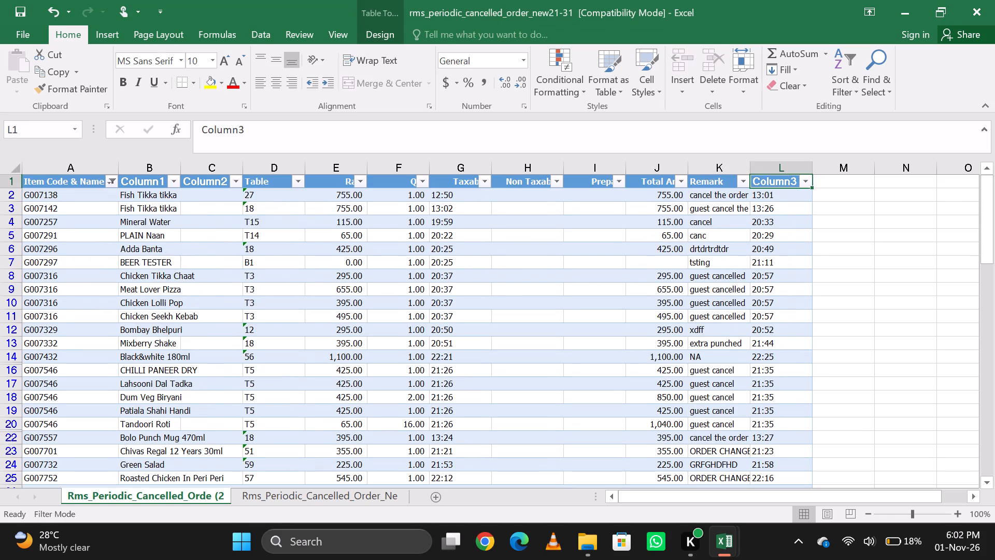
key(ctrl+shift+Down)
key(ctrl+c)
Paste the copied cancel times as values into the audit report's Cancel KOT sheet, filling Cancel Time from bill G003499 down.
key(alt+Tab)
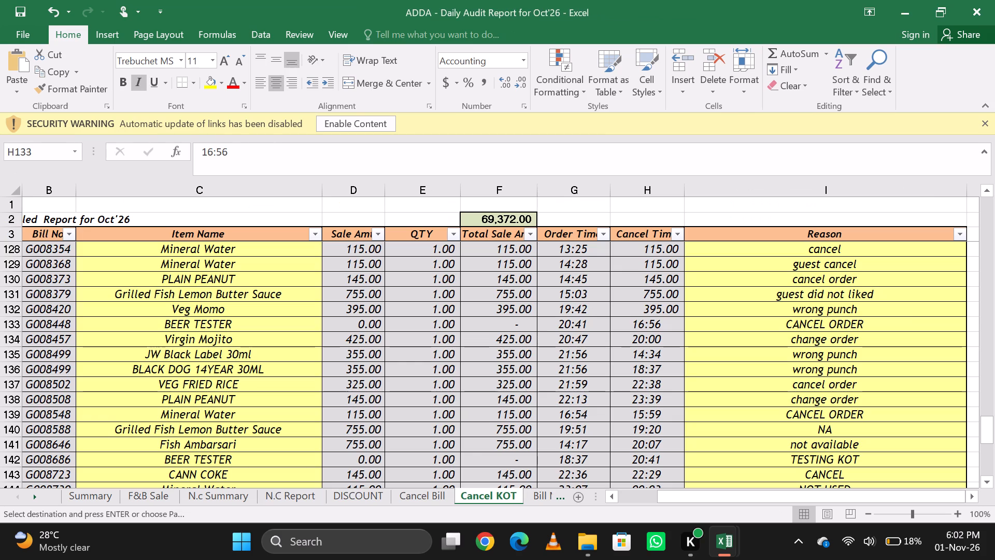
key(Right)
key(Left)
key(Up)
key(Up)
key(ctrl+Up)
key(ctrl+Up)
key(ctrl+Up)
key(ctrl+Up)
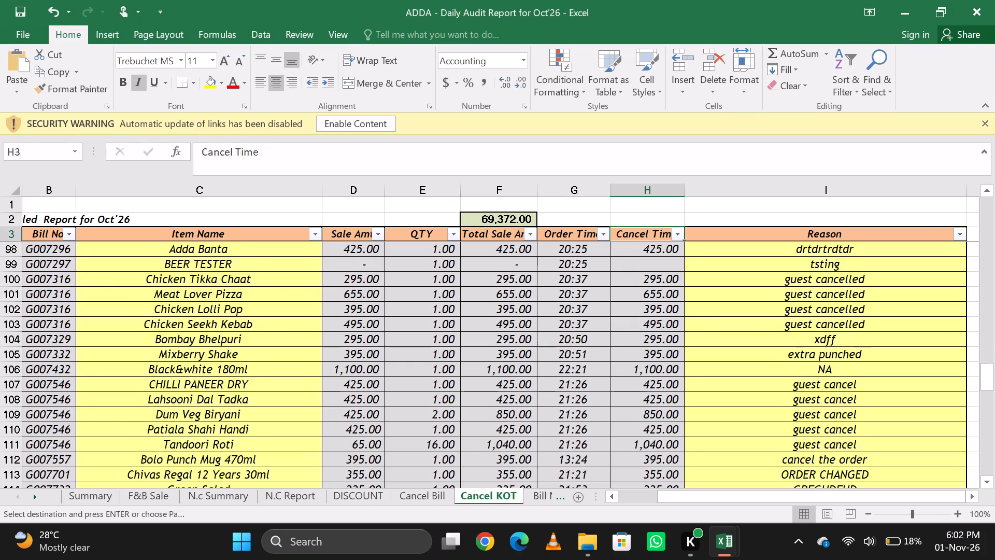
key(ctrl+Up)
key(Down)
key(Down)
key(Down)
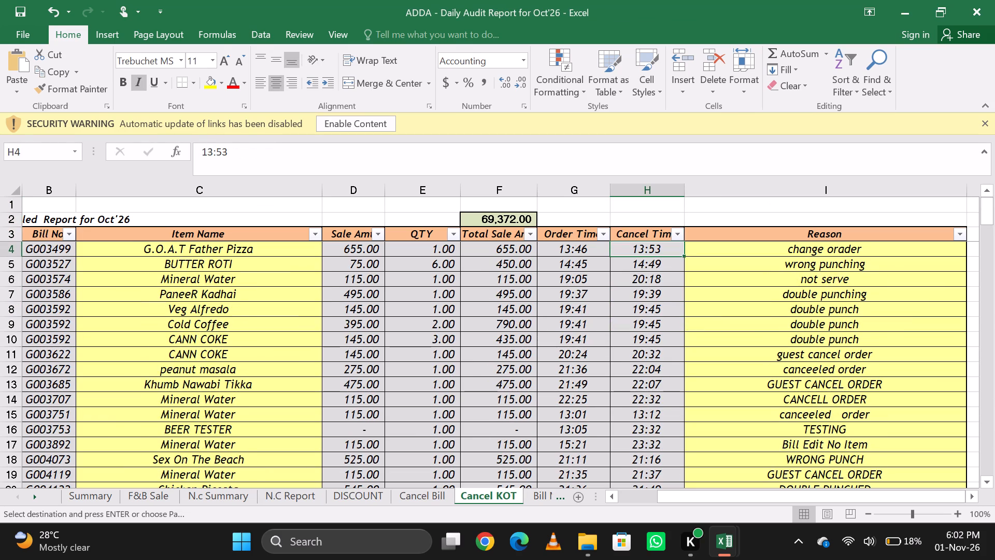
key(Escape)
key(Down)
key(Up)
text(ESV)
key(Return)
Examine Cancel KOT's Cancel Time entries down the list to find where amounts stand in place of times, around bill G007138.
key(Down)
key(Page_Down)
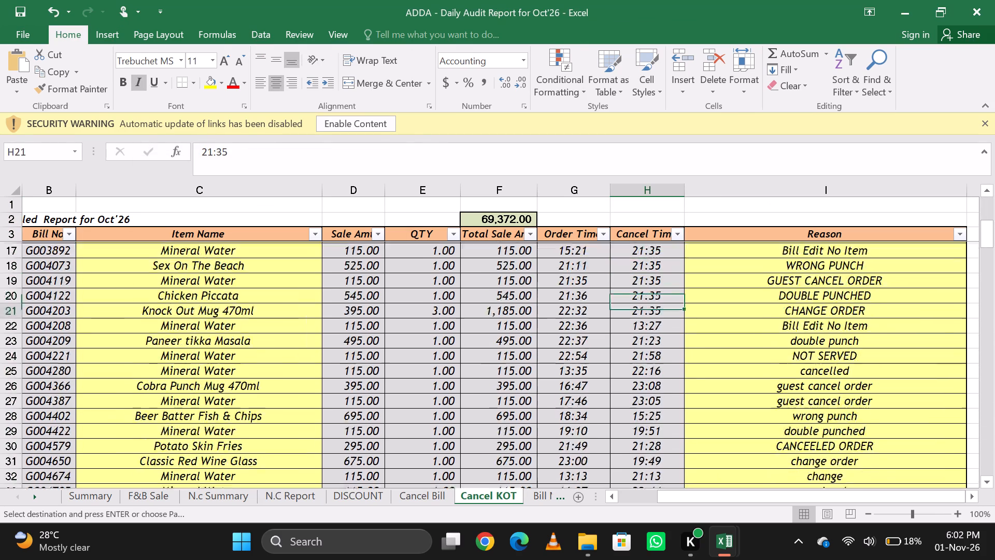
key(Page_Down)
key(Page_Down)
key(Page_Down)
key(Page_Down)
key(Page_Down)
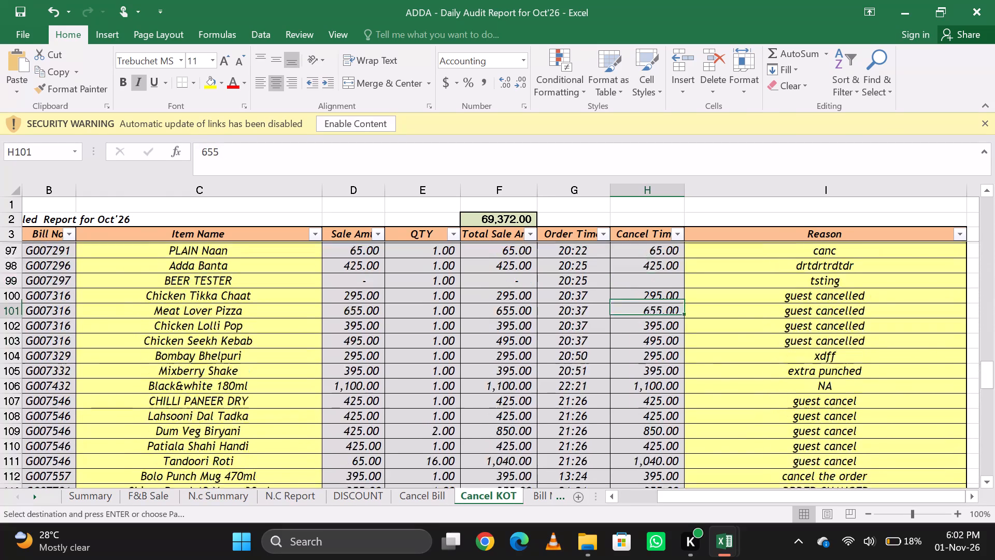
key(Page_Down)
key(Page_Up)
key(Page_Up)
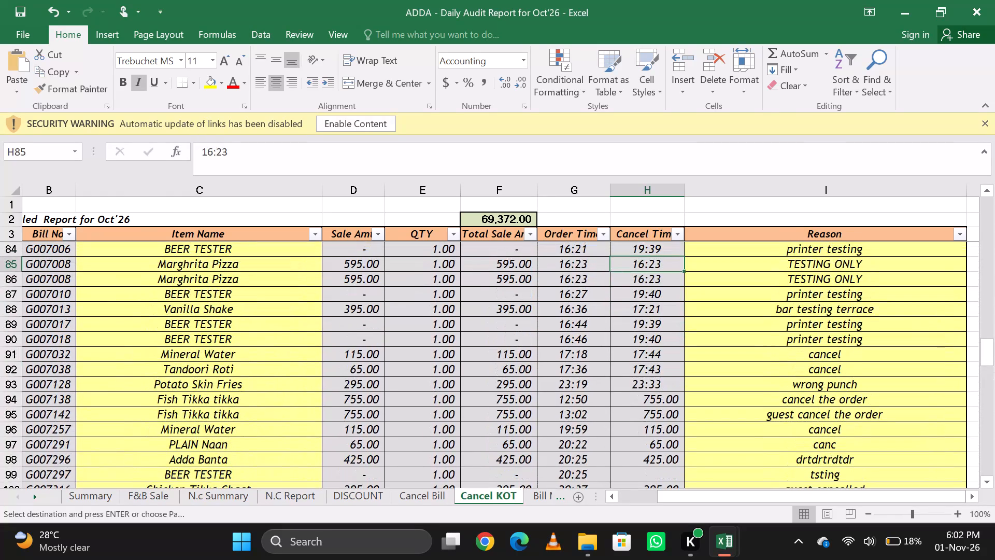
key(Down)
key(Down)
key(Down)
key(Down)
key(Down)
key(Down)
key(Down)
key(Down)
key(Down)
key(Down)
key(Down)
key(Up)
key(Up)
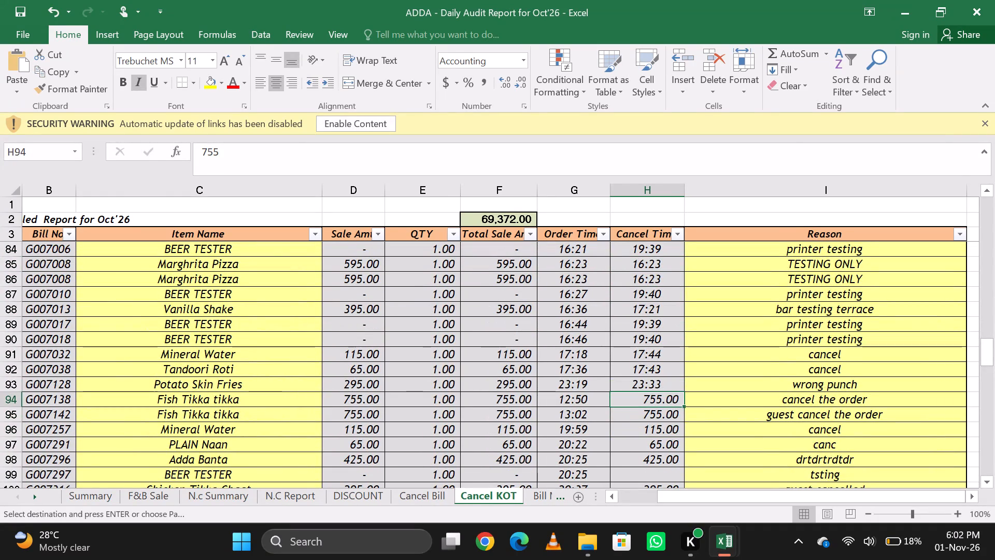
Switch to the cancelled-order source workbook and examine the Column3 cancel times down to the last bill, G009642.
key(alt+Tab)
key(Down)
key(Down)
key(Down)
key(Down)
key(Down)
key(Down)
key(Down)
key(Down)
key(Down)
key(Down)
key(Down)
key(Down)
key(Down)
key(Down)
key(Down)
key(Down)
key(Down)
key(Down)
key(Down)
key(Down)
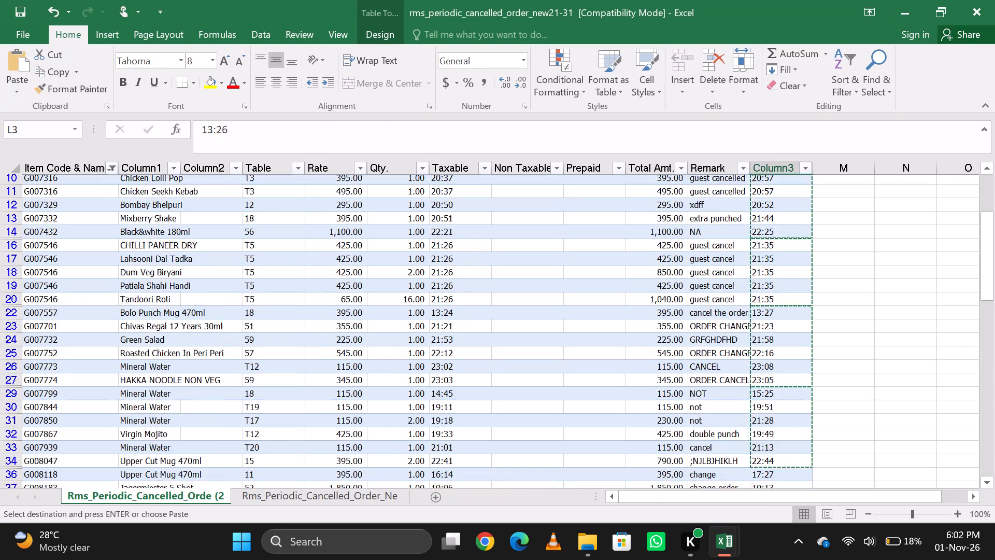
key(Down)
key(Up)
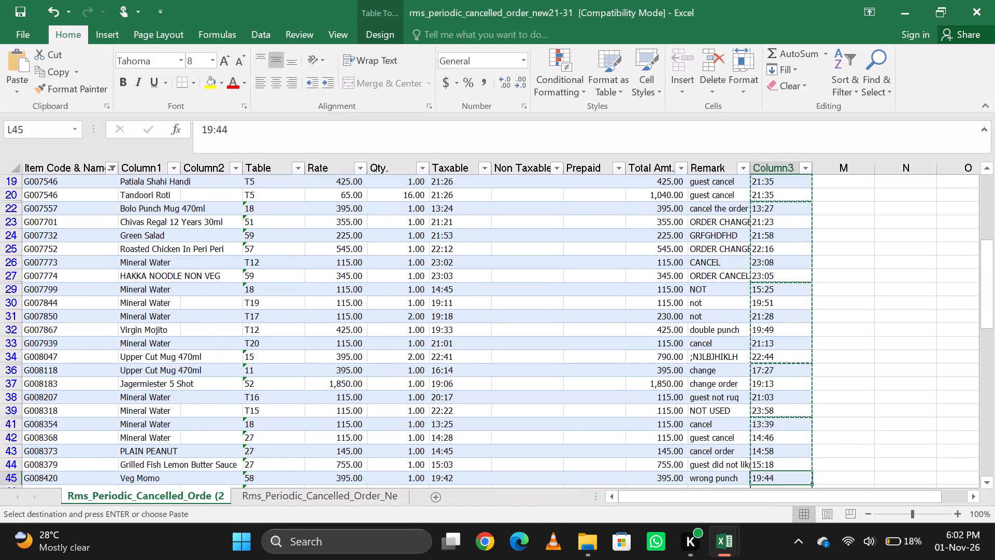
key(Up)
key(Up)
key(Up)
key(Up)
key(Up)
key(Up)
key(Down)
key(Down)
key(Down)
key(Down)
key(Down)
key(Down)
key(Down)
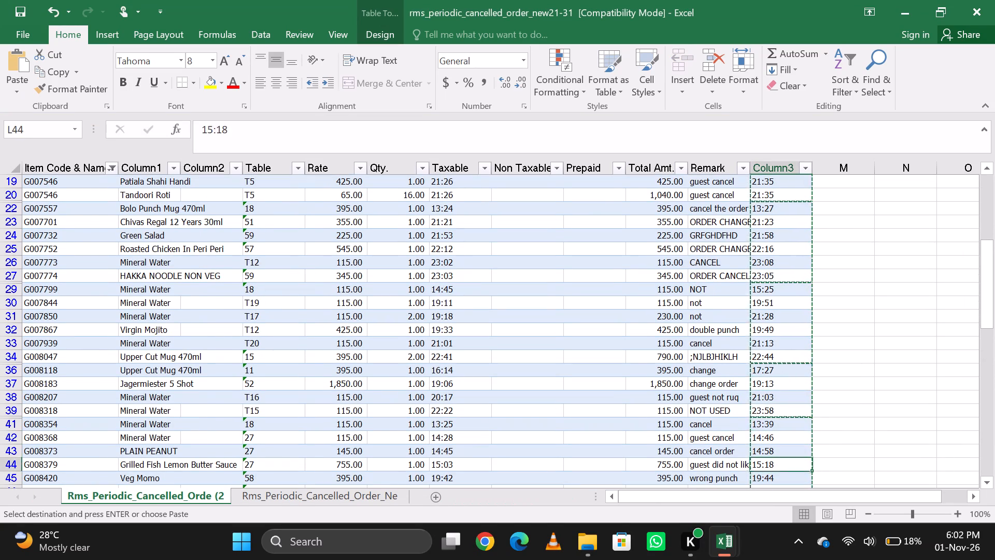
key(Down)
key(Down)
key(Down)
key(Down)
key(Down)
key(Down)
key(Down)
key(Down)
key(Down)
key(Down)
key(Down)
key(Down)
key(Down)
key(Down)
key(Down)
key(Down)
key(Down)
key(Down)
key(Down)
key(Down)
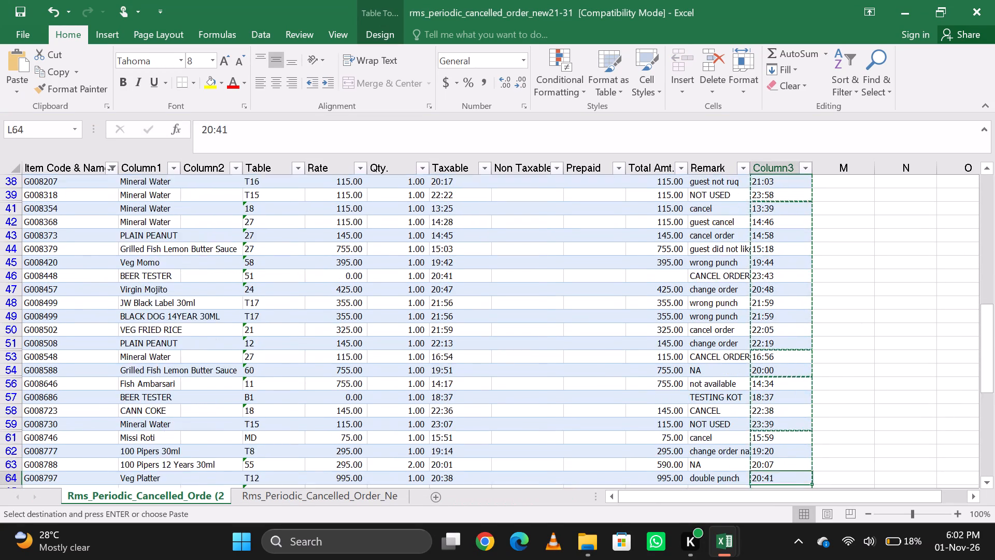
key(Down)
key(Down)
key(Down)
key(Down)
key(Down)
key(Down)
key(Down)
key(Down)
key(Down)
key(Down)
key(Down)
key(Down)
key(Down)
key(Down)
key(Down)
key(Down)
key(Down)
key(Down)
key(Down)
key(Down)
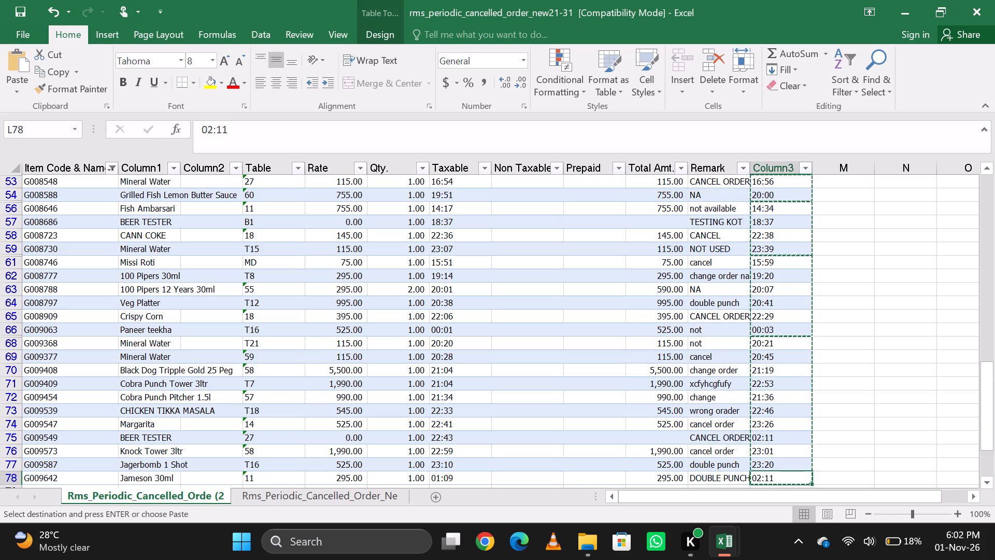
key(Up)
key(Up)
key(Up)
key(Up)
key(Up)
key(Up)
key(Up)
key(Up)
key(Up)
key(Up)
Switch to the audit report and check the Cancel Time entry for bill G007138 in Cancel KOT.
key(alt+Tab)
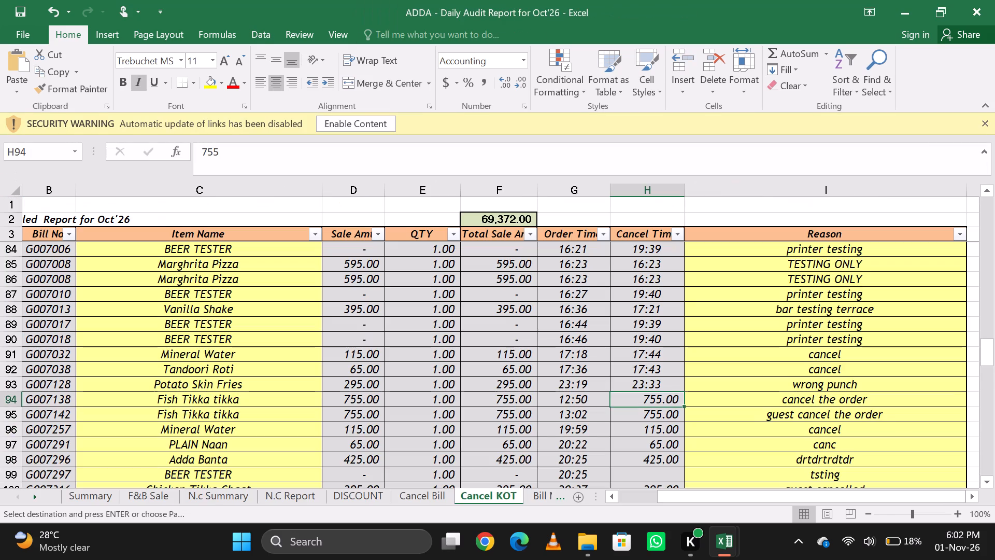
key(Down)
key(Up)
Return to the cancelled-order source workbook and examine the Column3 cancel times upward from the last bill, G009642, to around G007939.
key(alt+Tab)
key(Up)
key(Up)
key(Up)
key(Up)
key(Up)
key(Up)
key(Up)
key(Up)
key(Up)
key(Up)
key(Up)
key(Up)
key(Up)
key(Up)
key(Up)
key(Up)
key(Up)
key(Up)
key(Up)
key(Up)
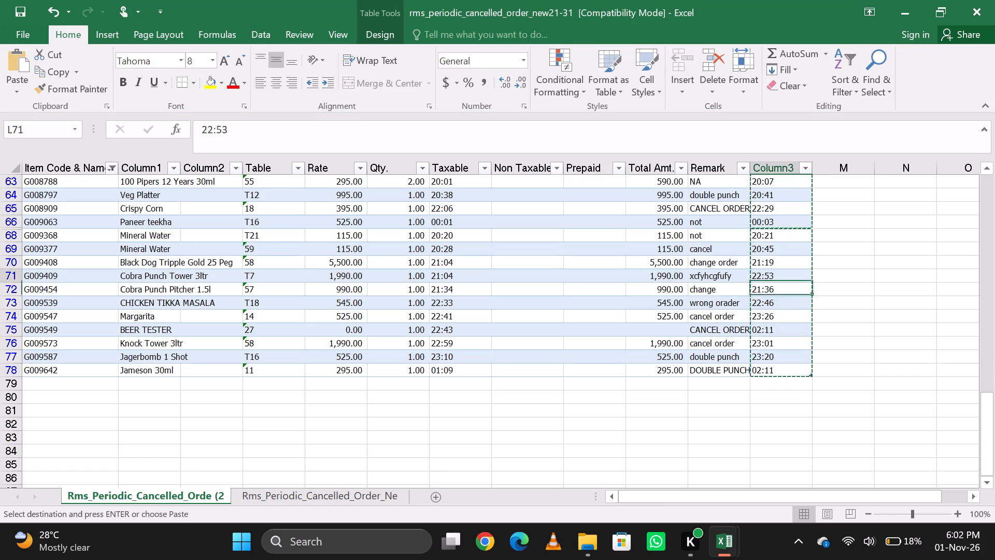
key(Up)
key(Up)
key(Up)
key(Up)
key(Up)
key(Up)
key(Up)
key(Up)
key(Up)
key(Up)
key(Up)
key(Up)
key(Down)
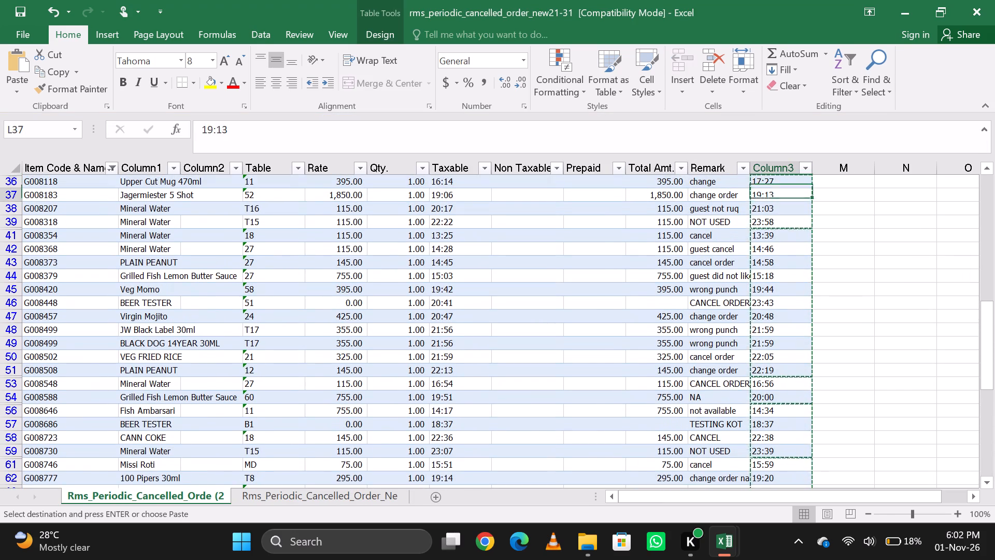
key(Up)
key(Up)
key(Up)
Examine the Column3 cancel times back down the source list to bill G009409.
key(Down)
key(Down)
key(Down)
key(Down)
key(Down)
key(Down)
key(Down)
key(Down)
key(Down)
key(Down)
key(Down)
key(Down)
key(Down)
key(Down)
key(Down)
key(Down)
key(Down)
key(Down)
key(Down)
key(Down)
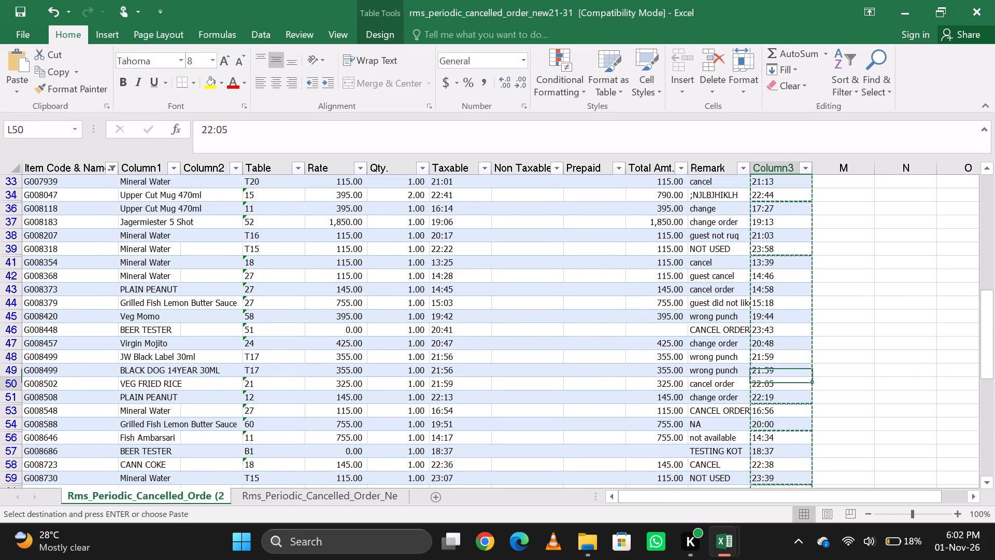
key(Down)
key(Down)
key(Down)
key(Down)
key(Down)
key(Down)
key(Down)
key(Down)
key(Down)
Go back to the start of the source list and examine the Column3 cancel times down to about bill G008368.
key(Page_Up)
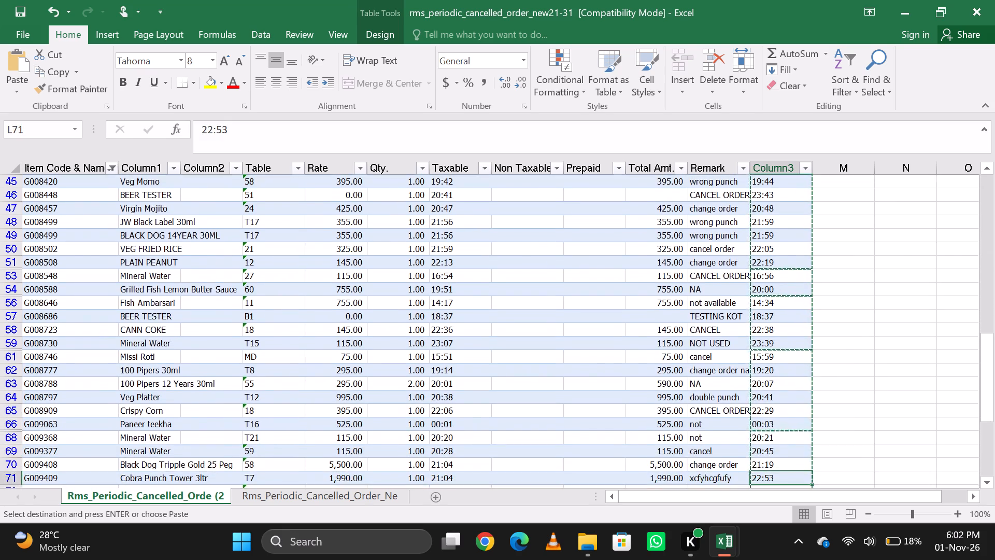
key(Page_Up)
key(Down)
key(Down)
key(Down)
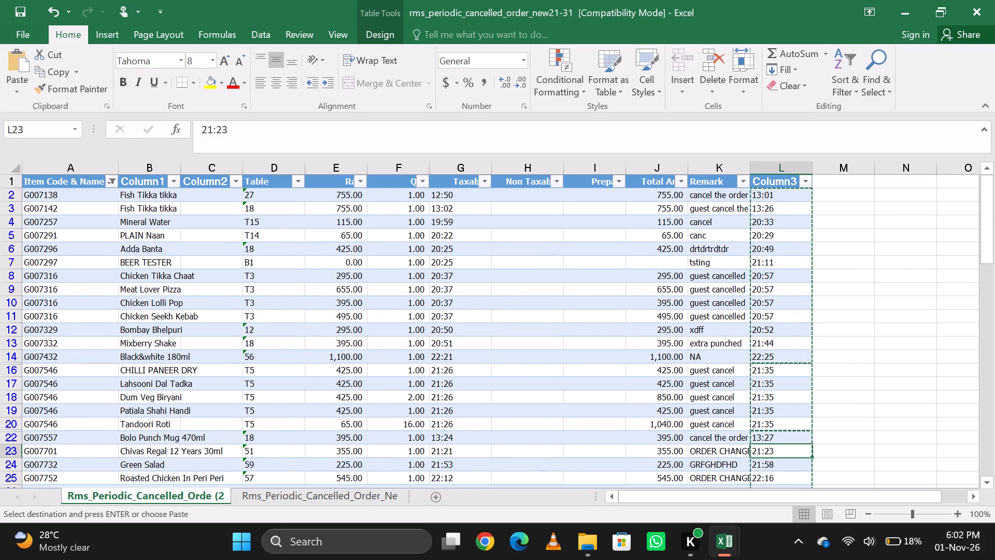
key(Down)
key(Down)
key(Down)
key(Down)
key(Down)
key(Down)
key(Down)
key(Down)
key(Down)
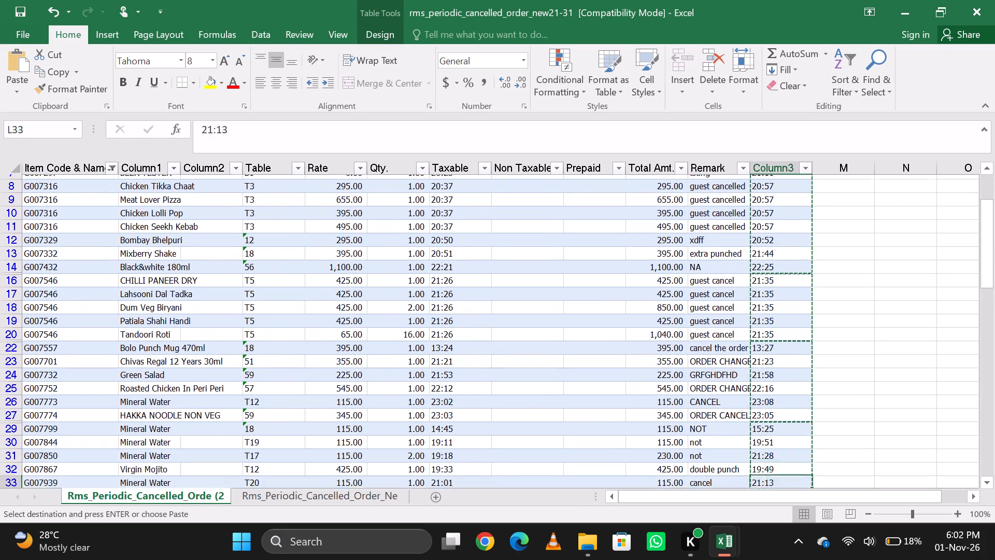
key(Down)
key(Down)
key(Down)
key(Down)
key(Down)
key(Down)
key(Down)
key(Down)
Review the Column3 cancel times back up to the first bills, G007138 and G007142.
key(Up)
key(Up)
key(Up)
key(Up)
key(Up)
key(Up)
key(Up)
key(Up)
key(Up)
key(Up)
key(Up)
key(Up)
key(Up)
key(Up)
key(Up)
key(Up)
key(Up)
key(Up)
key(Up)
key(Up)
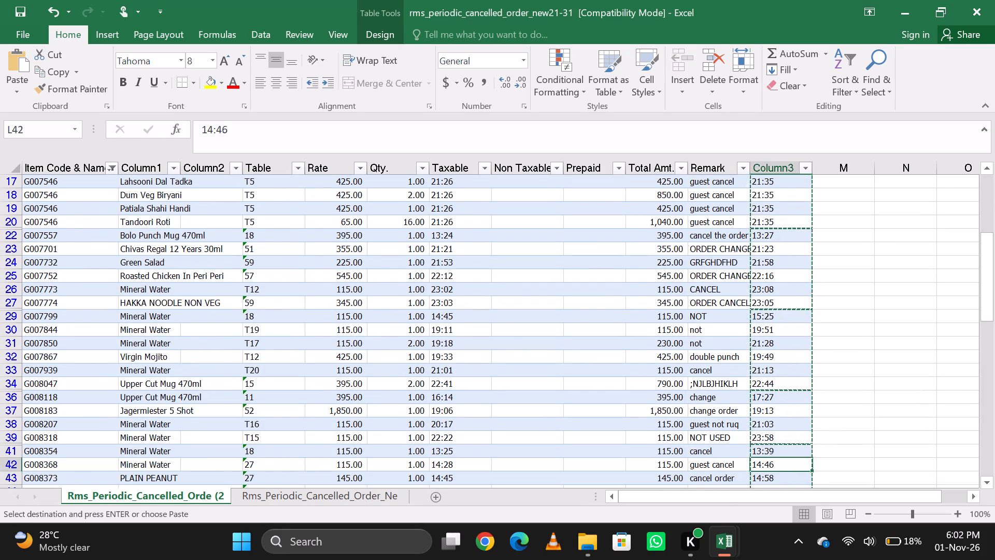
key(Down)
key(Down)
key(Down)
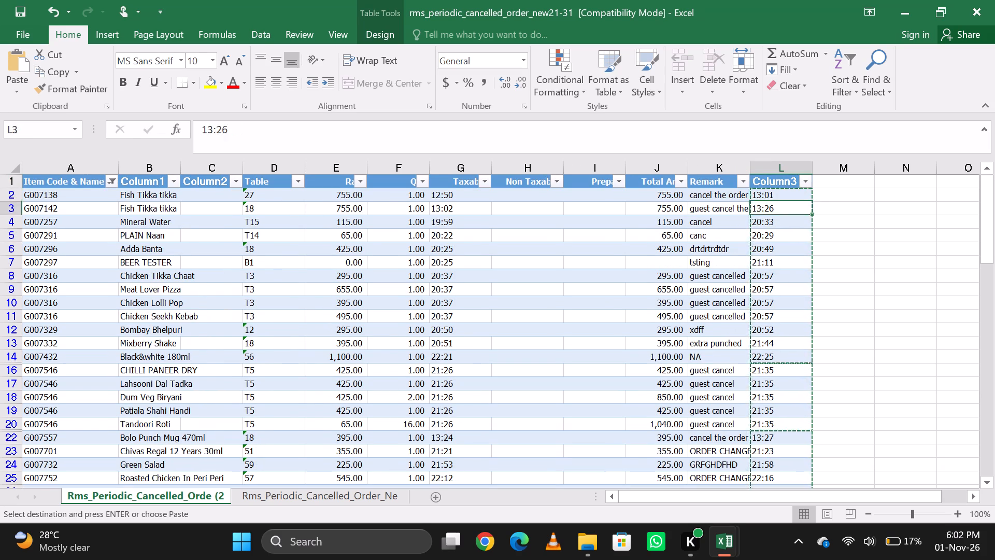
Examine the Column3 cancel times again from bill G007142 down to bill G008368.
key(Down)
key(Down)
key(Down)
key(Down)
key(Down)
key(Down)
key(Down)
key(Down)
key(Down)
key(Down)
key(Down)
key(Down)
key(Down)
key(Down)
key(Down)
key(Down)
key(Down)
key(Down)
key(Down)
key(Down)
key(Down)
key(Up)
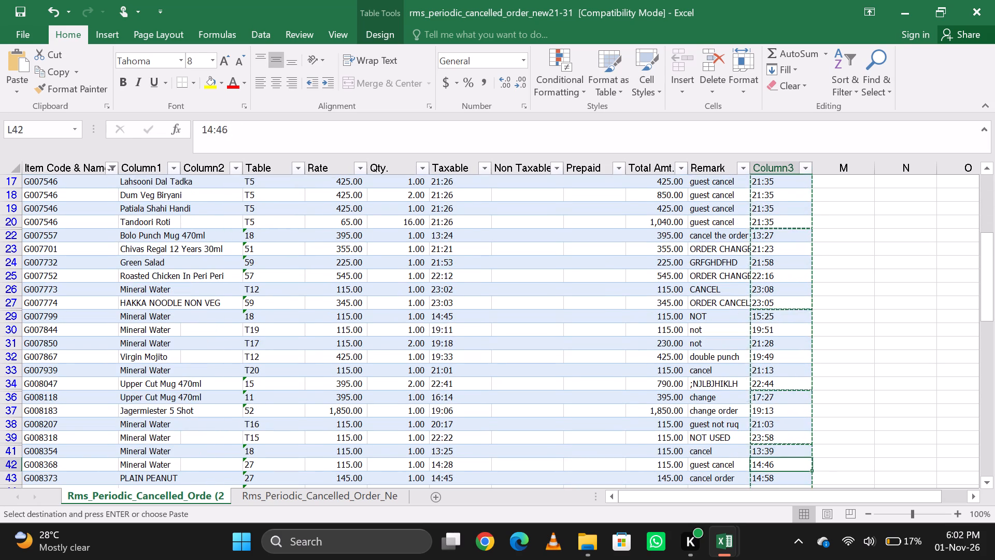
Examine the Column3 cancel times in the source list from bill G008368 down to bill G008788.
key(Down)
key(Down)
key(Down)
key(Down)
key(Down)
key(Down)
key(Down)
key(Down)
key(Down)
key(Down)
key(Down)
key(Down)
key(Down)
key(Down)
key(Down)
key(Down)
key(Down)
key(Down)
key(Down)
key(Down)
key(Down)
key(Down)
key(Down)
key(Down)
key(Down)
key(Down)
key(Down)
key(Down)
key(Down)
key(Down)
key(Down)
key(Down)
key(Down)
key(Down)
key(Down)
key(Down)
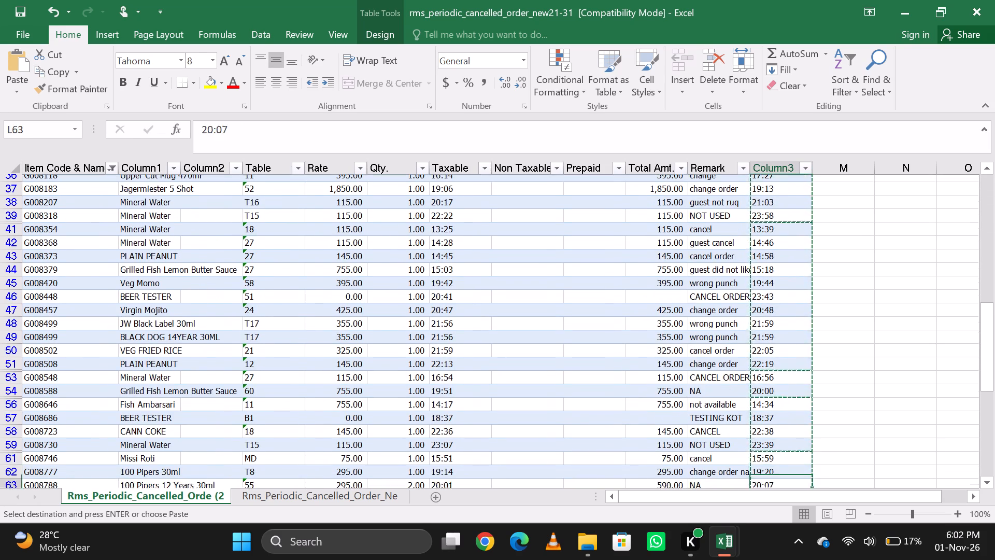
Copy all Column3 cancel times in the source list, from bill G007138 down to bill G009642.
key(Up)
key(ctrl+Up)
key(ctrl+Up)
key(ctrl+Up)
key(ctrl+Up)
key(Up)
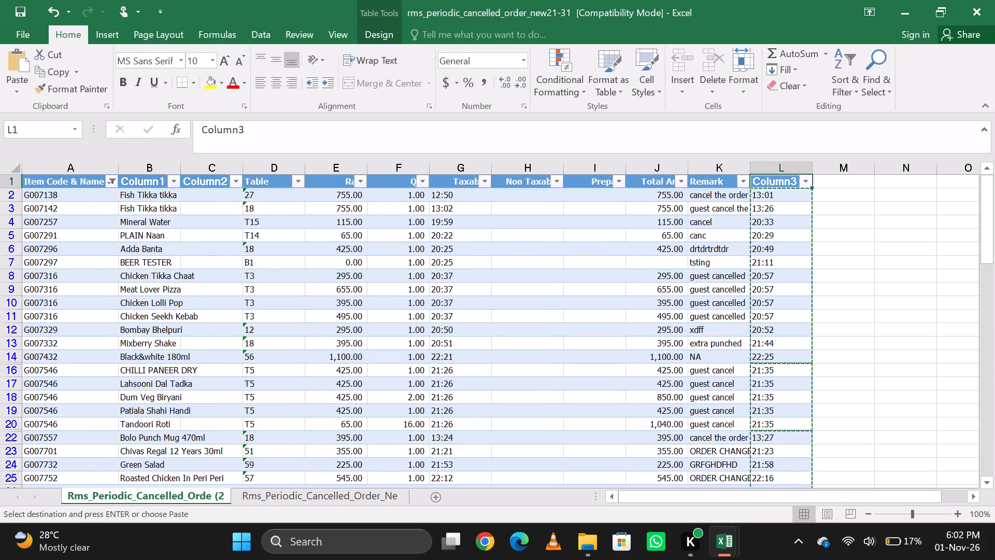
key(Down)
key(shift+Down)
key(ctrl+shift+Down)
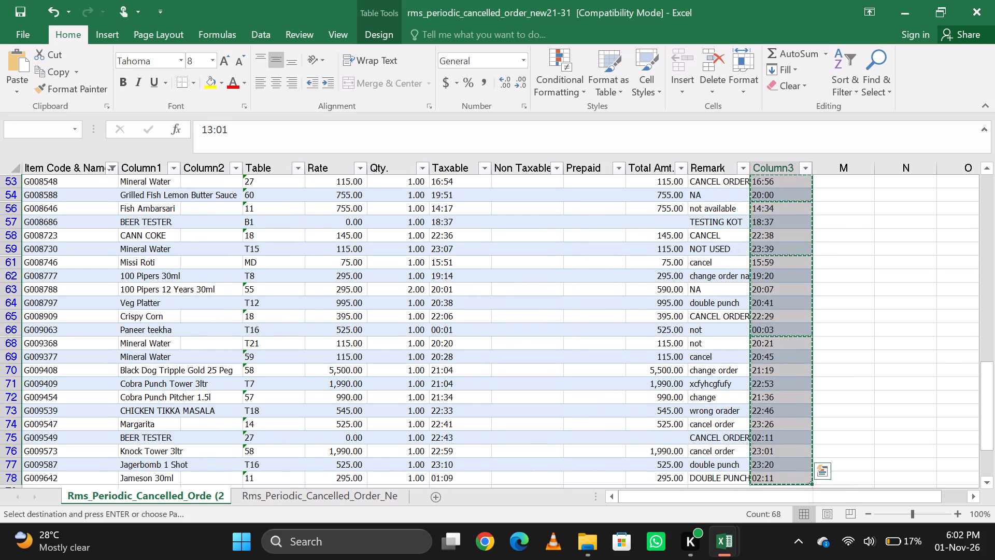
key(shift+Down)
key(shift+Down)
key(shift+Down)
key(shift+Down)
key(shift+Up)
key(shift+Up)
key(shift+Up)
key(shift+Up)
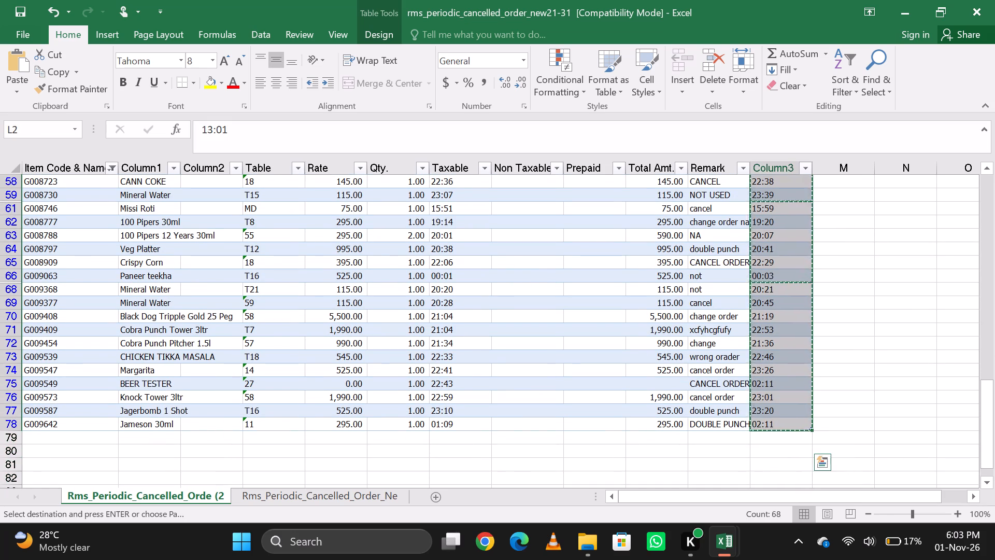
key(ctrl+c)
Switch to the ADDA Daily Audit Report and check Cancel KOT's Cancel Time column from around bill G007138 back to bill G003499.
key(alt+Tab)
key(Right)
key(Down)
key(Up)
key(Up)
key(Up)
key(Up)
key(Up)
key(Up)
key(Up)
key(Up)
key(Up)
key(Up)
key(Up)
key(Up)
key(Up)
key(Up)
key(Up)
key(Up)
key(Up)
key(Up)
key(Up)
key(Up)
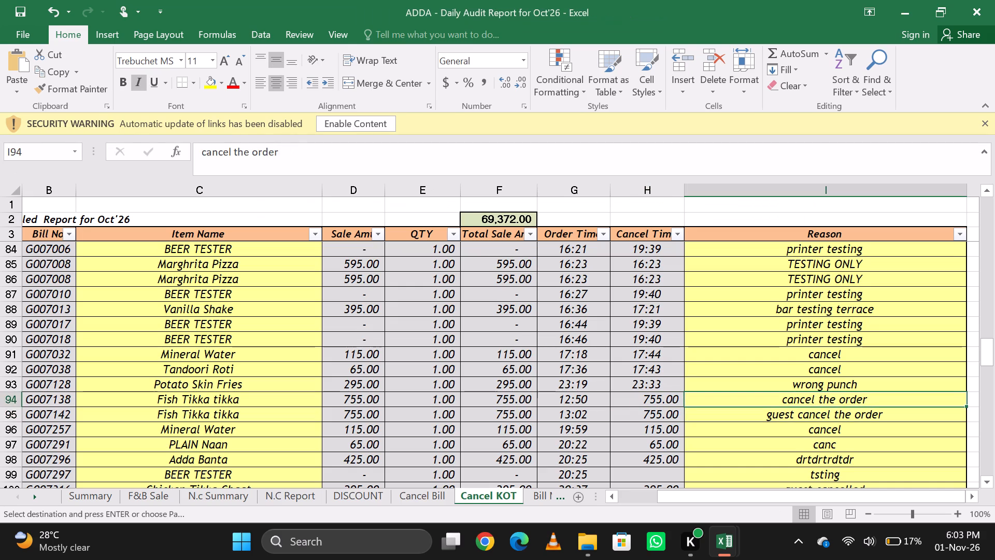
key(Up)
key(ctrl+Up)
key(ctrl+Up)
key(ctrl+Up)
key(ctrl+Up)
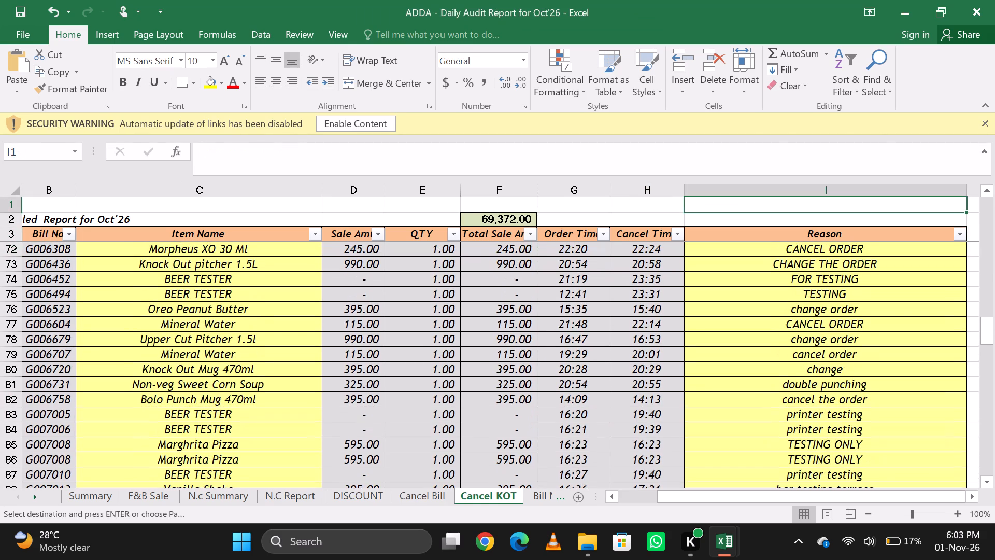
key(Down)
key(Down)
key(Down)
key(Left)
key(Up)
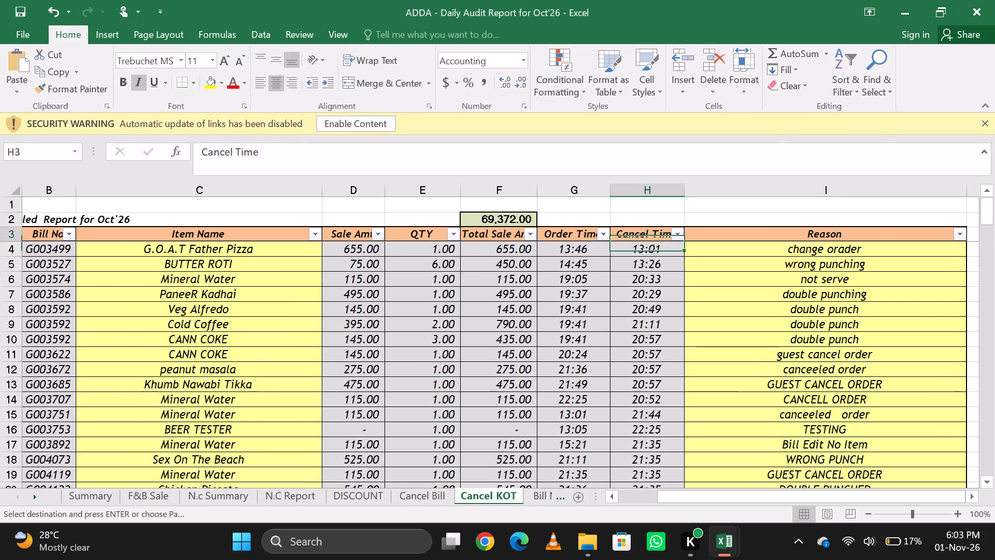
key(Up)
key(Down)
key(Down)
key(Up)
key(Up)
key(Up)
key(Up)
key(Down)
key(Down)
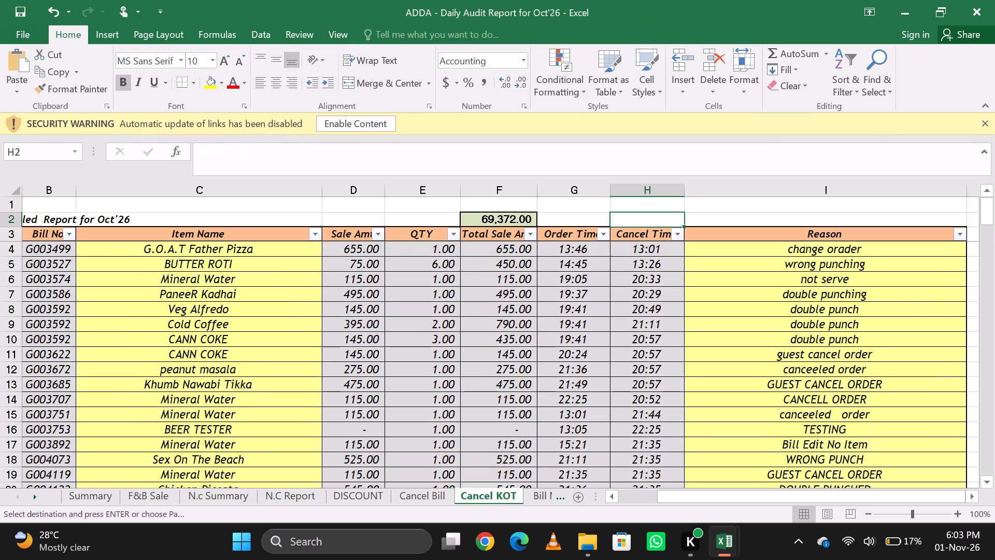
key(Down)
key(Up)
key(Down)
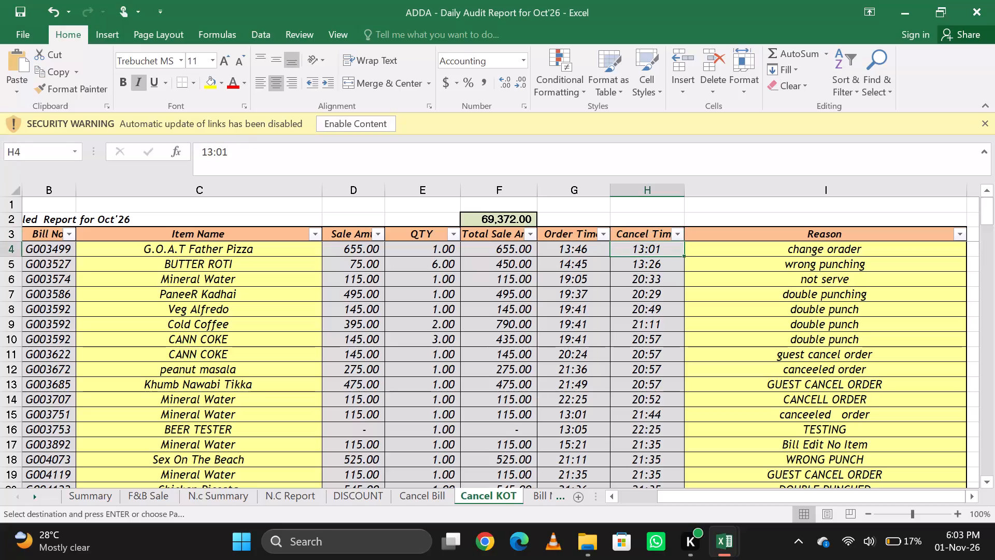
Check the dates and bill numbers of the first Cancel KOT rows, around bill G003527.
key(Down)
key(Left)
key(Left)
key(Left)
key(Left)
key(Left)
key(Left)
key(Left)
key(Left)
key(Left)
key(Left)
key(Left)
key(Left)
key(Left)
key(Left)
key(Left)
key(Left)
key(Left)
key(Left)
key(Left)
key(Left)
key(Right)
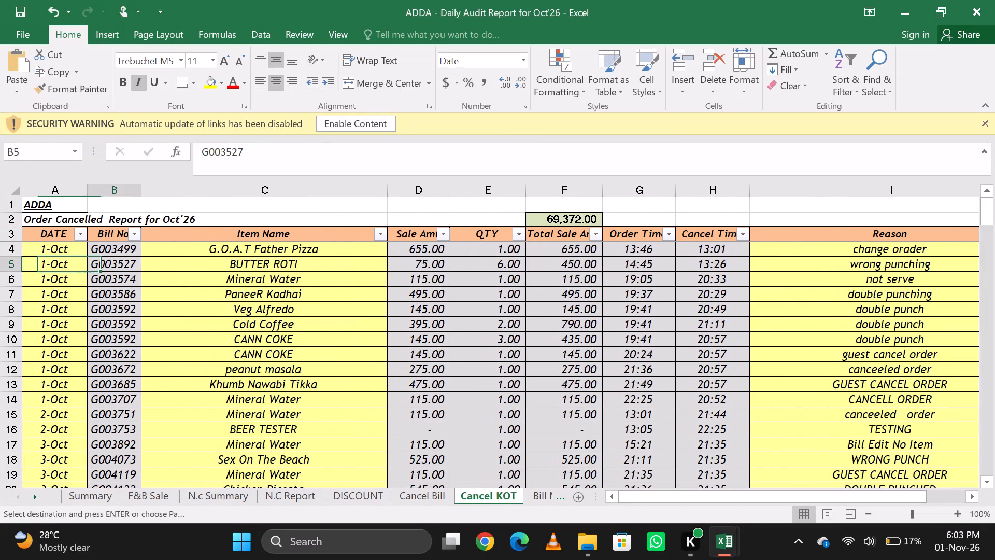
Undo the paste of cancel times that starts at bill G003499 in Cancel KOT's Cancel Time column.
key(ctrl+z)
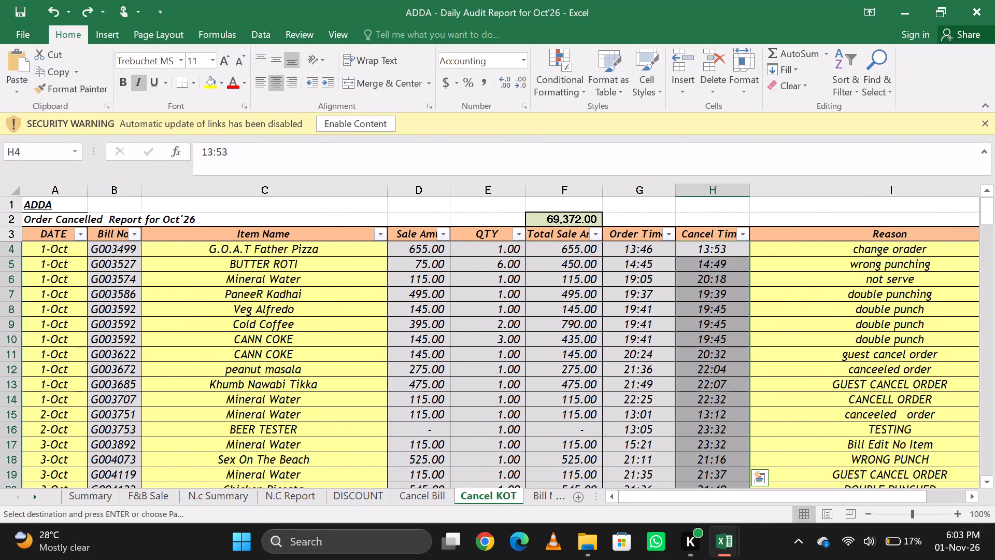
Undo the latest Column3 edits in the source workbook, back to those for bill G007316's Chicken Seekh Kebab and Chicken Lolli Pop.
key(ctrl+z)
key(ctrl+z)
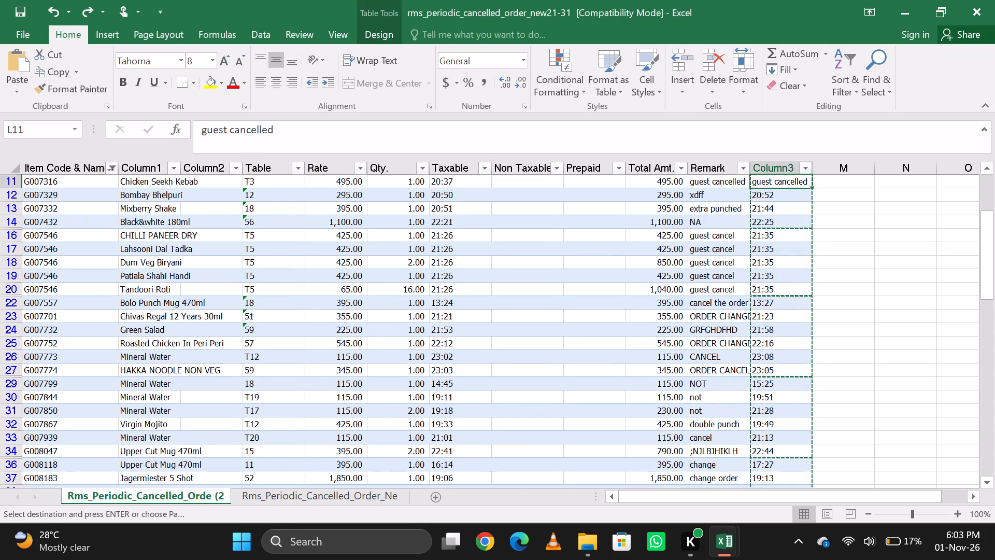
key(ctrl+z)
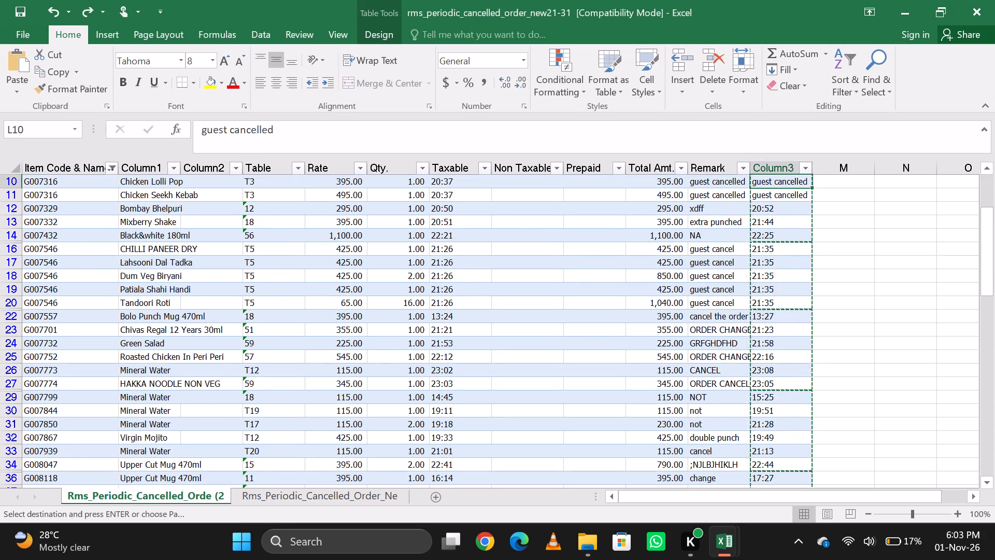
Switch to the ADDA Daily Audit Report and check Cancel KOT's order and cancel times from bill G003499 down to about bill G007128.
key(alt+Tab)
key(Right)
key(Left)
key(Left)
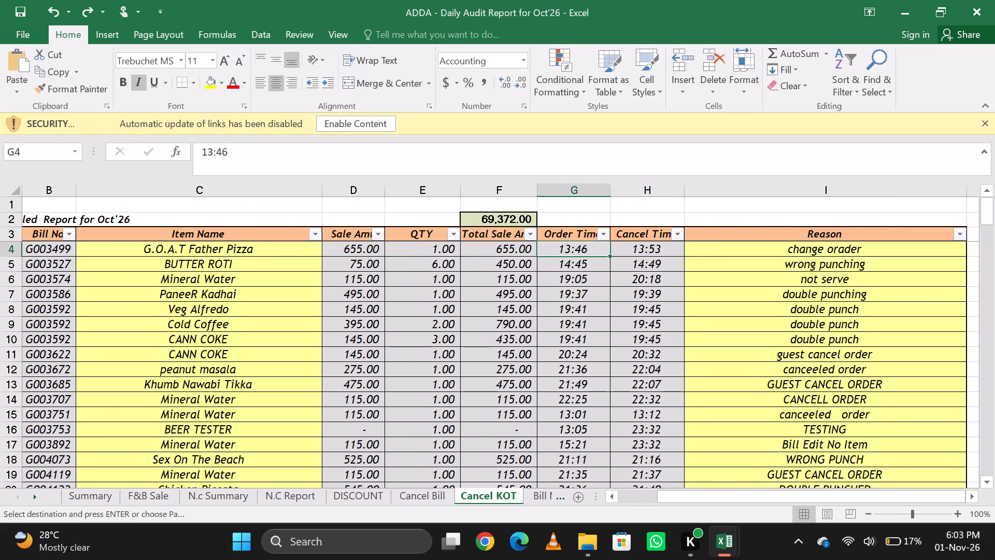
key(Down)
key(Down)
key(Down)
key(Down)
key(Down)
key(Down)
key(Down)
key(Down)
key(Down)
key(Down)
key(Down)
key(Down)
key(Down)
key(Down)
key(Down)
key(Down)
key(Down)
key(Down)
key(Down)
key(Down)
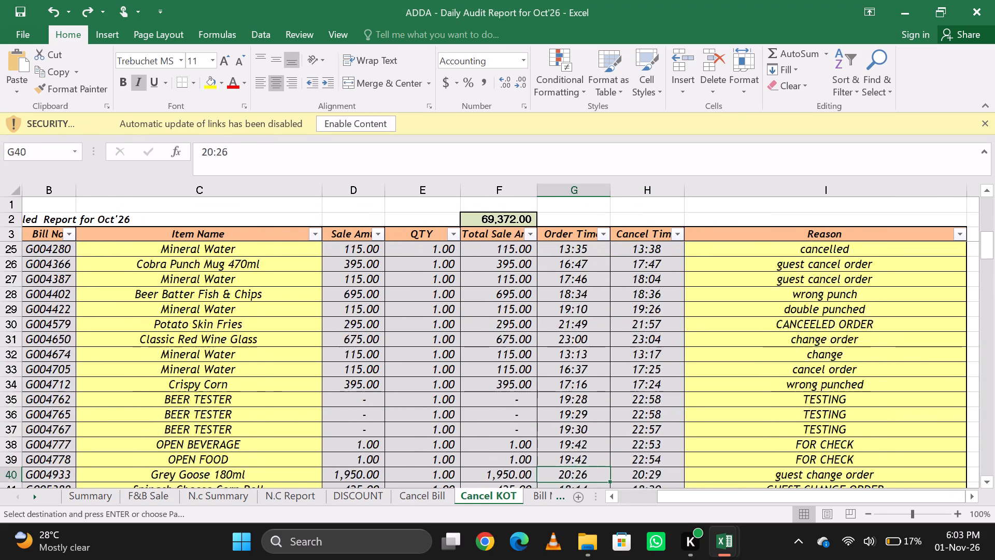
key(Up)
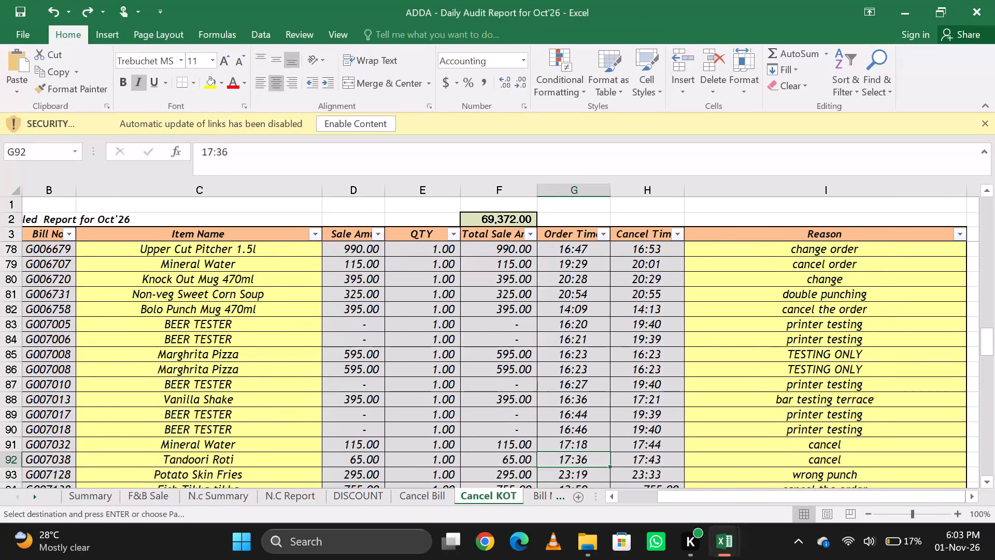
Check the dates and cancel times of Cancel KOT's rows from bill G007038 down to bill G008723.
key(Left)
key(Left)
key(Left)
key(Left)
key(Left)
key(Left)
key(Left)
key(Left)
key(Left)
key(Left)
key(Left)
key(Left)
key(Left)
key(Left)
key(Right)
key(Right)
key(Down)
key(Down)
key(Down)
key(Down)
key(Down)
key(Down)
key(Down)
key(Down)
key(Down)
key(Down)
key(Down)
key(Down)
key(Down)
key(Down)
key(Down)
key(Down)
key(Down)
key(Down)
key(Down)
key(Down)
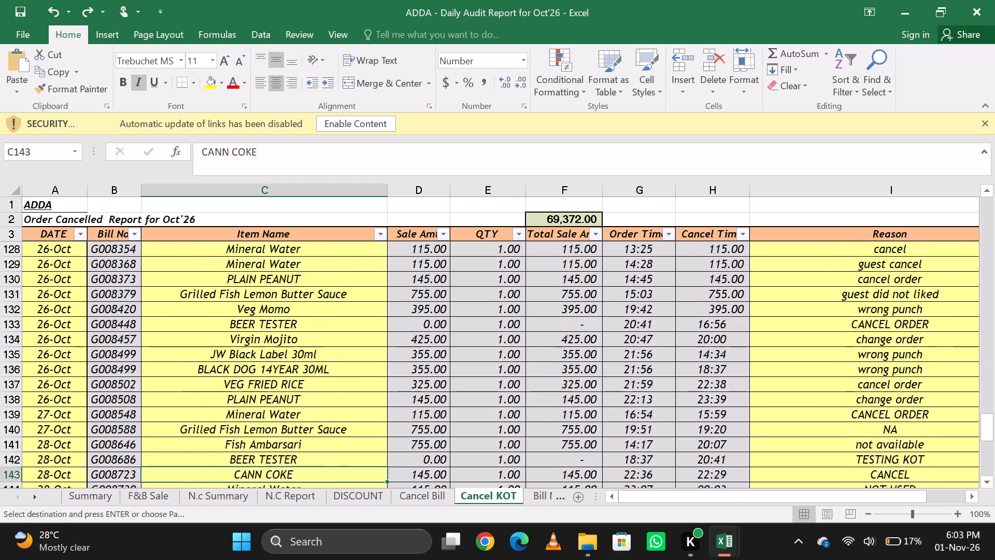
Check Cancel KOT's rows back up from bill G008723 to the first 21-Oct bills, around G007138 to G007546.
key(Up)
key(Up)
key(Up)
key(Up)
key(Up)
key(Up)
key(Up)
key(Up)
key(Up)
key(Up)
key(Up)
key(Up)
key(Up)
key(Up)
key(Up)
key(Up)
key(Up)
key(Up)
key(Up)
key(Up)
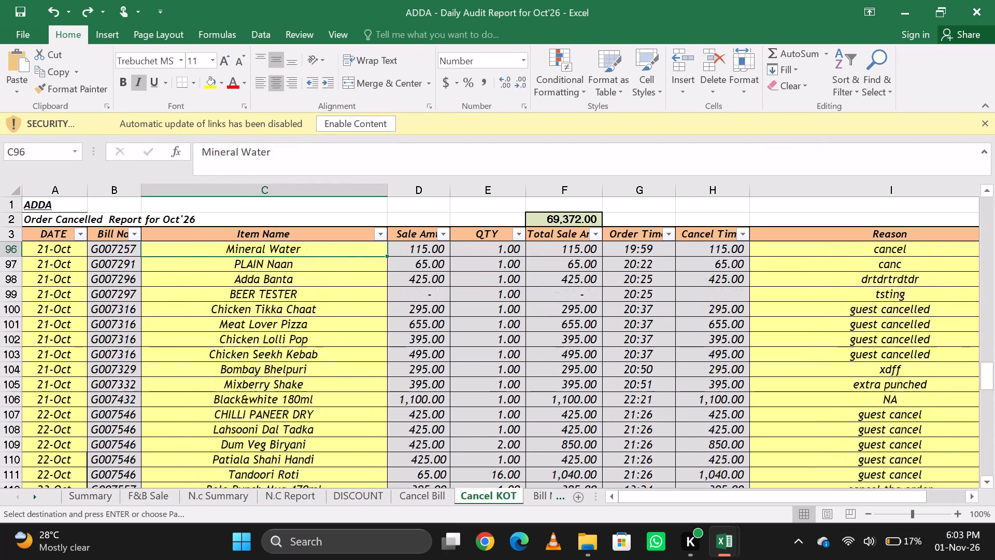
key(Down)
key(Down)
key(Down)
key(Down)
key(Down)
key(Down)
key(Down)
key(Down)
key(Down)
key(Down)
key(Down)
key(Down)
key(Down)
key(Down)
key(Down)
key(Down)
key(Down)
key(Down)
key(Down)
key(Down)
key(Up)
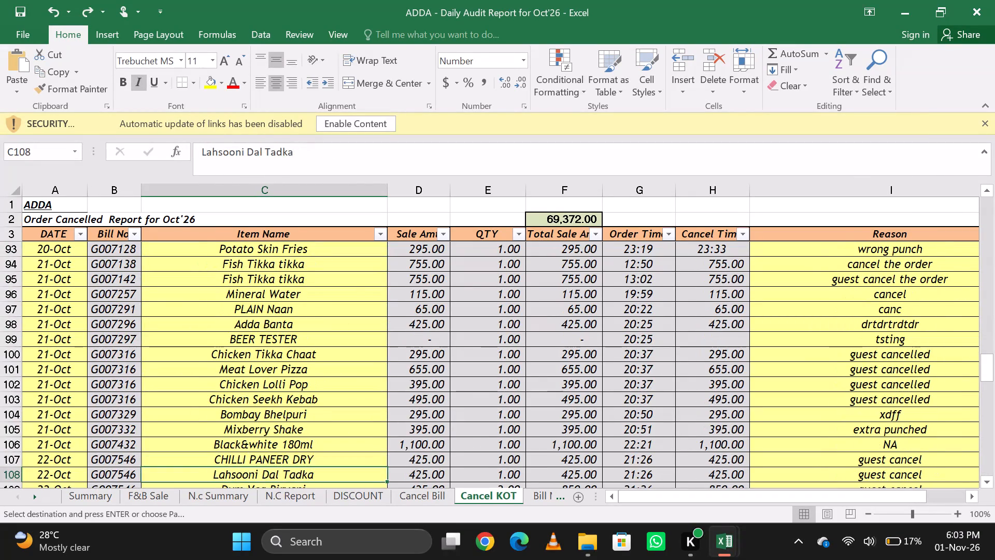
key(Up)
key(Up)
key(Down)
key(Up)
key(Right)
Switch to the source workbook and copy Column3's cancel times from bill G007138 down to the end of the column.
key(alt+Tab)
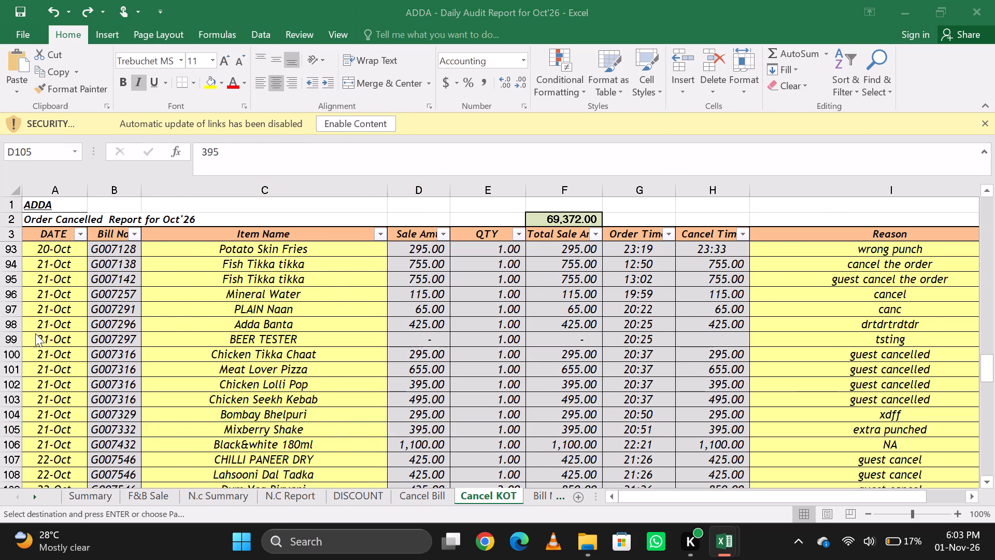
key(Up)
key(Up)
key(Up)
key(Up)
key(Up)
key(Up)
key(Up)
key(Up)
key(Up)
key(Up)
key(Up)
key(Up)
key(Up)
key(Up)
key(Up)
key(Up)
key(Up)
key(Up)
key(Up)
key(Up)
key(Up)
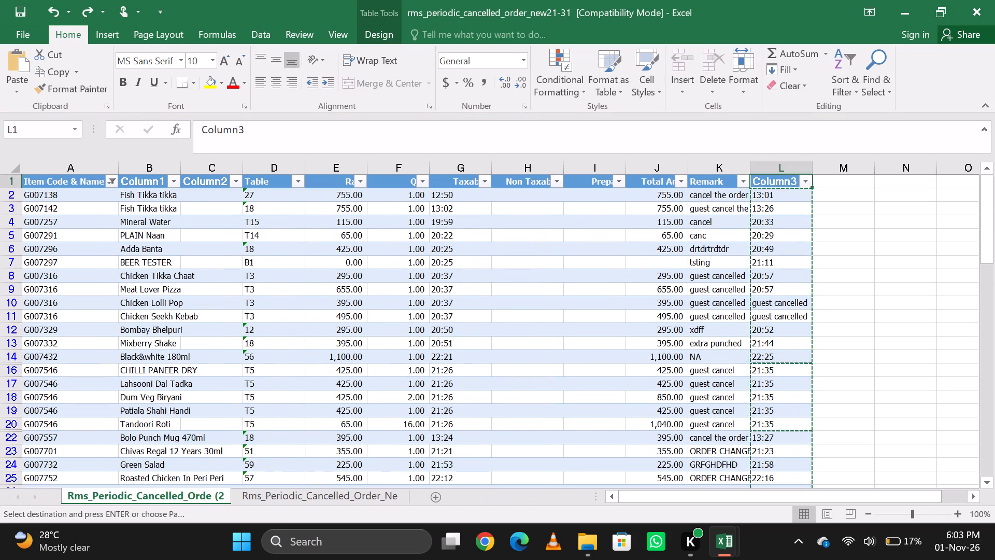
key(Down)
key(Down)
key(Up)
key(ctrl+shift+Down)
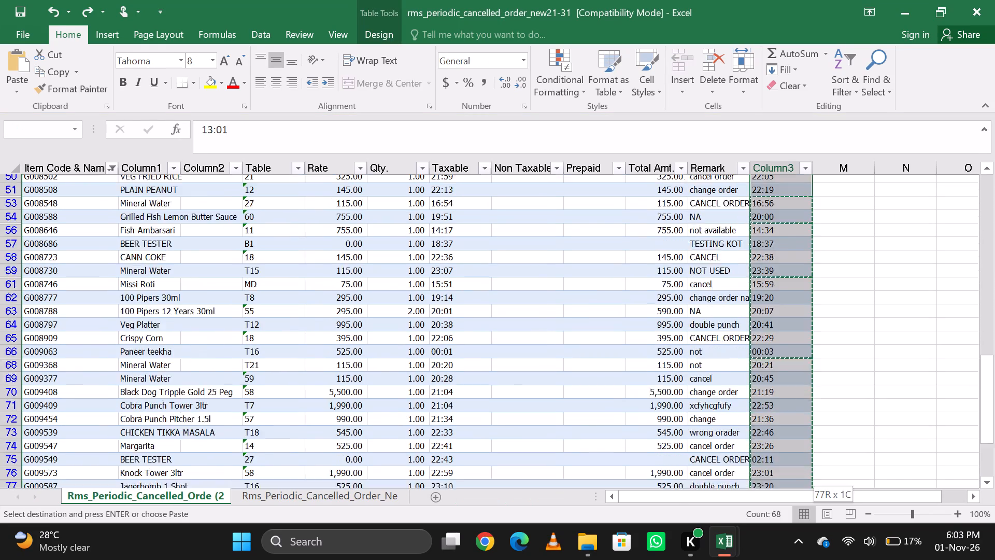
key(ctrl+c)
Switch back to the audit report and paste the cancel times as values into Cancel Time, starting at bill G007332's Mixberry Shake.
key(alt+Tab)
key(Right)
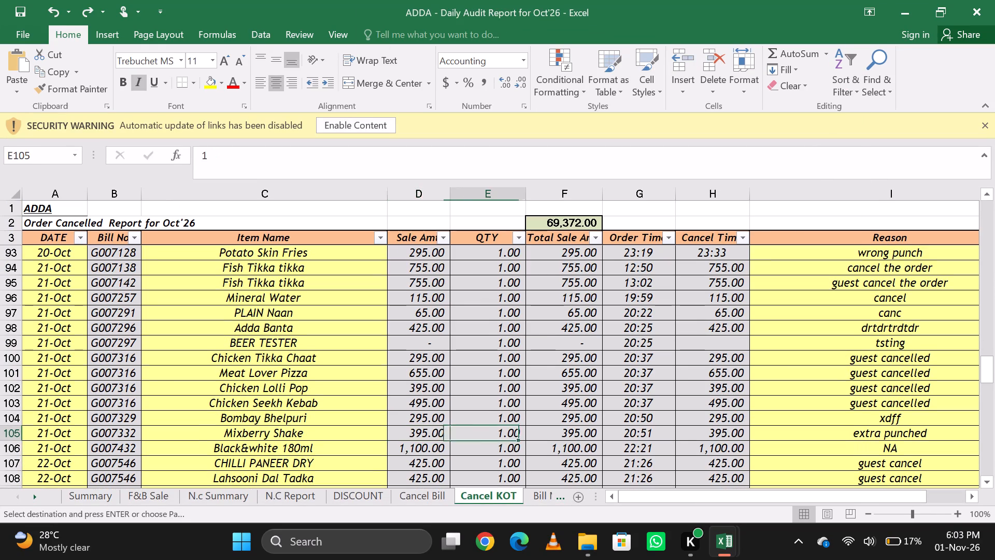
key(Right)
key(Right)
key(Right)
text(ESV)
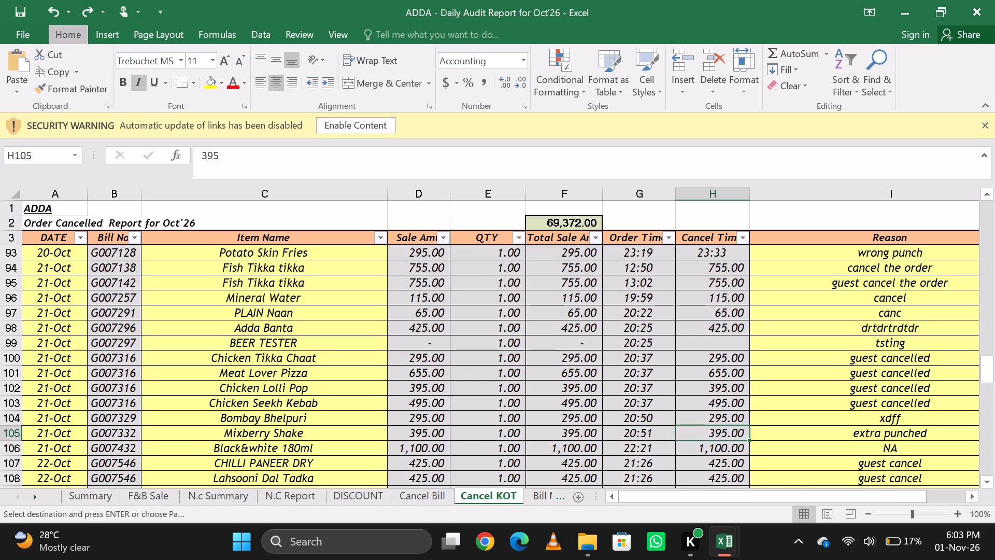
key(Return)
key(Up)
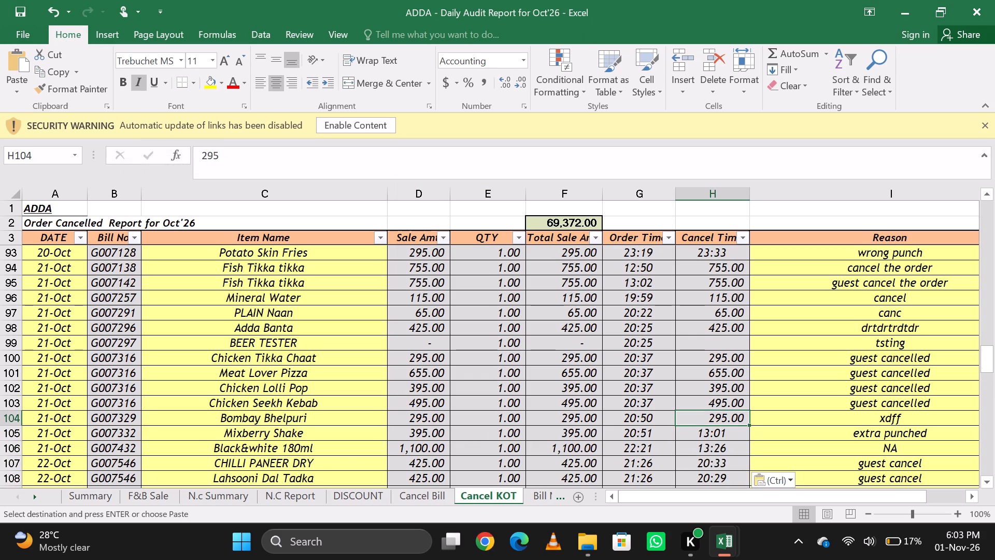
Paste the copied cancel times as values into Cancel KOT's Cancel Time column, starting at bill G007138's Fish Tikka tikka.
key(Up)
key(Up)
key(Up)
key(Up)
key(Up)
key(Up)
key(Up)
key(Up)
key(Up)
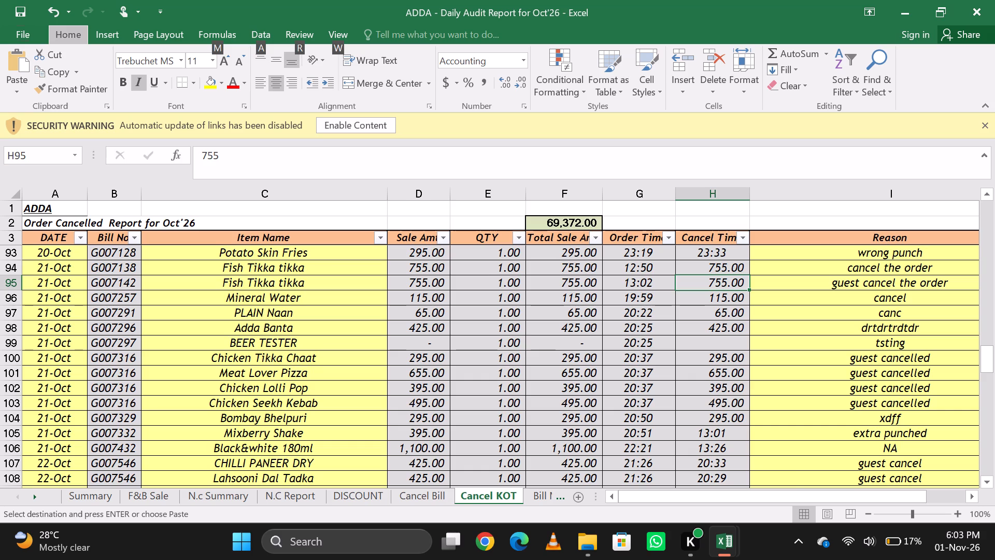
key(Escape)
key(Up)
text(ESV)
key(Return)
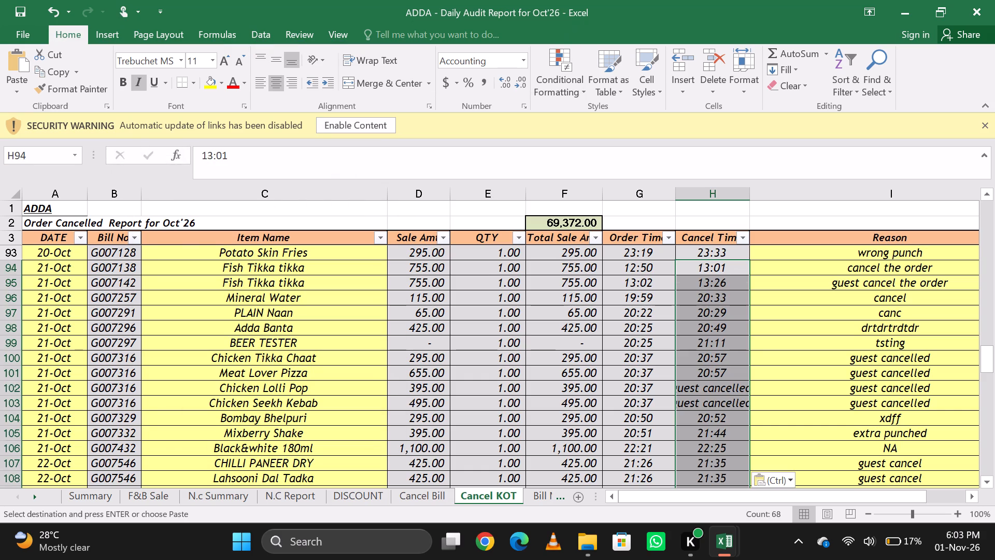
Fill the 20:57 cancel time down into bill G007316's Chicken Lolli Pop and Chicken Seekh Kebab rows in Cancel KOT.
key(Down)
key(Up)
key(Down)
key(Down)
key(Down)
key(Down)
key(Down)
key(Down)
key(Down)
key(Down)
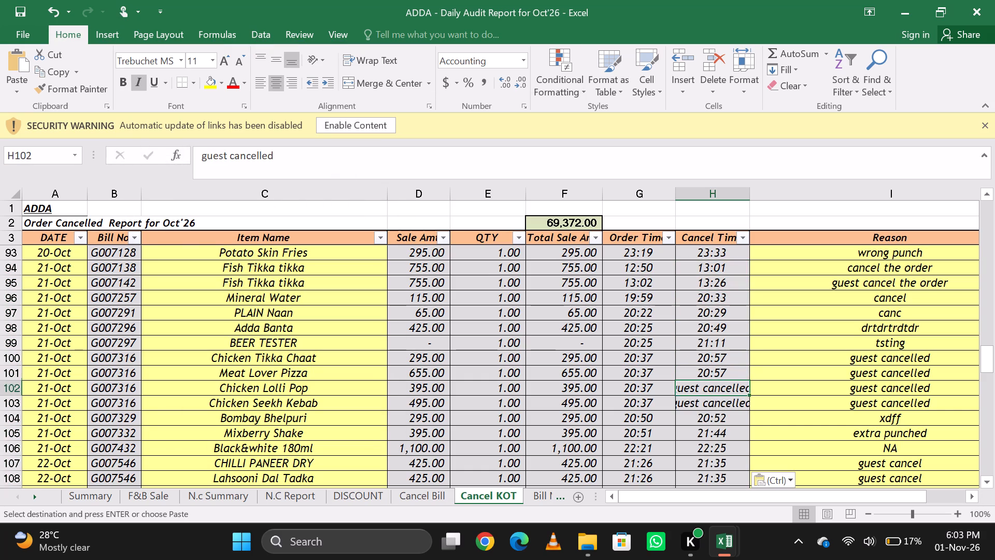
key(ctrl+d)
key(Down)
key(ctrl+d)
key(Left)
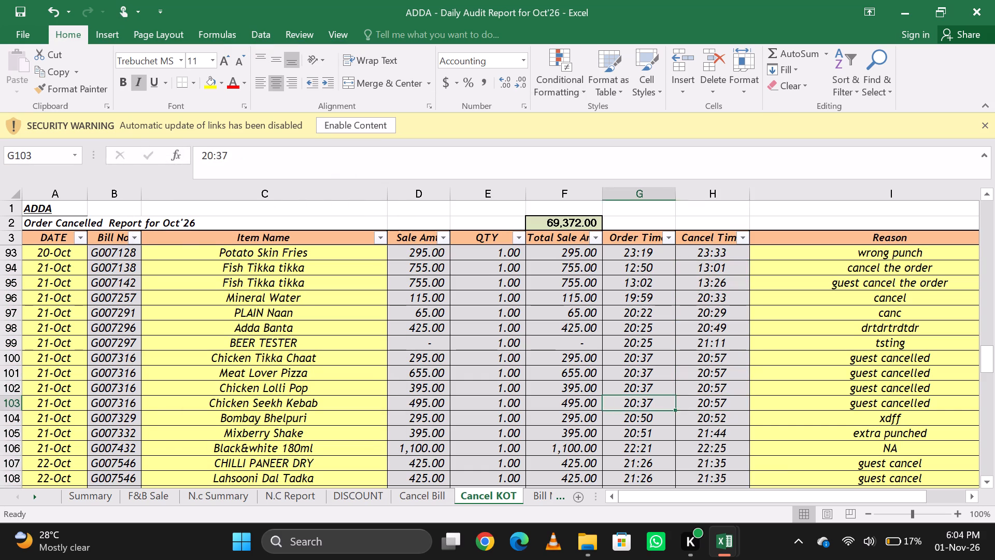
Replace the "wrong punch" text in Cancel Time for bill G008499's BLACK DOG 14YEAR 30ML by filling down from the row above.
key(Right)
key(Down)
key(Up)
key(Up)
key(Up)
key(Up)
key(Down)
key(Down)
key(Down)
key(Down)
key(Down)
key(Down)
key(Down)
key(Down)
key(Down)
key(Down)
key(Down)
key(Down)
key(Down)
key(Down)
key(Down)
key(Down)
key(Down)
key(Down)
key(Down)
key(Down)
key(Down)
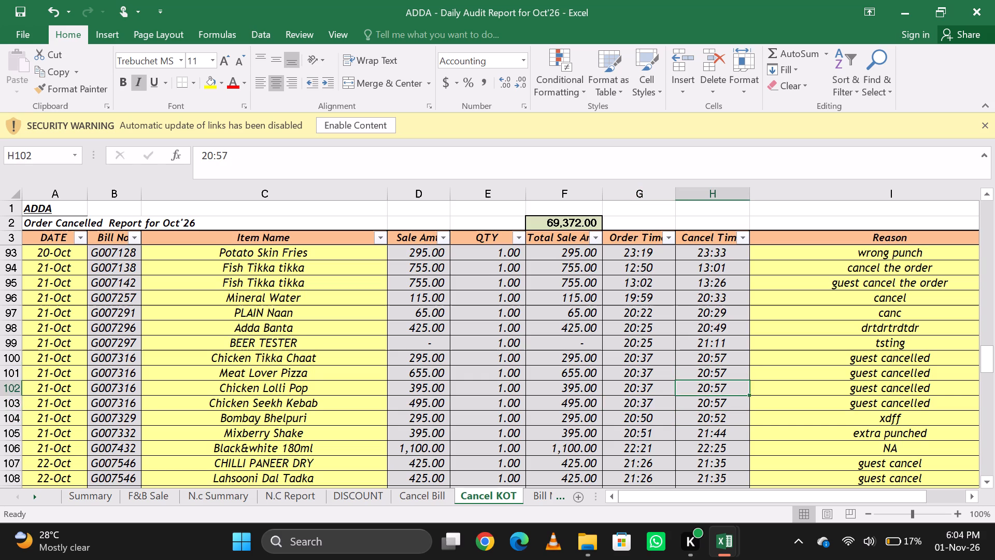
key(Up)
key(Up)
key(Up)
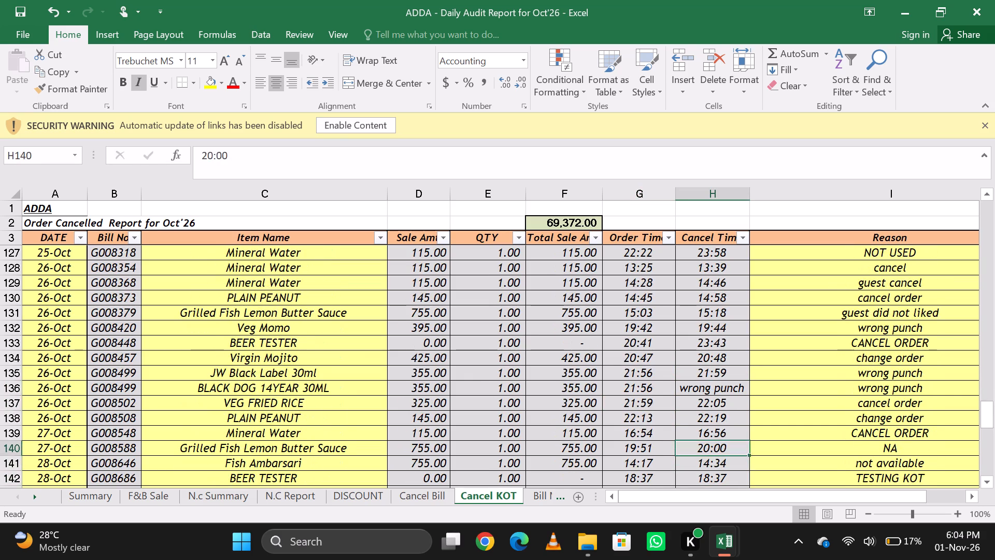
key(Up)
key(Up)
key(Up)
key(ctrl+d)
Clear the surplus cancel times below Cancel KOT's last row, bill G009642's Jameson 30ml.
key(ctrl+Down)
key(Down)
key(Page_Down)
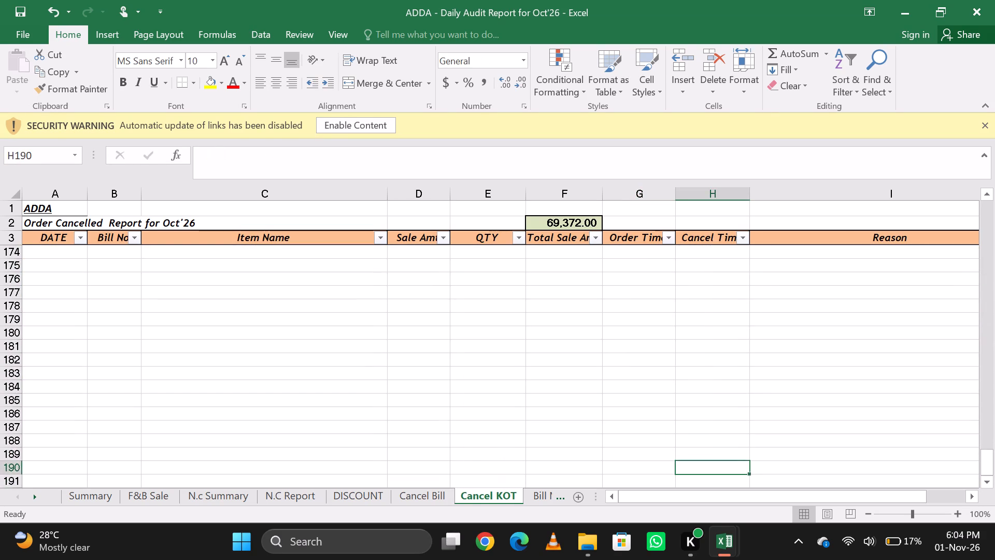
key(Page_Up)
key(Up)
key(Up)
key(Up)
key(Up)
key(Up)
key(Up)
key(Up)
key(Up)
key(Up)
key(Up)
key(Up)
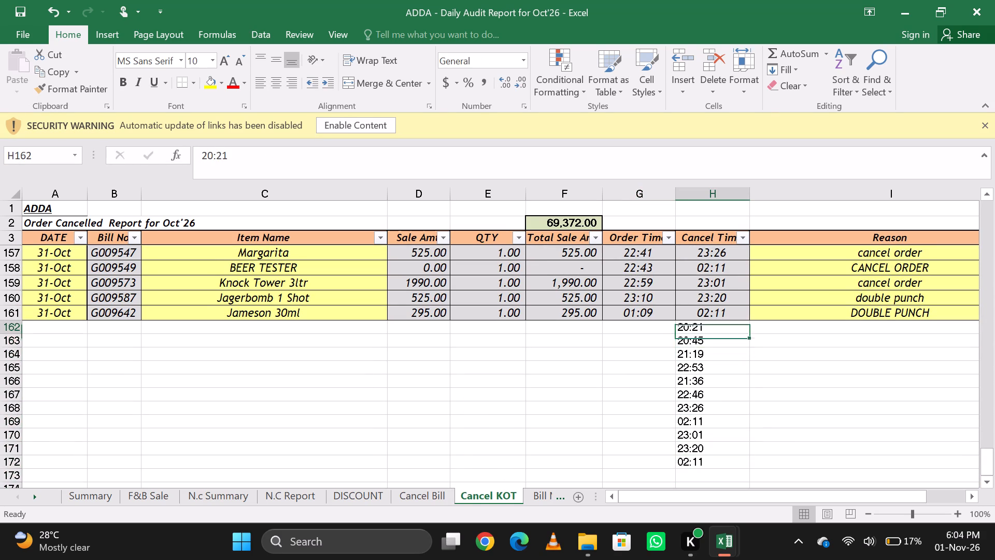
key(shift+Down)
key(shift+Down)
key(shift+Down)
key(shift+Down)
key(shift+Down)
key(shift+Down)
key(shift+Down)
key(shift+Down)
key(shift+Down)
key(shift+Down)
key(shift+Down)
key(shift+Down)
key(shift+Down)
key(Delete)
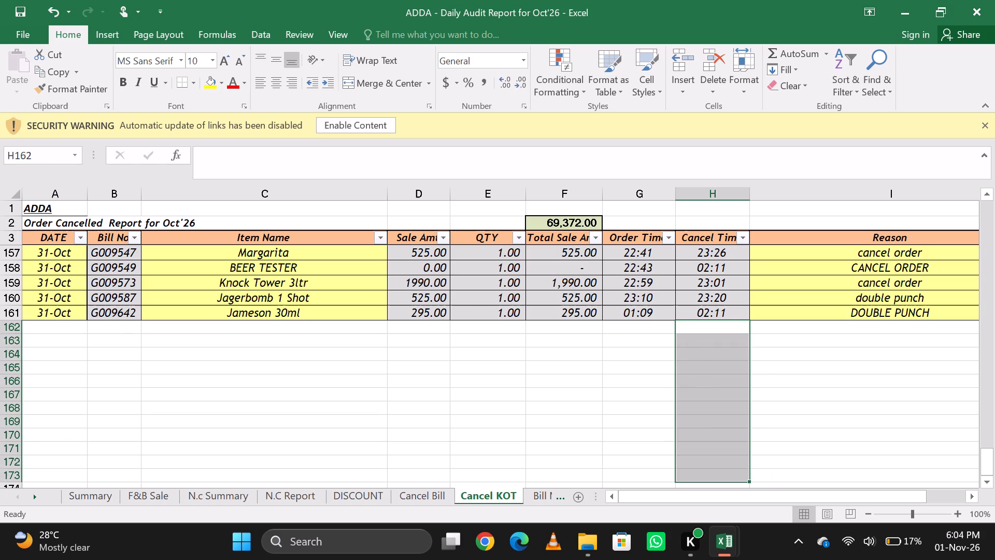
Switch to the source workbook and review Column3's cancel times from bill G009642 back up to G007138.
key(alt+Tab)
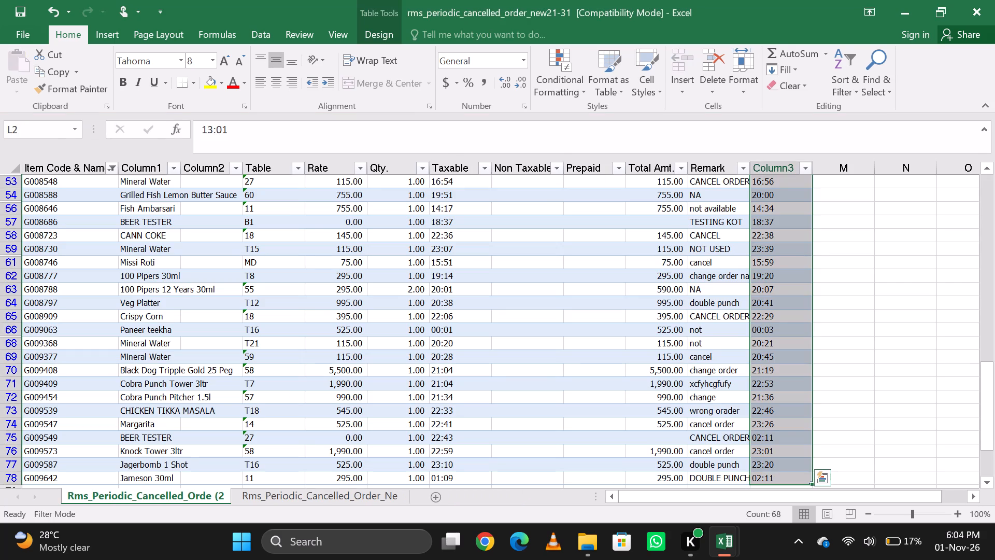
key(Down)
key(Up)
key(Up)
key(Up)
key(Up)
key(Up)
key(Up)
key(Up)
key(Up)
key(Up)
key(Up)
key(Up)
key(Up)
key(Up)
key(Up)
key(Up)
key(Up)
key(Up)
key(Up)
key(Up)
key(Up)
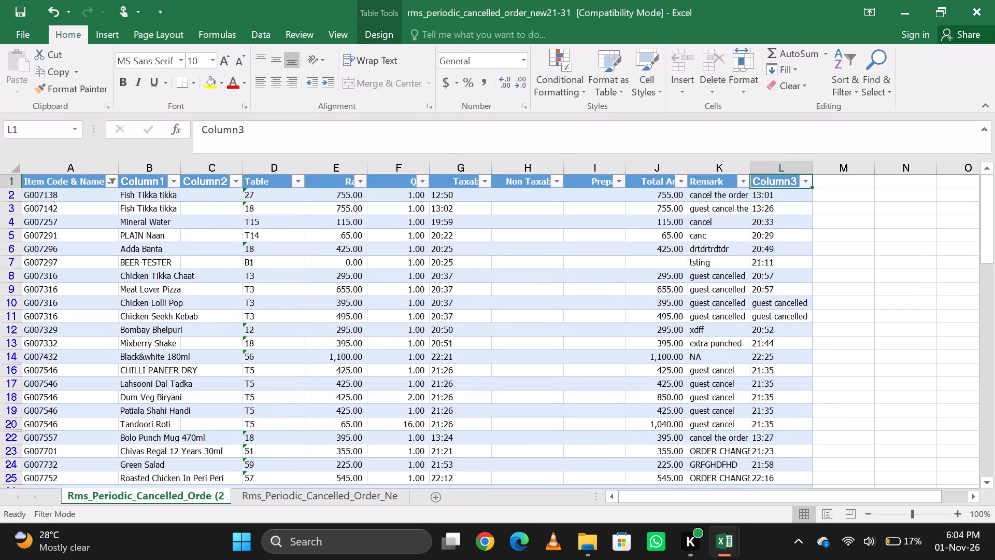
key(Down)
key(Down)
key(Up)
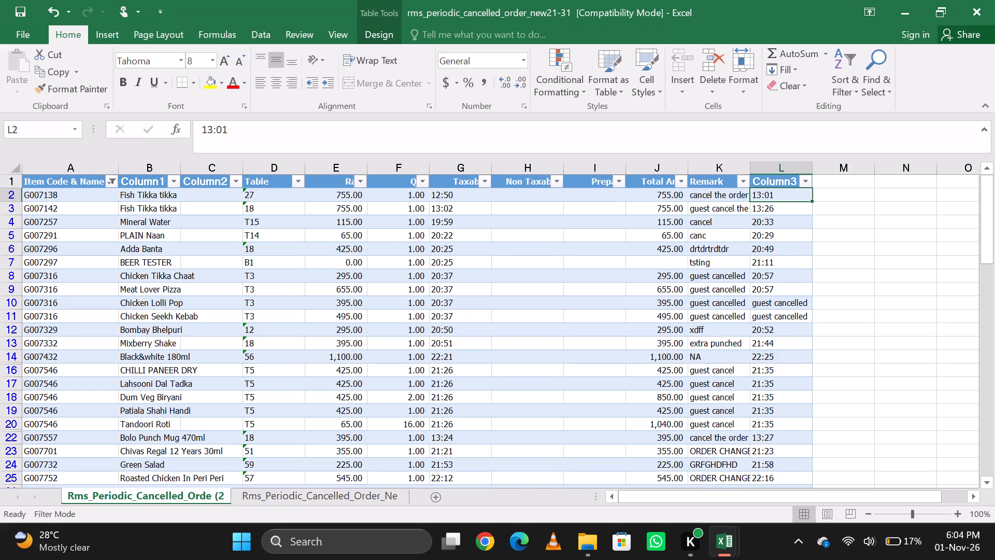
Switch back to the audit report and check Cancel KOT's cancel times from bill G009587 up to G008777.
key(alt+Tab)
key(Up)
key(Up)
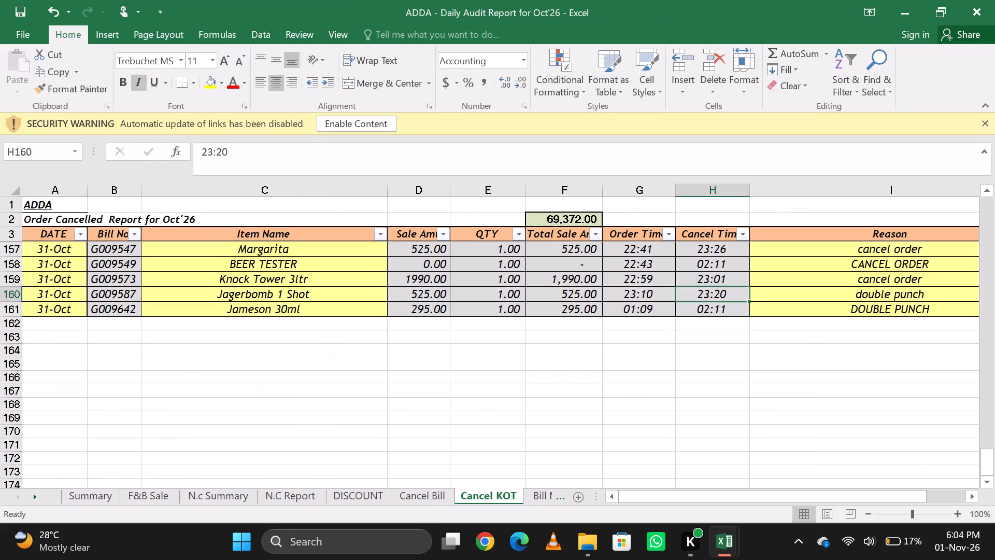
key(Up)
key(Up)
key(Up)
key(Up)
key(Up)
key(Up)
key(Up)
key(Up)
key(Up)
key(Up)
key(Up)
key(Up)
key(Up)
key(Up)
key(Up)
Check Cancel KOT's quantities and total sale amounts from bill G008777's 100 Pipers 30ml downward.
key(Left)
key(Left)
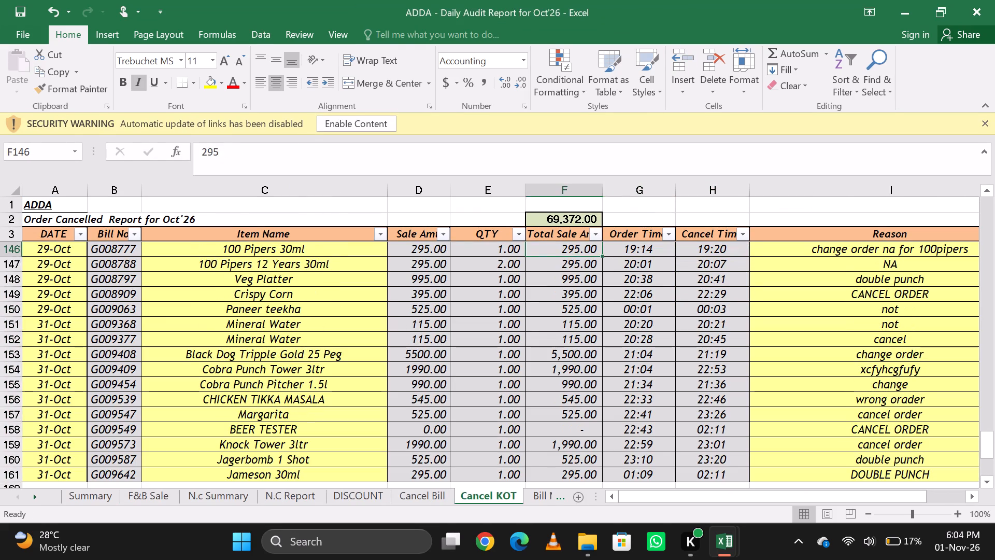
key(Left)
key(Down)
key(Down)
key(Down)
key(Right)
key(Down)
key(Down)
key(Down)
key(Down)
key(Down)
key(Down)
key(Down)
key(Down)
key(Down)
key(Down)
key(Down)
key(Down)
key(Down)
key(Down)
key(Down)
key(Down)
key(Down)
key(Down)
key(Down)
key(Down)
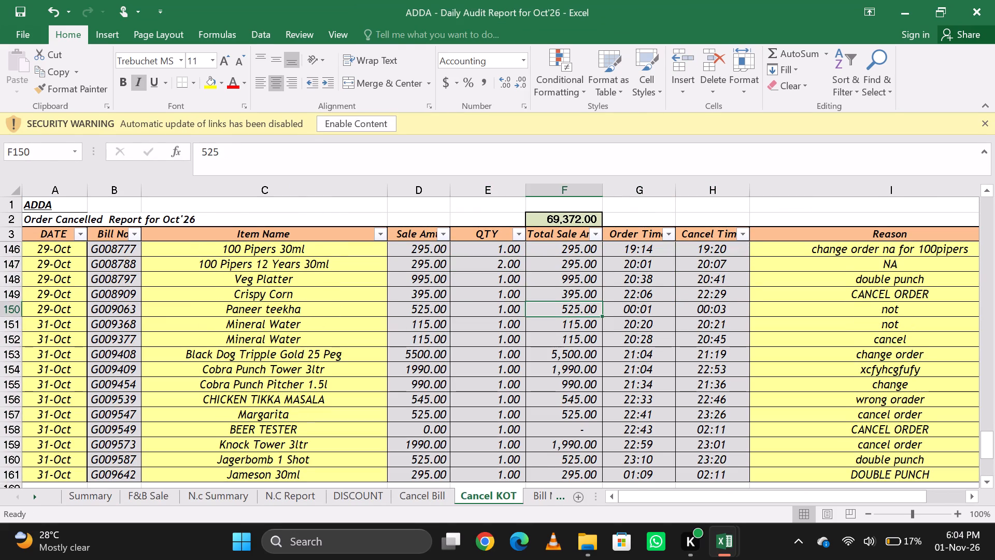
Check the entries behind Cancel KOT's total sale amounts from bill G009642's Jameson 30ml back up to G006436.
key(Up)
key(Up)
key(Up)
key(Up)
key(Up)
key(Up)
key(Up)
key(Up)
key(Up)
key(Up)
key(Up)
key(Up)
key(Up)
key(Up)
key(Up)
key(Up)
key(Up)
key(Up)
key(Up)
key(Up)
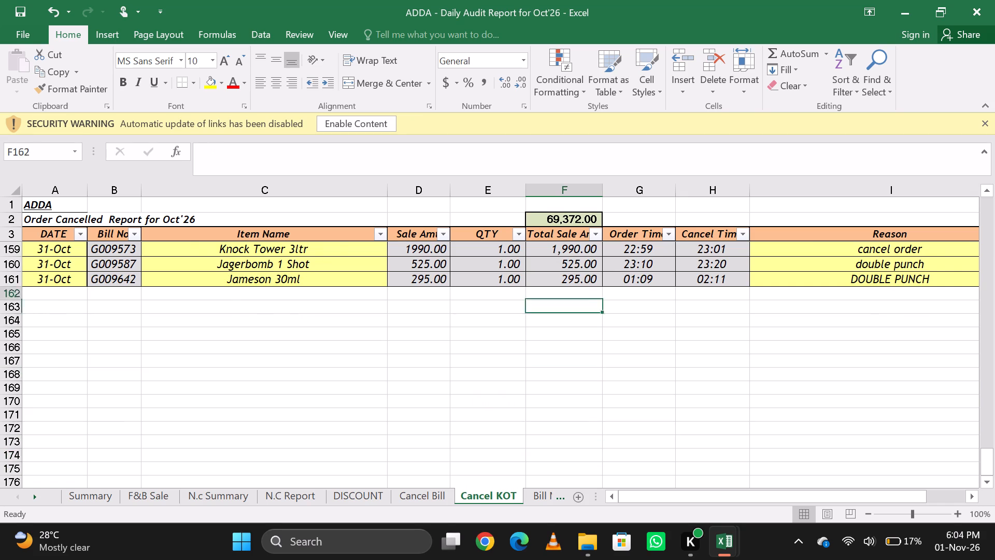
key(Up)
key(Up)
key(Up)
key(Up)
key(Up)
key(Up)
key(Up)
key(Up)
key(Up)
key(Up)
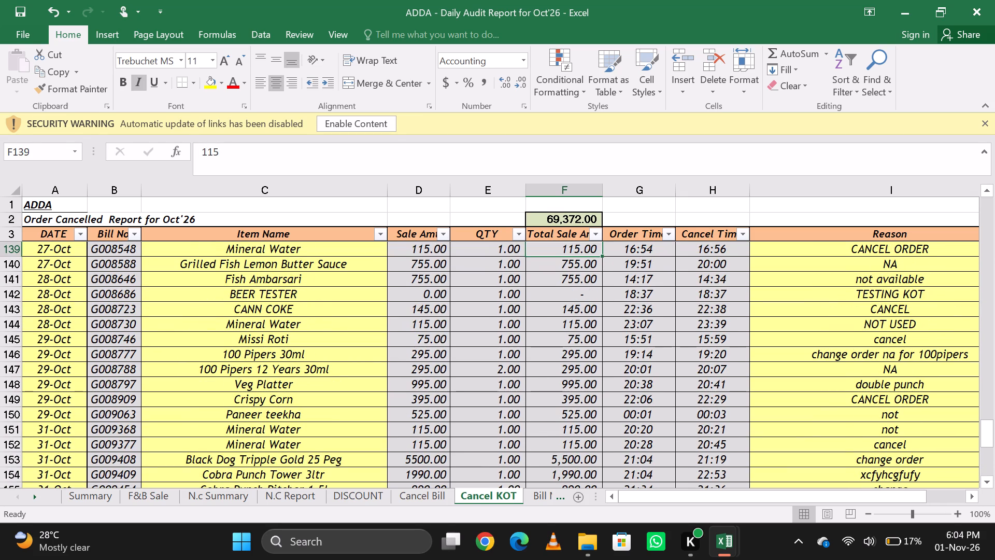
key(Up)
key(Up)
key(Up)
key(Up)
key(Up)
key(Up)
key(Up)
key(Up)
key(Up)
key(Up)
key(Up)
key(Up)
key(Up)
key(Up)
key(Up)
key(Up)
key(Up)
key(Up)
key(Up)
key(Up)
key(Up)
key(Up)
key(Up)
key(Up)
key(Up)
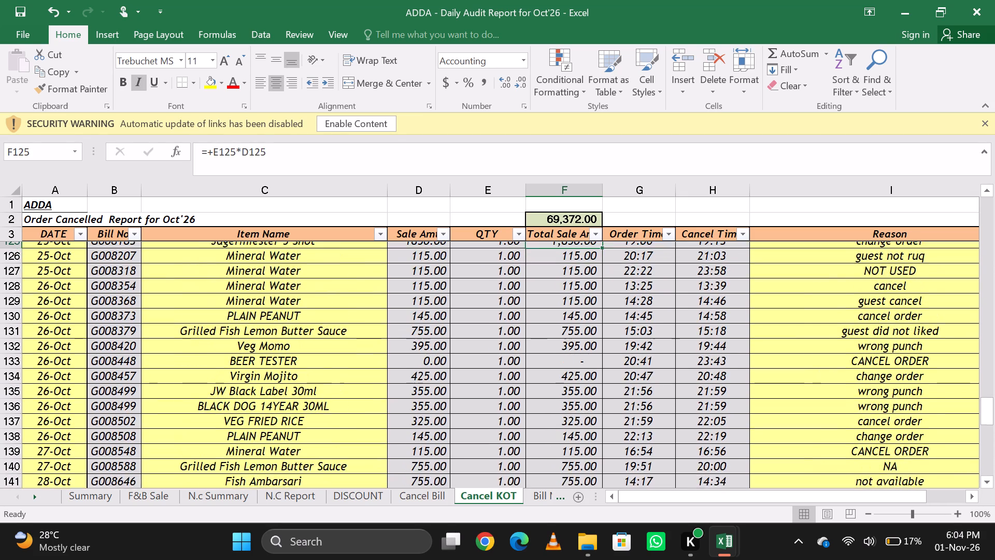
key(Up)
key(Up)
key(Up)
key(Up)
key(Up)
key(Up)
key(Up)
key(Up)
key(Up)
key(Up)
key(Up)
key(Up)
key(Up)
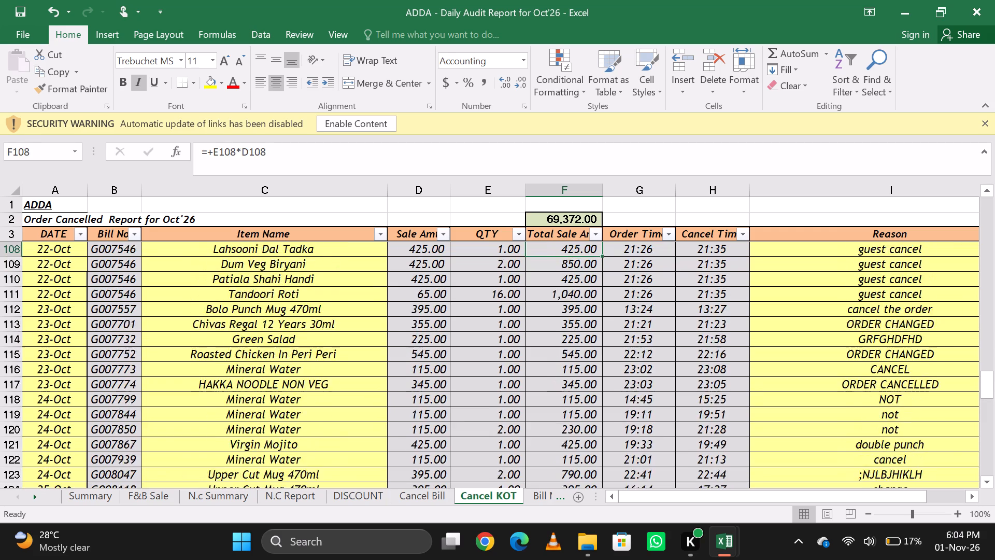
key(Up)
key(Up)
key(Up)
key(Up)
key(Up)
key(Up)
key(Up)
key(Up)
key(Up)
key(Up)
key(Up)
key(Up)
key(Down)
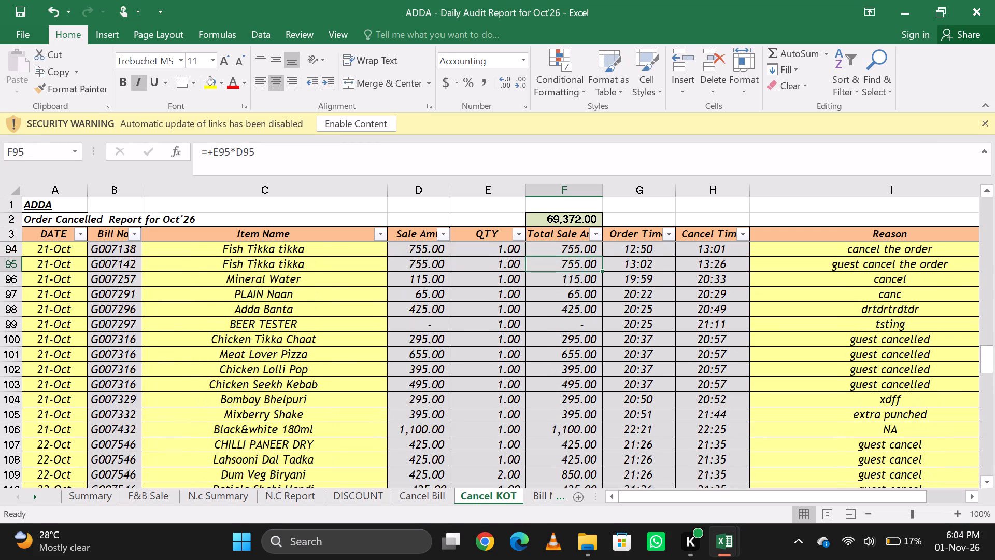
key(Up)
key(Up)
key(Up)
key(Up)
key(Up)
key(Up)
key(Up)
key(Up)
key(Up)
key(Up)
key(Up)
key(Up)
key(Up)
key(Up)
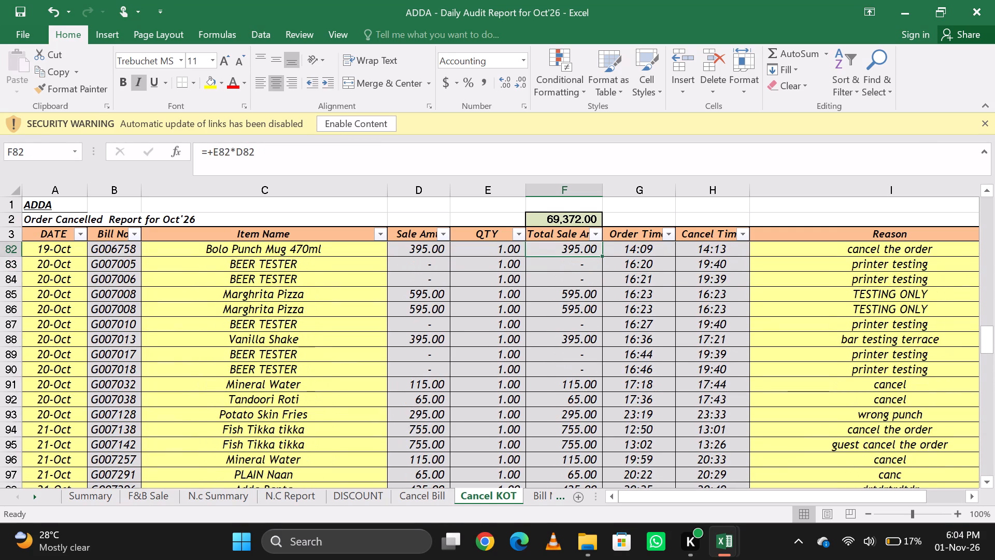
key(Up)
key(Up)
key(Up)
key(Up)
key(Up)
key(Up)
key(Up)
key(Up)
key(Up)
key(Up)
Recheck Cancel KOT's total sale amount formulas from bill G006436 down to G007138's Fish Tikka tikka.
key(Down)
key(Down)
key(Down)
key(Down)
key(Down)
key(Down)
key(Down)
key(Down)
key(Down)
key(Down)
key(Down)
key(Down)
key(Down)
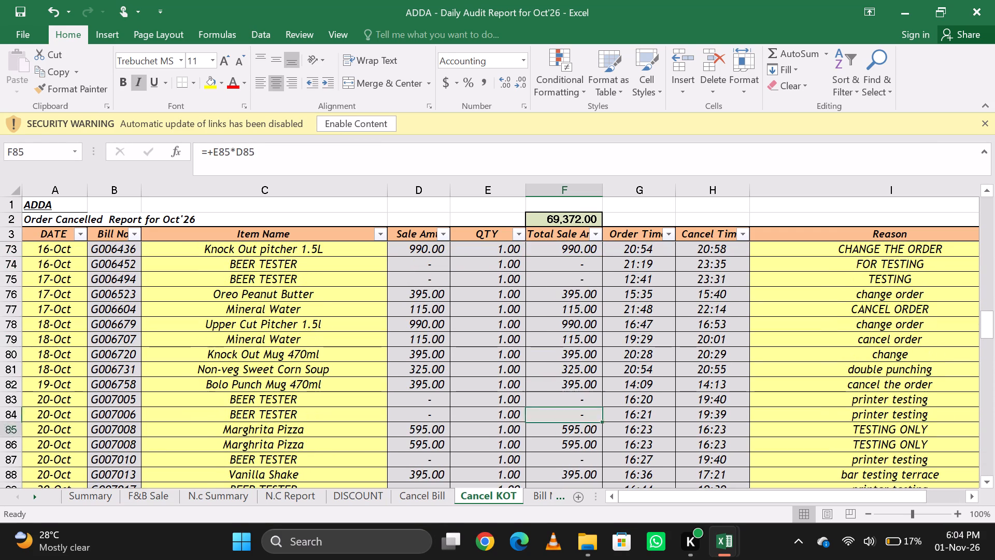
key(Up)
key(Up)
key(Up)
key(Up)
key(Up)
key(Up)
key(Up)
key(Down)
key(Down)
key(Down)
key(Down)
key(Down)
key(Down)
key(Down)
key(Down)
key(Down)
key(Down)
key(Down)
key(Down)
key(Down)
key(Down)
key(Down)
key(Down)
key(Down)
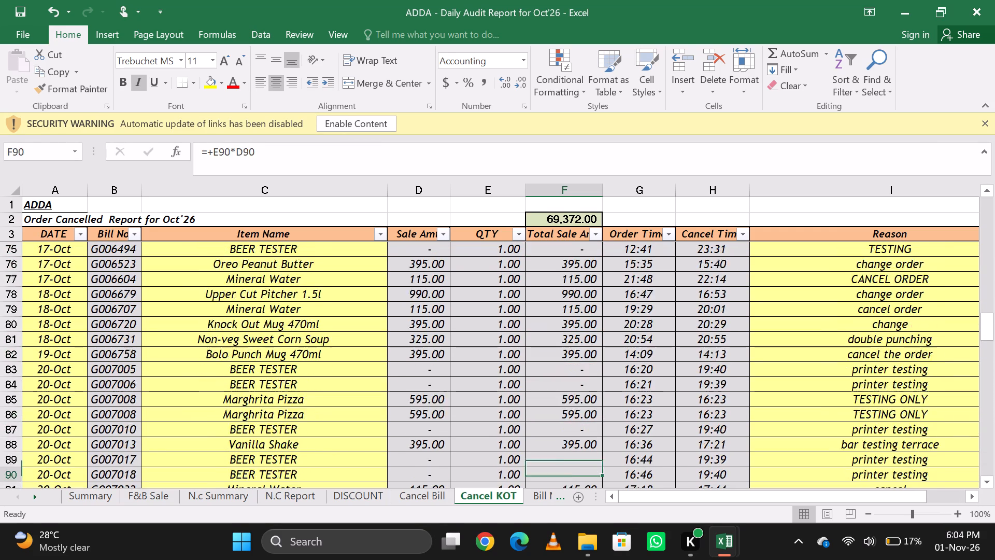
key(Down)
key(Down)
key(Up)
key(Up)
key(Up)
key(Up)
key(Down)
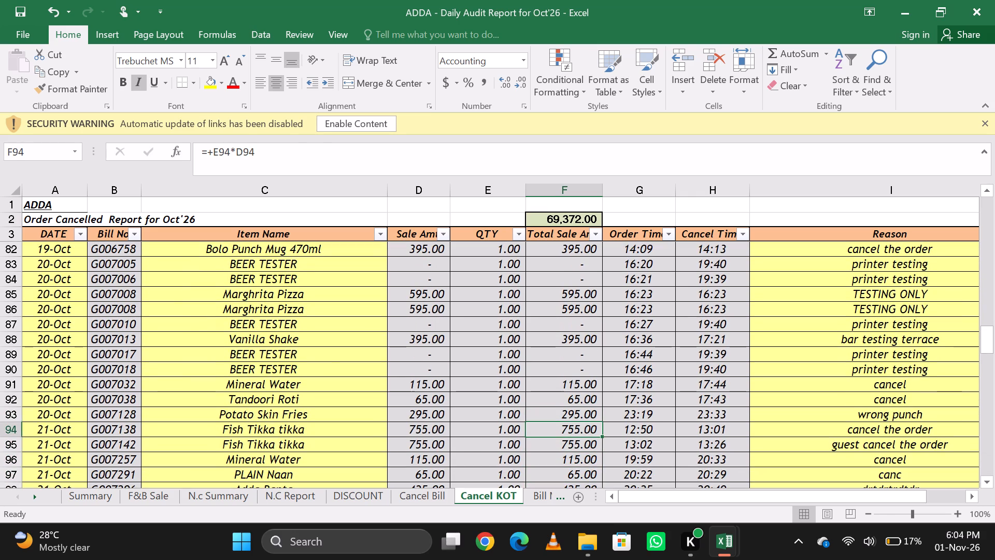
key(Up)
key(Down)
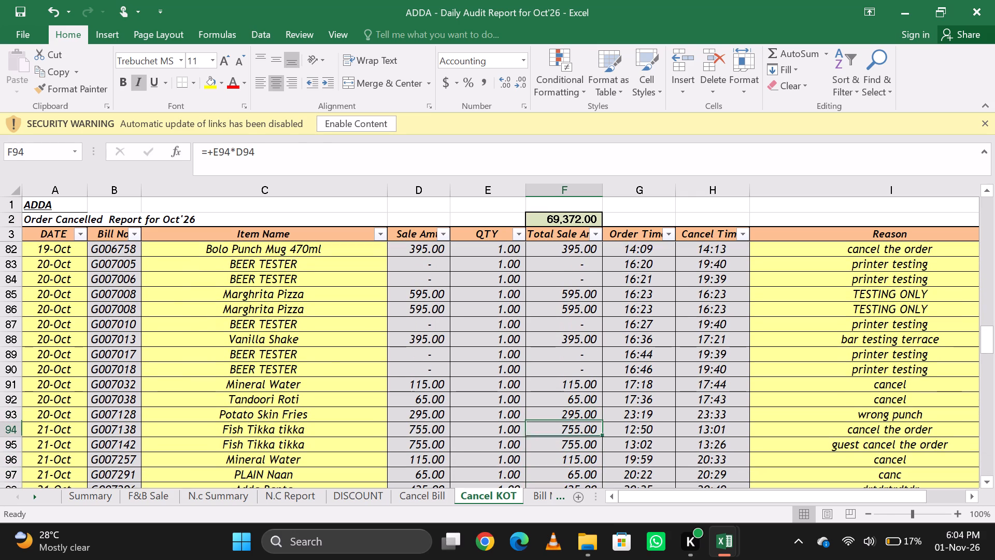
Review Cancel KOT's total sale amounts from bill G007138's Fish Tikka tikka back up to the first entry, G003499.
key(Page_Up)
key(Page_Up)
key(Page_Up)
key(Page_Up)
key(Page_Up)
key(Page_Up)
key(Page_Up)
key(Page_Up)
key(Page_Up)
key(Page_Up)
key(Page_Up)
key(Page_Up)
key(Page_Up)
key(Page_Up)
key(Page_Up)
key(Page_Up)
key(Page_Up)
key(Page_Up)
key(Page_Up)
key(Page_Up)
key(Page_Up)
key(Page_Up)
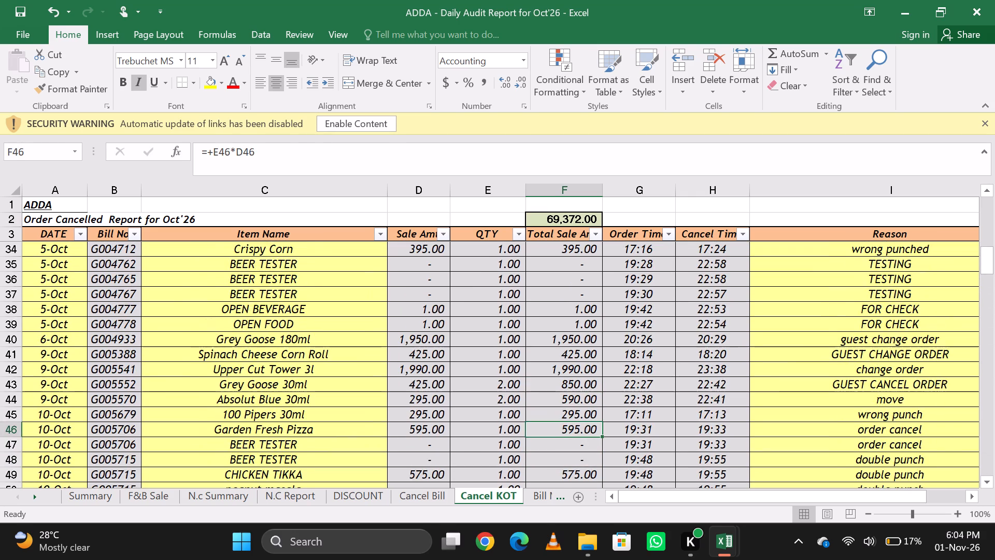
key(Down)
key(Down)
key(Up)
key(Up)
key(Up)
key(Up)
key(Up)
key(Up)
key(Up)
key(Up)
key(Up)
key(Up)
key(Up)
key(Up)
key(Up)
key(Up)
key(Up)
key(Up)
key(Up)
key(Up)
key(Up)
key(Up)
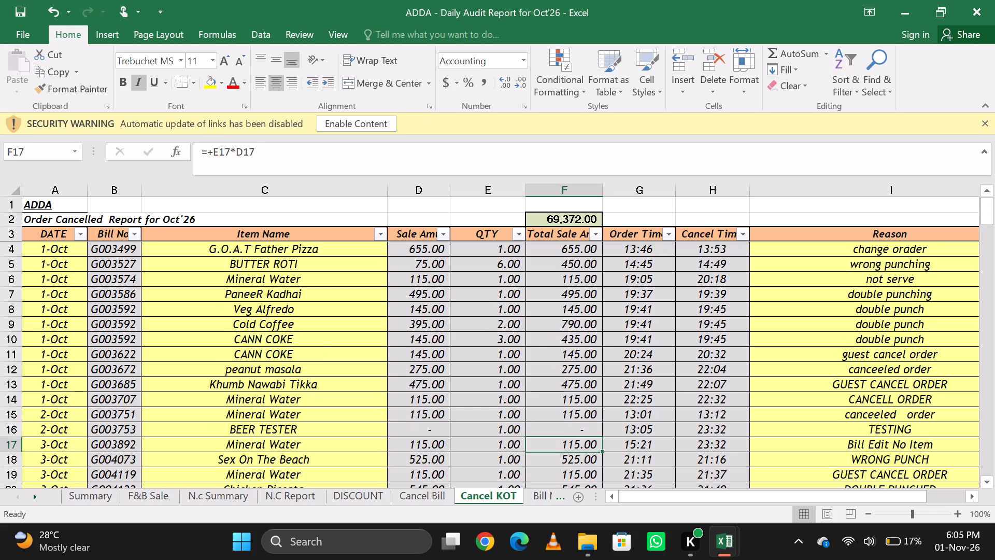
key(Down)
key(Down)
key(Down)
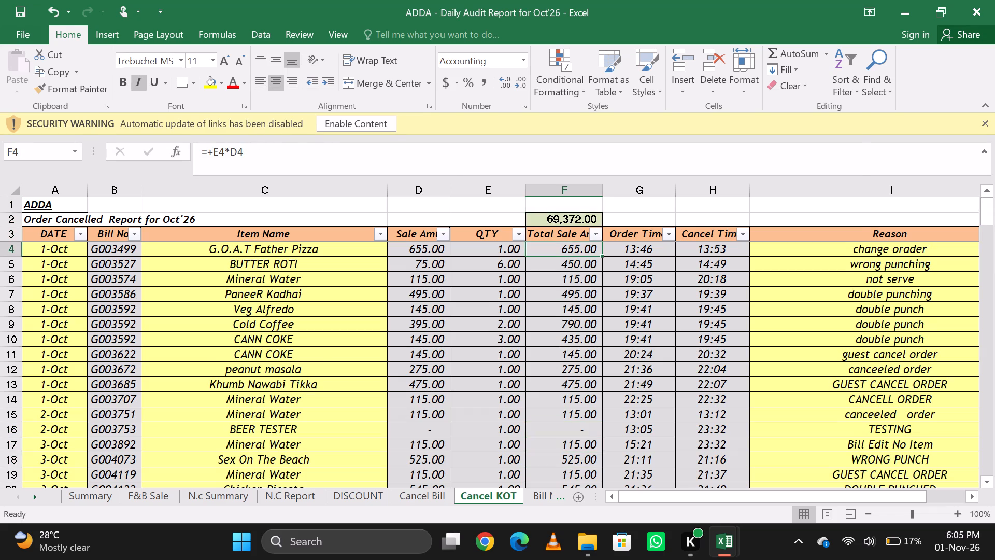
Switch to the rms_periodic_cancelled_order_new21-31 workbook and examine the rate and quantity of its first entry, bill G007138.
key(alt+Tab)
key(Page_Up)
key(Page_Up)
key(Page_Up)
key(Page_Up)
key(Page_Up)
key(Page_Up)
key(Page_Up)
key(Page_Up)
key(Page_Up)
key(Page_Up)
key(Page_Up)
key(Page_Up)
key(Page_Up)
key(Page_Up)
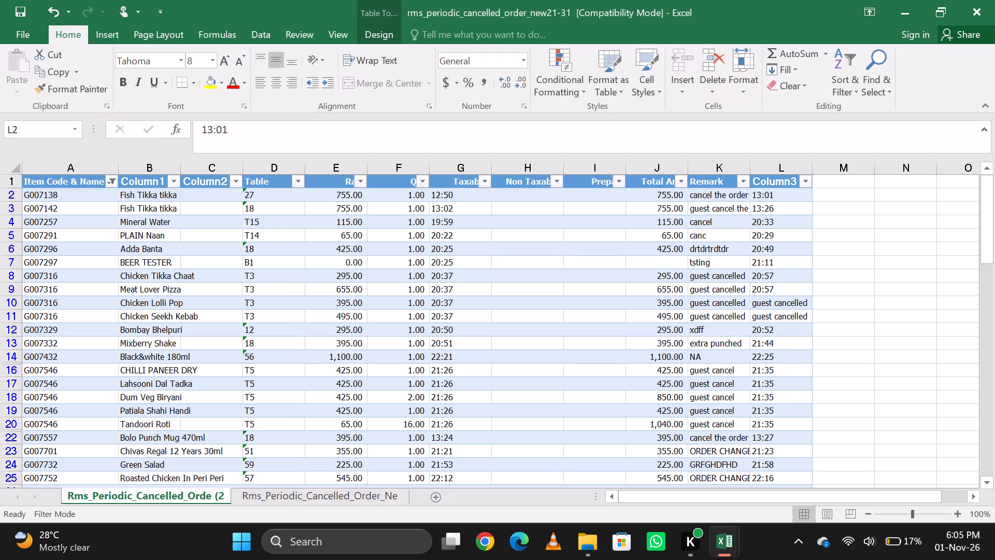
key(Up)
key(Up)
key(Up)
key(Up)
key(Up)
key(Up)
key(Up)
key(Up)
key(Up)
key(Up)
key(Up)
key(Up)
key(Up)
key(Up)
key(Up)
key(Up)
key(Up)
key(Up)
key(Up)
key(Up)
key(Down)
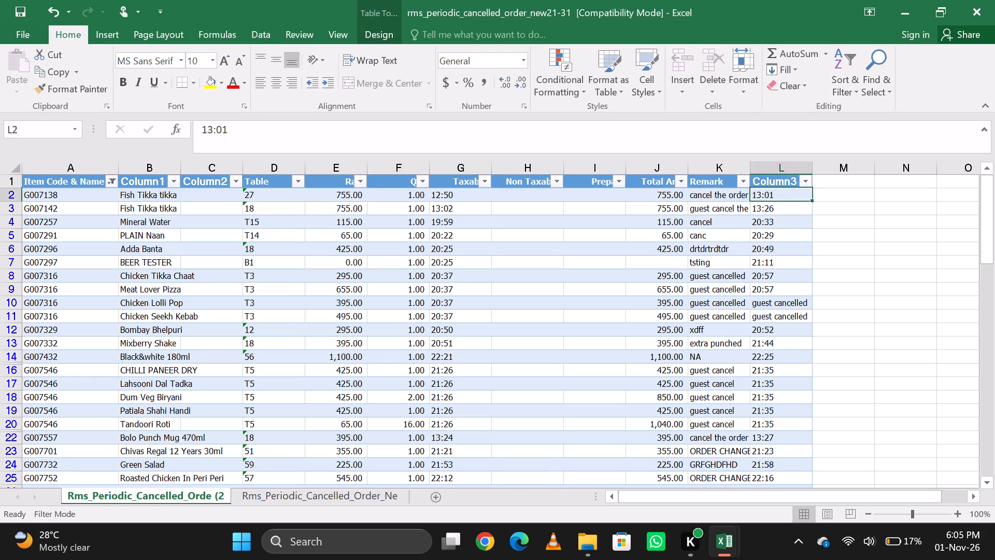
key(Left)
key(Left)
key(Left)
key(Left)
key(Left)
key(Left)
key(Left)
key(Left)
key(Left)
key(Left)
key(Left)
key(Left)
key(Left)
key(Left)
key(Left)
key(Left)
key(Left)
key(Left)
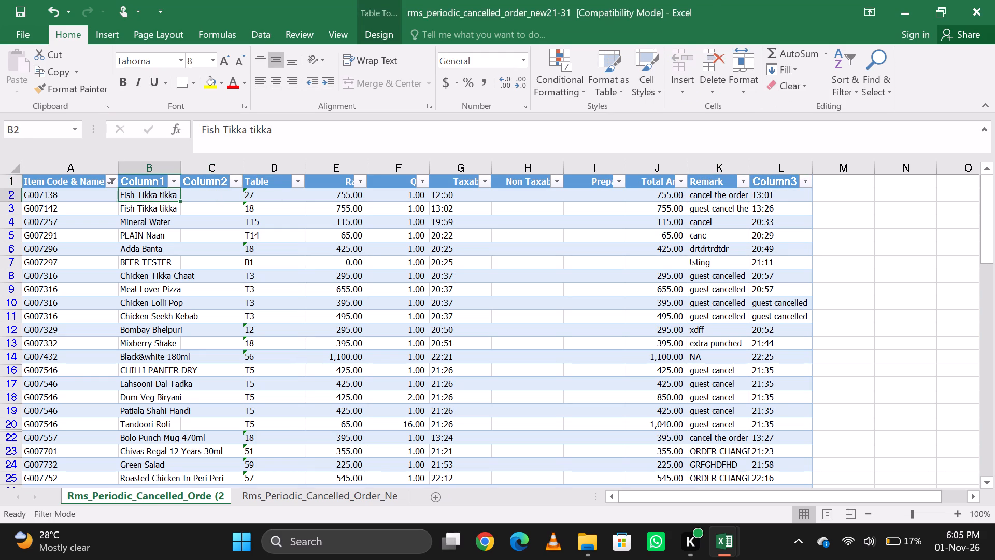
key(Right)
key(Right)
key(Right)
key(Right)
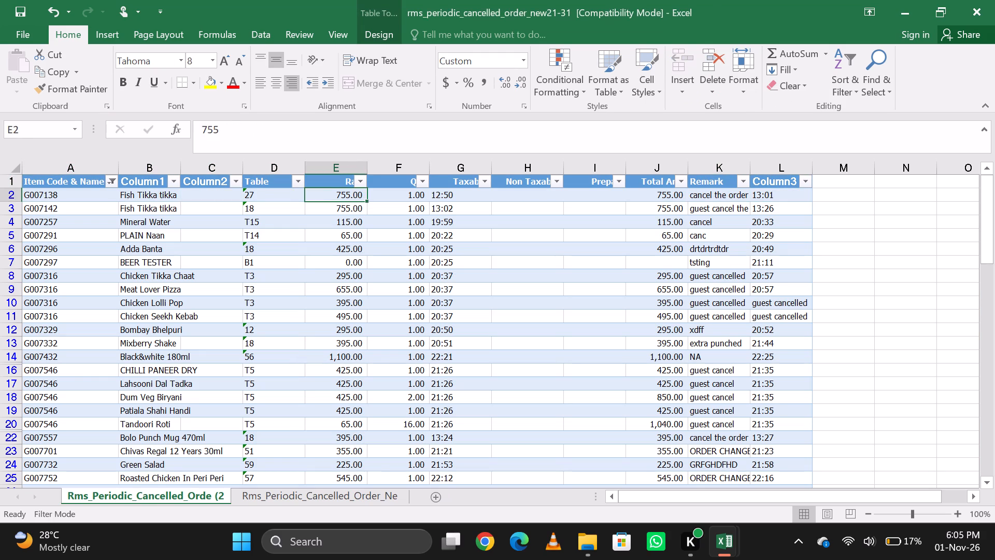
key(Right)
key(Left)
key(Down)
key(Right)
key(Up)
key(Left)
key(Left)
key(Left)
key(Left)
key(Left)
key(Left)
key(Left)
key(Left)
key(Left)
key(Left)
key(Left)
key(Left)
key(Left)
key(Left)
key(Left)
key(Right)
key(Right)
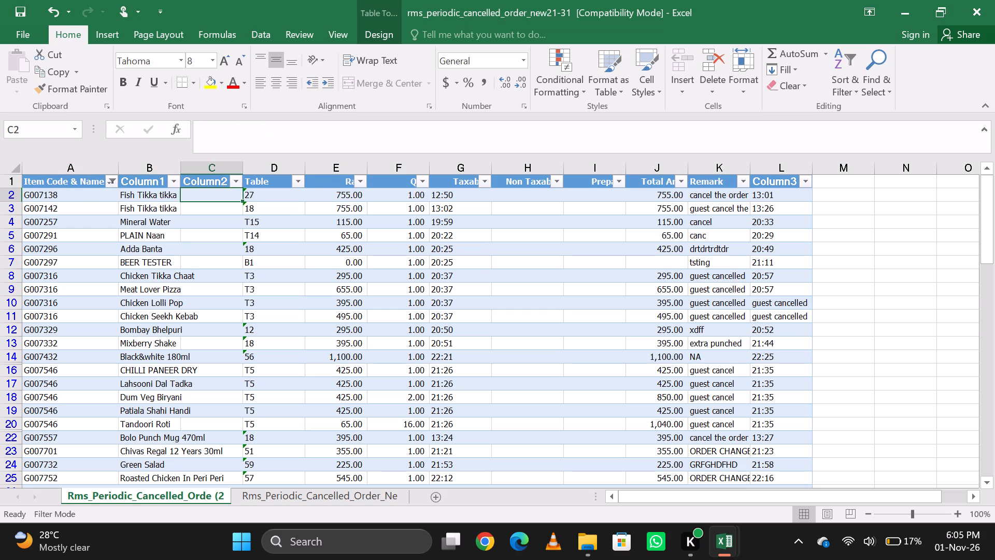
Switch back to the audit report and check Cancel KOT's order times from bill G003499 down to the 21-Oct entries.
key(alt+Tab)
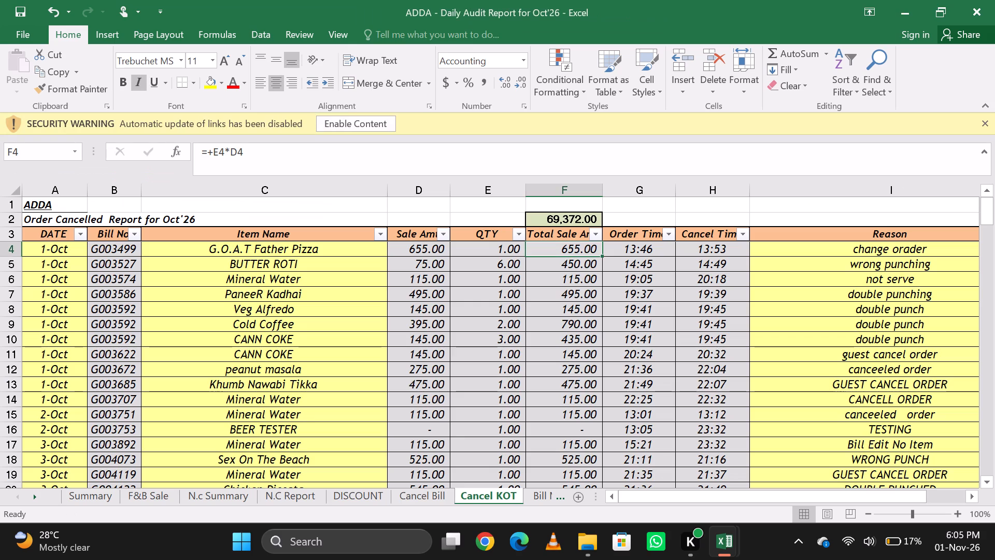
key(Left)
key(Right)
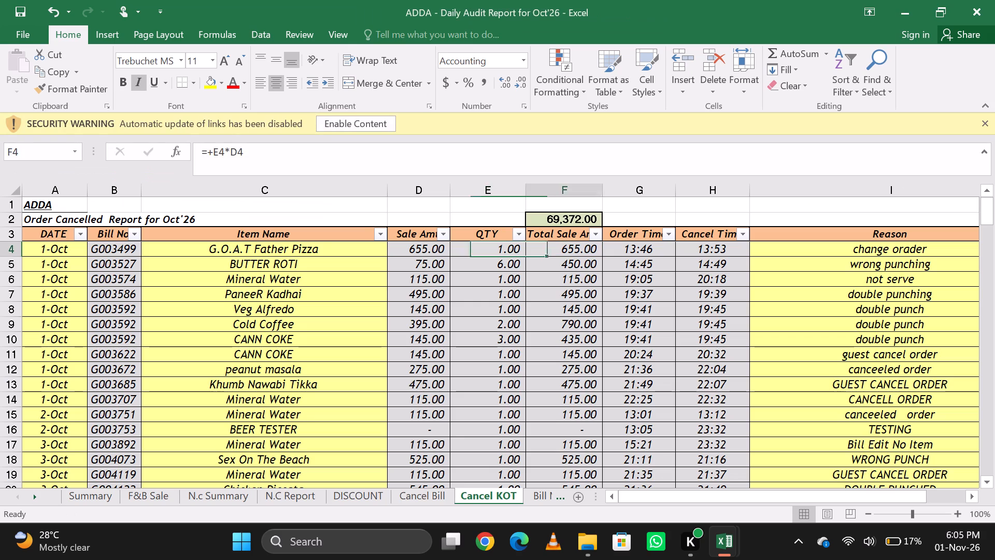
key(Right)
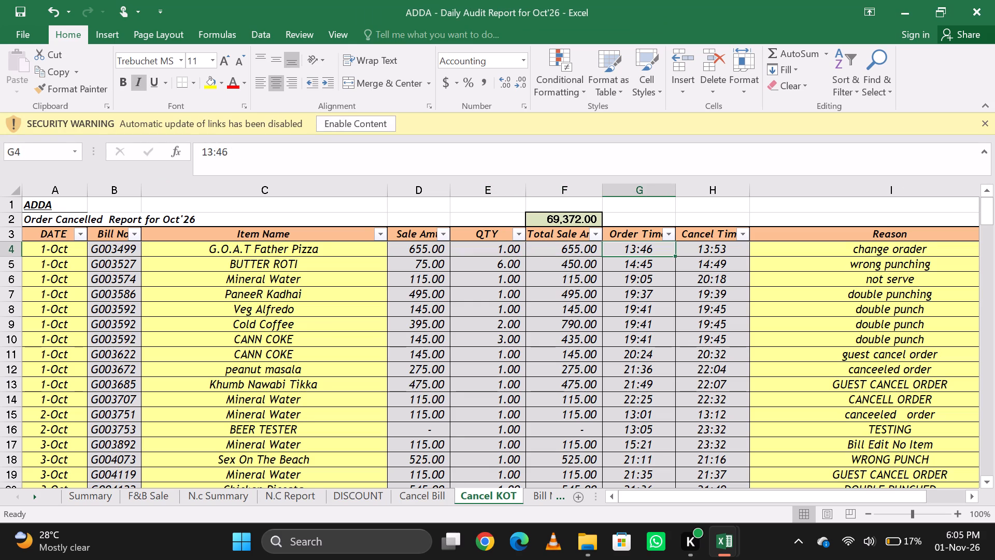
key(Page_Down)
key(Page_Down)
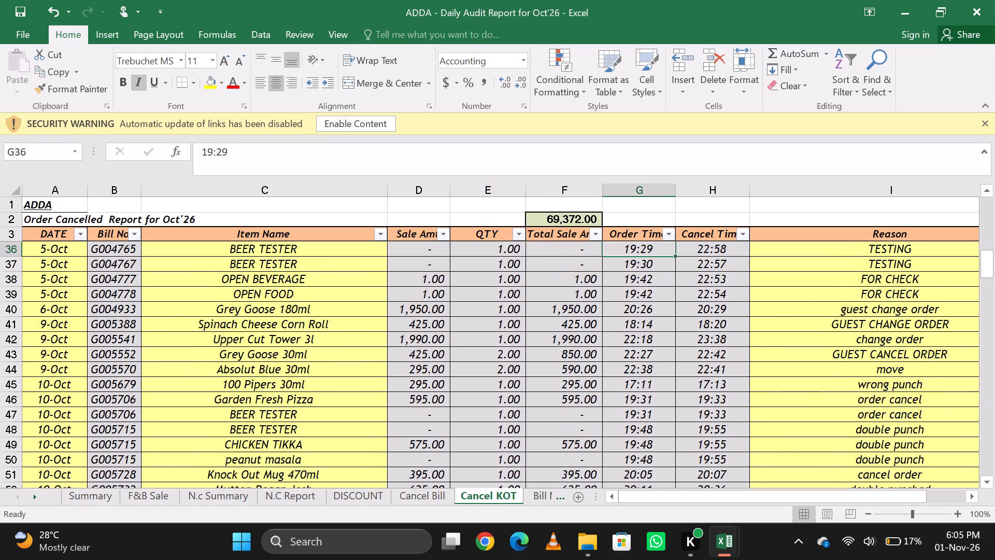
key(Page_Down)
key(Page_Down)
key(Page_Down)
key(Page_Down)
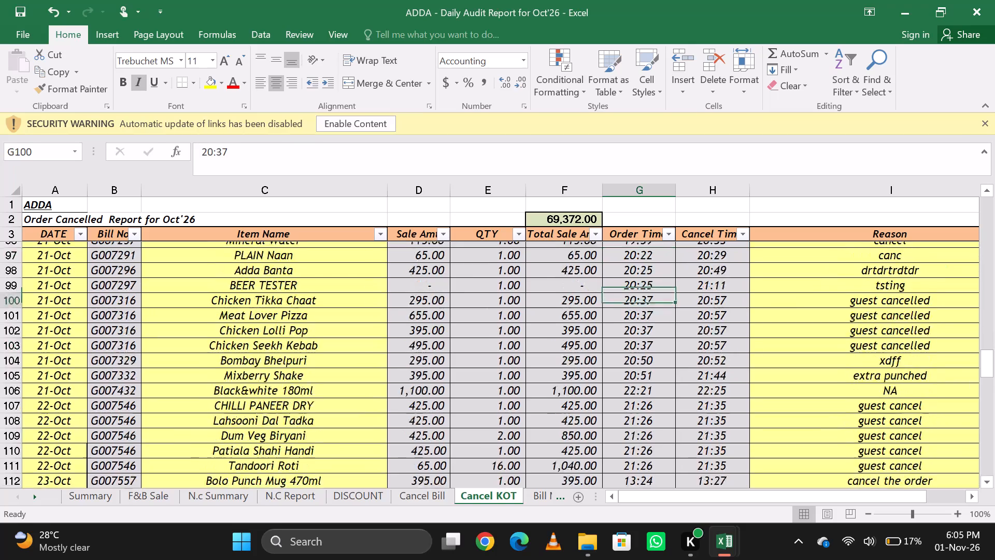
key(Up)
key(Right)
key(Left)
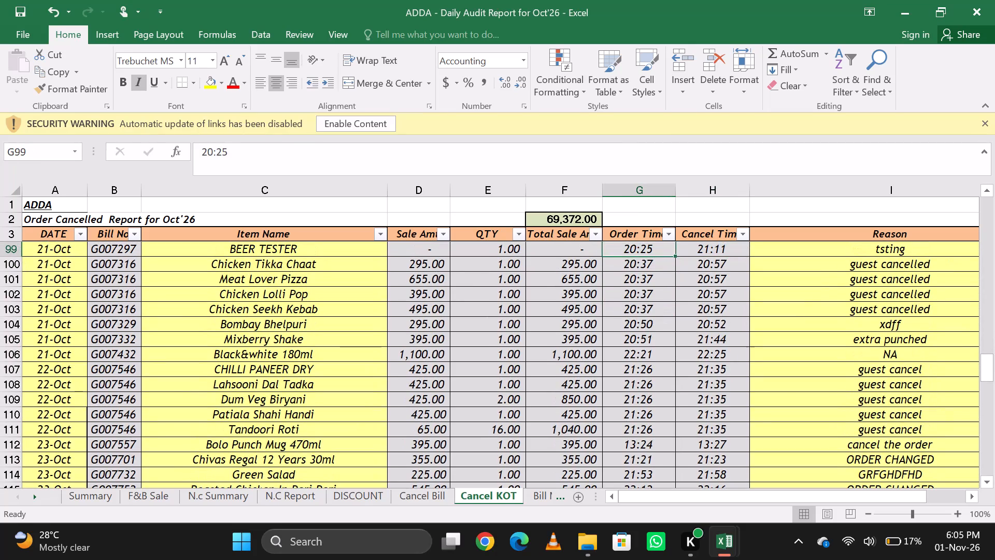
key(Down)
key(Up)
Check Cancel KOT's total sale amount formulas from bill G007297's BEER TESTER up to the last 20-Oct entries.
key(Left)
key(Up)
key(Down)
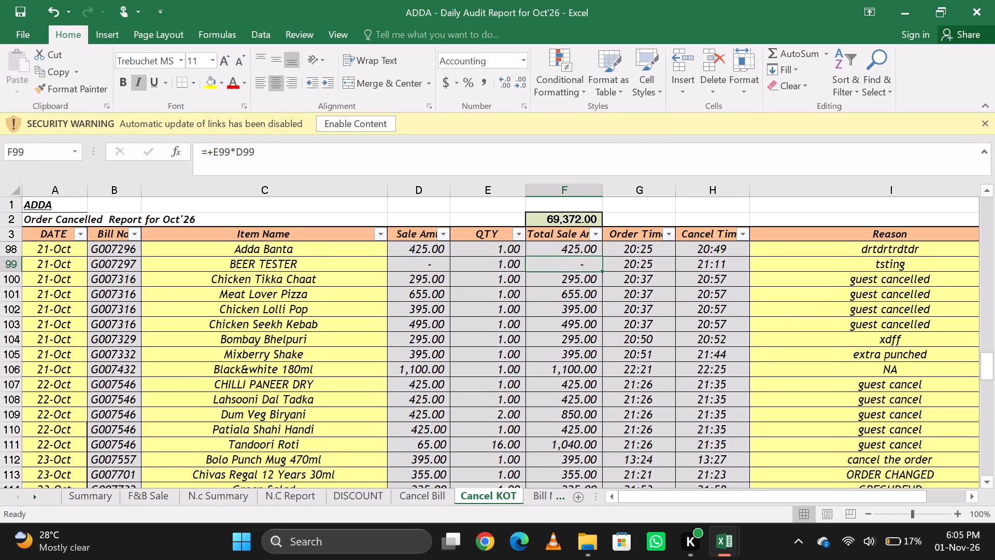
key(Up)
key(Up)
key(Up)
key(Down)
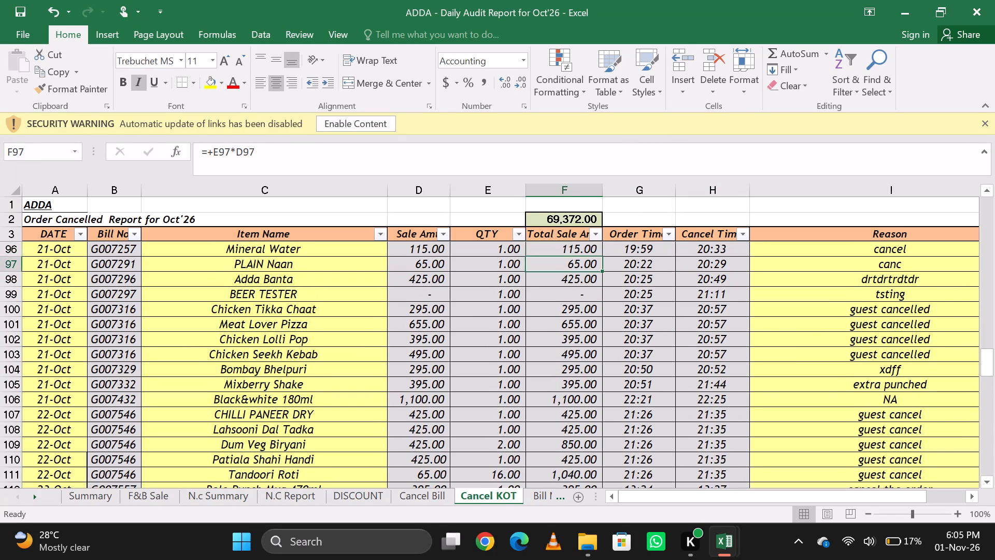
key(Up)
key(Up)
key(Up)
key(Up)
key(Up)
key(Up)
key(Up)
key(Down)
key(Down)
key(Down)
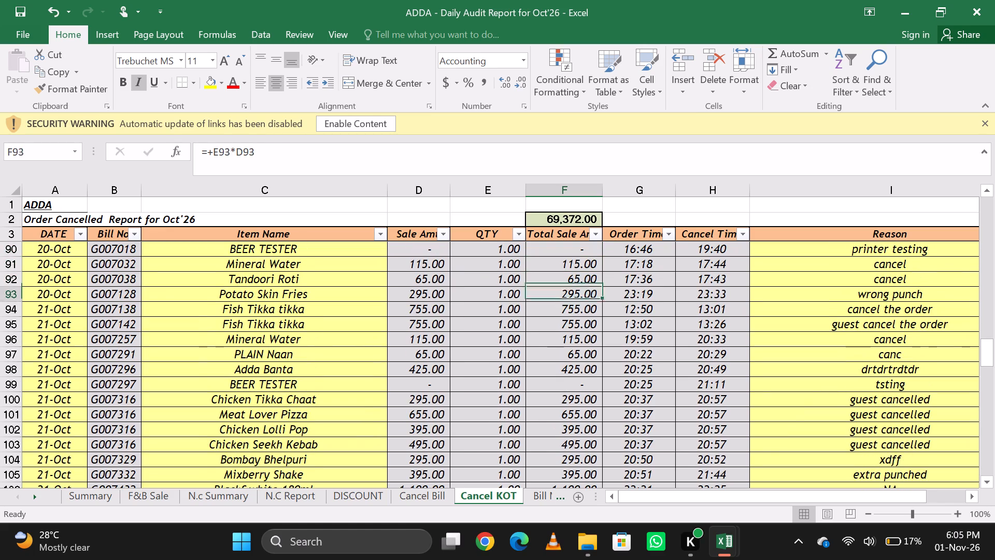
Check Cancel KOT's sale amounts from bill G007138's Fish Tikka tikka up into the 20-Oct entries.
key(Down)
key(Left)
key(Left)
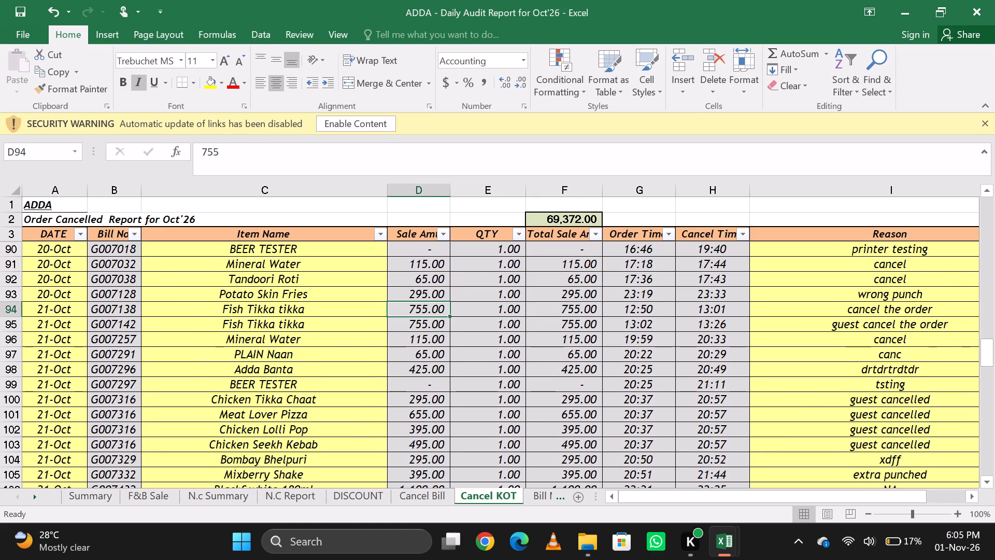
key(alt+Tab)
key(alt+Tab)
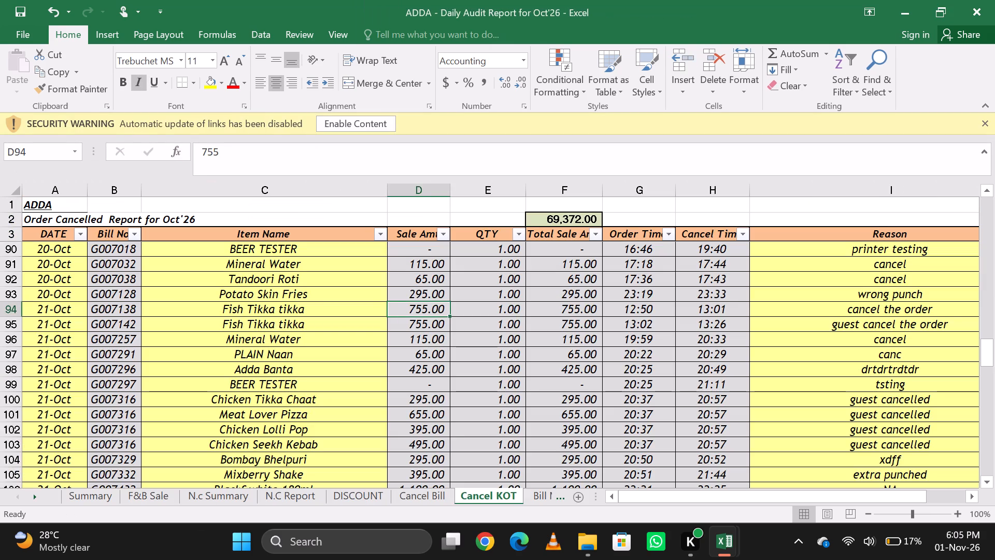
key(Down)
key(Up)
key(Up)
key(Up)
key(Up)
key(Up)
key(Up)
key(Up)
key(Up)
key(Up)
key(Up)
key(Up)
key(Up)
key(Up)
key(Up)
key(Up)
key(Up)
key(Up)
key(Up)
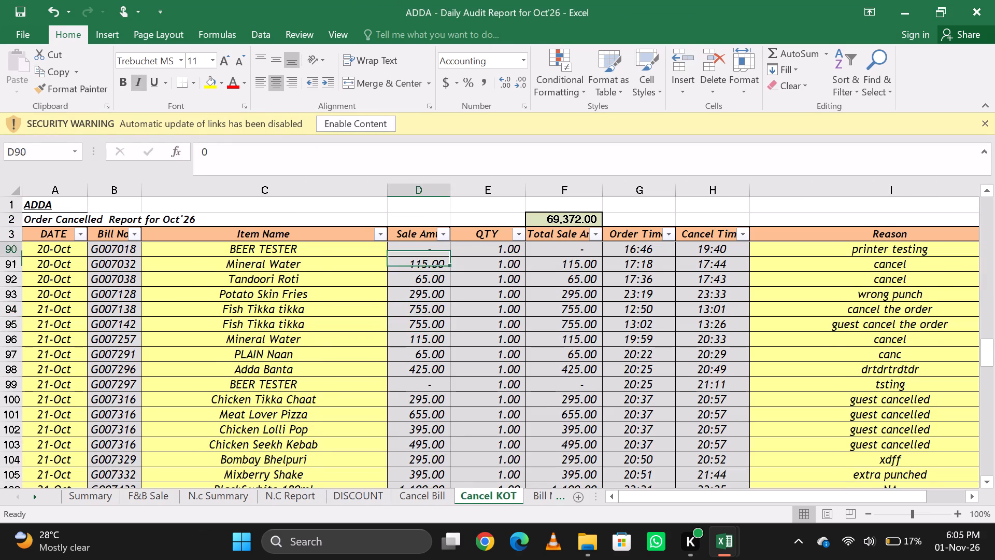
Check Cancel KOT's sale amounts down to bill G007316's Meat Lover Pizza and back to G007138, including G007257's total sale amount formula.
key(Down)
key(Down)
key(Down)
key(Down)
key(Down)
key(Down)
key(Down)
key(Down)
key(Down)
key(Down)
key(Down)
key(Down)
key(Down)
key(Down)
key(Down)
key(Down)
key(Down)
key(Down)
key(Down)
key(Down)
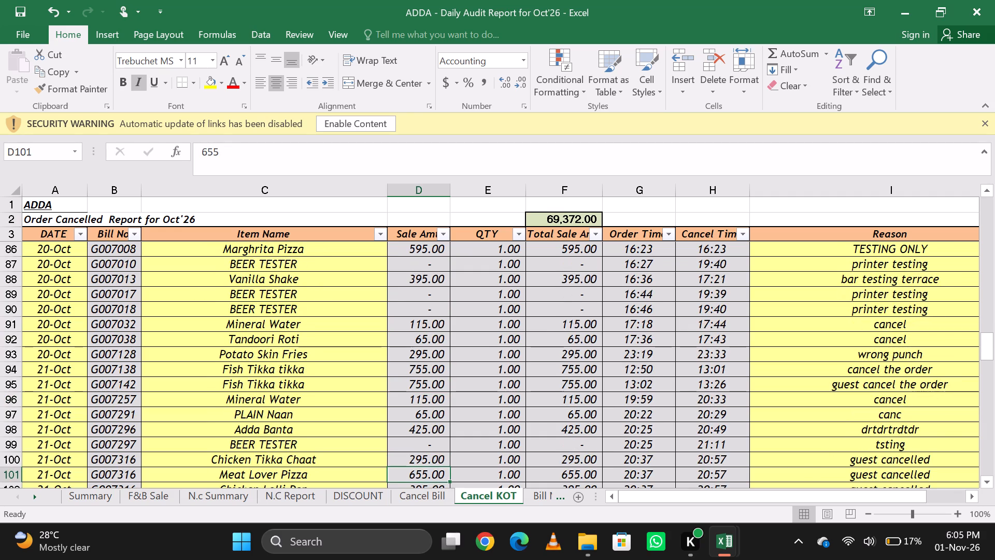
key(Up)
key(Up)
key(Up)
key(Up)
key(Up)
key(Right)
key(Right)
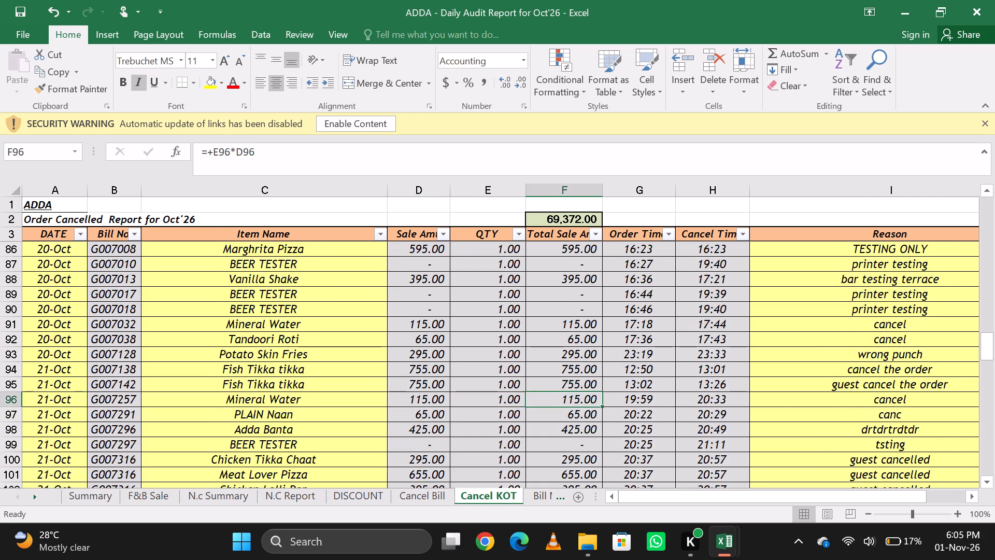
key(Left)
key(Left)
key(Down)
key(Up)
key(Up)
key(Up)
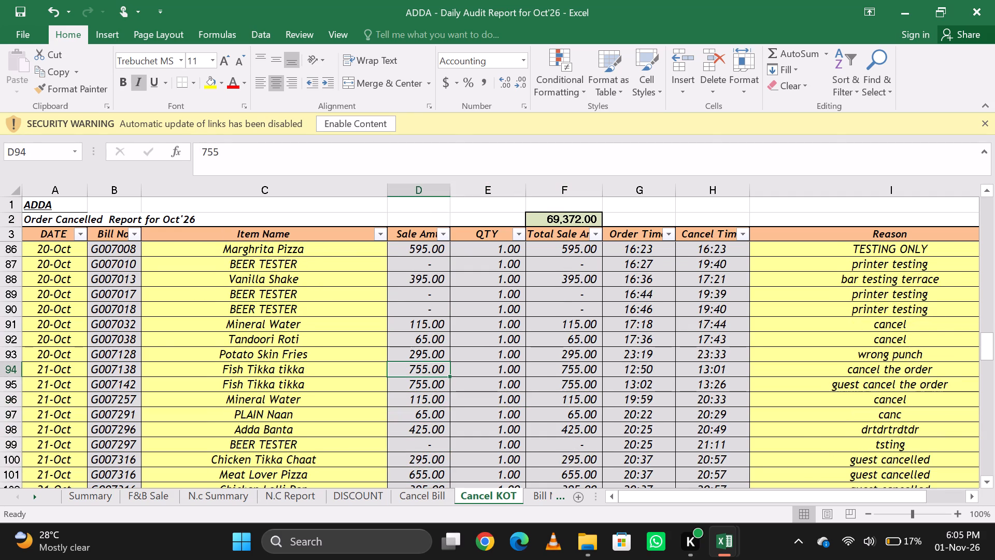
Check the cancel time and order time of bill G007138's Fish Tikka tikka in Cancel KOT.
key(alt+Tab)
key(alt+Tab)
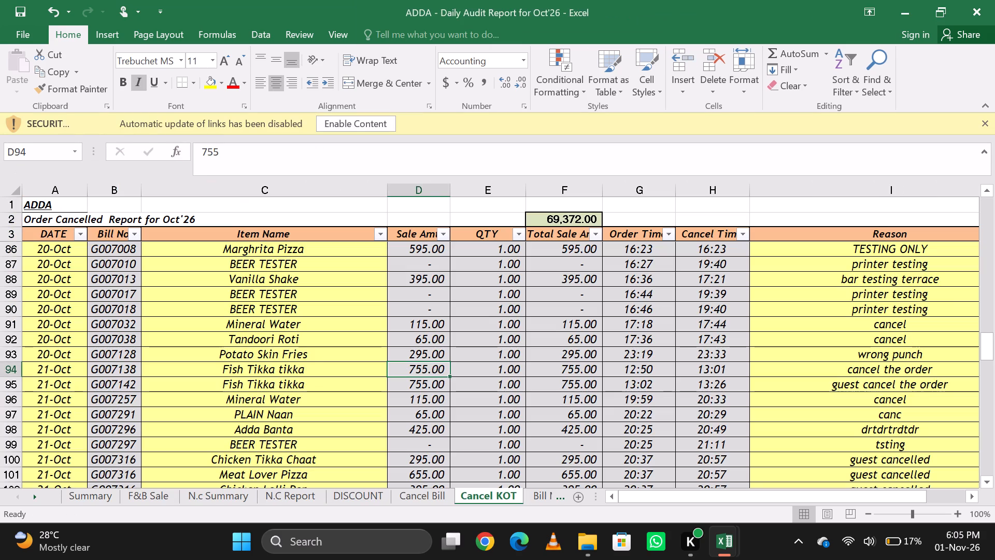
key(Right)
key(Right)
key(Right)
key(Right)
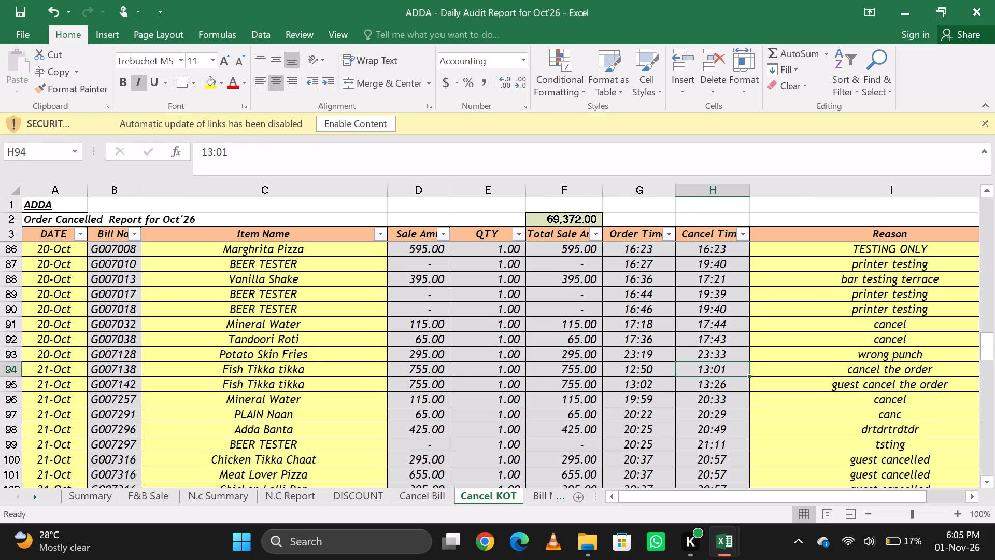
key(Left)
Switch to the rms_periodic_cancelled_order_new21-31 workbook and examine bill G007138's total amount and its time in Column3.
key(alt+Tab)
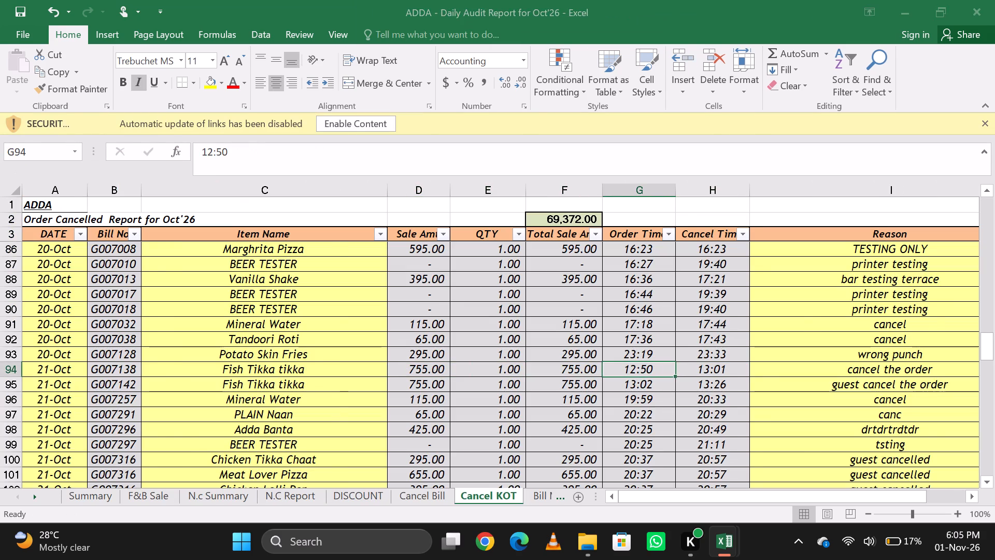
key(Right)
key(Right)
key(Right)
key(Right)
key(Right)
key(Right)
key(Right)
key(Right)
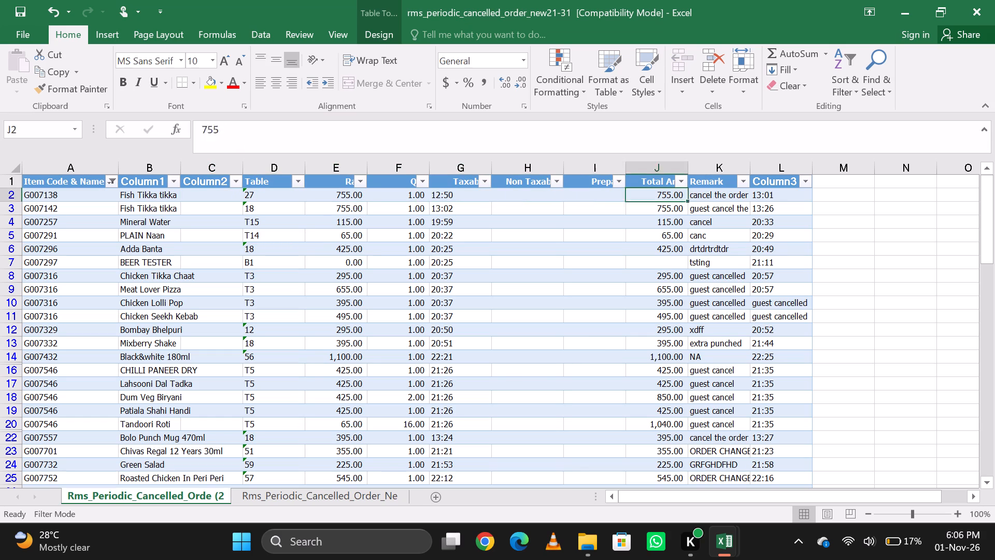
key(Right)
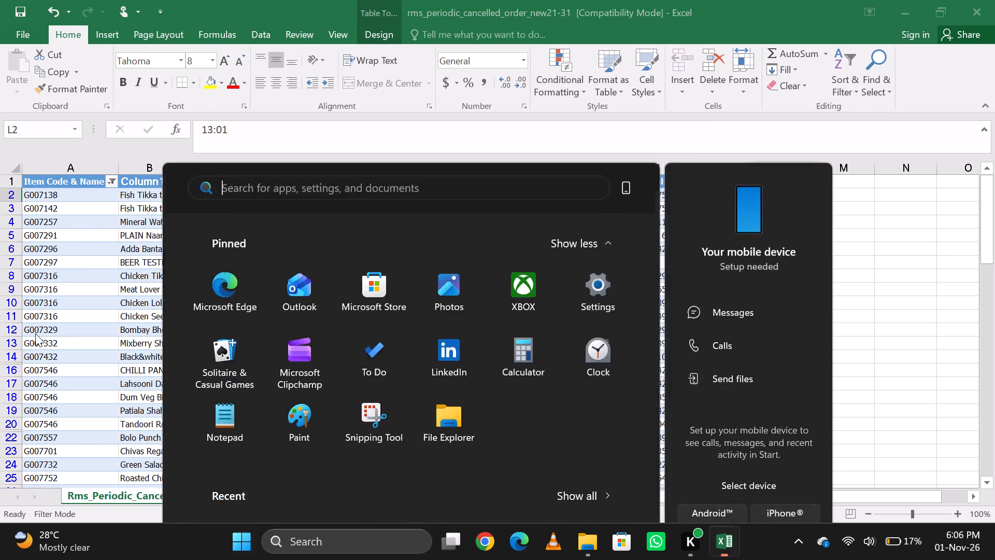
Switch back to the audit report and review Cancel KOT's cancellation reasons from bill G007138 down past the last entry.
key(alt+Tab)
key(Right)
key(Right)
key(Right)
key(Left)
key(Down)
key(Down)
key(Down)
key(Down)
key(Down)
key(Down)
key(Down)
key(Down)
key(Down)
key(Down)
key(Down)
key(Down)
key(Down)
key(Down)
key(Down)
key(Down)
key(Down)
key(Down)
key(Down)
key(Down)
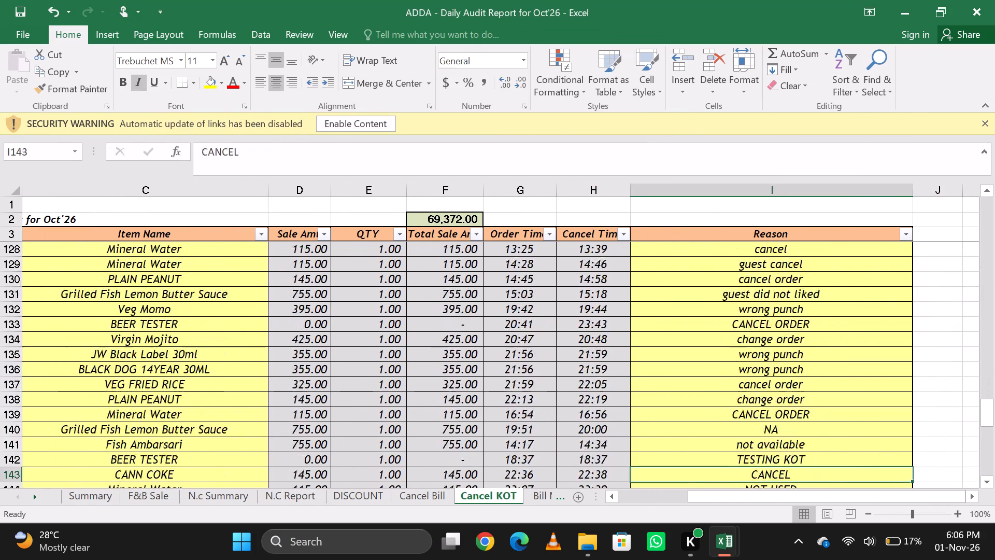
key(Up)
Save the audit report, return to the DATE header of Cancel KOT's table and save again.
key(ctrl+s)
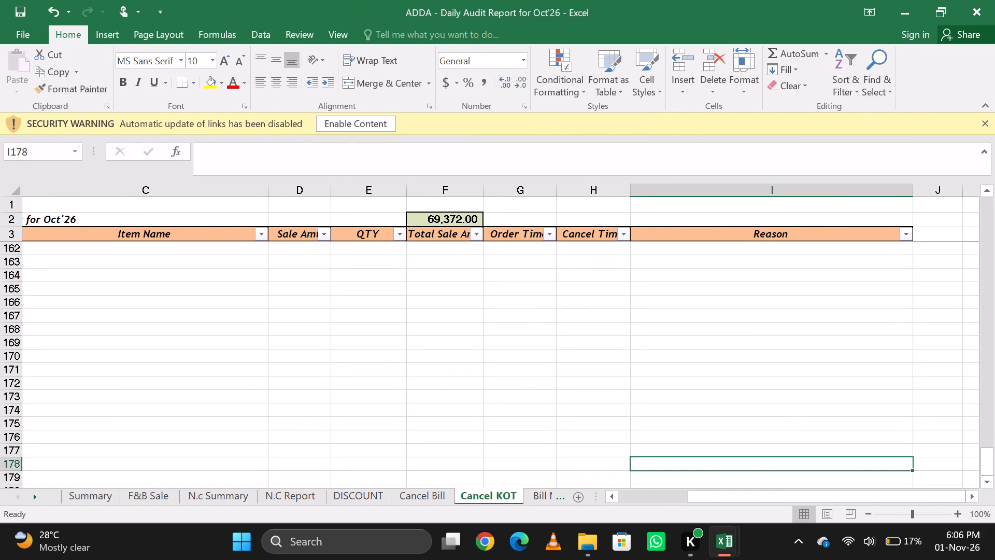
key(Up)
key(Up)
key(ctrl+Up)
key(ctrl+Up)
key(ctrl+Up)
key(ctrl+Up)
key(ctrl+Up)
key(ctrl+Up)
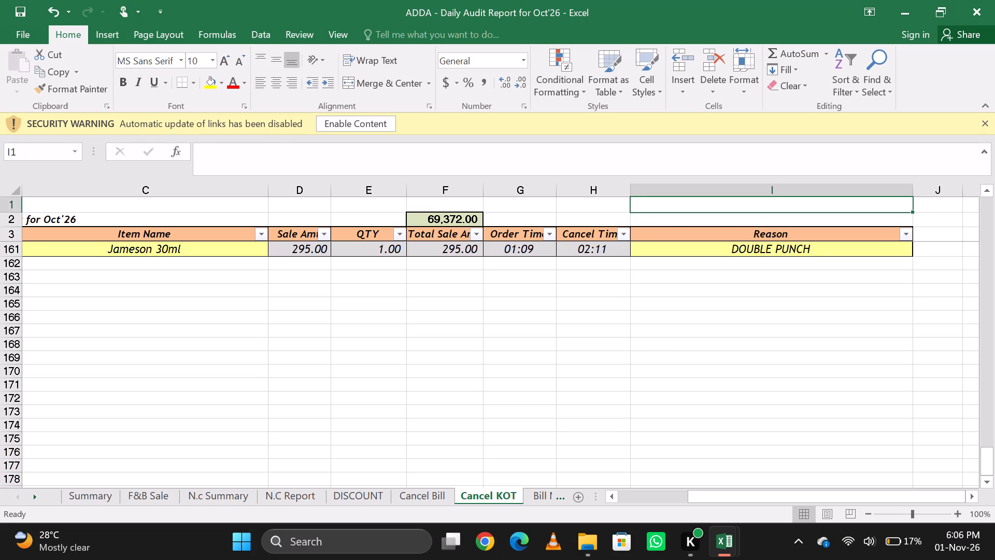
key(Down)
key(Down)
key(Down)
key(Down)
key(Left)
key(Left)
key(Left)
key(Left)
key(Left)
key(Left)
key(Left)
key(Left)
key(Left)
key(Left)
key(Left)
key(Left)
key(Up)
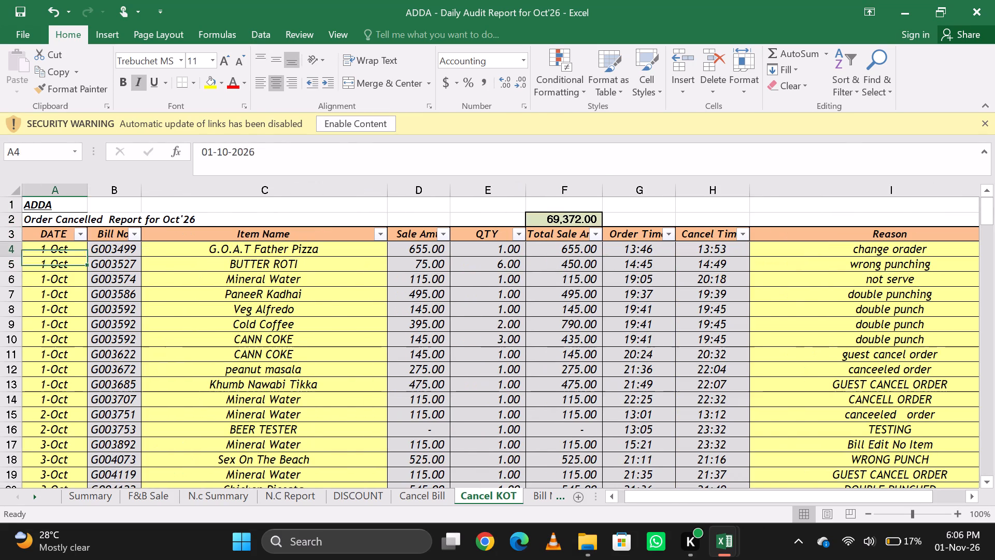
key(Up)
key(Up)
key(Up)
key(Up)
key(Down)
key(Down)
key(ctrl+s)
Switch to the Bill Modification sheet and save the audit report.
key(ctrl+Page_Down)
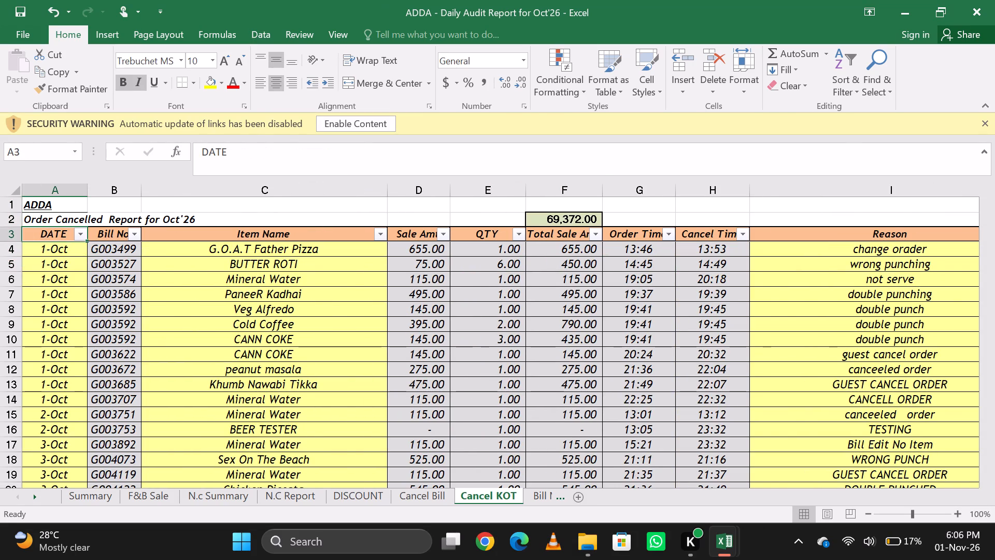
key(ctrl+s)
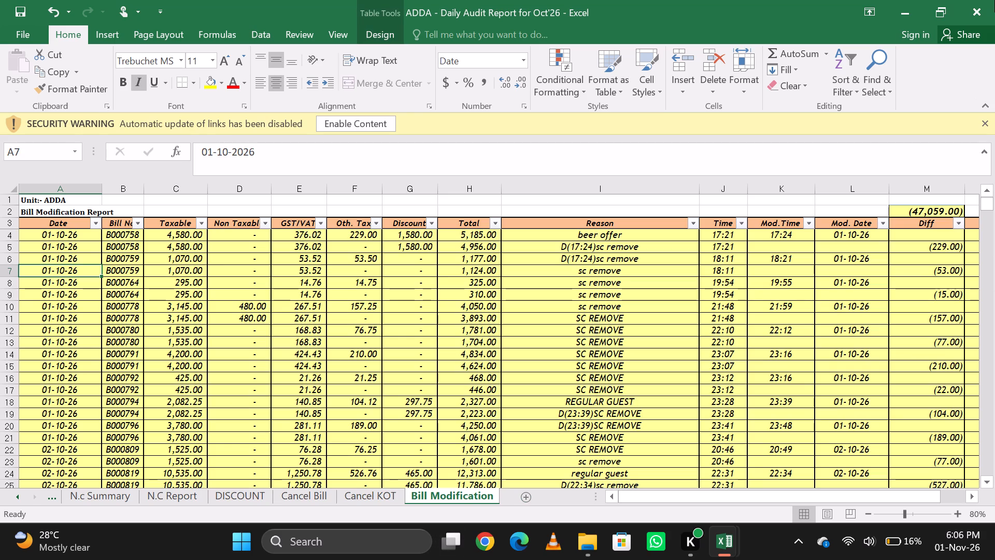
Minimize the audit report and close the rms_periodic_cancelled_order_new21-31 workbook, saving its changes in the current file format.
click(903, 5)
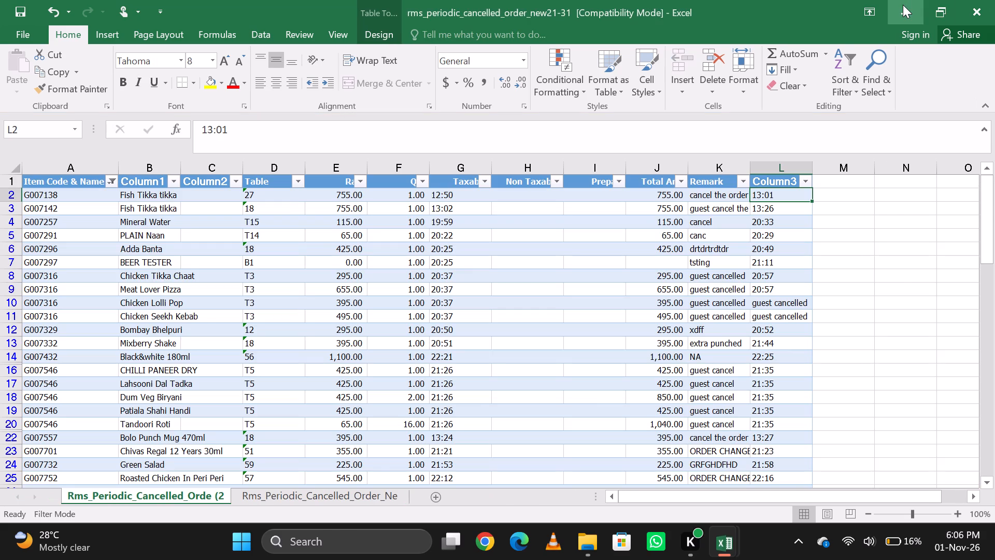
click(994, 0)
key(Right)
key(Left)
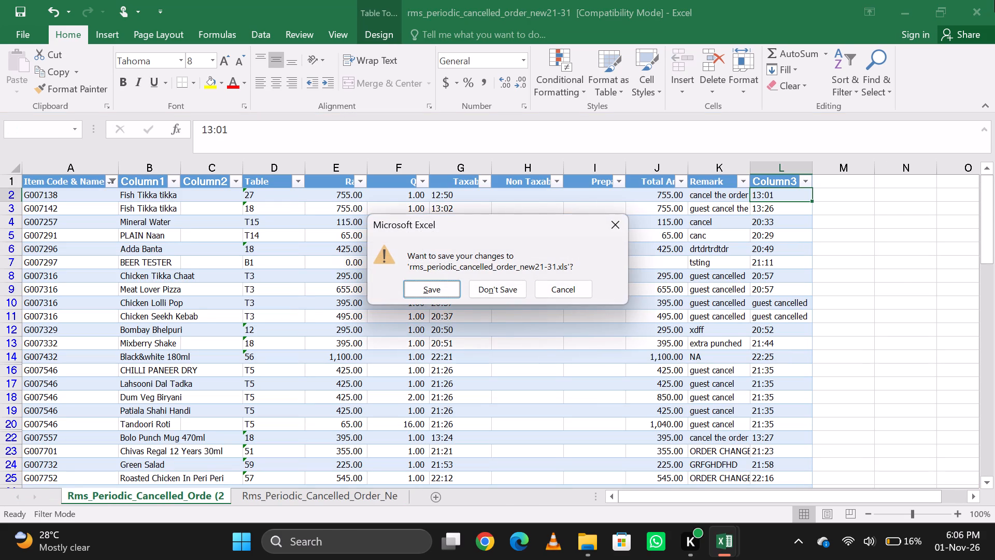
key(apostrophe)
key(Return)
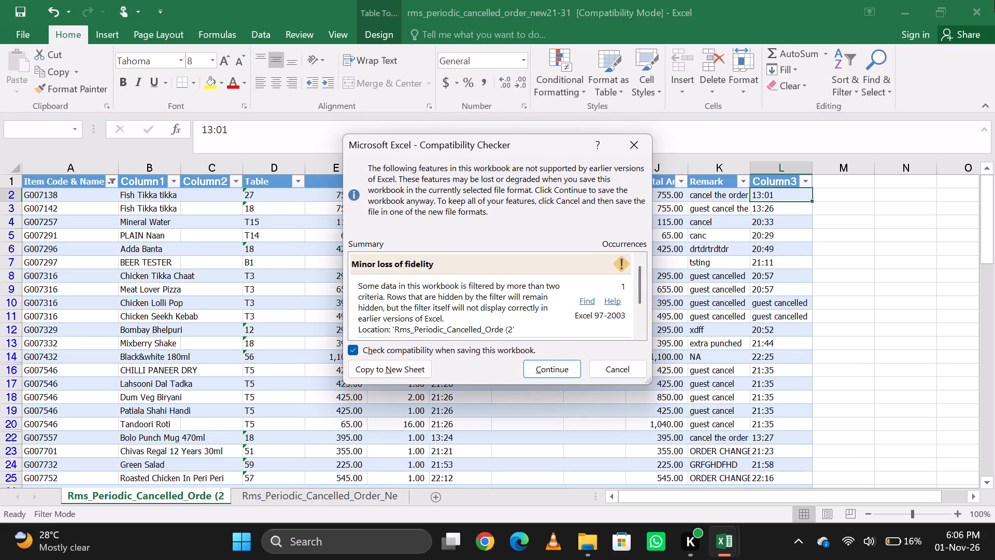
key(Return)
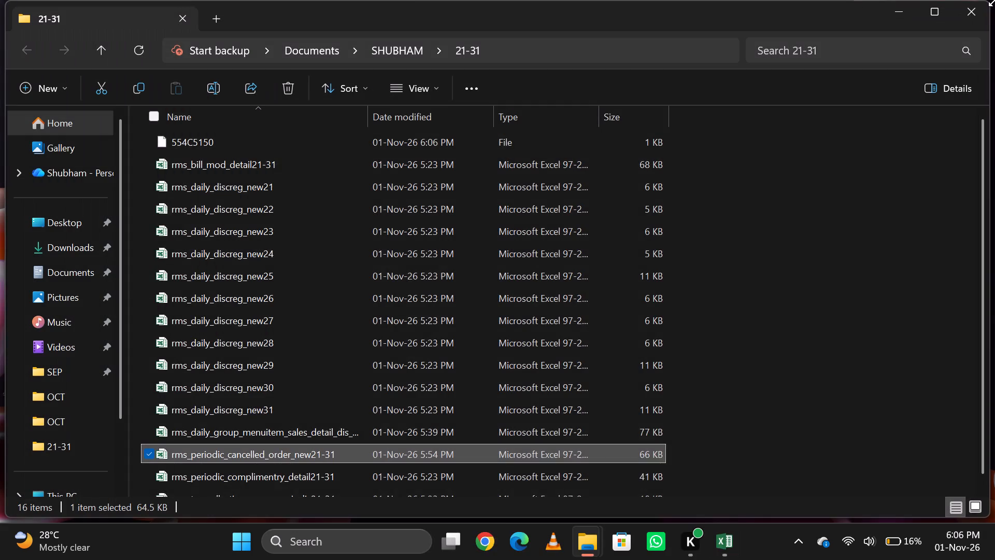
In File Explorer, minimize the 21-31 folder window and close the window showing its parent folder.
click(903, 24)
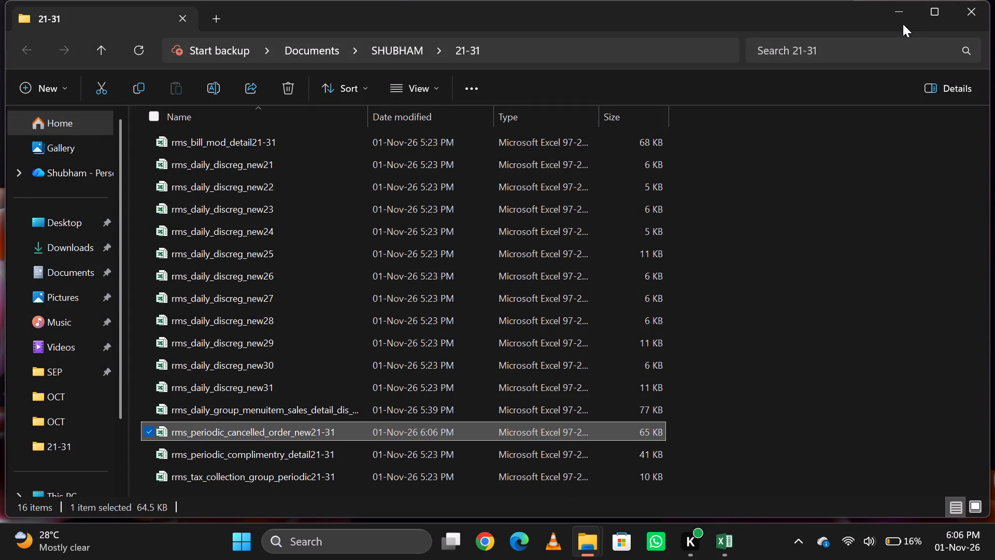
click(897, 7)
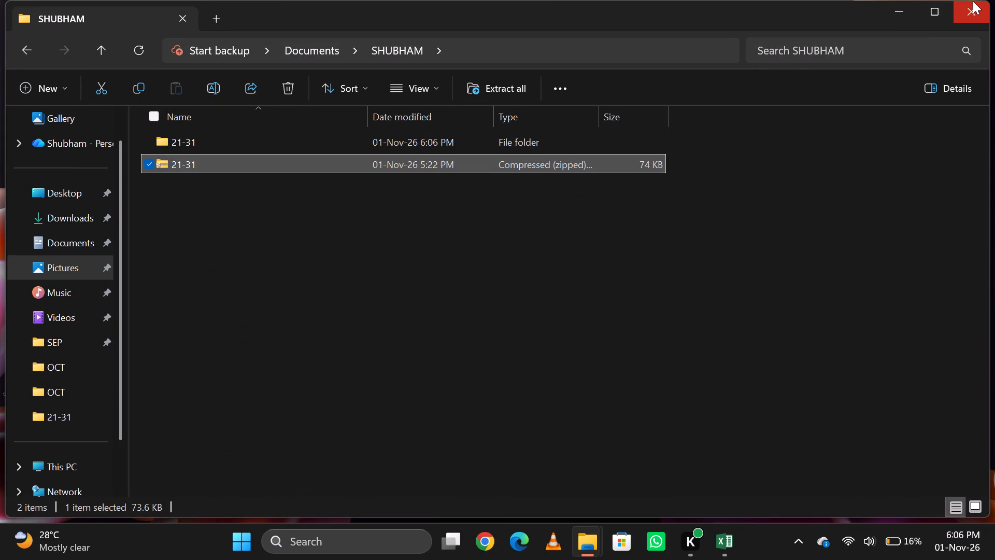
click(966, 10)
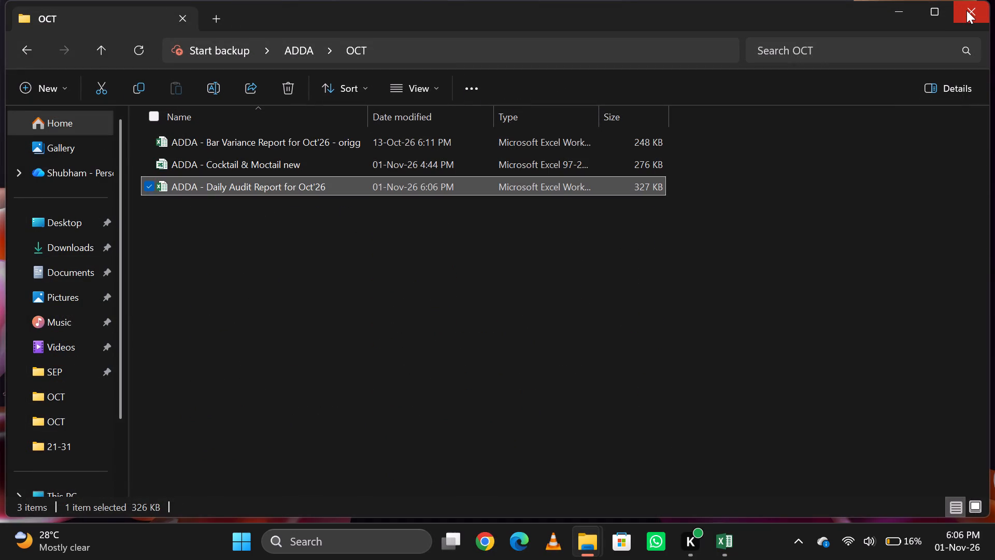
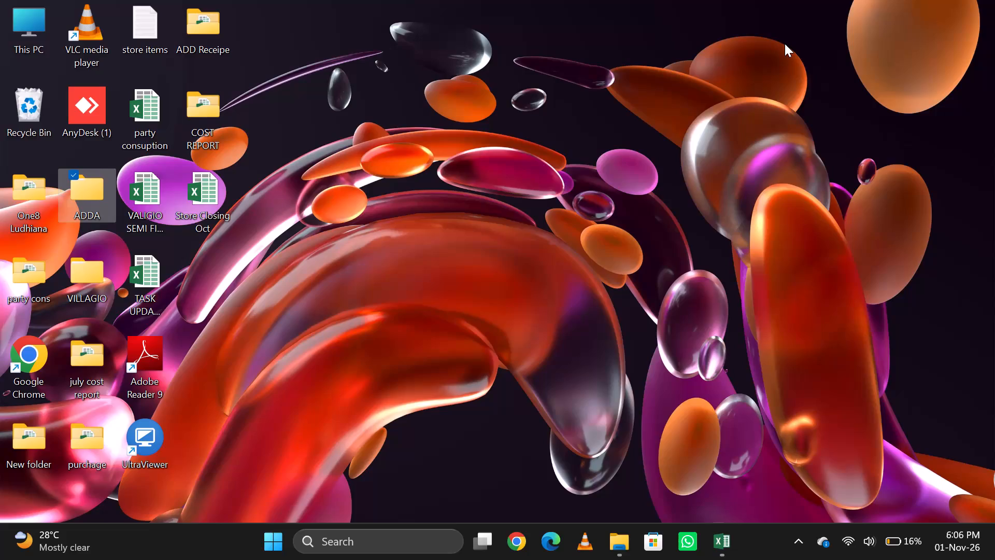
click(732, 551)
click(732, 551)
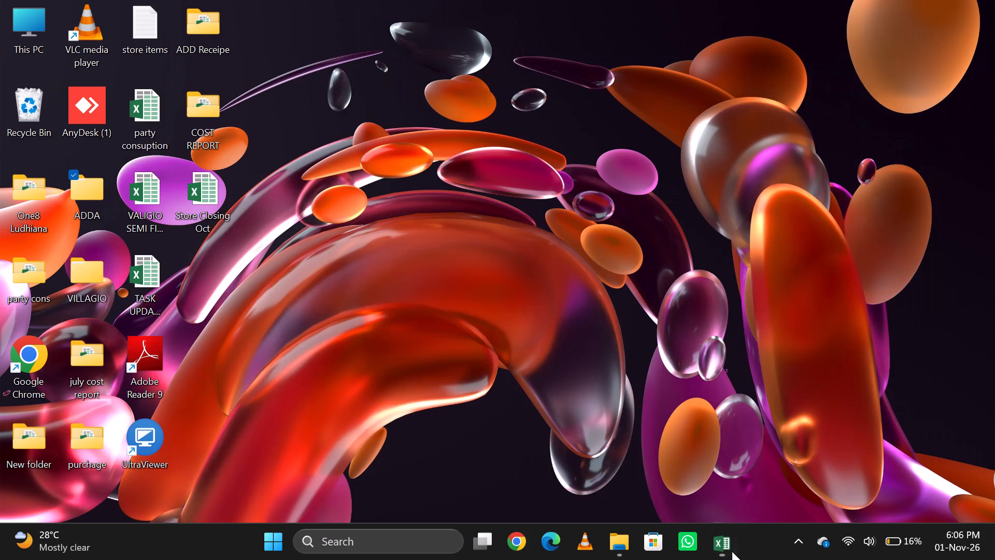
Bring up the open 21-31 folder window and close it.
click(609, 538)
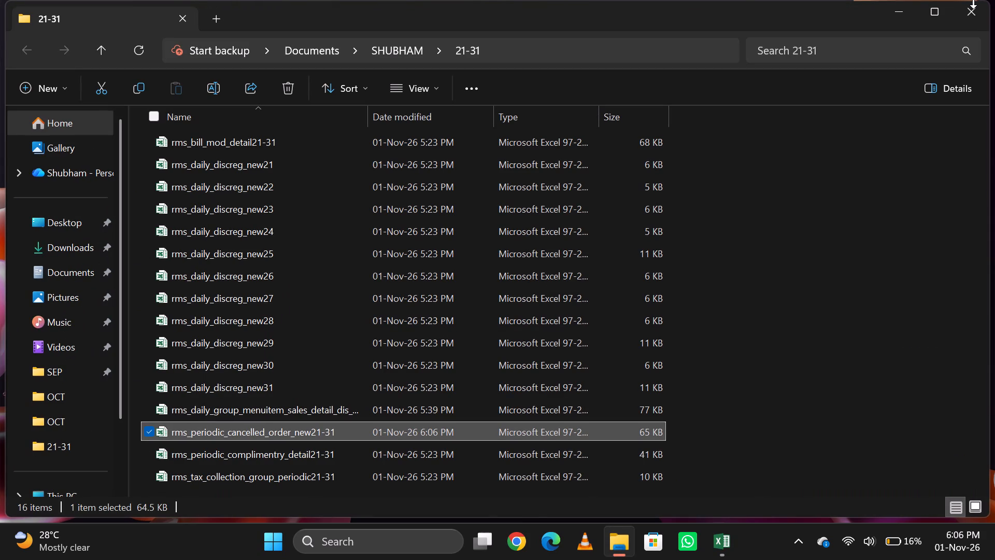
click(978, 15)
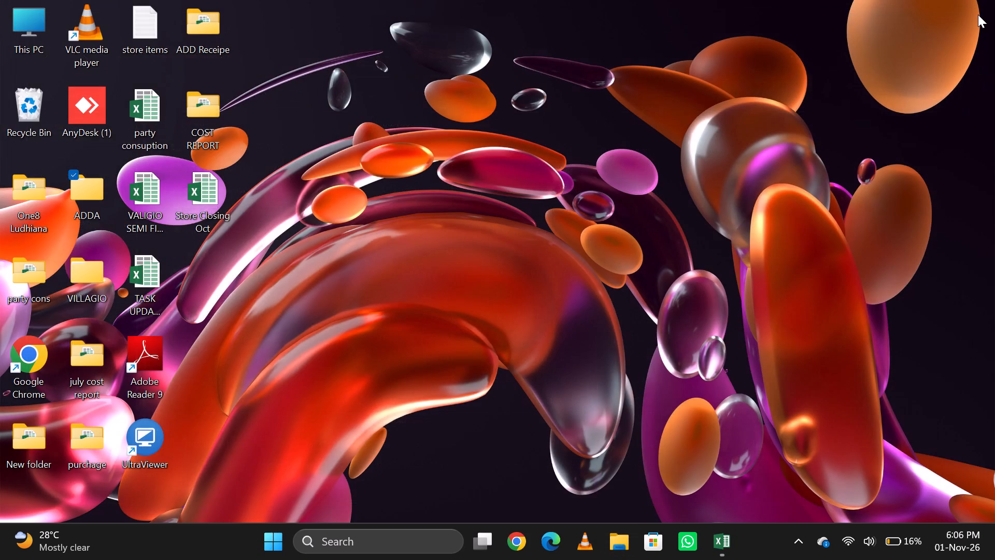
Open the computer's power options.
click(606, 497)
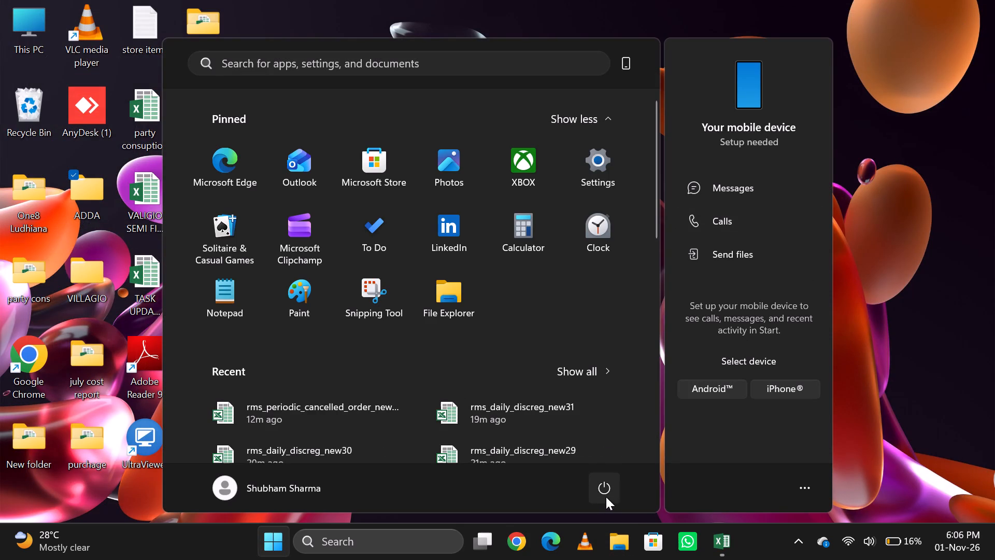